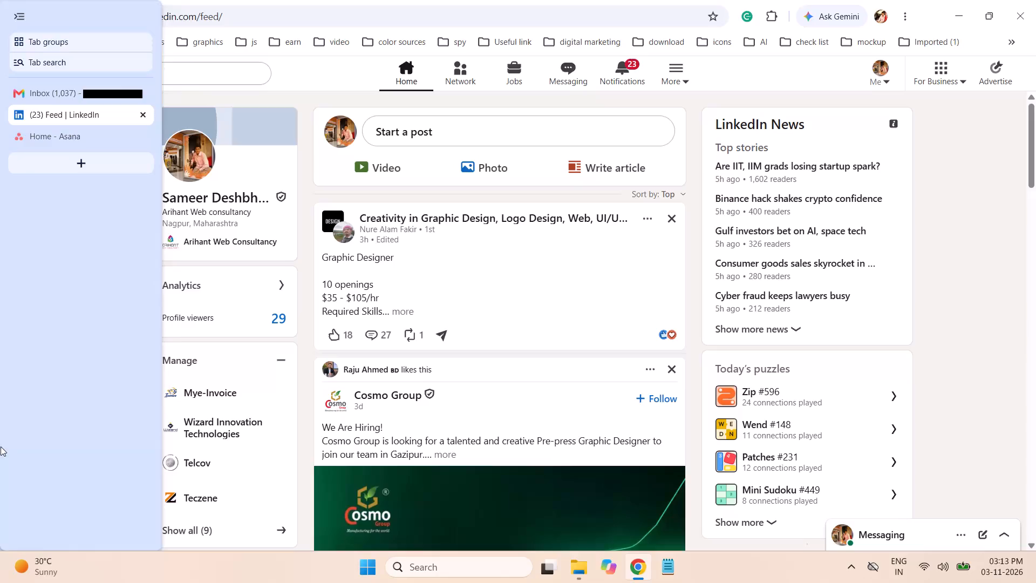
# Launch the Brave browser.
pyautogui.click(435, 566)
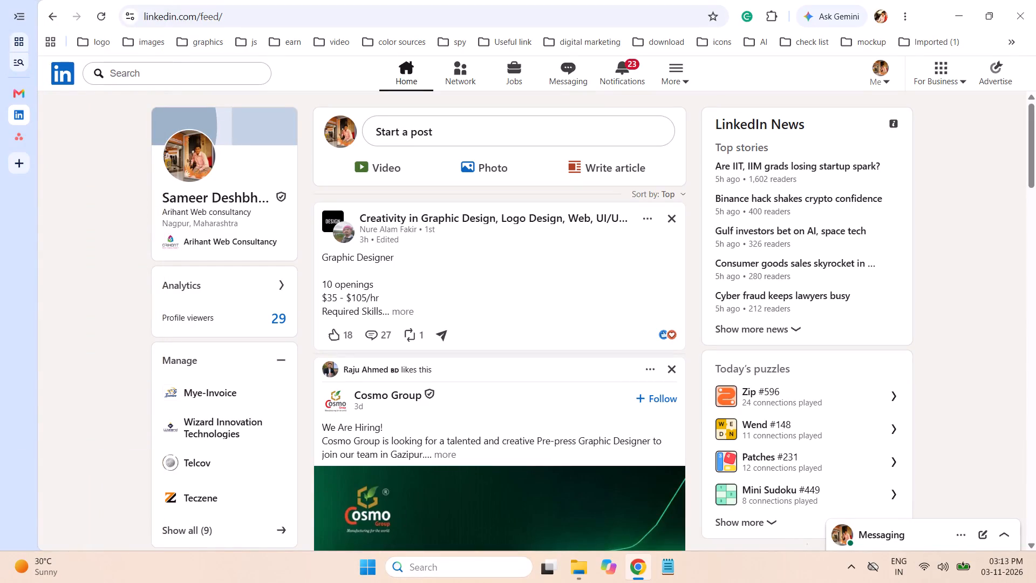
pyautogui.click(447, 152)
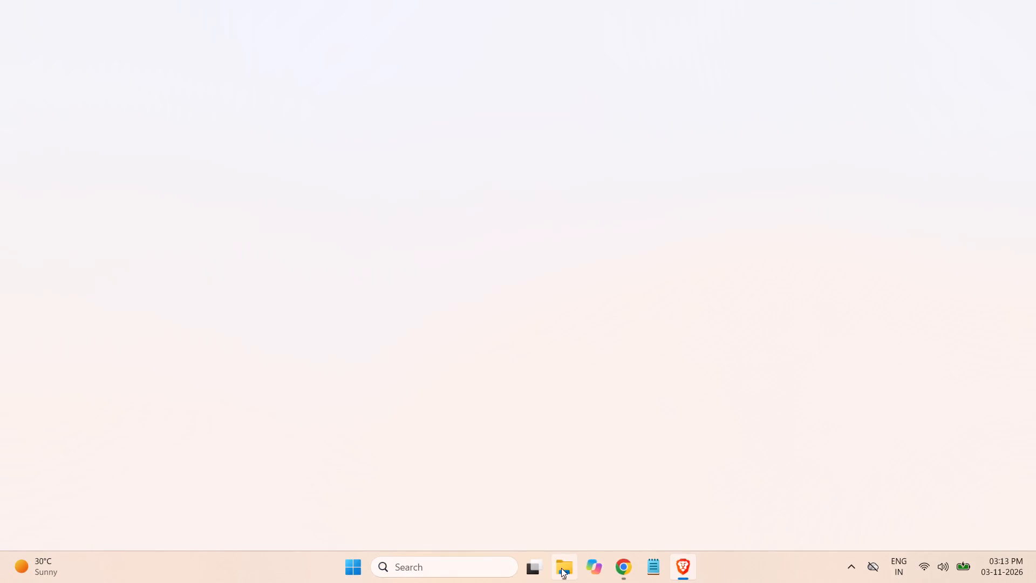
# Switch to File Explorer and open Documents > work > LMC > Health Services > my flex health training in a new tab.
pyautogui.click(561, 568)
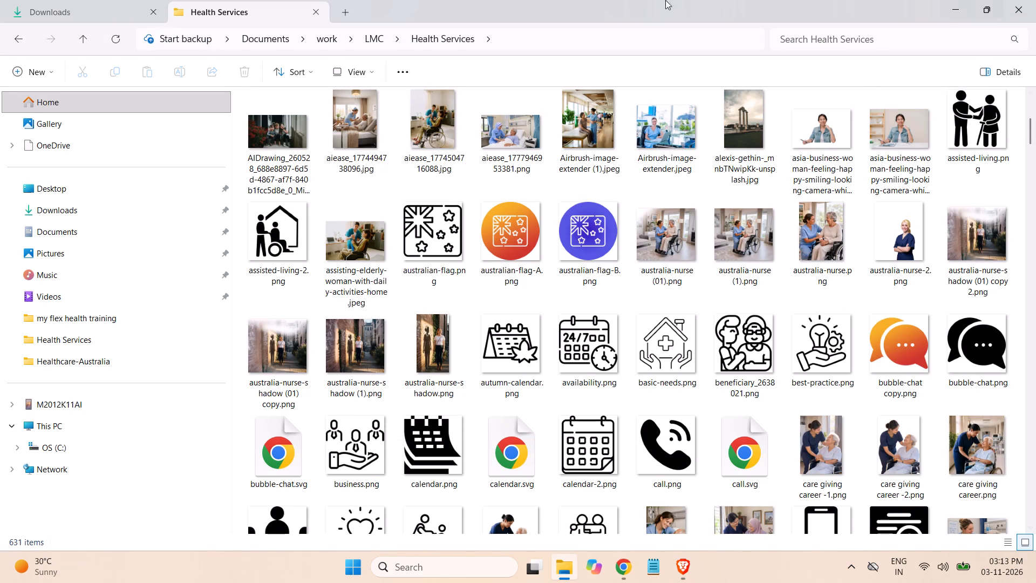
pyautogui.click(347, 8)
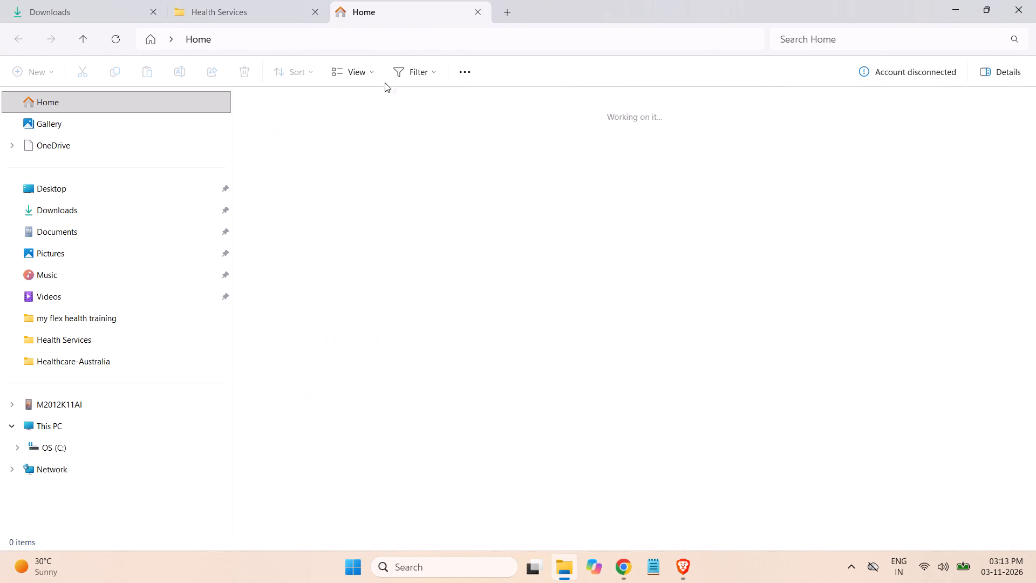
pyautogui.click(65, 236)
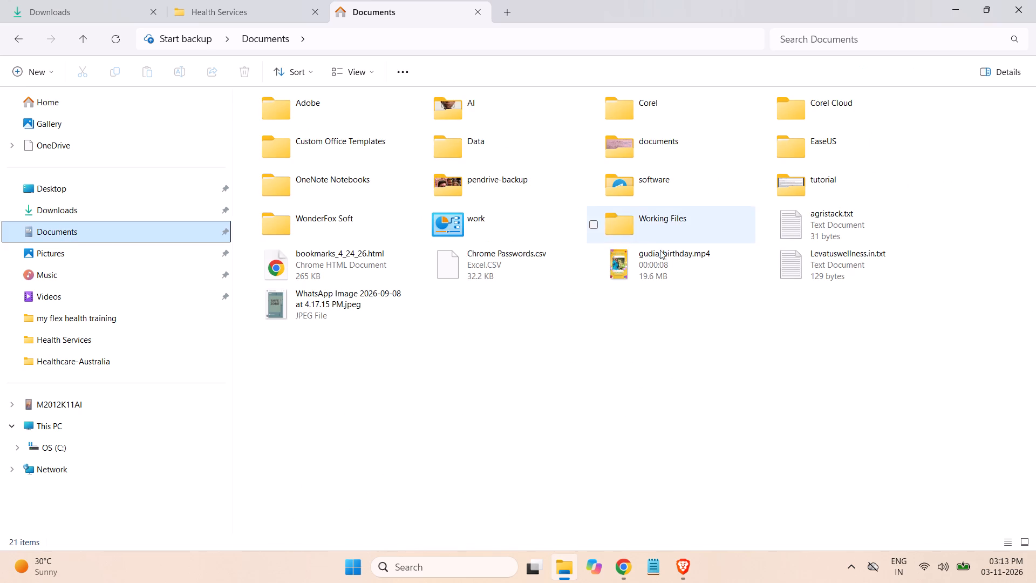
pyautogui.doubleClick(465, 223)
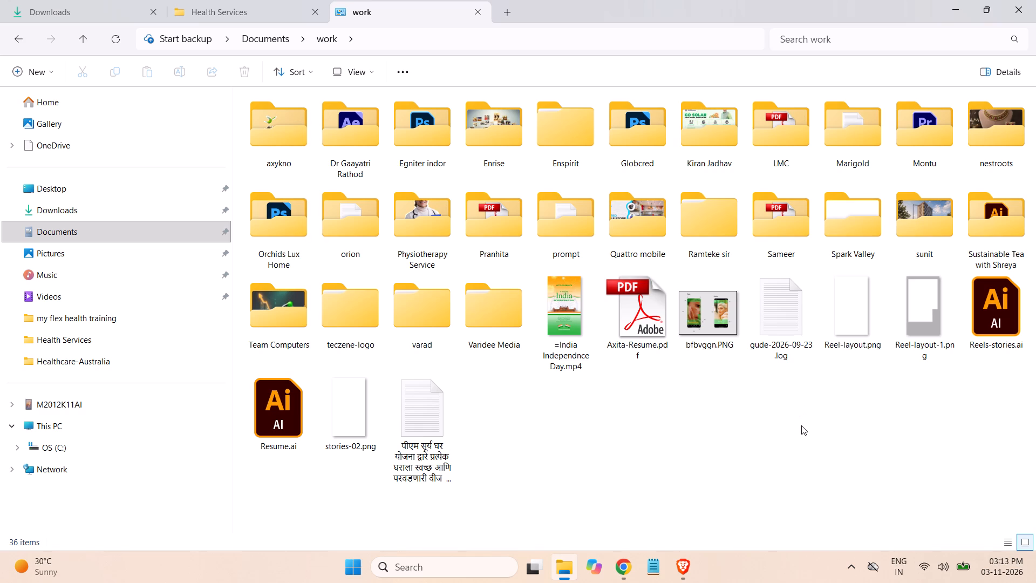
pyautogui.doubleClick(774, 148)
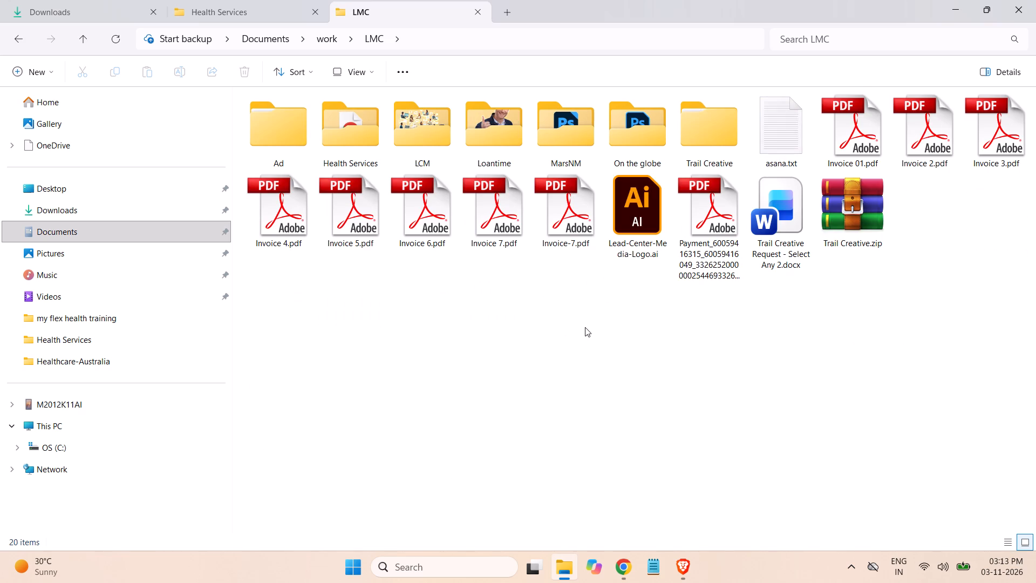
pyautogui.click(585, 327)
pyautogui.doubleClick(352, 144)
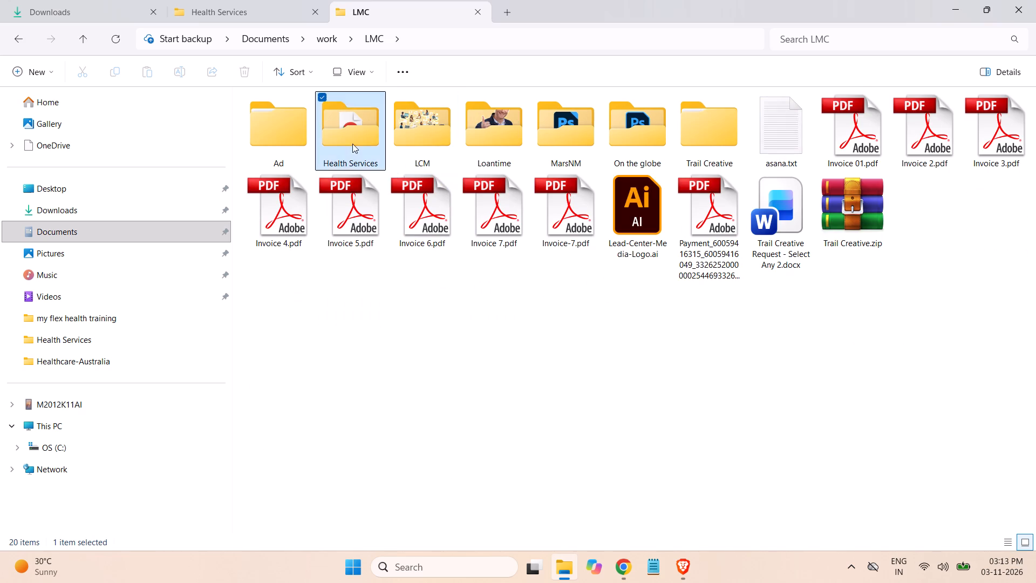
pyautogui.doubleClick(990, 145)
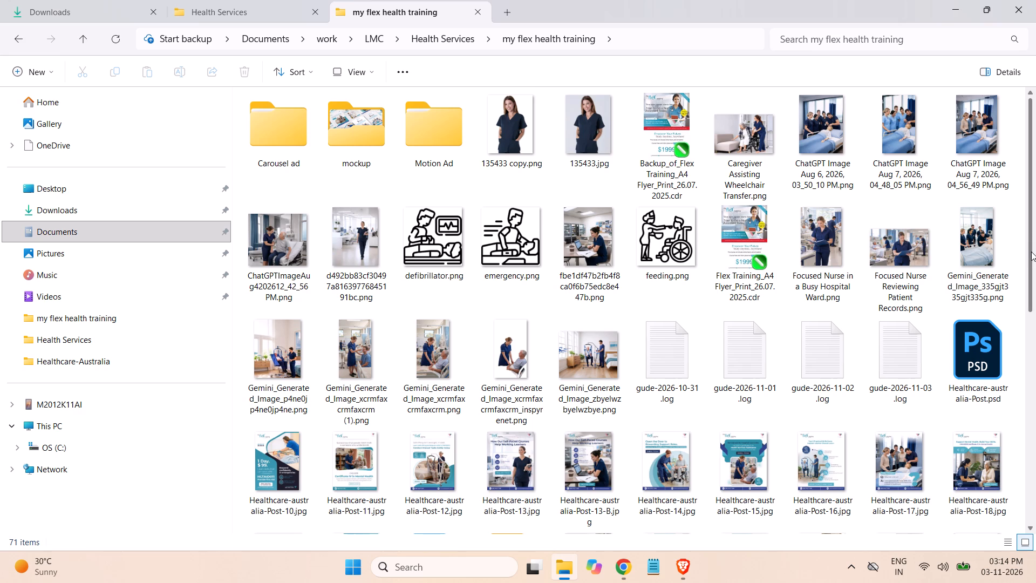
# Open Healthcare-Australia-training-1080x1350-20.ai in Illustrator and dismiss the crash recovery notice.
pyautogui.moveTo(1031, 252); pyautogui.dragTo(1035, 410)
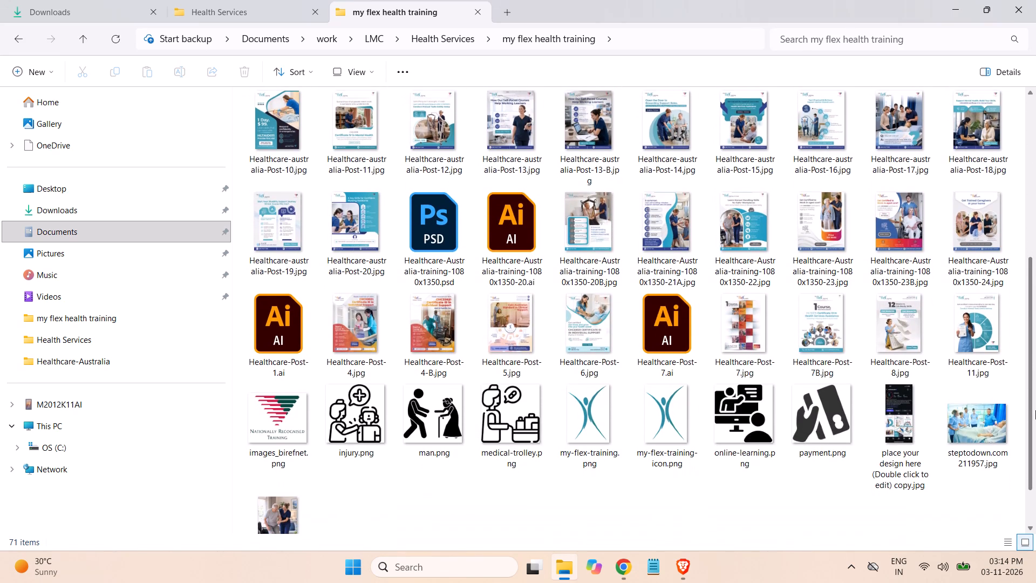
pyautogui.doubleClick(509, 247)
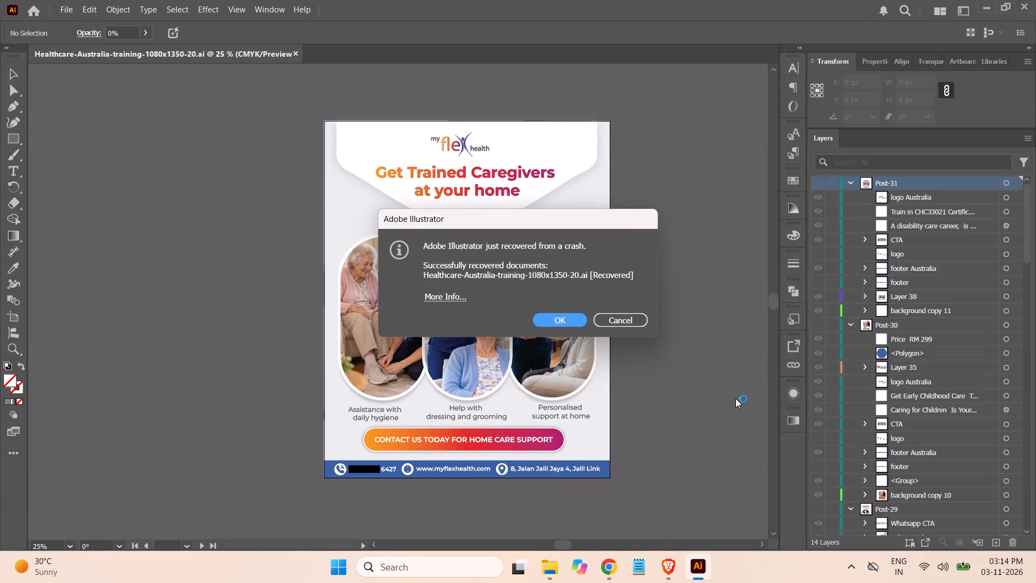
pyautogui.click(624, 322)
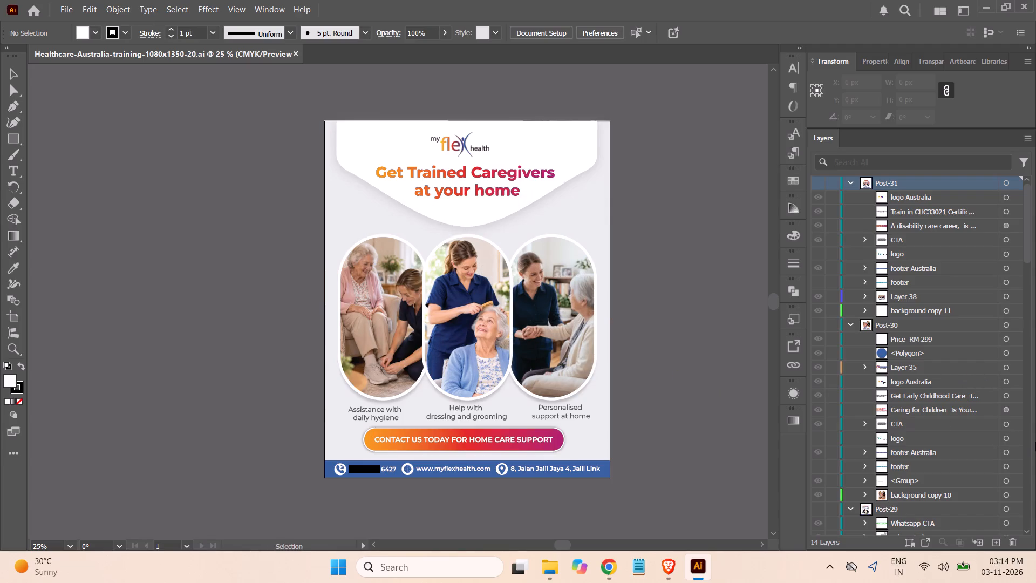
# Collapse the expanded post layers Post-31, Post-30, Post-29, Post-27, Post-24, Post-23 B, post-21B and post-21A.
pyautogui.click(851, 322)
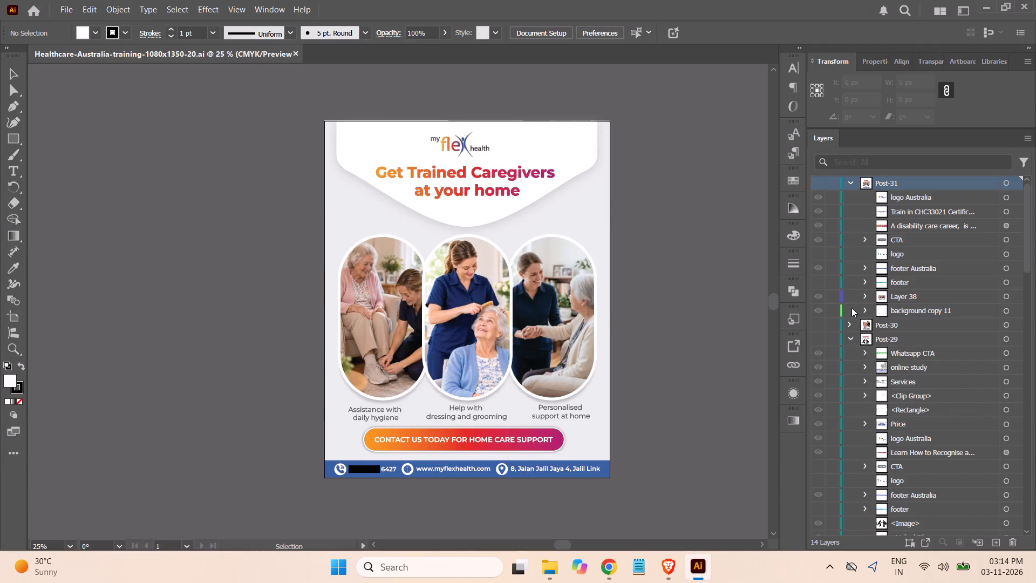
pyautogui.click(854, 338)
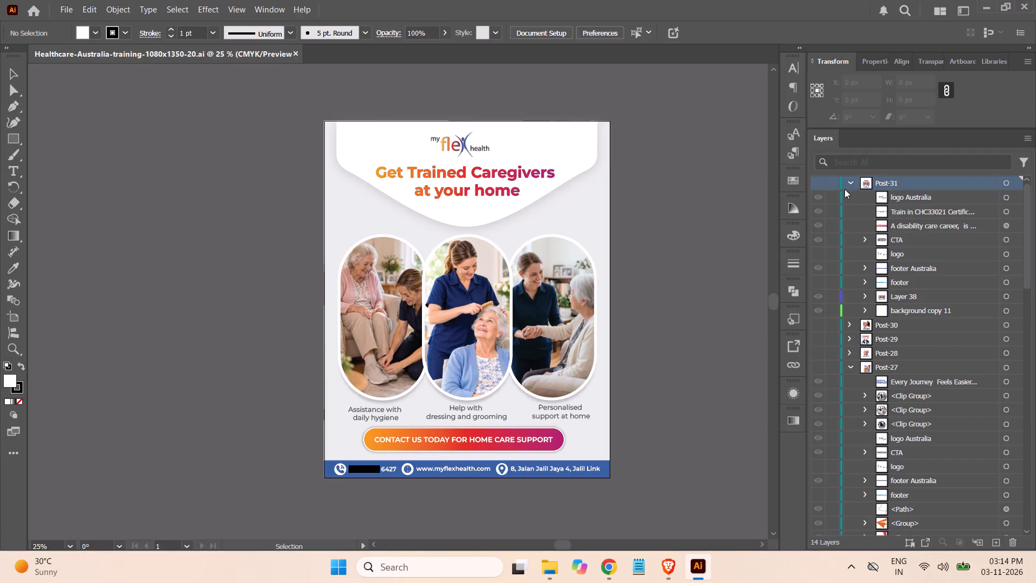
pyautogui.click(849, 184)
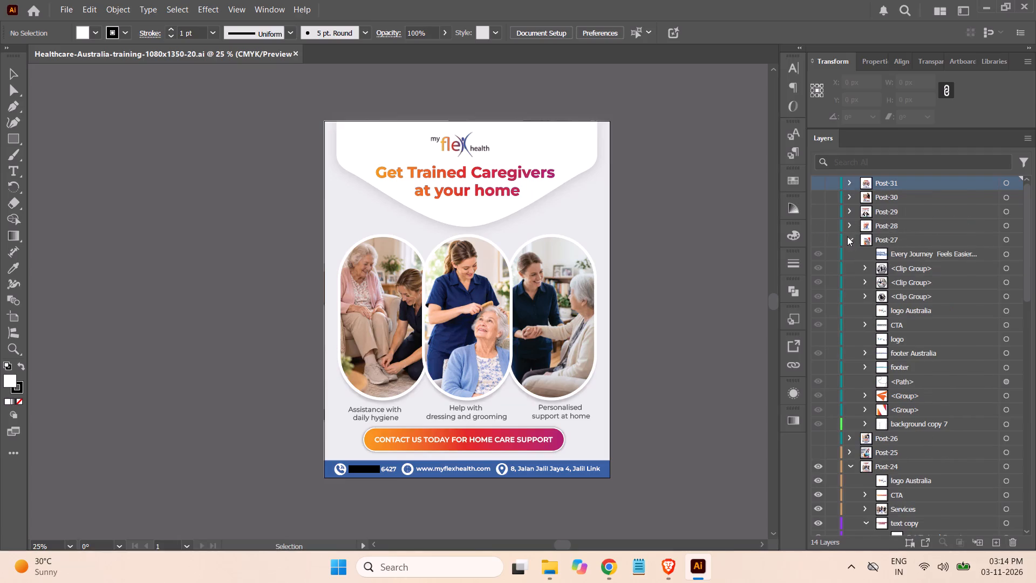
pyautogui.click(847, 236)
pyautogui.click(851, 282)
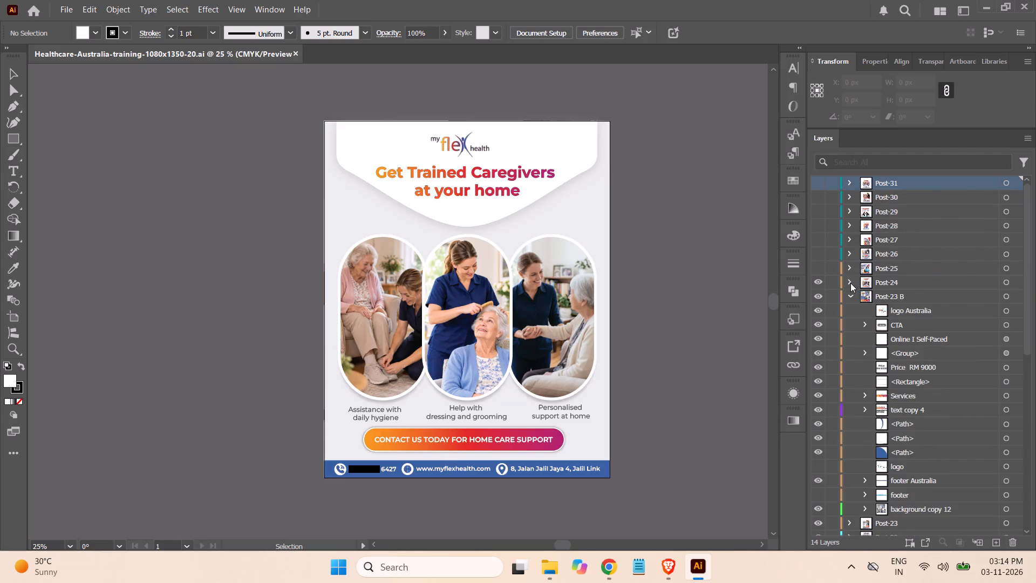
pyautogui.click(850, 295)
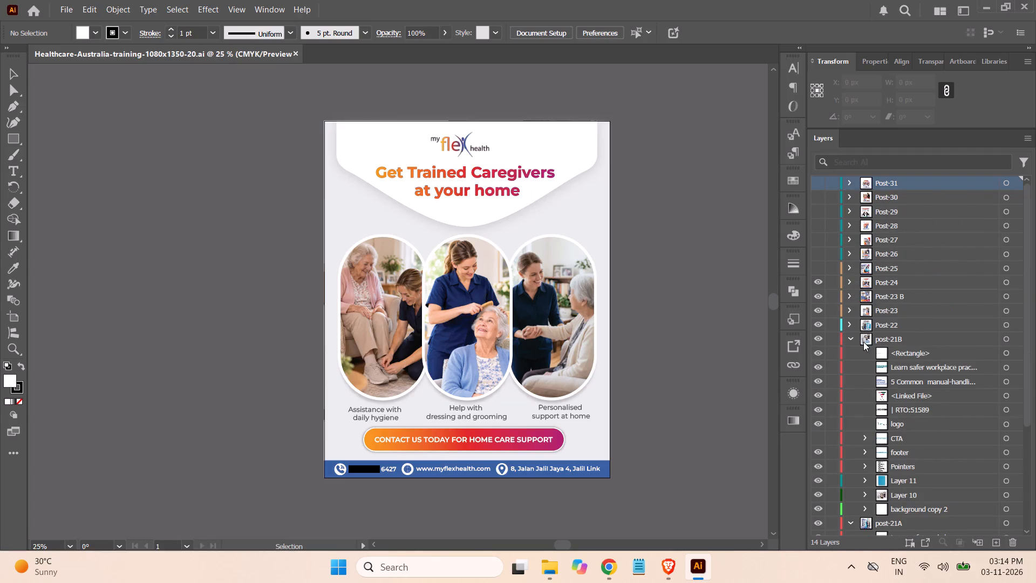
pyautogui.click(853, 338)
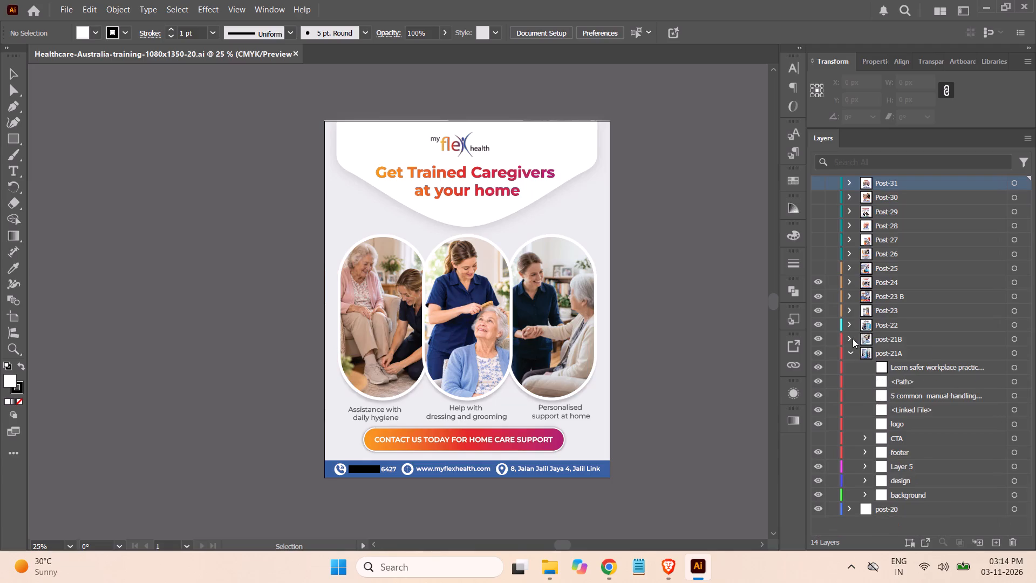
pyautogui.click(852, 352)
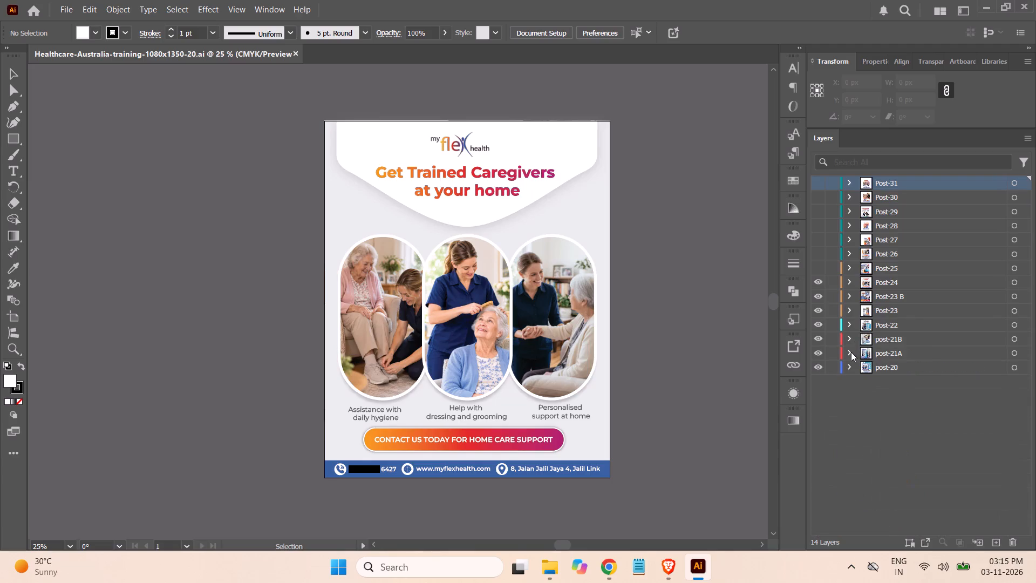
# Hide the Post-24 layer and show it again to check which design it holds.
pyautogui.click(818, 280)
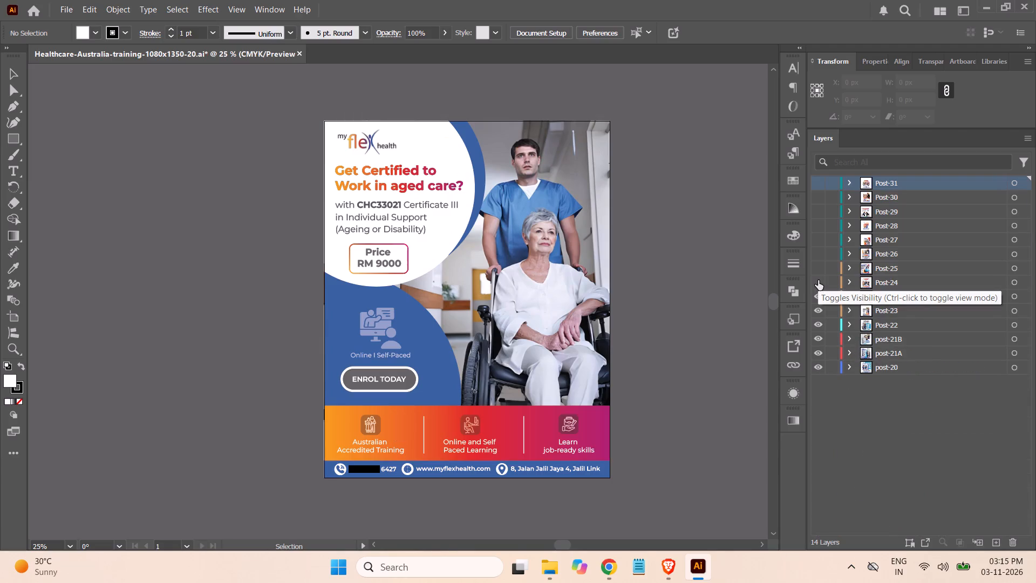
pyautogui.click(818, 280)
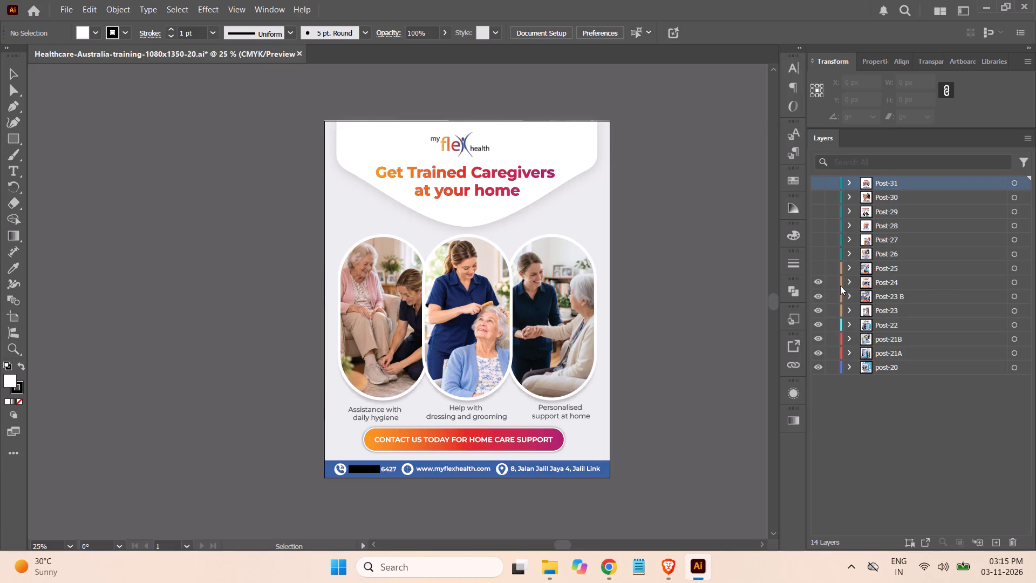
# In Post-24's Services sublayer, select the linked photo inside the clip group above the "Personalised support at home" caption.
pyautogui.click(851, 283)
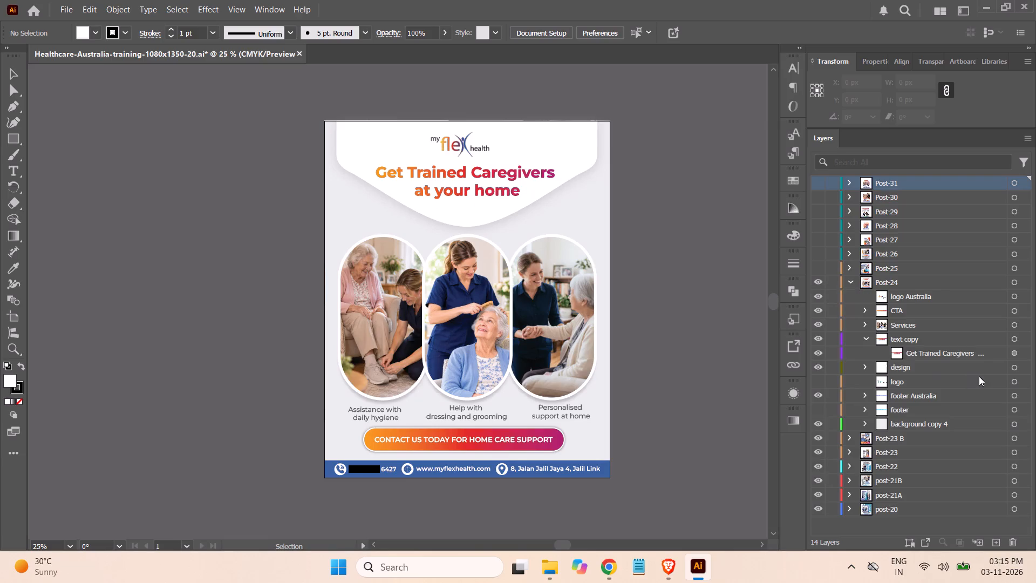
pyautogui.click(867, 340)
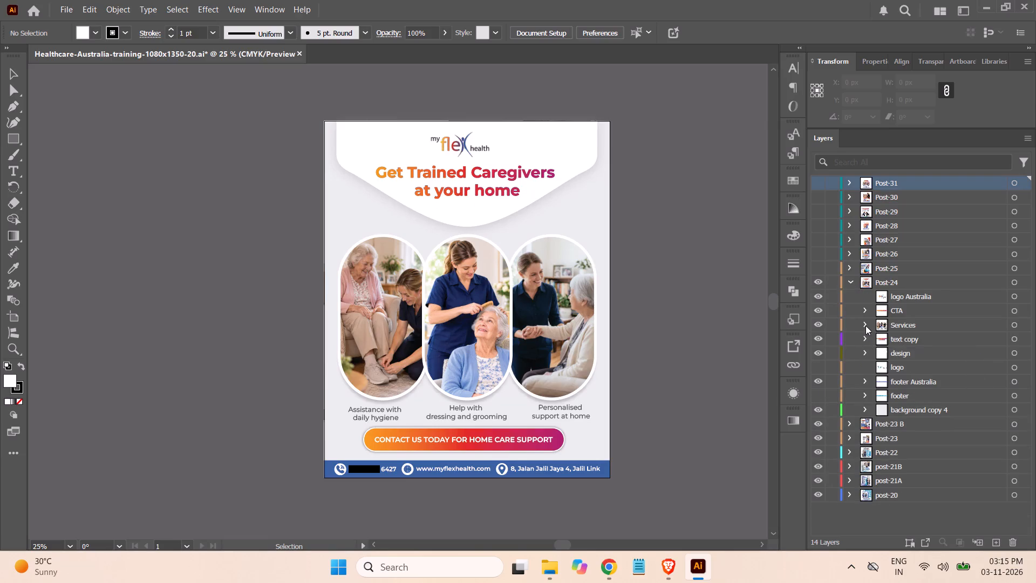
pyautogui.click(865, 326)
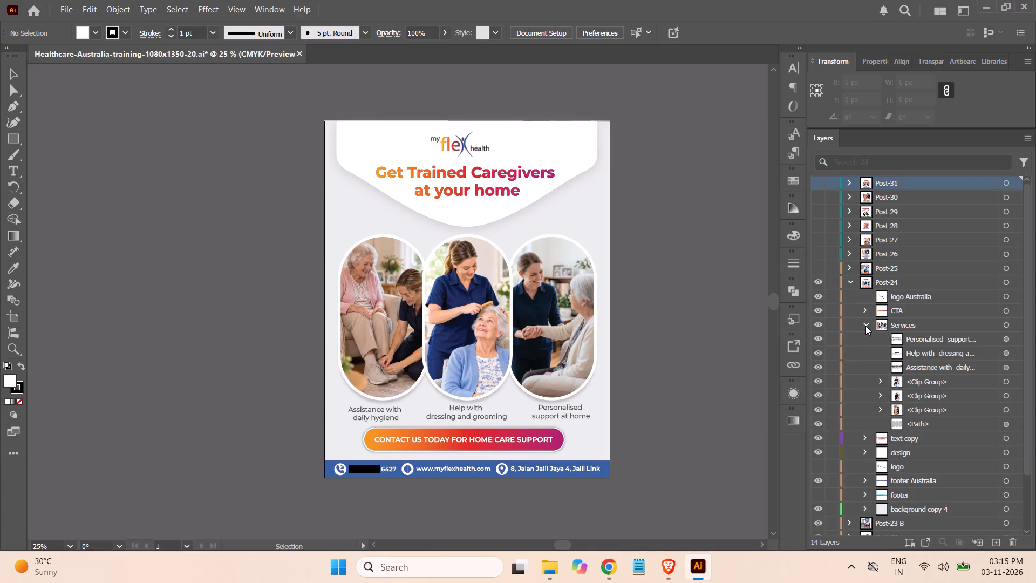
pyautogui.click(882, 395)
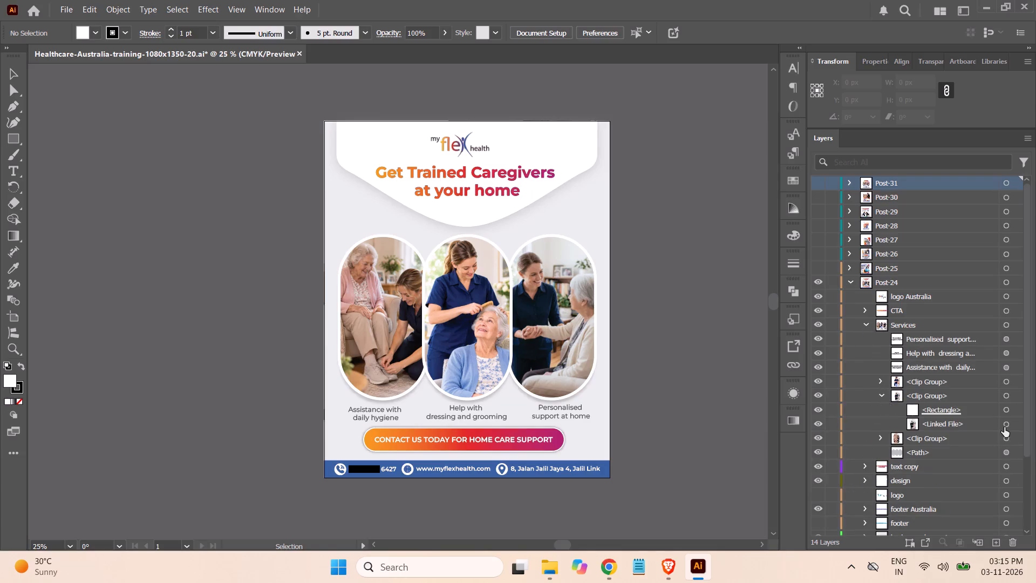
pyautogui.click(1004, 424)
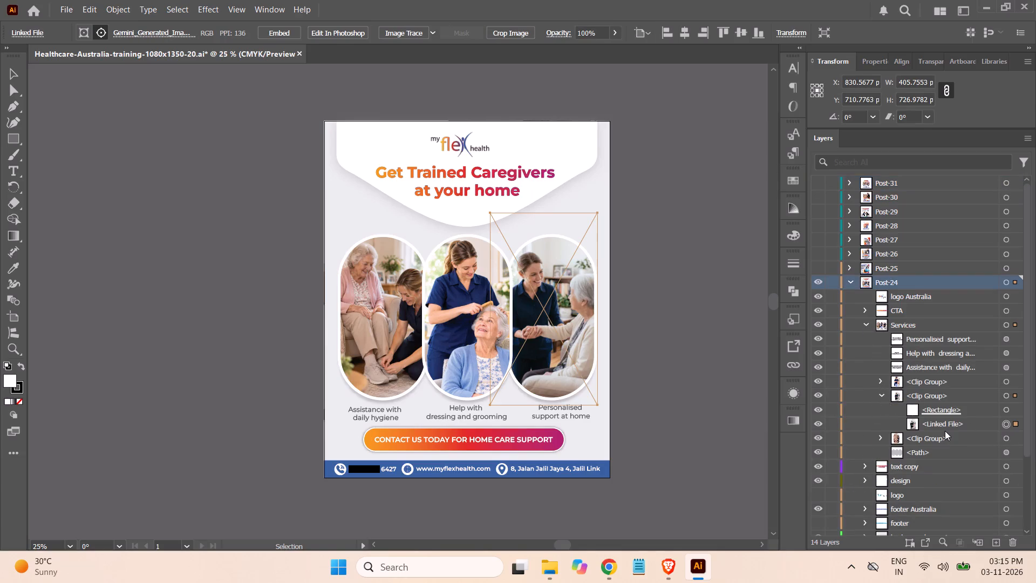
pyautogui.click(1006, 409)
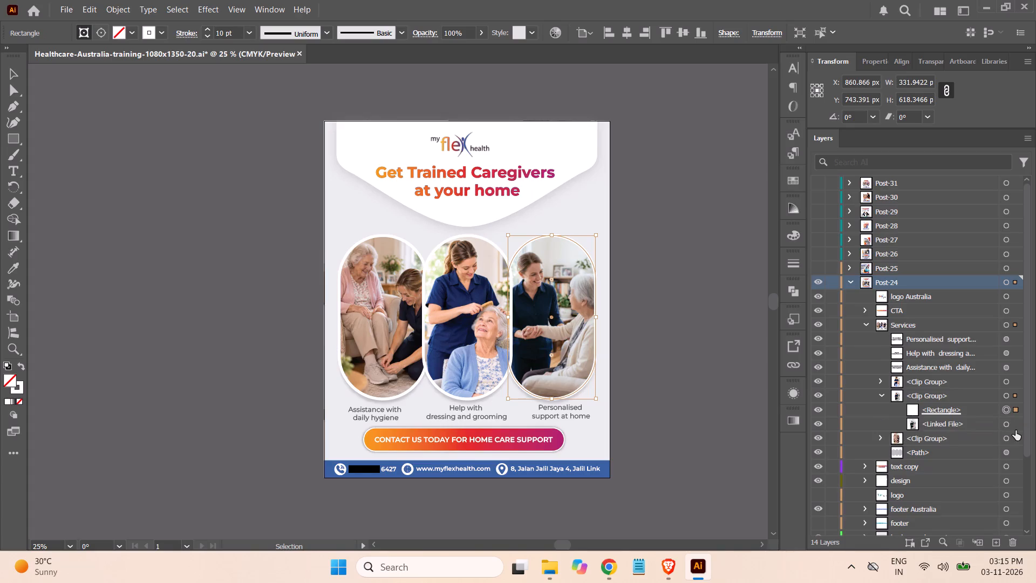
pyautogui.click(1006, 423)
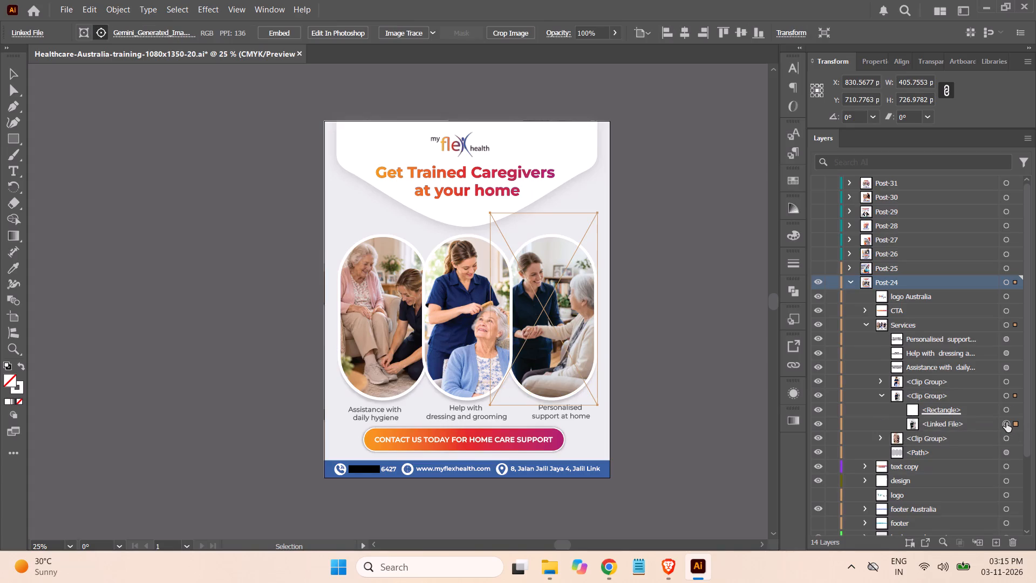
# Save the Illustrator document.
pyautogui.hotkey('ctrl', 's')
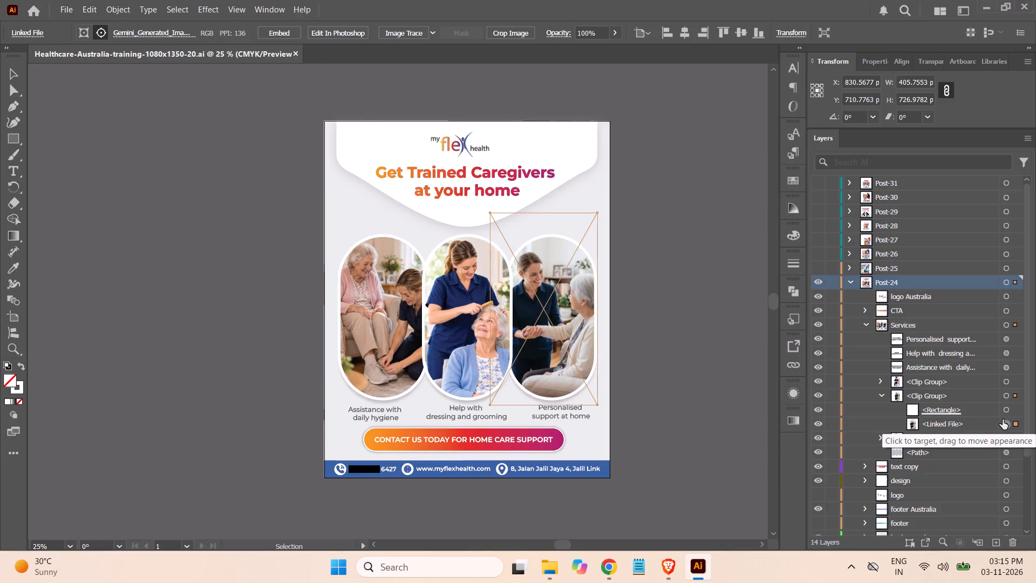
# Switch to File Explorer and look through the Health Services folder's image thumbnails for suitable caregiver photos.
pyautogui.click(554, 566)
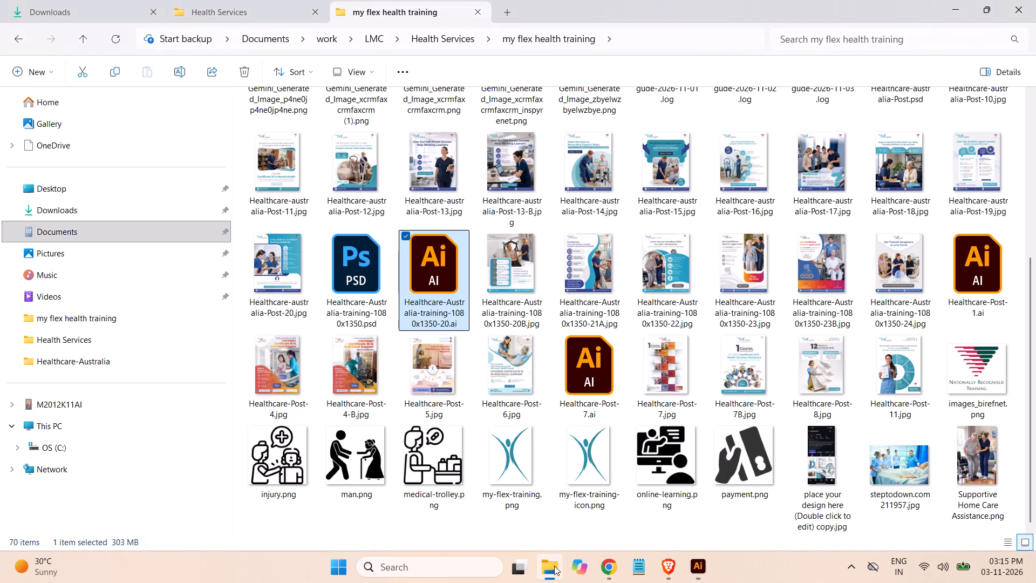
pyautogui.click(234, 10)
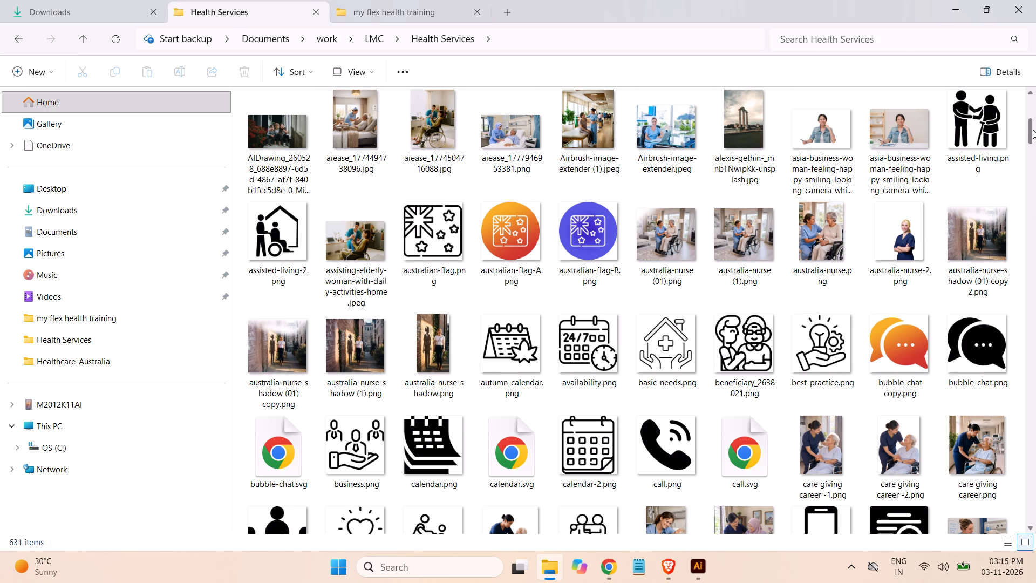
pyautogui.moveTo(1033, 130); pyautogui.dragTo(1035, 154)
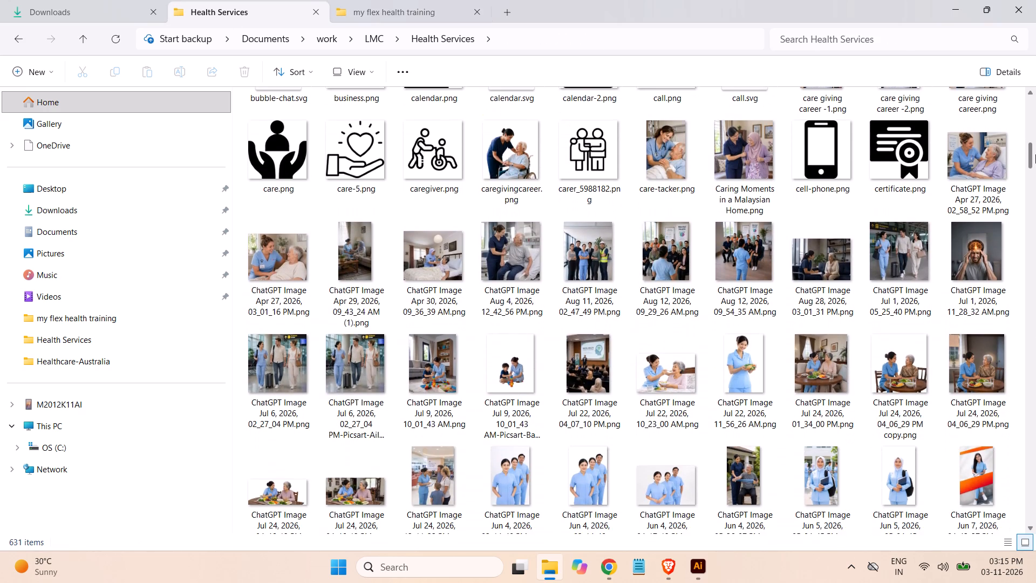
pyautogui.moveTo(1035, 154); pyautogui.dragTo(1035, 155)
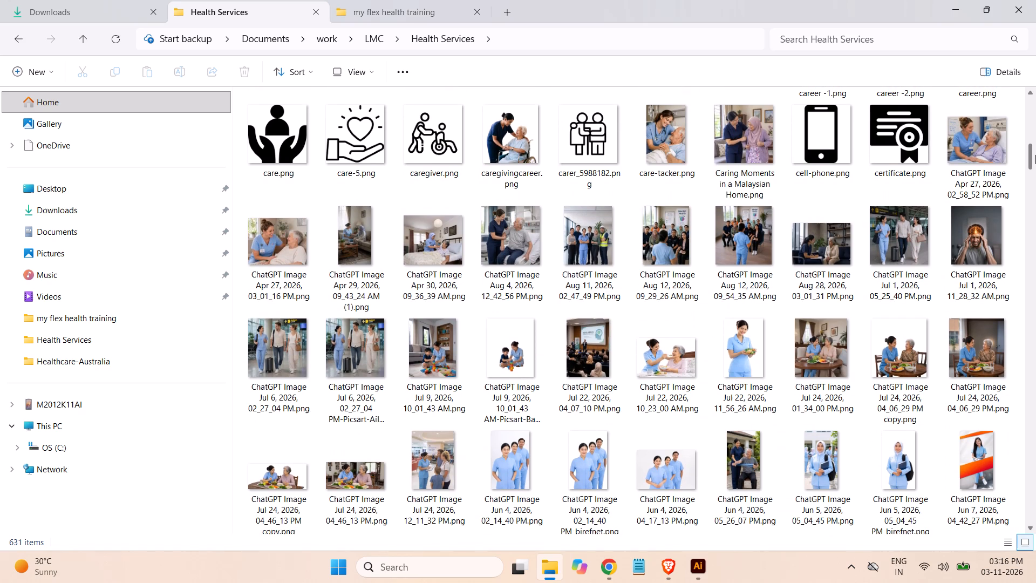
pyautogui.moveTo(1035, 155); pyautogui.dragTo(1035, 164)
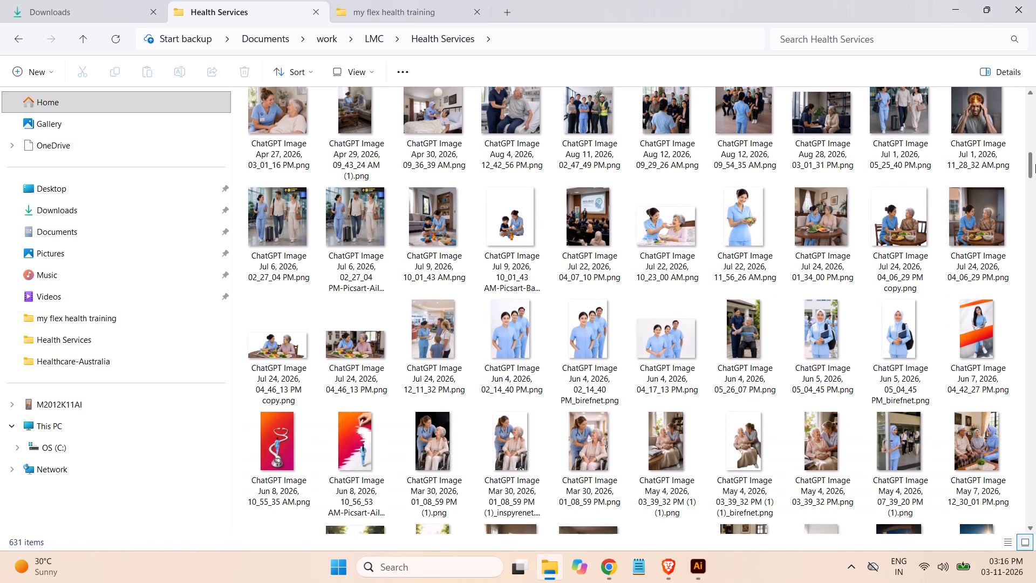
pyautogui.moveTo(1035, 164); pyautogui.dragTo(1035, 170)
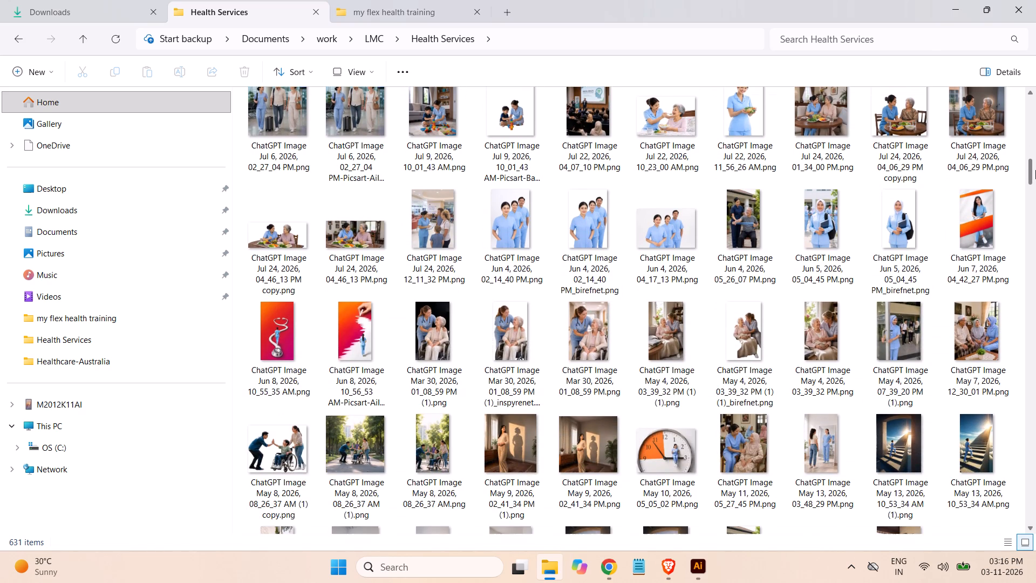
pyautogui.moveTo(1035, 170); pyautogui.dragTo(1035, 171)
pyautogui.moveTo(1035, 171); pyautogui.dragTo(1035, 191)
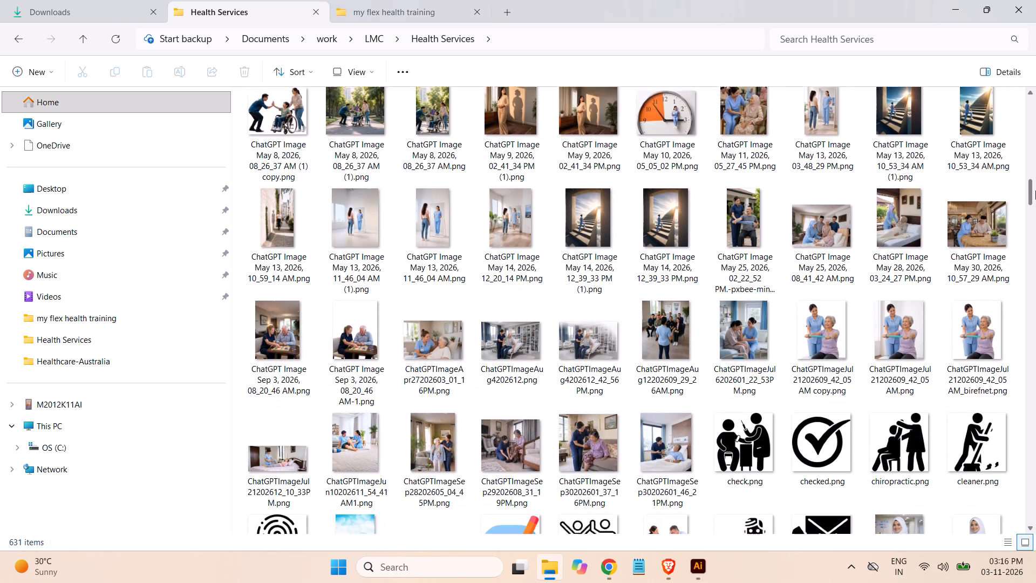
pyautogui.moveTo(1035, 191); pyautogui.dragTo(1035, 197)
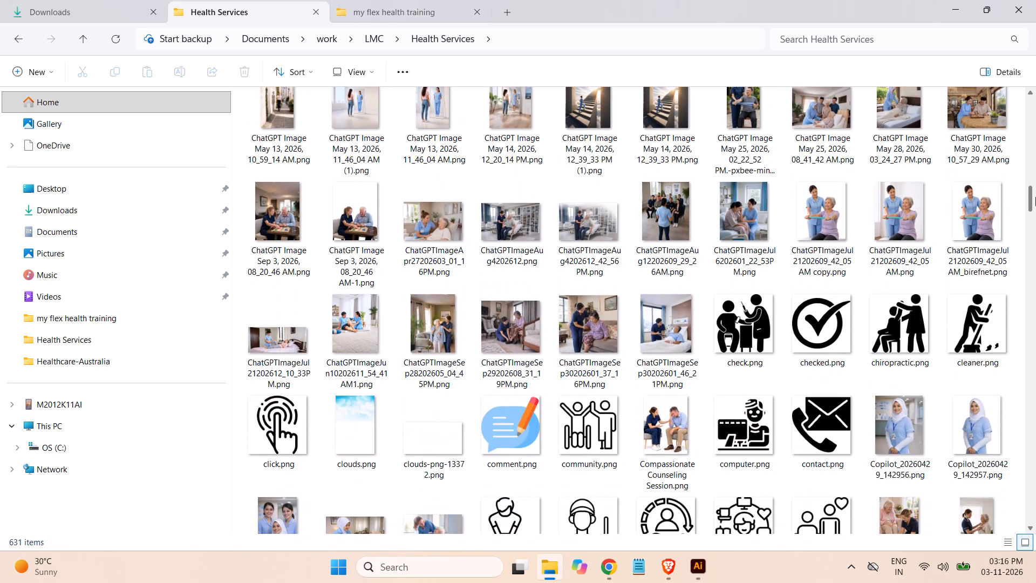
pyautogui.moveTo(1035, 197); pyautogui.dragTo(1035, 209)
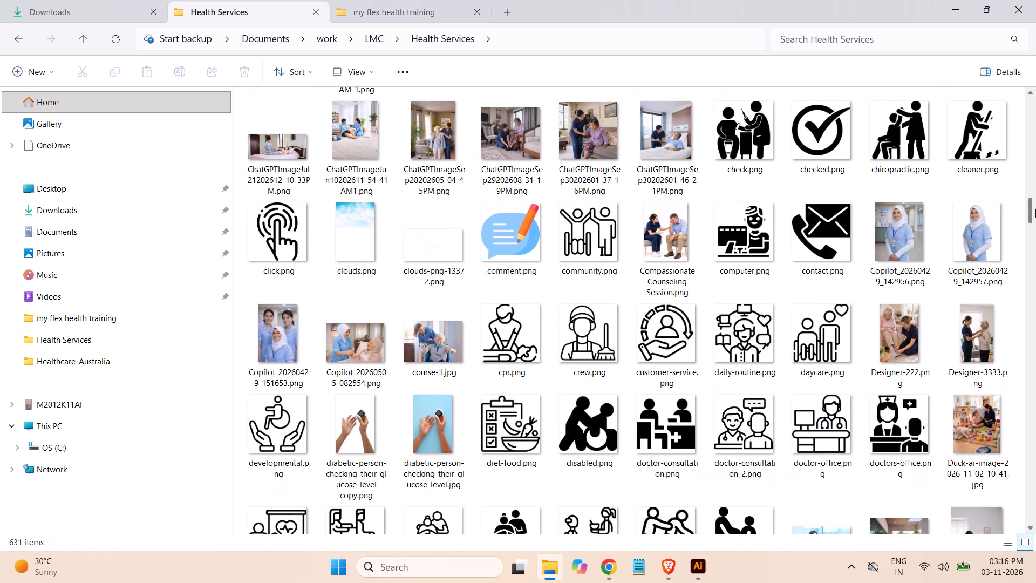
pyautogui.moveTo(1035, 209); pyautogui.dragTo(1035, 221)
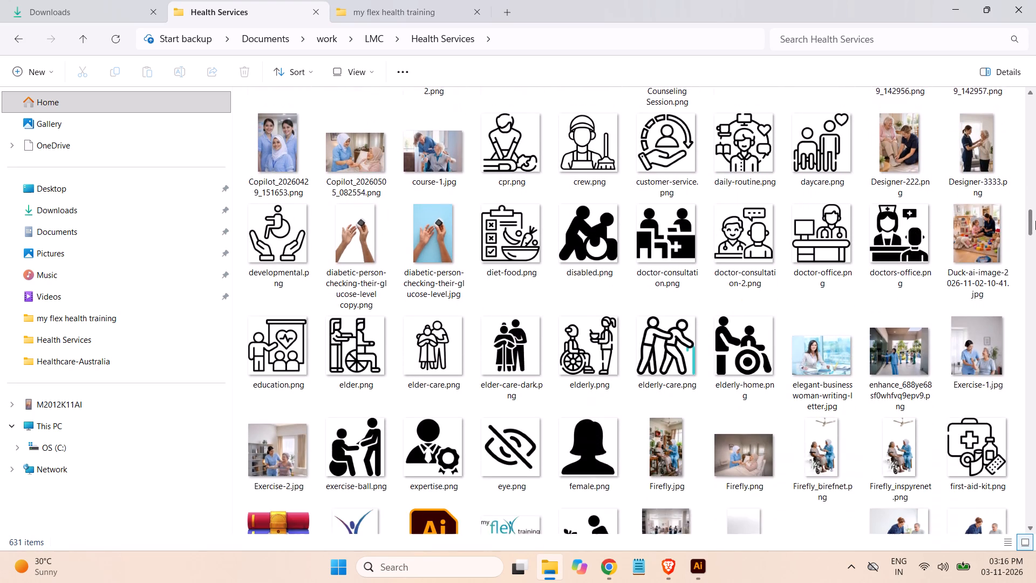
pyautogui.moveTo(1035, 221); pyautogui.dragTo(1035, 223)
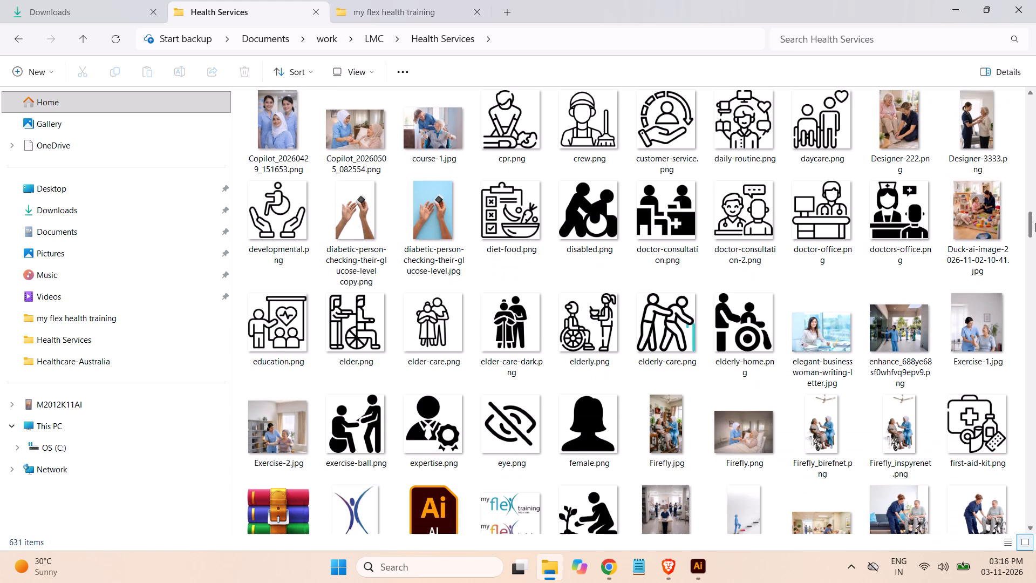
pyautogui.moveTo(1035, 223); pyautogui.dragTo(1035, 233)
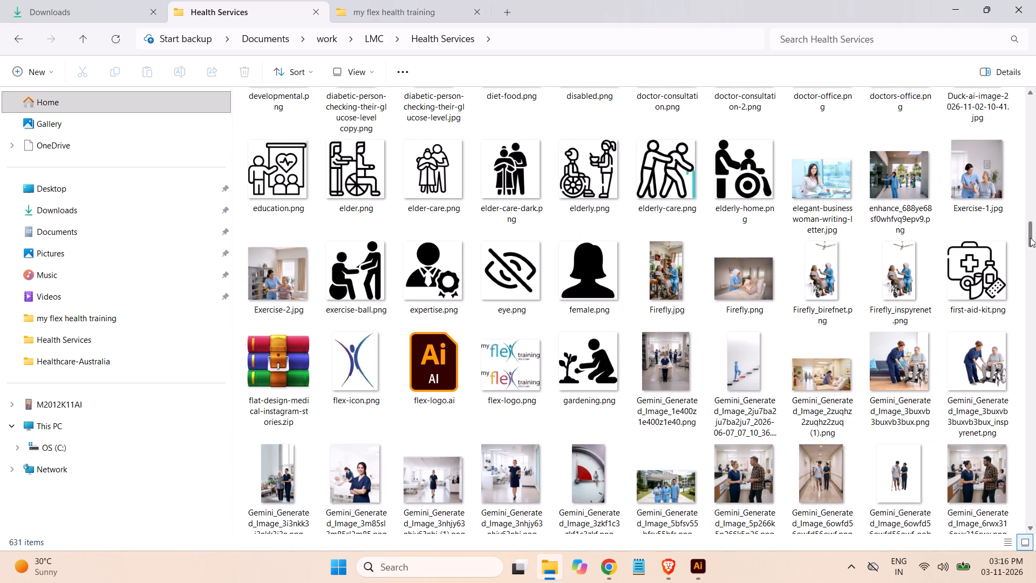
pyautogui.moveTo(1030, 232); pyautogui.dragTo(1033, 245)
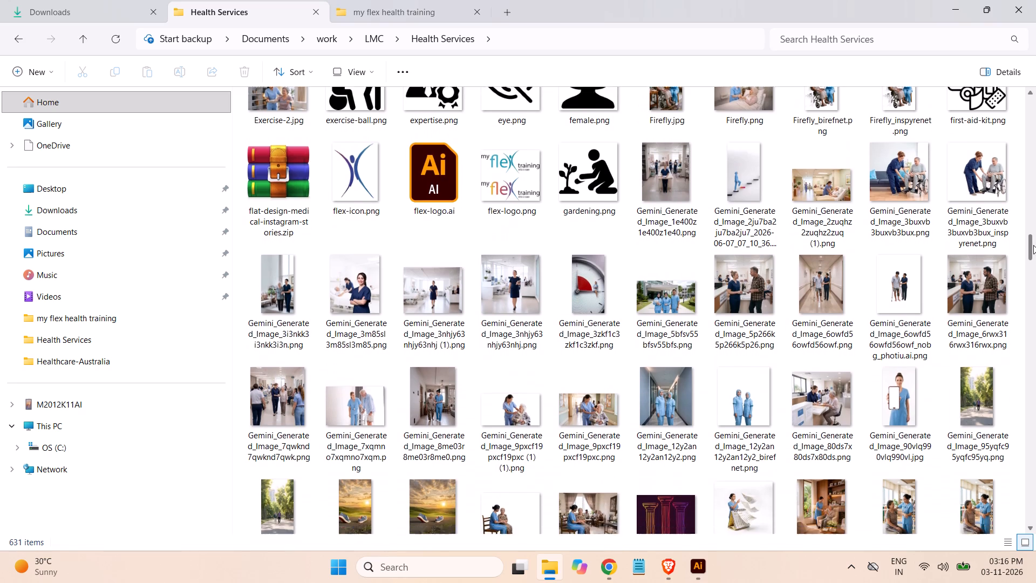
pyautogui.moveTo(1033, 245); pyautogui.dragTo(1035, 256)
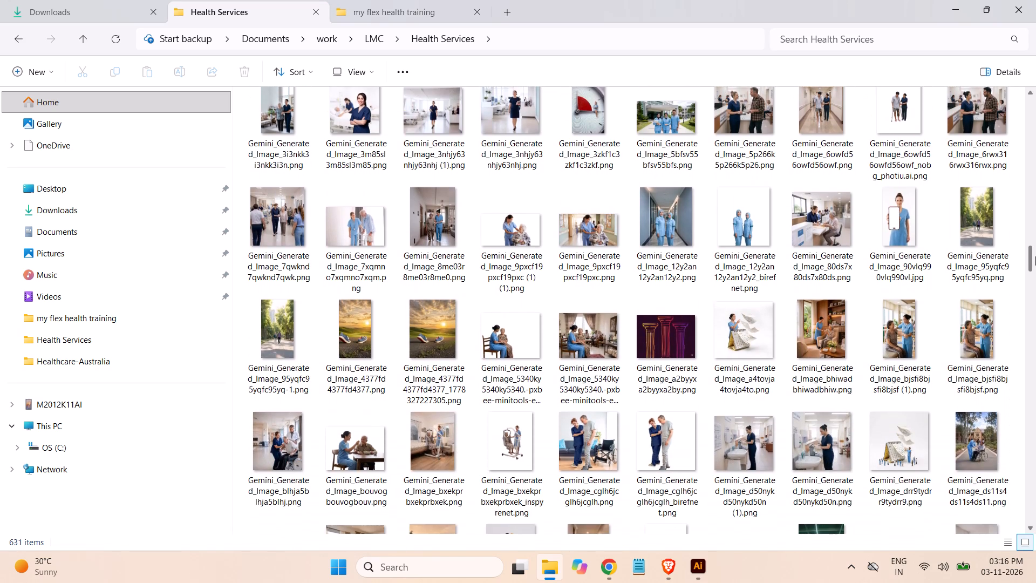
pyautogui.moveTo(1035, 256); pyautogui.dragTo(1035, 263)
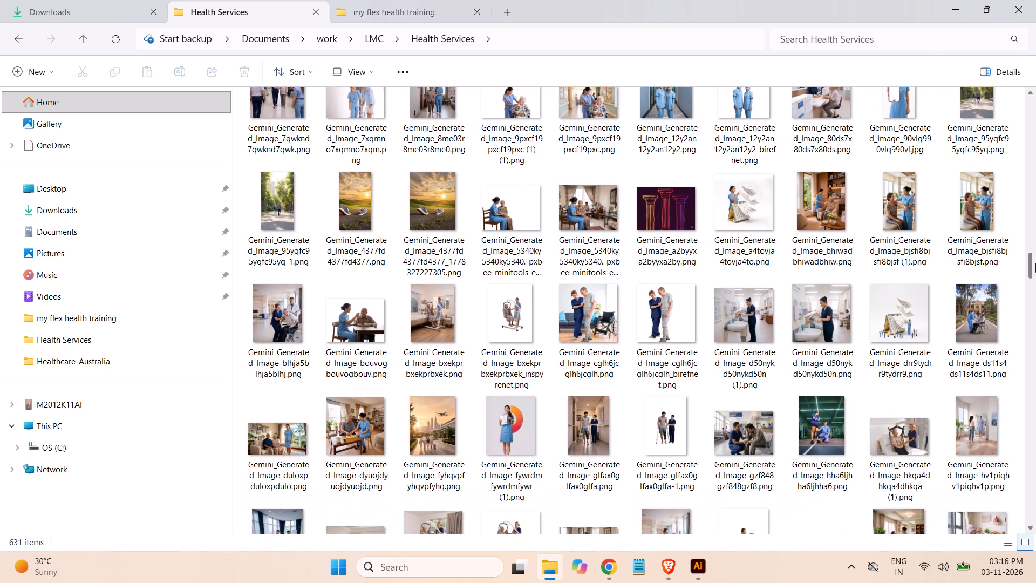
pyautogui.moveTo(1035, 263); pyautogui.dragTo(1035, 266)
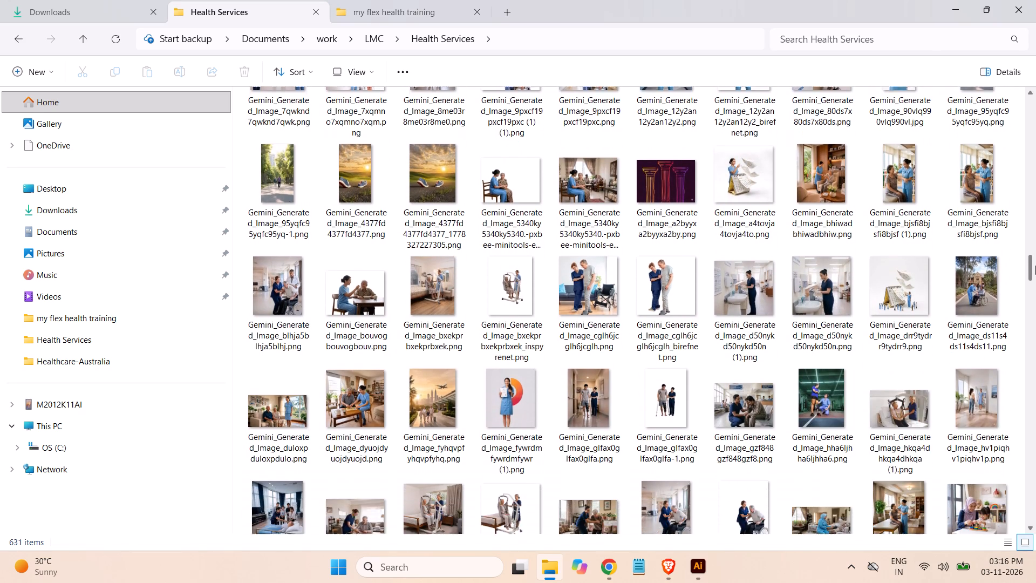
pyautogui.moveTo(1035, 266); pyautogui.dragTo(1035, 277)
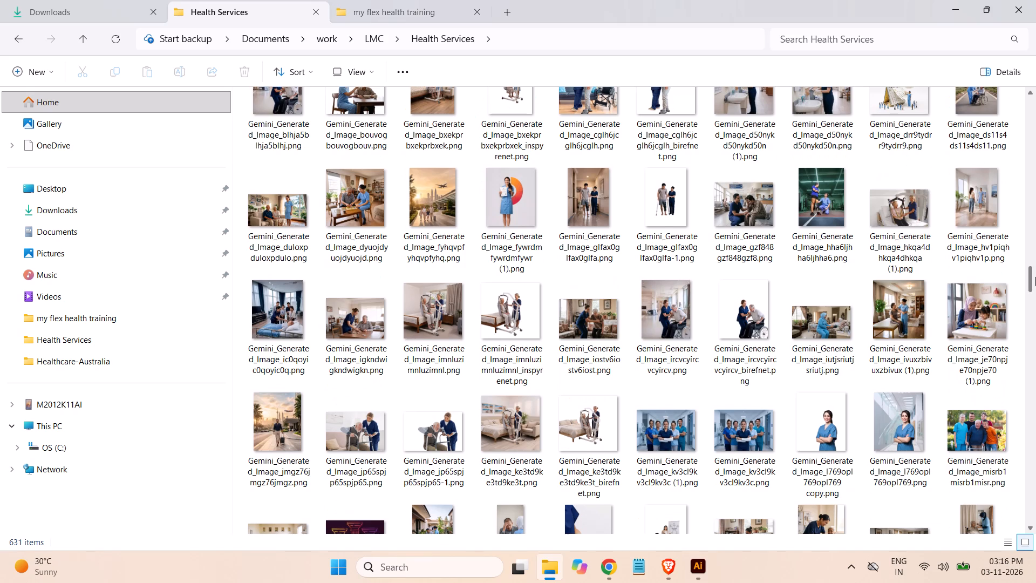
pyautogui.moveTo(1035, 277); pyautogui.dragTo(1035, 288)
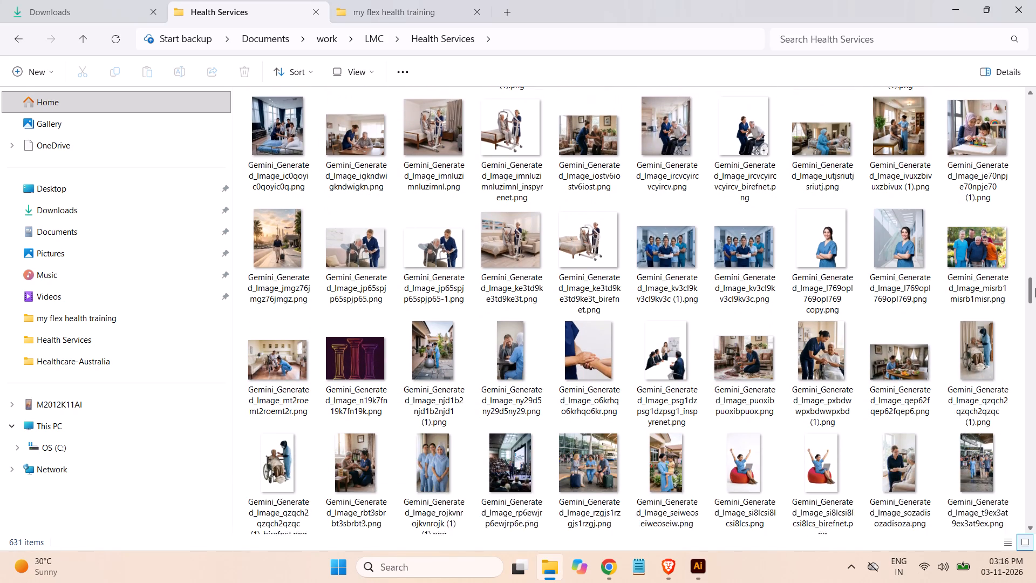
pyautogui.moveTo(1035, 288); pyautogui.dragTo(1035, 297)
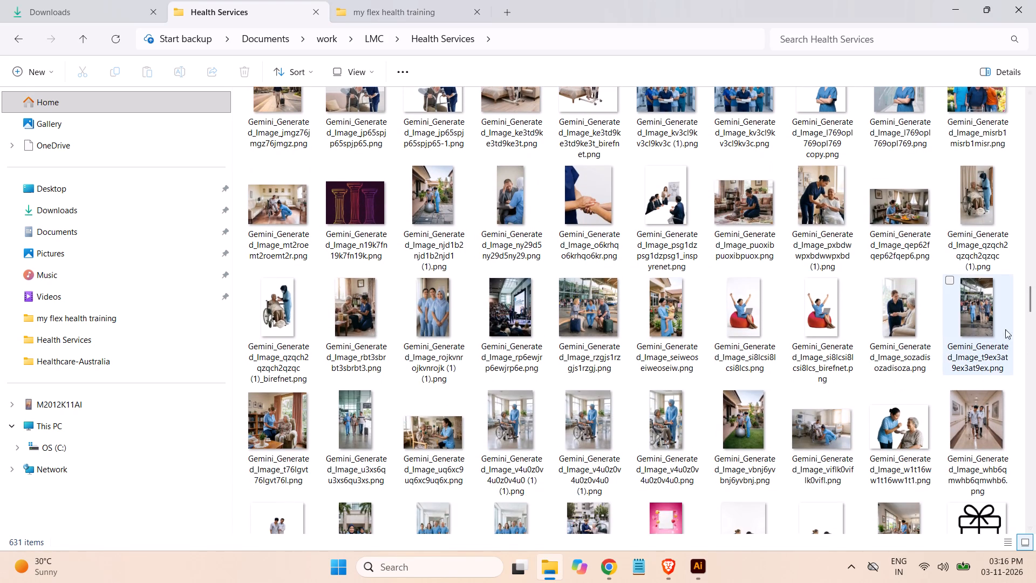
pyautogui.moveTo(1031, 302); pyautogui.dragTo(1032, 303)
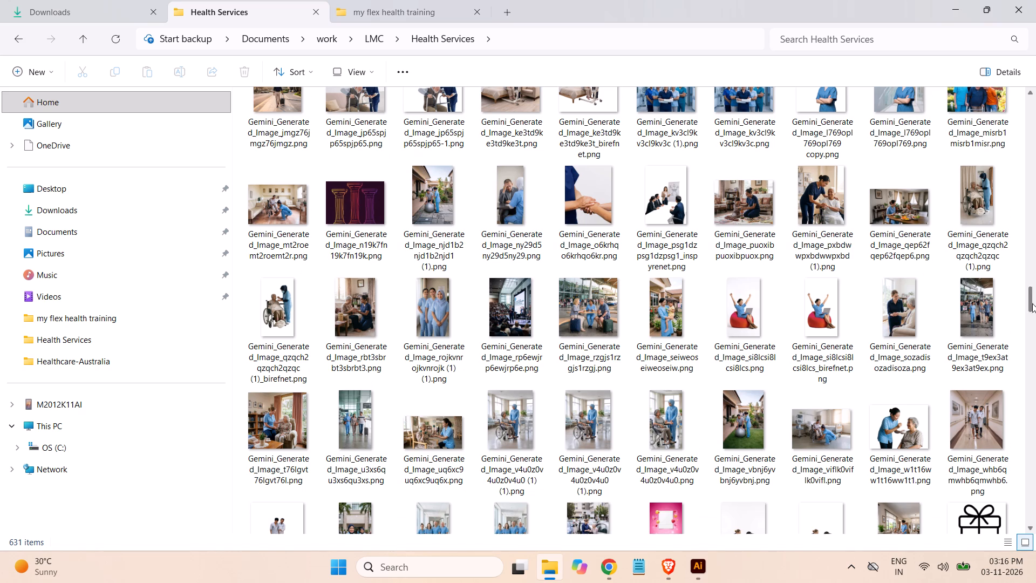
pyautogui.moveTo(1032, 303); pyautogui.dragTo(1035, 315)
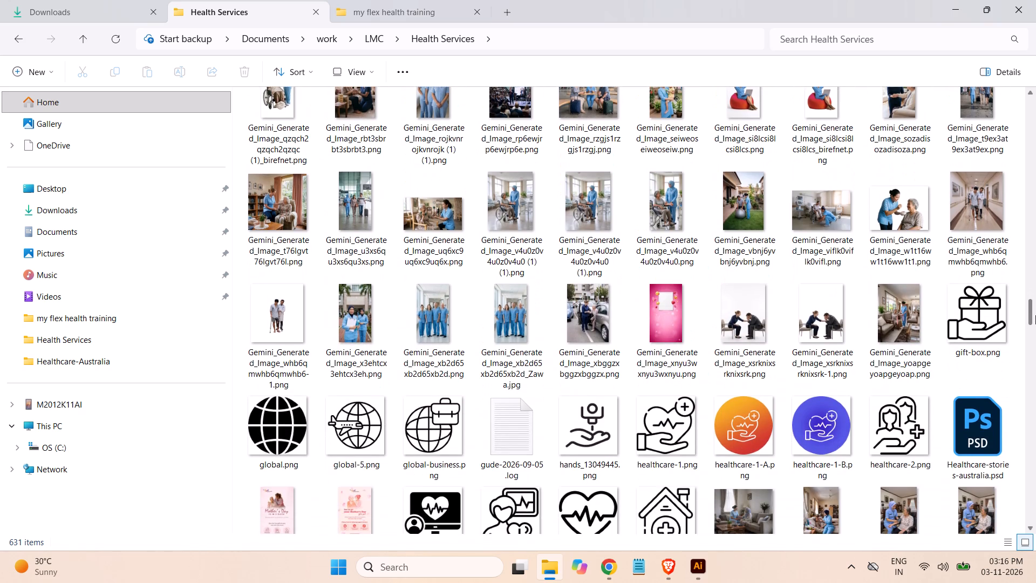
pyautogui.moveTo(1035, 315); pyautogui.dragTo(1035, 319)
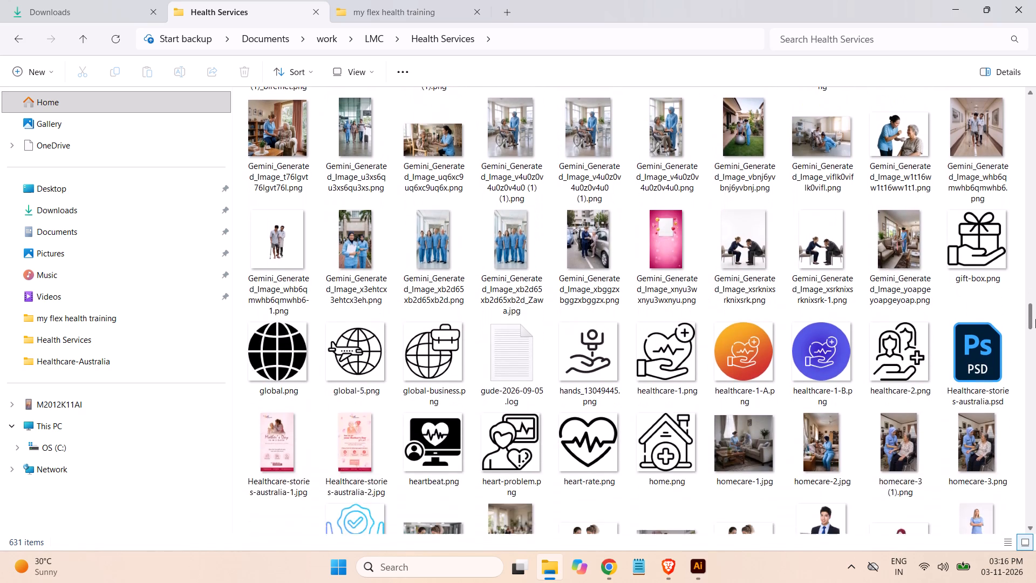
pyautogui.moveTo(1035, 319); pyautogui.dragTo(1035, 333)
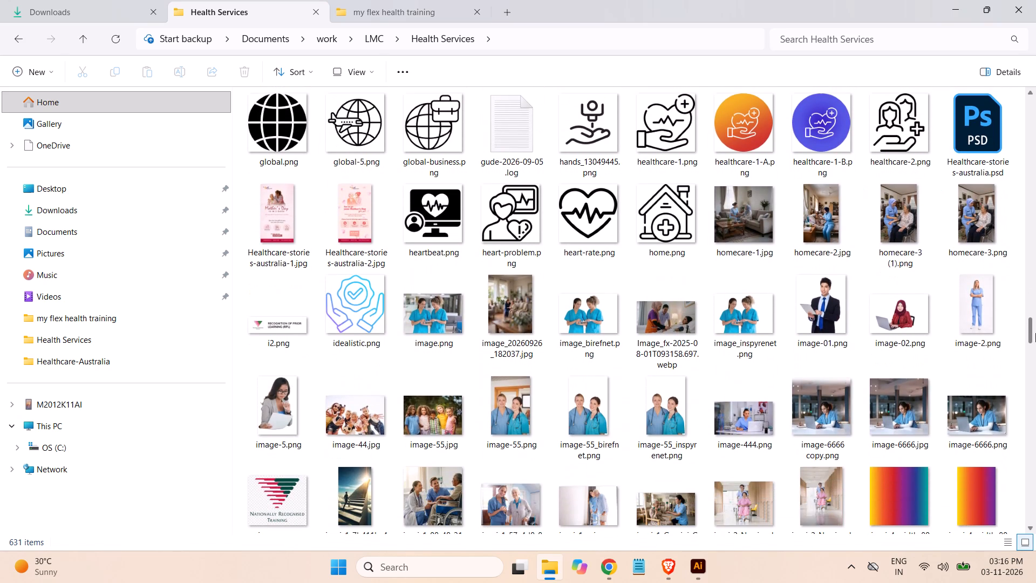
pyautogui.moveTo(1035, 333); pyautogui.dragTo(1035, 348)
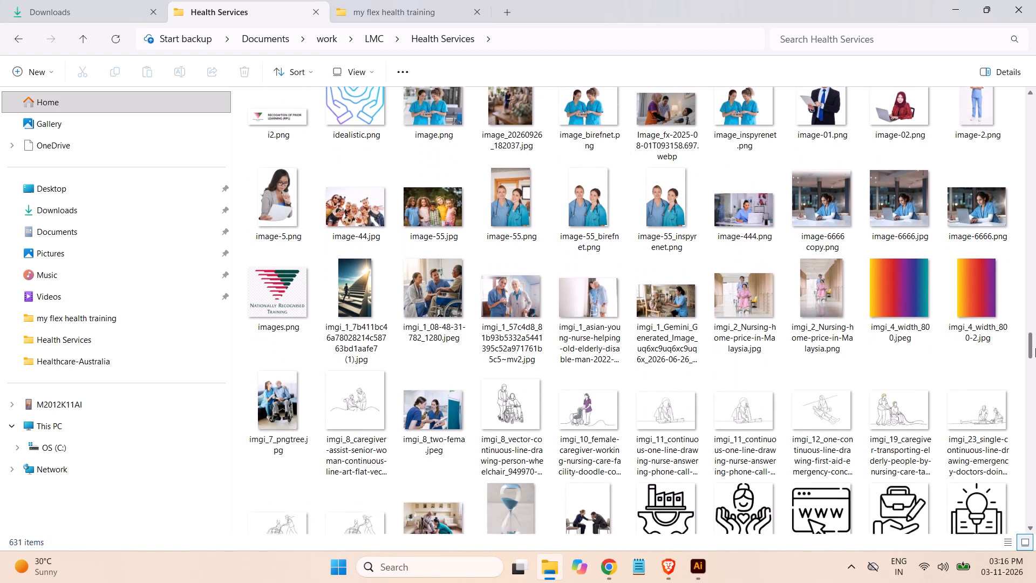
pyautogui.moveTo(1035, 348); pyautogui.dragTo(1035, 350)
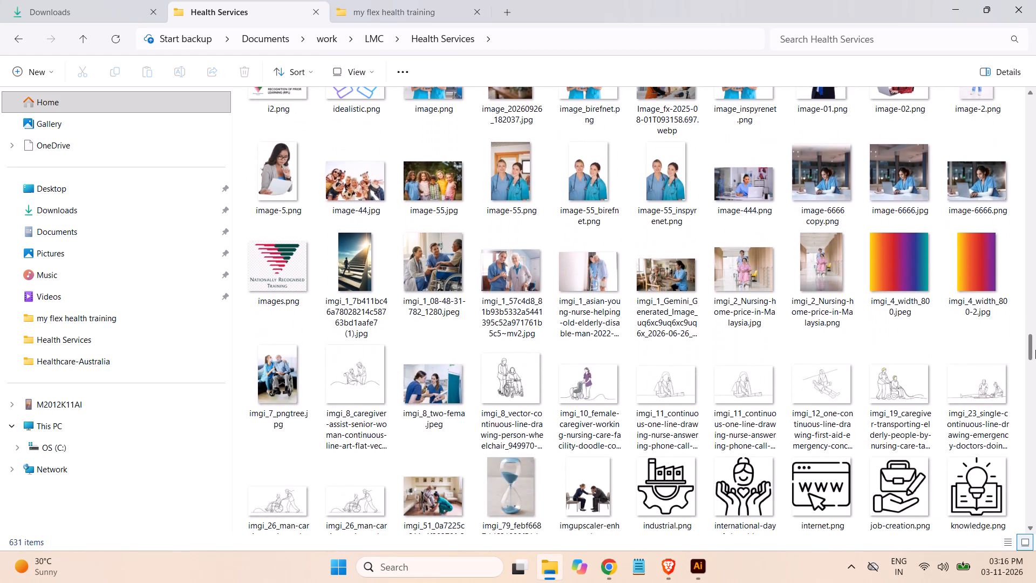
pyautogui.moveTo(1035, 350); pyautogui.dragTo(1035, 365)
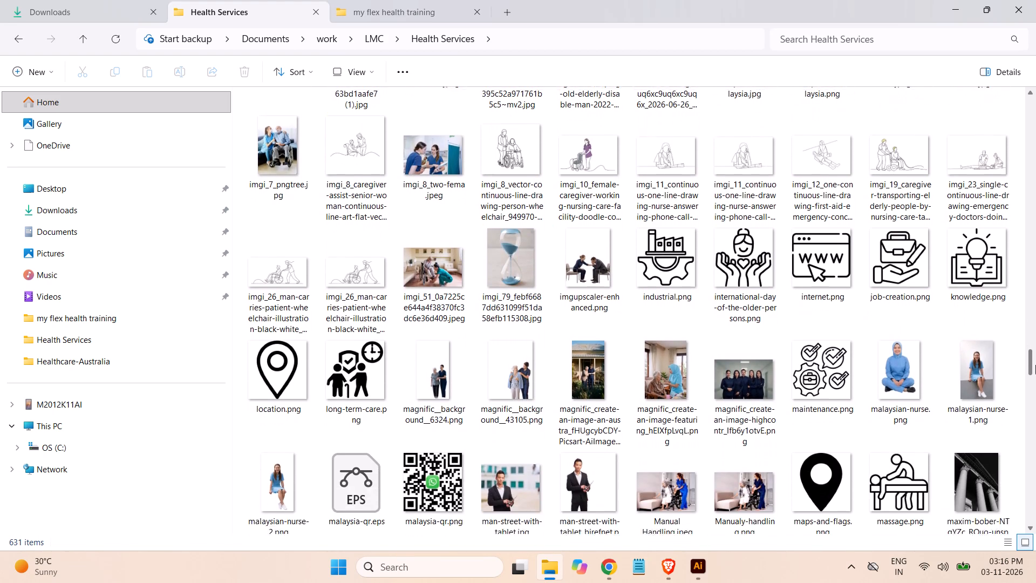
pyautogui.moveTo(1035, 365); pyautogui.dragTo(1035, 365)
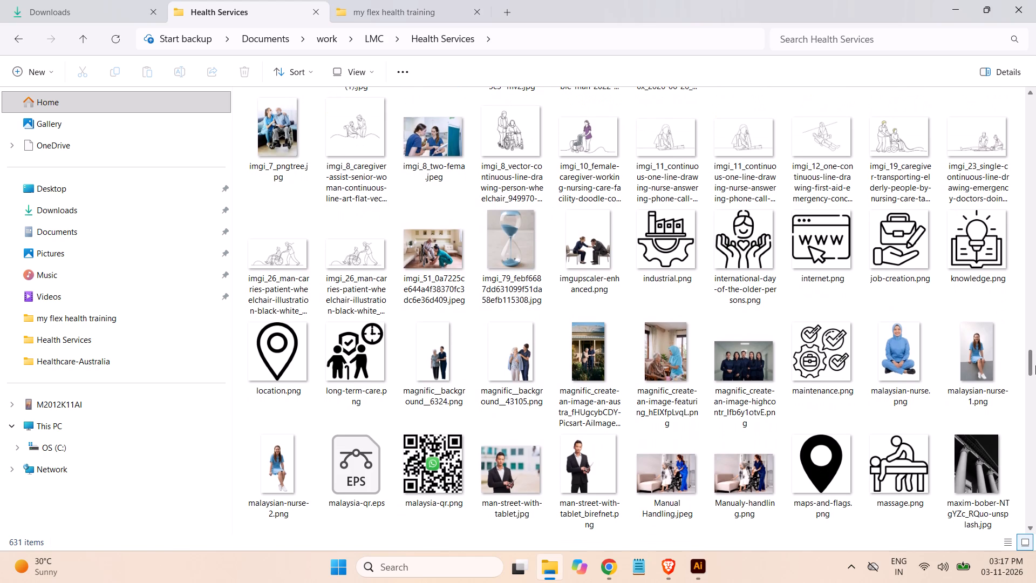
# Preview the photo "A Malaysian nurse giving physiotherapy at home.jpeg" from the Health Services folder and close it.
pyautogui.moveTo(1035, 365); pyautogui.dragTo(1023, 291)
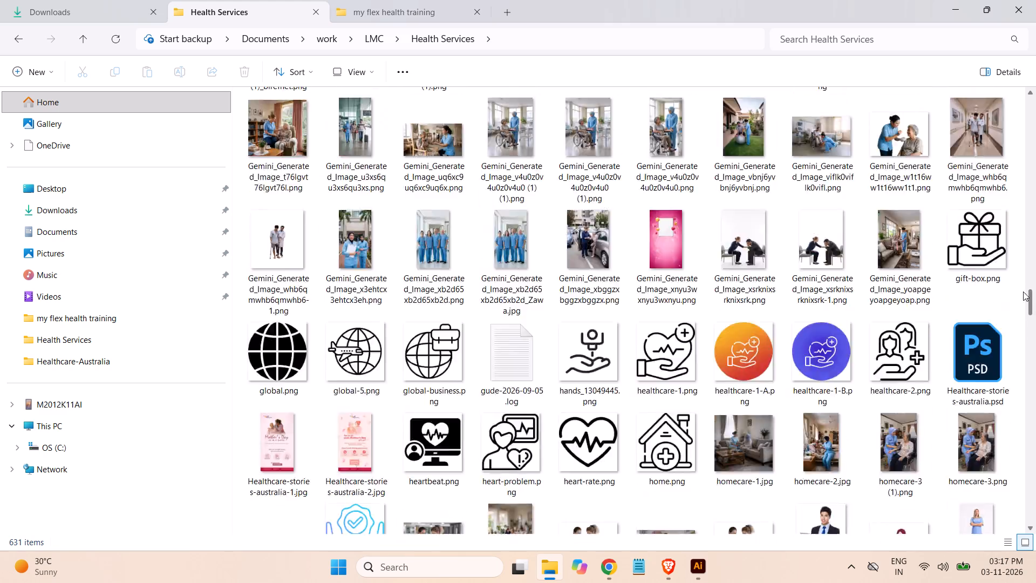
pyautogui.moveTo(1023, 291); pyautogui.dragTo(999, 91)
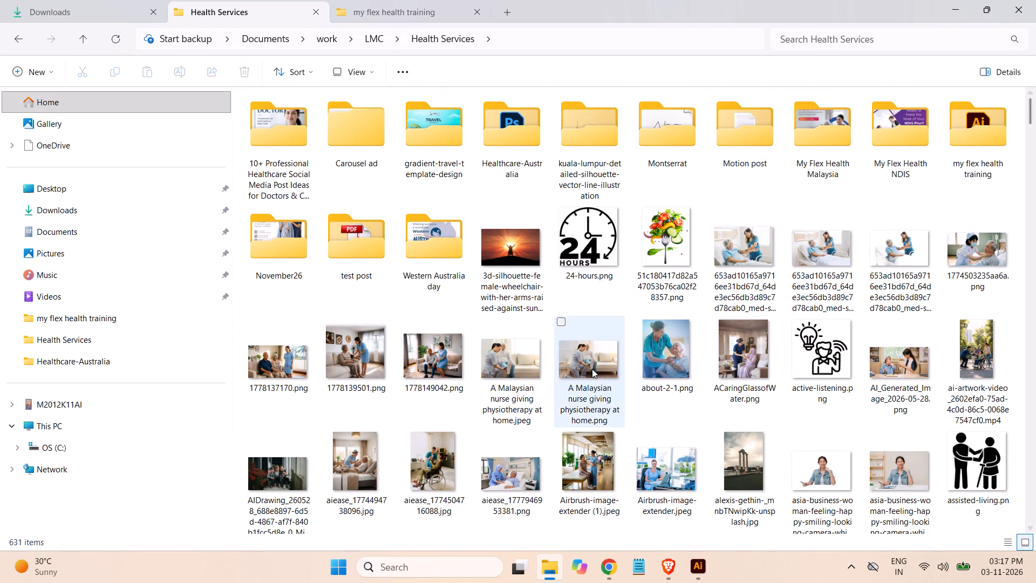
pyautogui.doubleClick(509, 371)
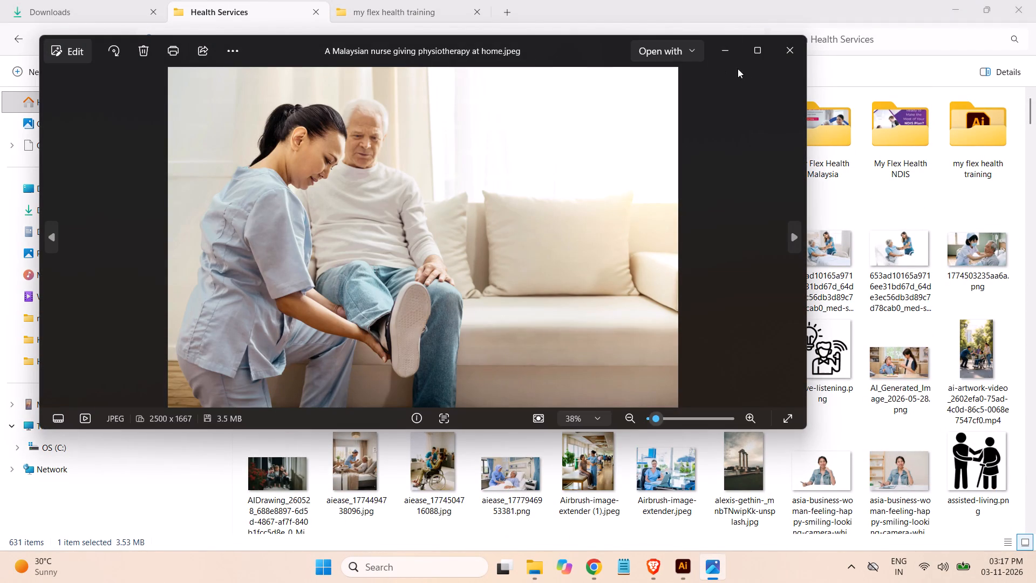
pyautogui.click(793, 46)
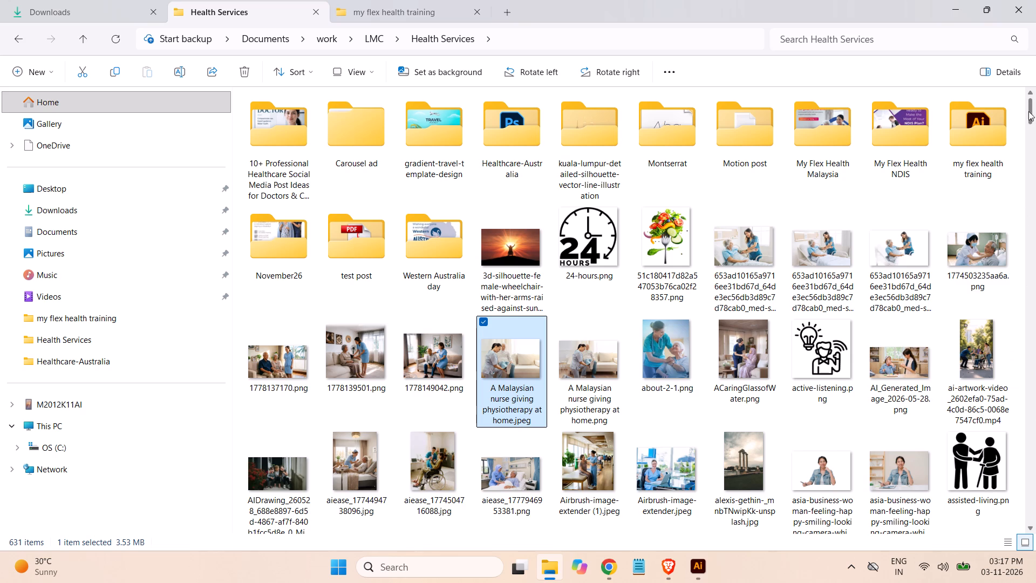
# Look through the Health Services folder's thumbnails, from the care images to the ChatGPT-generated ones, for suitable caregiver photos.
pyautogui.moveTo(1028, 109); pyautogui.dragTo(1034, 125)
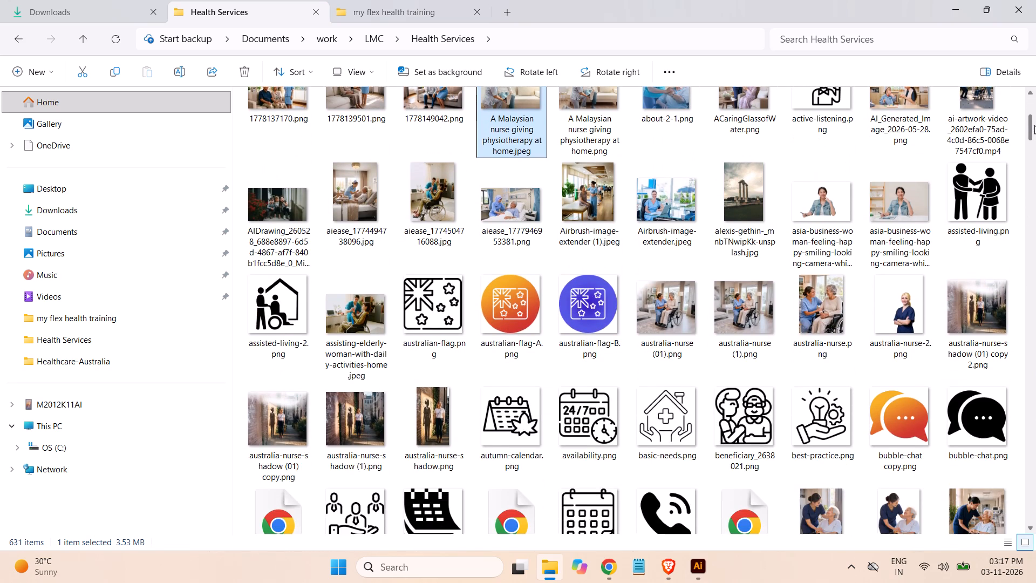
pyautogui.moveTo(1034, 125); pyautogui.dragTo(1035, 128)
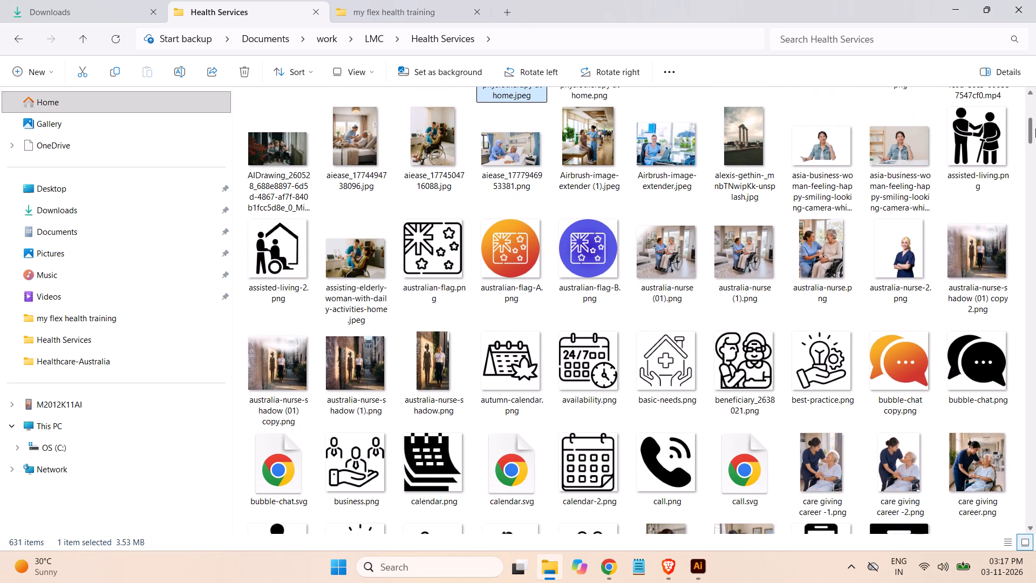
pyautogui.moveTo(1035, 128); pyautogui.dragTo(1035, 135)
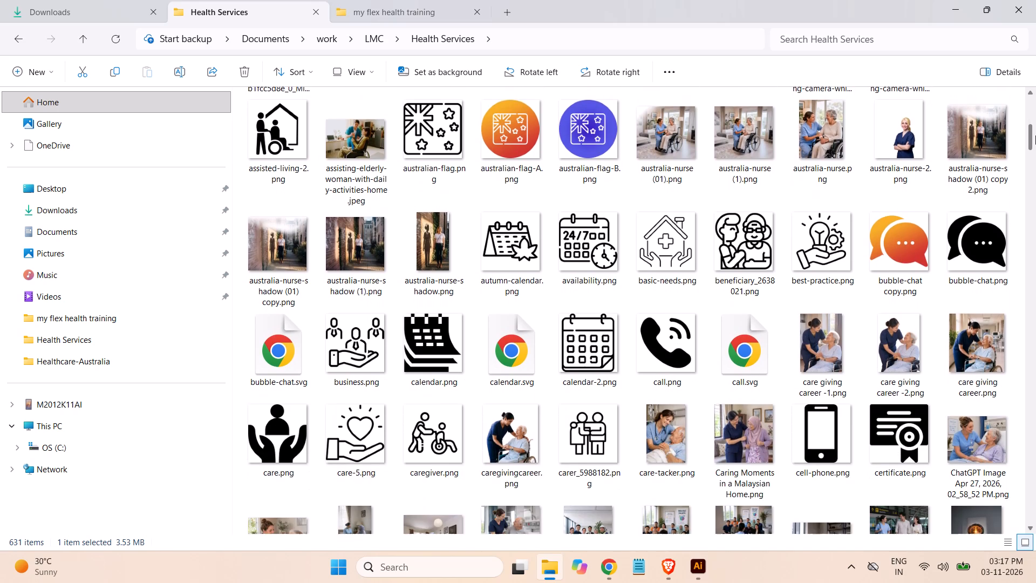
pyautogui.moveTo(1035, 135); pyautogui.dragTo(1035, 144)
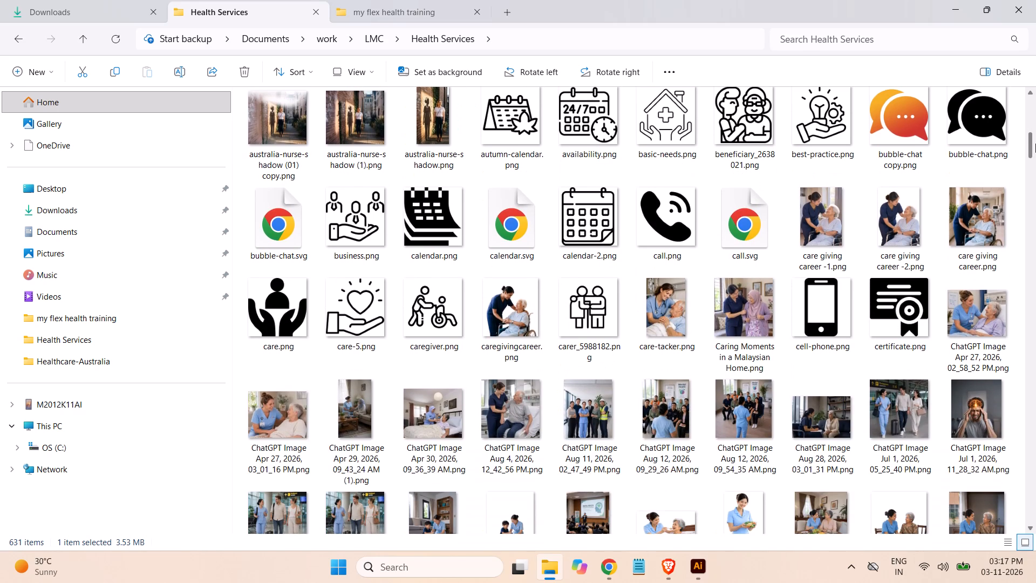
pyautogui.moveTo(1035, 144); pyautogui.dragTo(1035, 146)
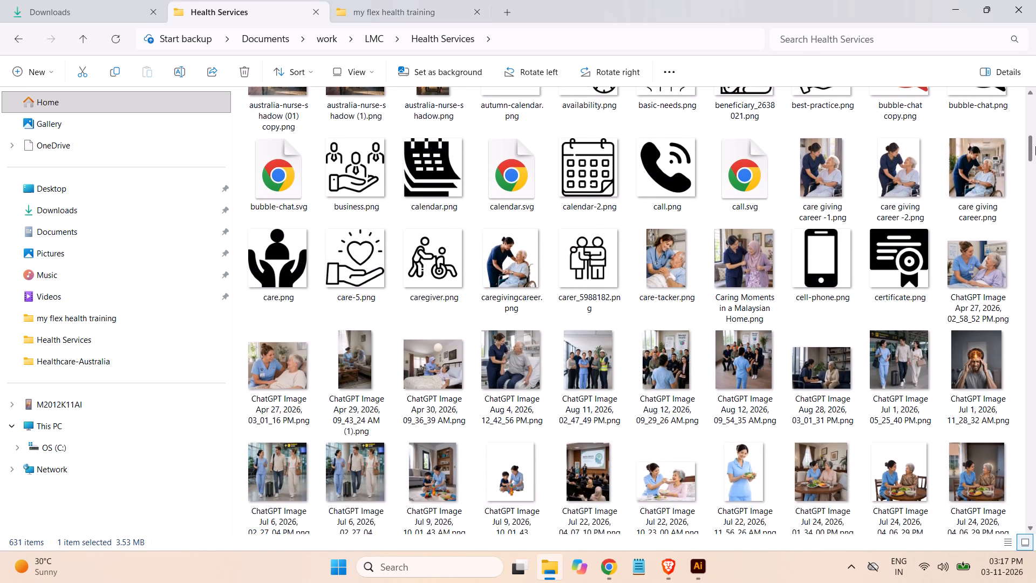
pyautogui.moveTo(1035, 146); pyautogui.dragTo(1035, 155)
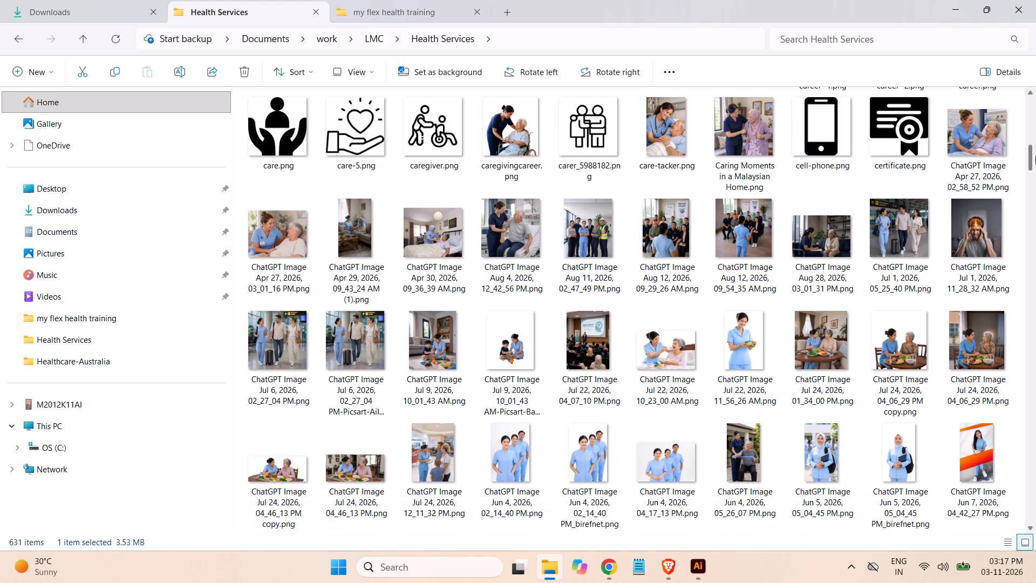
pyautogui.moveTo(1035, 155); pyautogui.dragTo(1035, 157)
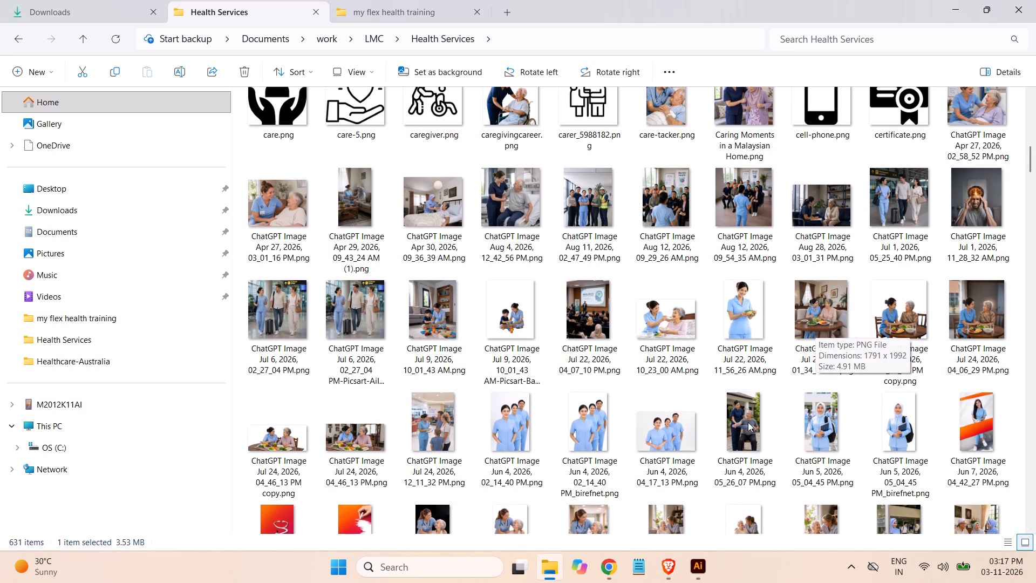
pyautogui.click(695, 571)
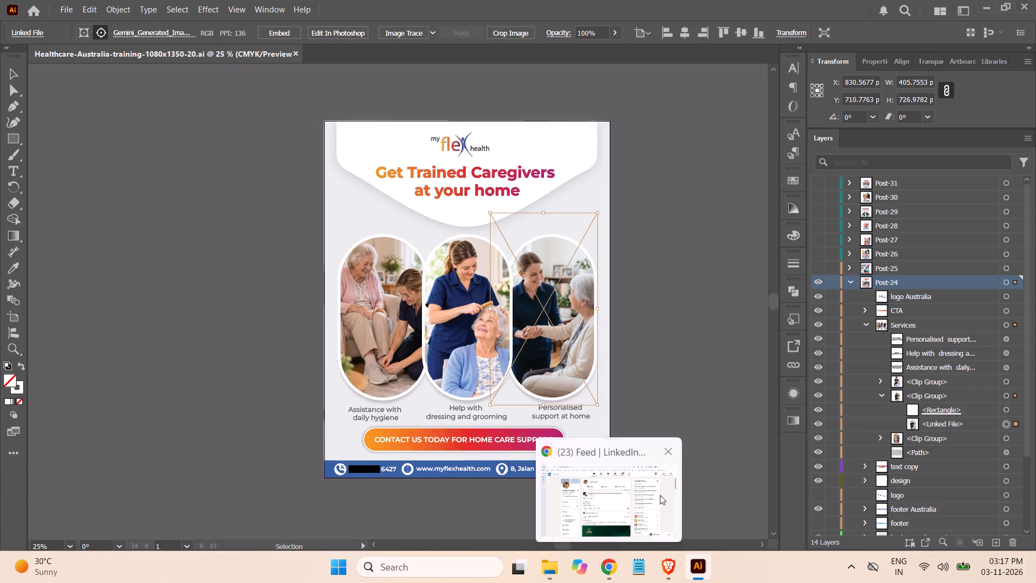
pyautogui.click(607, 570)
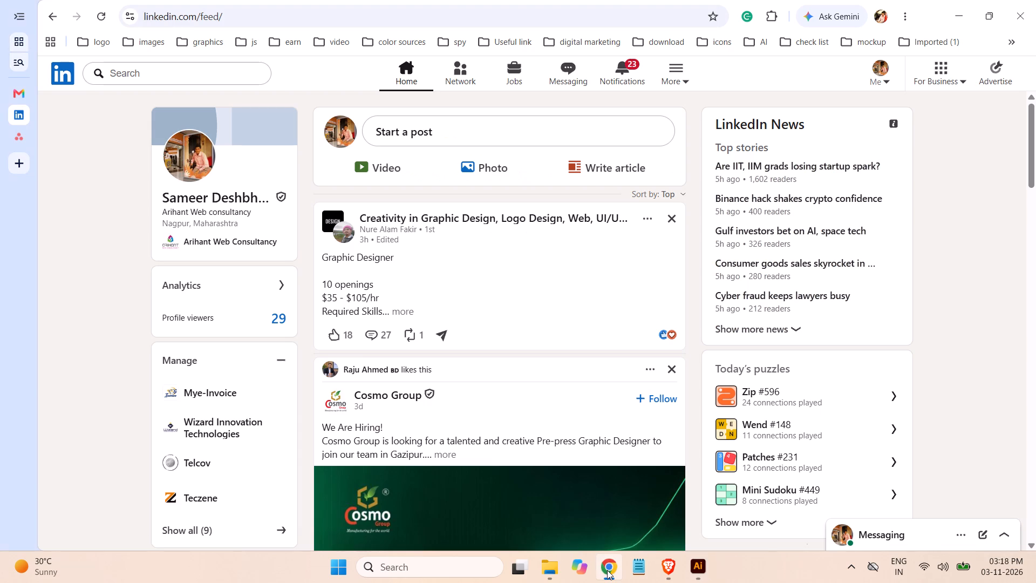
# Switch to File Explorer, preview the photo "ChatGPT Image Jul 9, 2026, 10_01_43 AM.png" and close the preview.
pyautogui.click(550, 568)
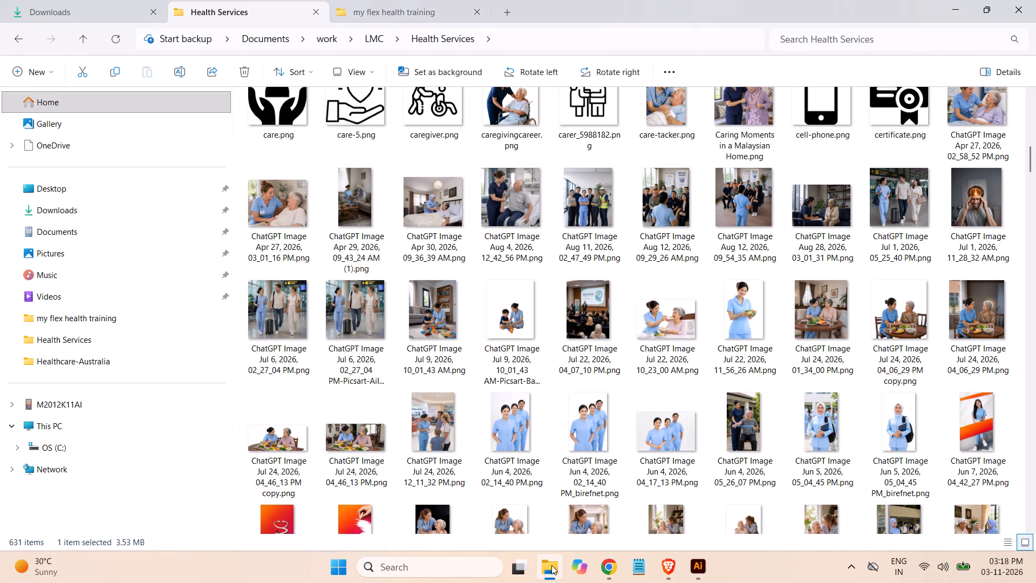
pyautogui.doubleClick(437, 328)
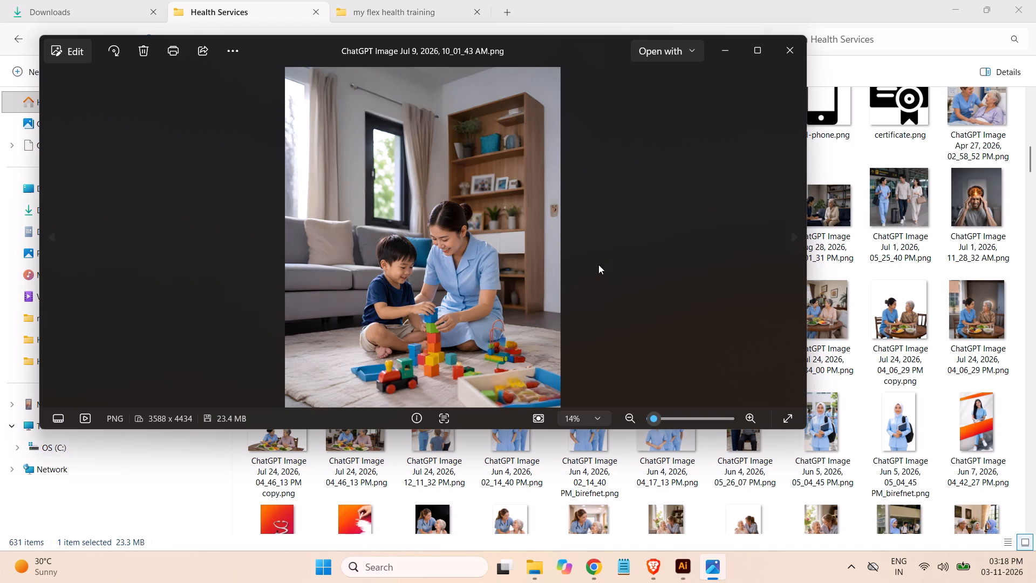
pyautogui.click(792, 49)
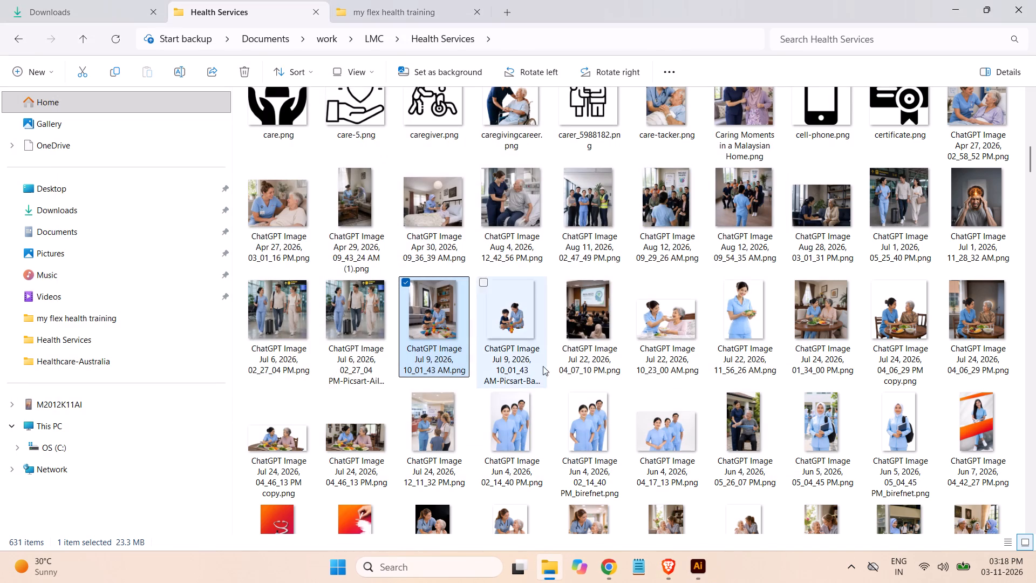
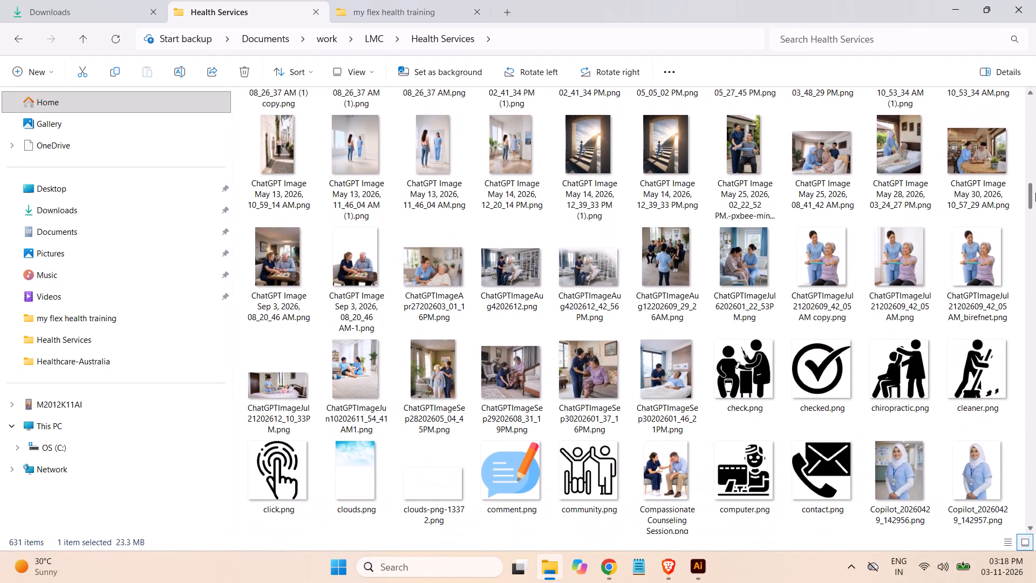
# Look through the Health Services folder's thumbnails, from the ChatGPT-generated images to the Gemini-generated ones, for suitable caregiver photos.
pyautogui.click(1035, 193)
pyautogui.moveTo(1035, 193); pyautogui.dragTo(1035, 201)
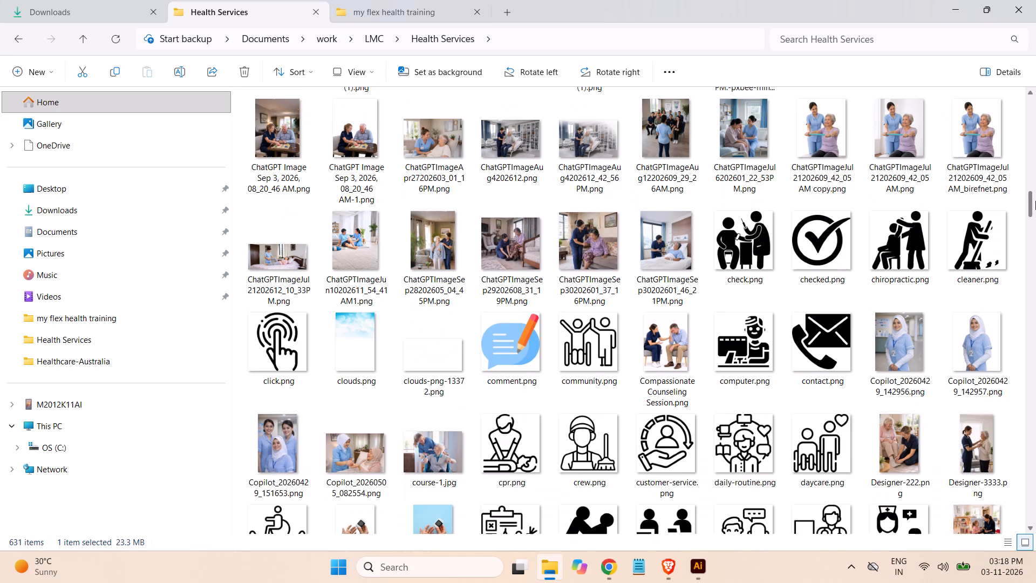
pyautogui.moveTo(1035, 201); pyautogui.dragTo(1035, 202)
pyautogui.click(1035, 202)
pyautogui.moveTo(1035, 202); pyautogui.dragTo(1035, 209)
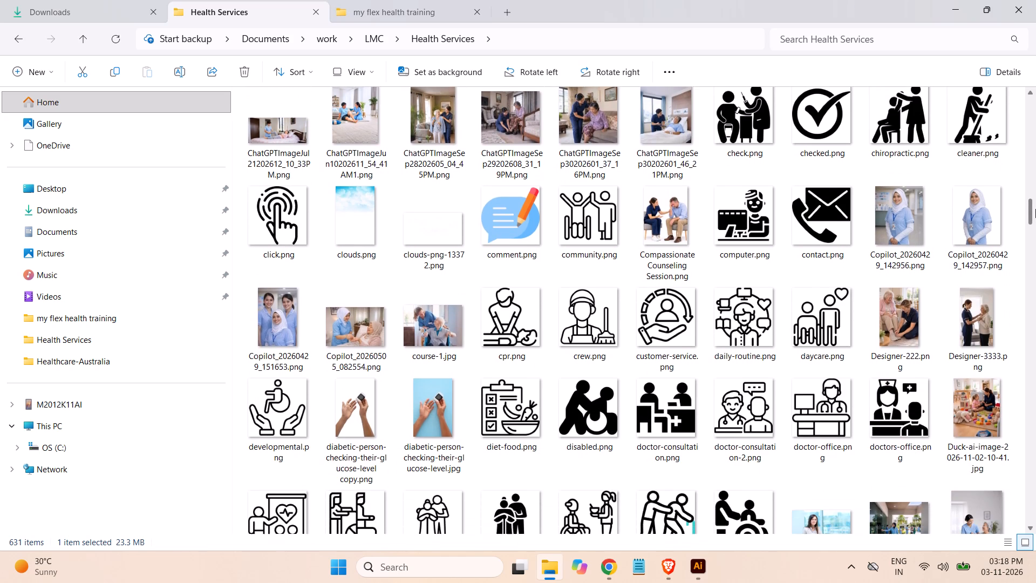
pyautogui.moveTo(1035, 209); pyautogui.dragTo(1035, 217)
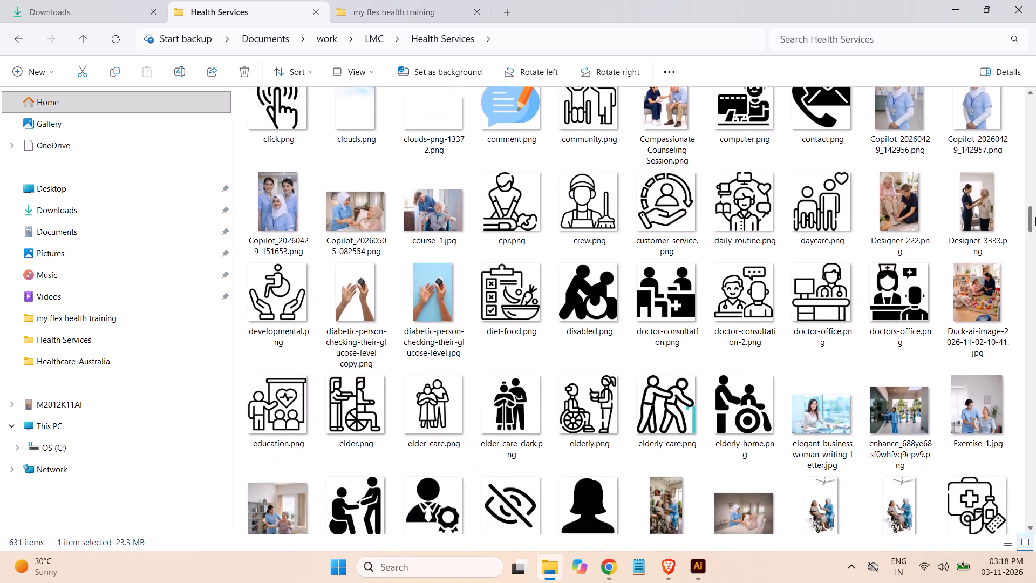
pyautogui.moveTo(1035, 217); pyautogui.dragTo(1035, 225)
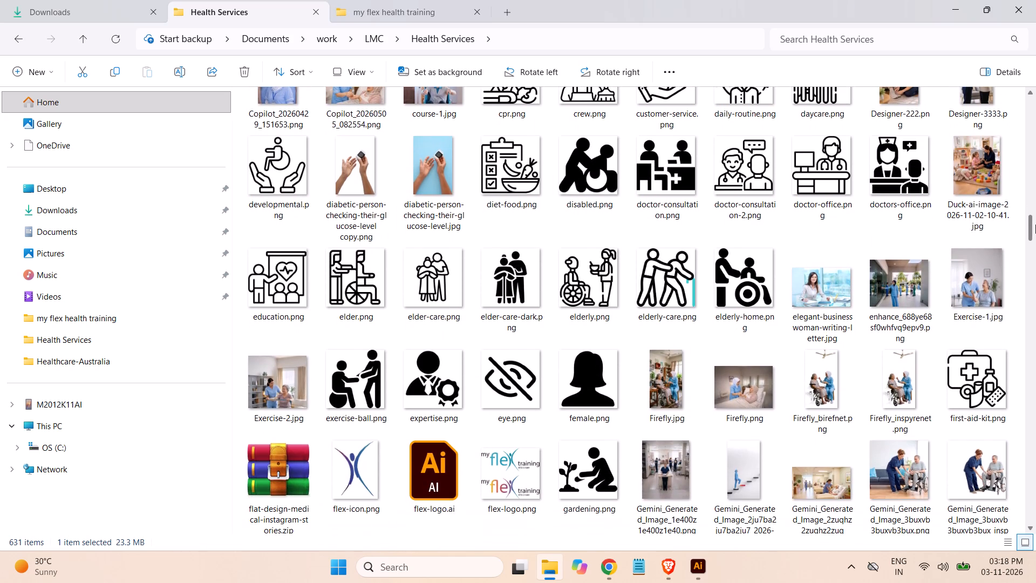
pyautogui.moveTo(1035, 225); pyautogui.dragTo(1035, 236)
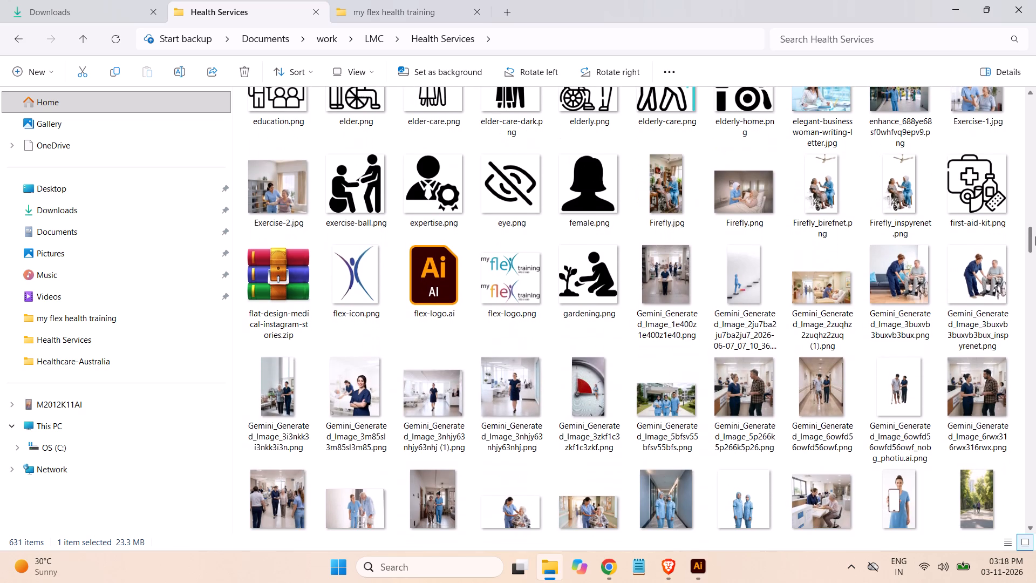
pyautogui.moveTo(1035, 236); pyautogui.dragTo(1035, 240)
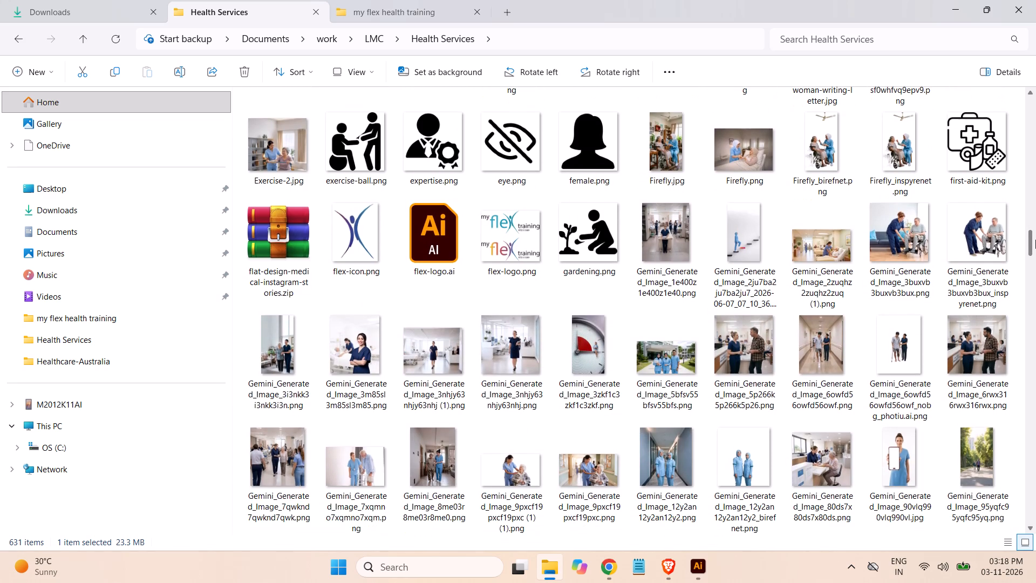
pyautogui.moveTo(1035, 240); pyautogui.dragTo(1035, 253)
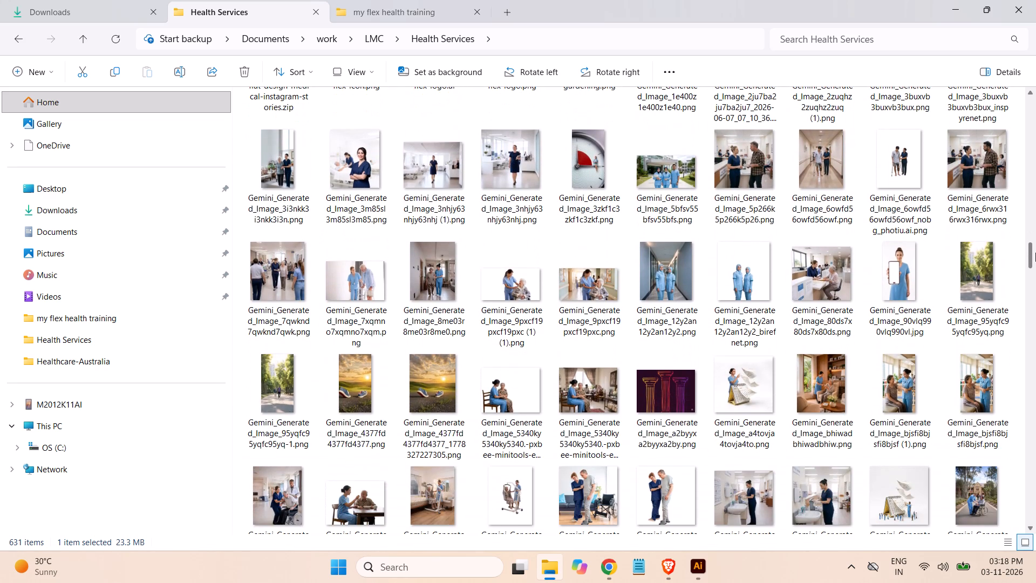
pyautogui.moveTo(1035, 253); pyautogui.dragTo(1035, 255)
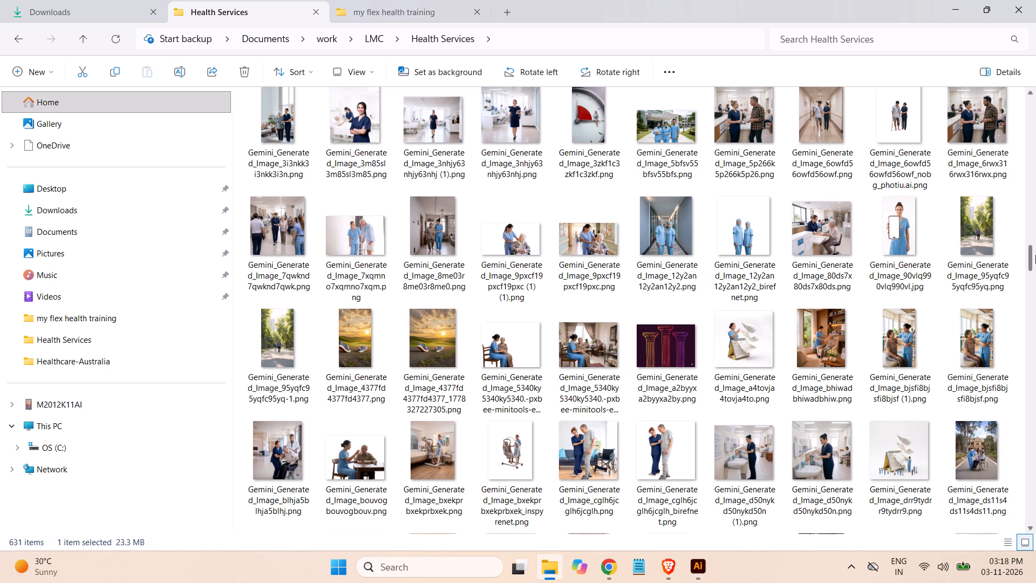
pyautogui.moveTo(1035, 255); pyautogui.dragTo(1035, 255)
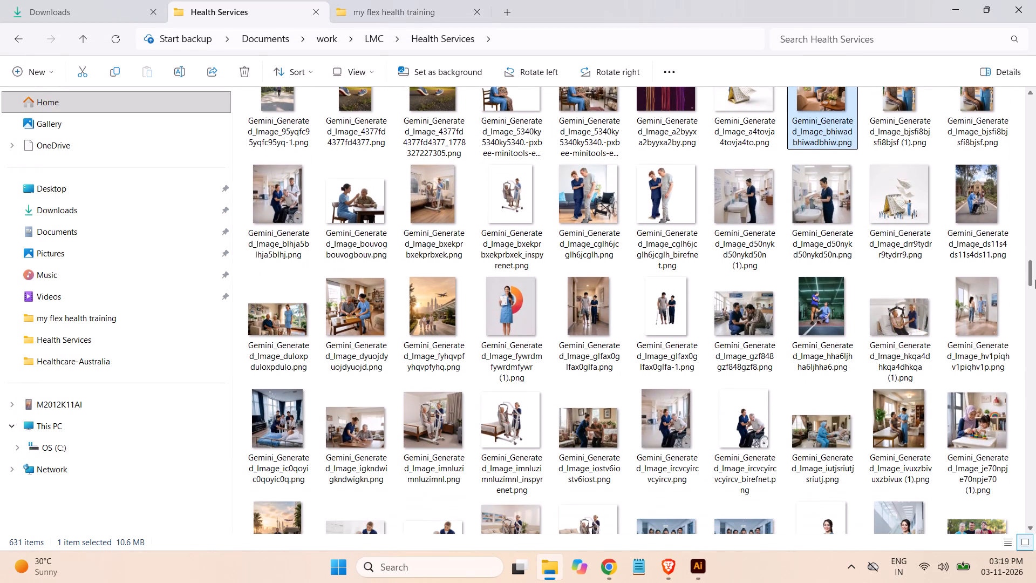
pyautogui.moveTo(1035, 280); pyautogui.dragTo(1035, 284)
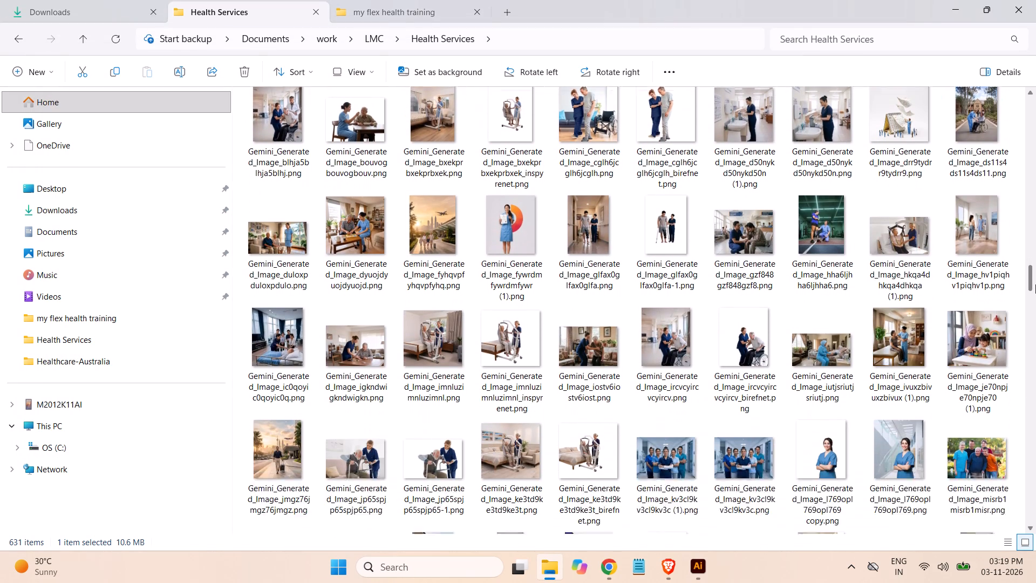
pyautogui.moveTo(1035, 284); pyautogui.dragTo(1035, 287)
pyautogui.tripleClick(1035, 287)
pyautogui.doubleClick(1035, 290)
pyautogui.doubleClick(1035, 294)
pyautogui.click(1035, 297)
pyautogui.moveTo(1035, 297); pyautogui.dragTo(1035, 298)
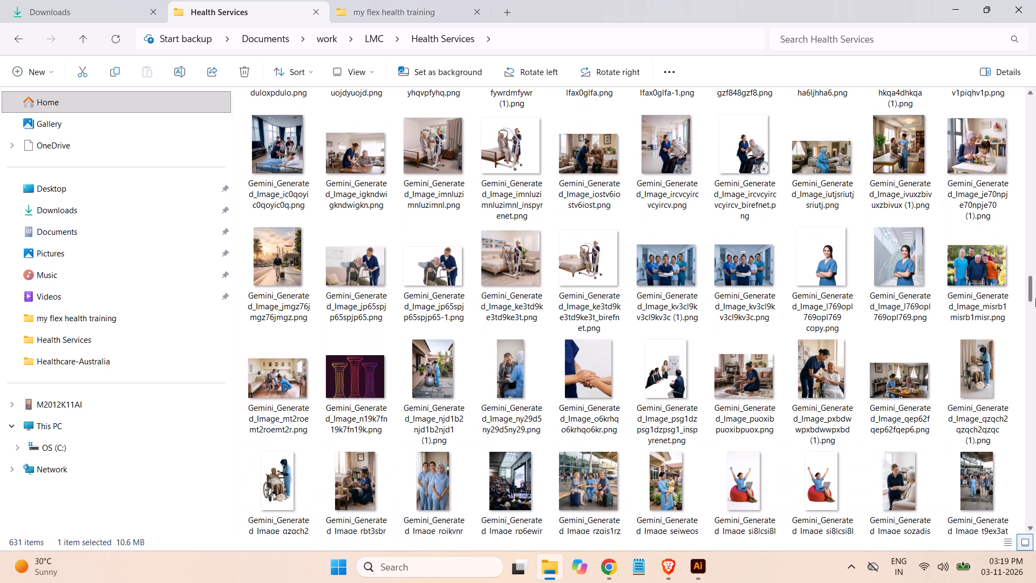
pyautogui.moveTo(1035, 298); pyautogui.dragTo(1035, 304)
pyautogui.doubleClick(1035, 304)
pyautogui.moveTo(1035, 304); pyautogui.dragTo(1035, 308)
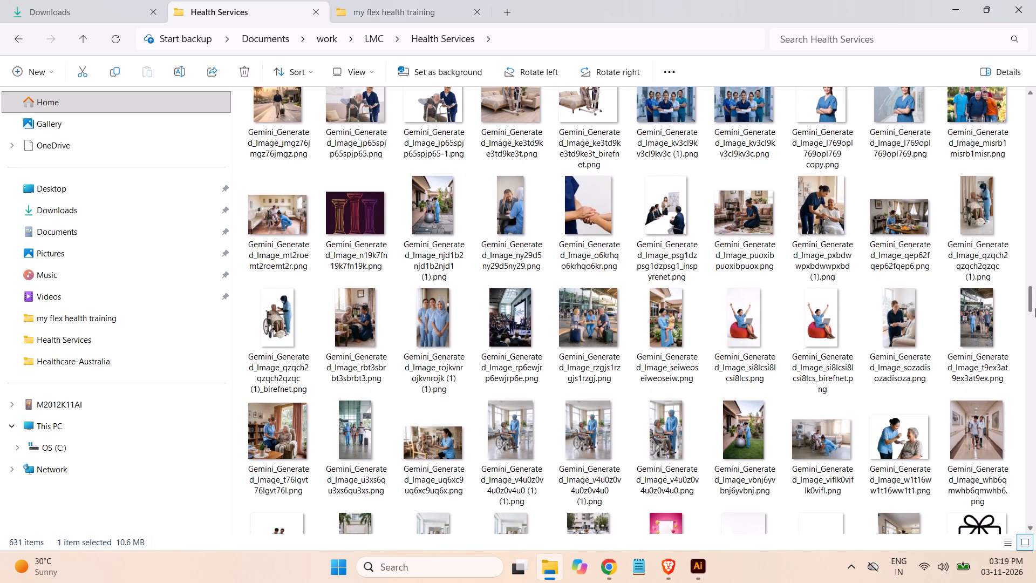
pyautogui.moveTo(1035, 308); pyautogui.dragTo(1035, 311)
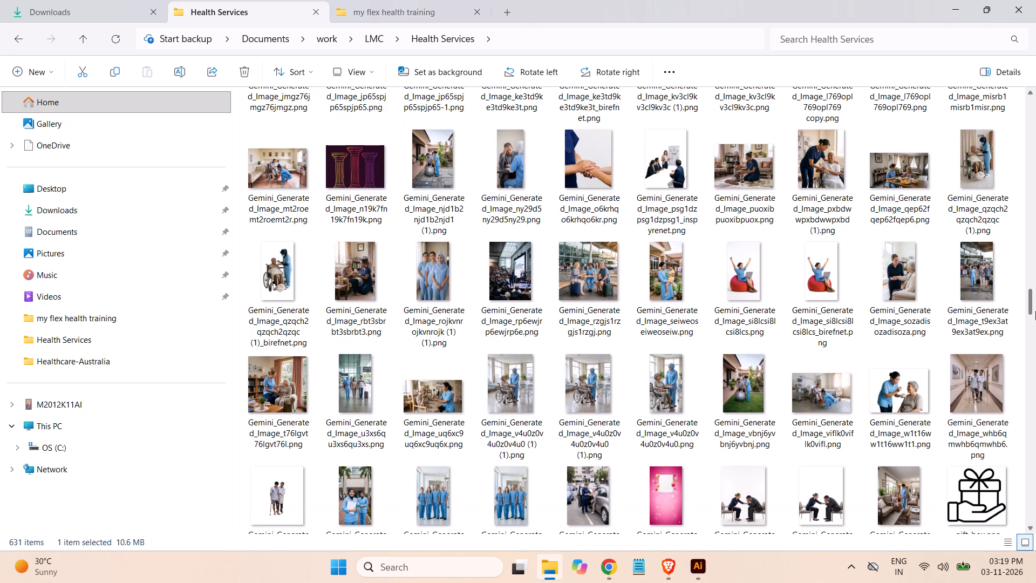
pyautogui.moveTo(1035, 311); pyautogui.dragTo(1035, 324)
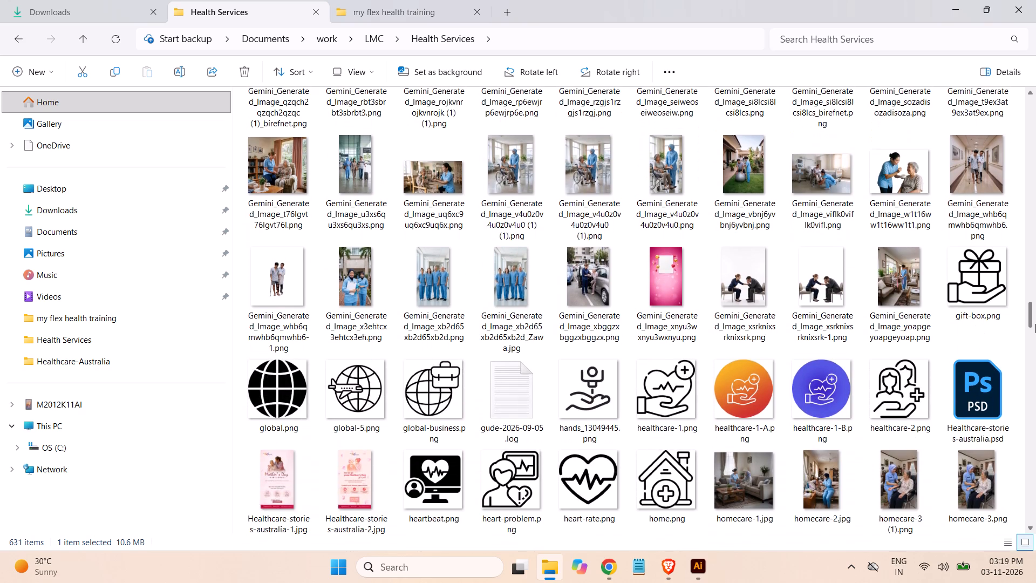
# Look through the Health Services folder's thumbnails, from the healthcare files to the MorningRoutine photos, for suitable caregiver photos.
pyautogui.moveTo(1035, 324); pyautogui.dragTo(1035, 336)
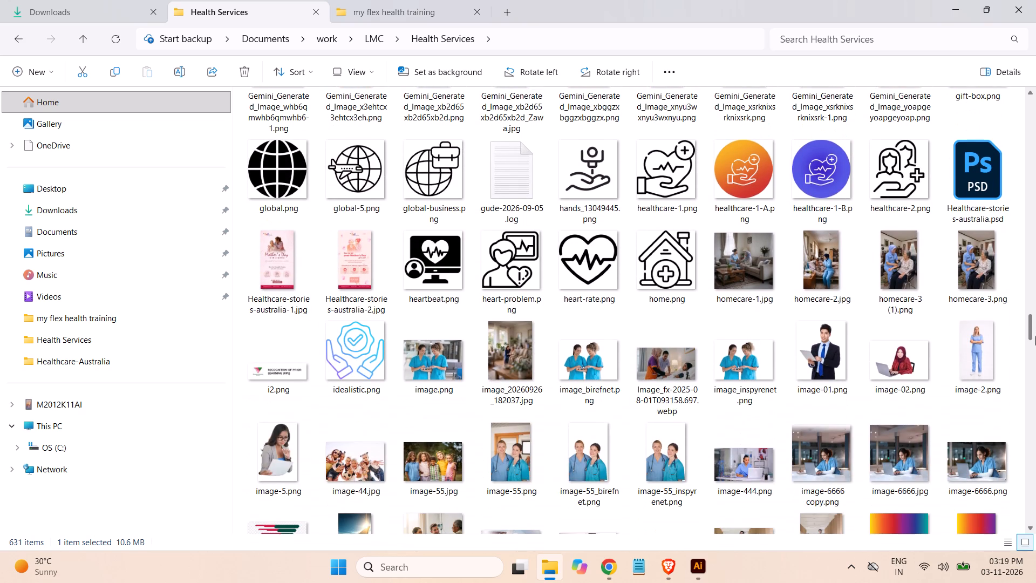
pyautogui.moveTo(1035, 336); pyautogui.dragTo(1035, 344)
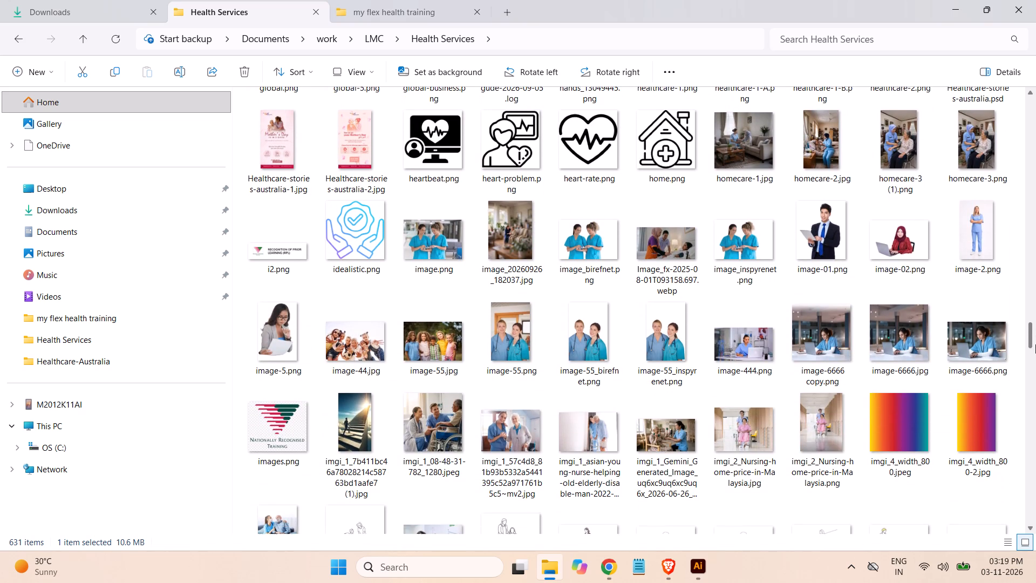
pyautogui.moveTo(1035, 344); pyautogui.dragTo(1035, 355)
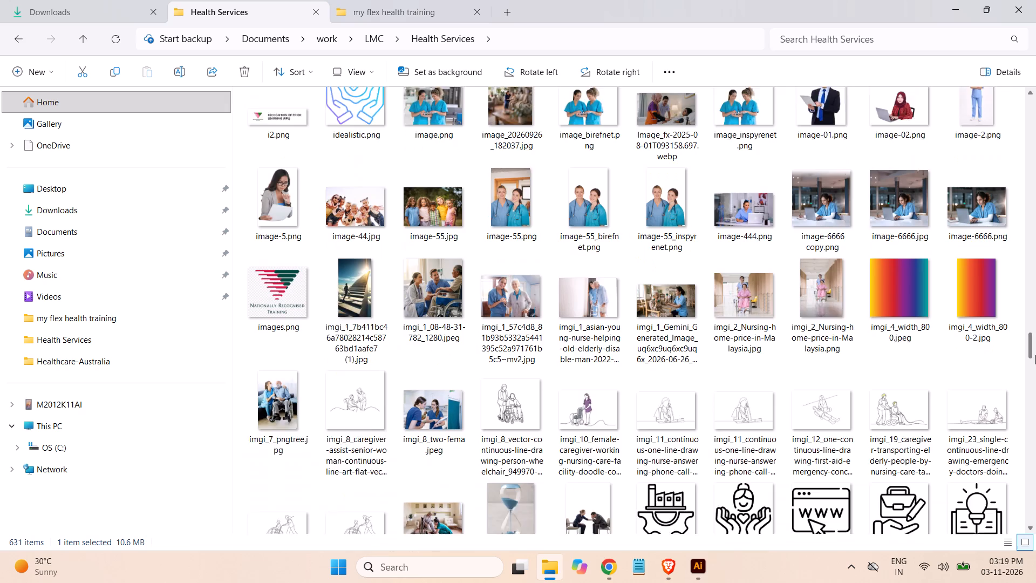
pyautogui.moveTo(1035, 355); pyautogui.dragTo(1035, 373)
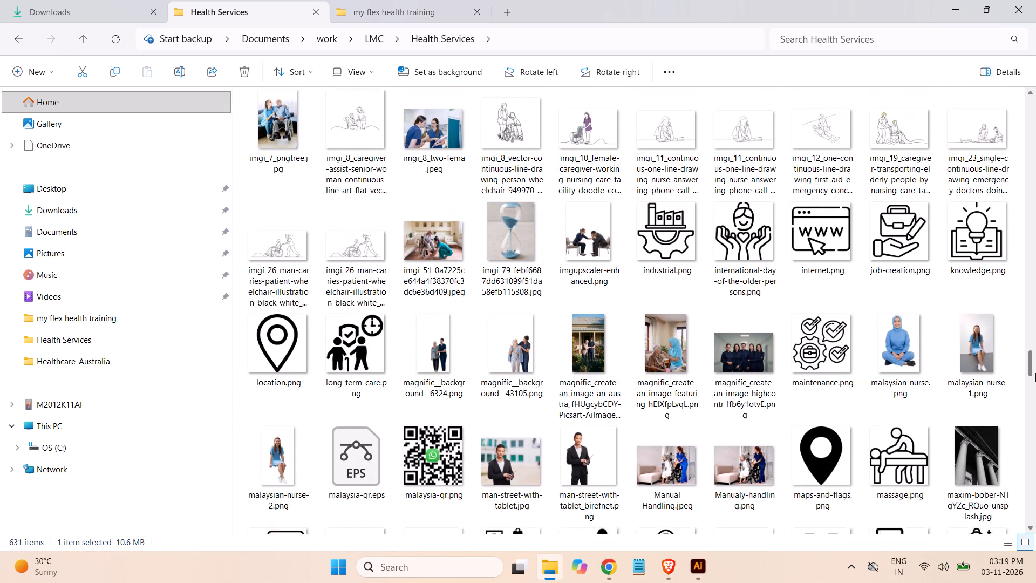
pyautogui.moveTo(1035, 373); pyautogui.dragTo(1035, 377)
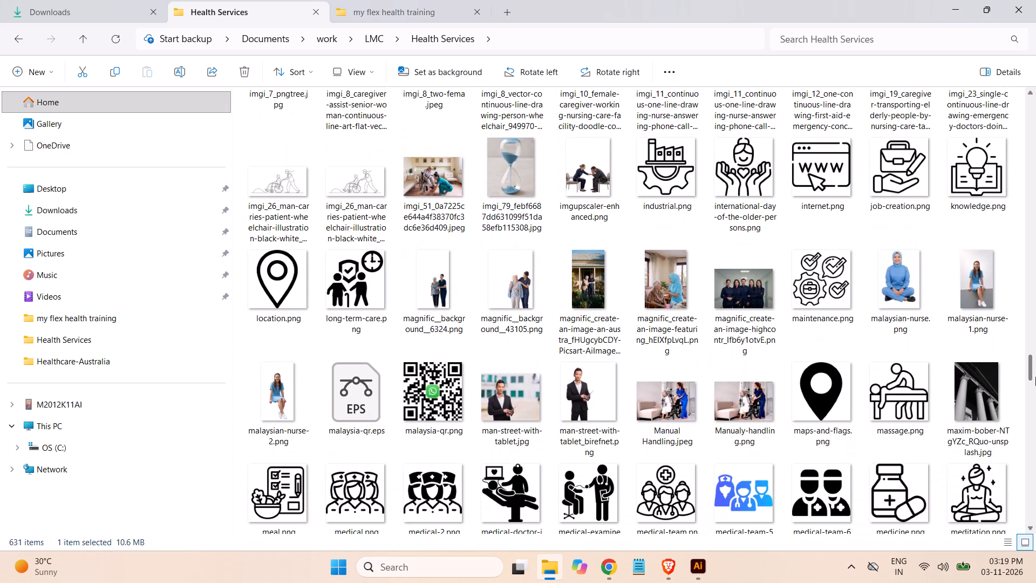
pyautogui.moveTo(1035, 377); pyautogui.dragTo(1035, 390)
pyautogui.click(1035, 390)
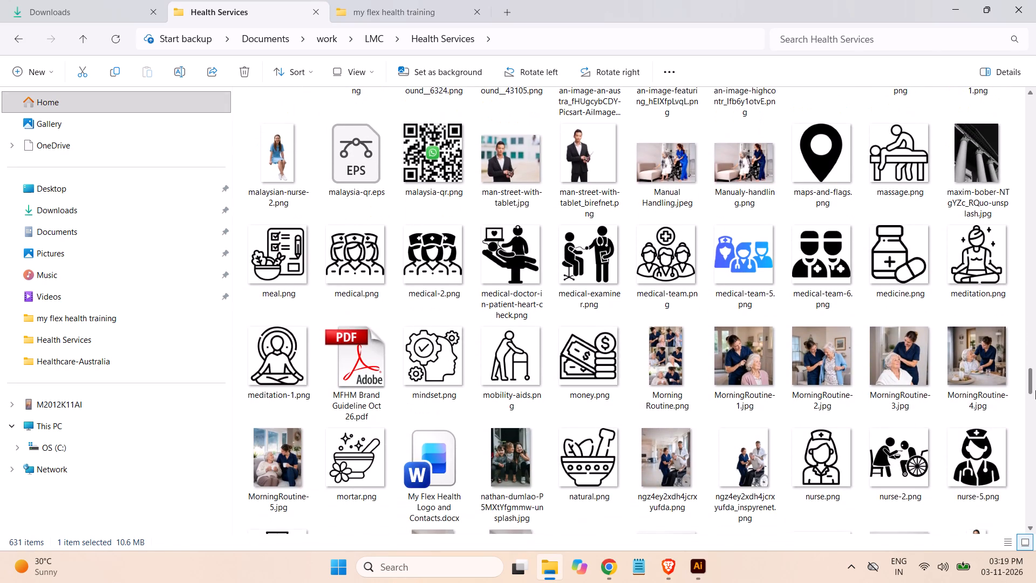
# Preview the photo "MorningRoutine-4.jpg" from the Health Services folder and close the preview.
pyautogui.doubleClick(980, 374)
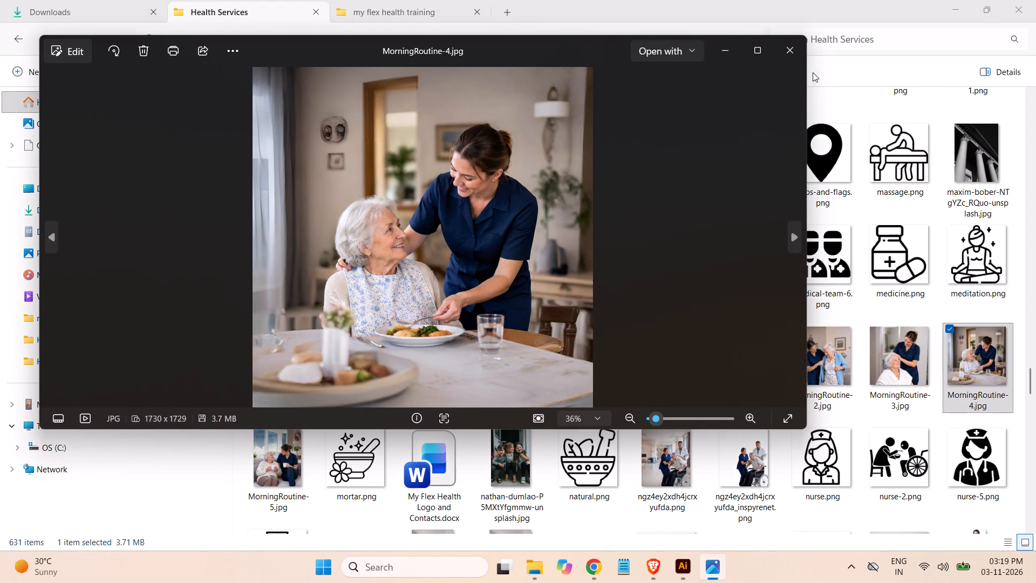
pyautogui.click(794, 52)
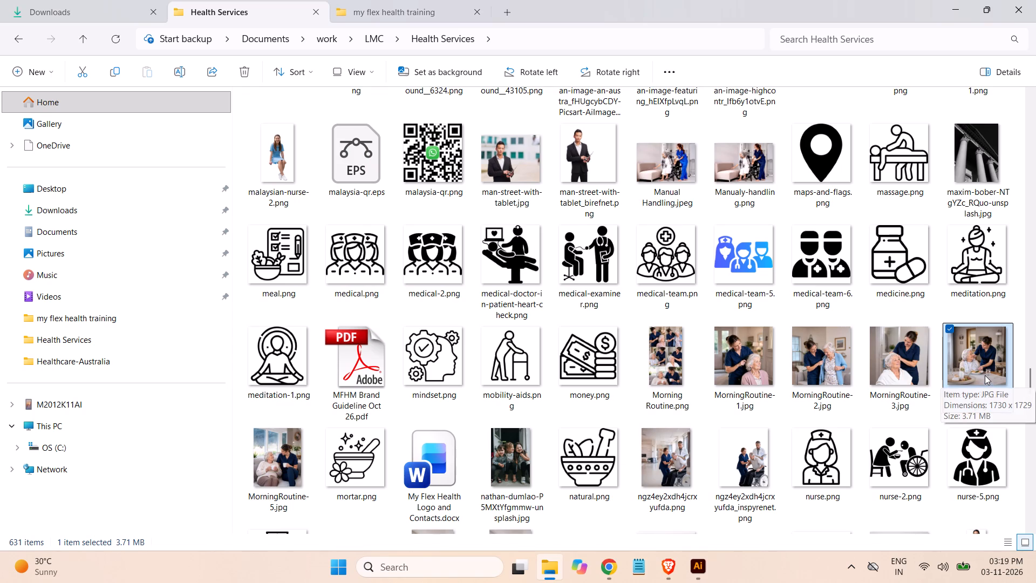
# Place MorningRoutine-4.jpg from the Health Services folder into the Post-24 design in Illustrator.
pyautogui.moveTo(985, 375); pyautogui.dragTo(712, 557)
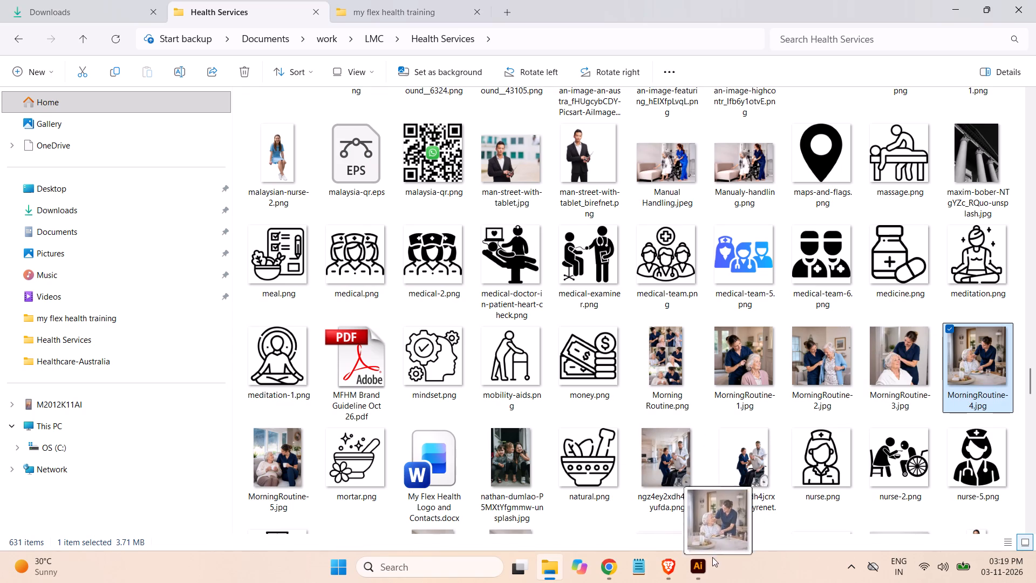
pyautogui.moveTo(712, 557); pyautogui.dragTo(567, 383)
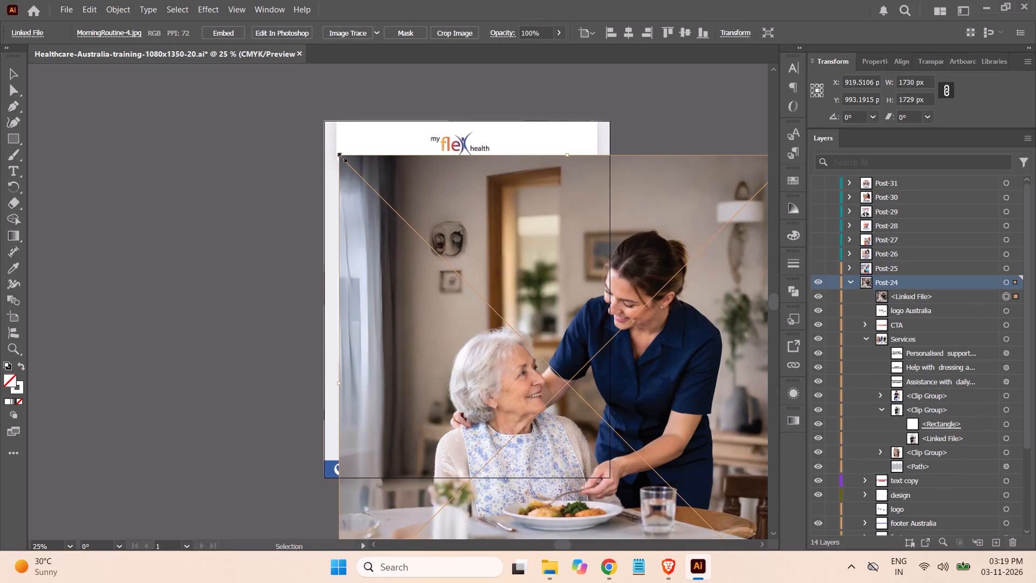
# Scale the placed MorningRoutine-4 photo down to about 608 px square and position it over the "Personalised support at home" oval.
pyautogui.keyDown('shift'); pyautogui.moveTo(337, 155); pyautogui.dragTo(527, 385); pyautogui.keyUp('shift')
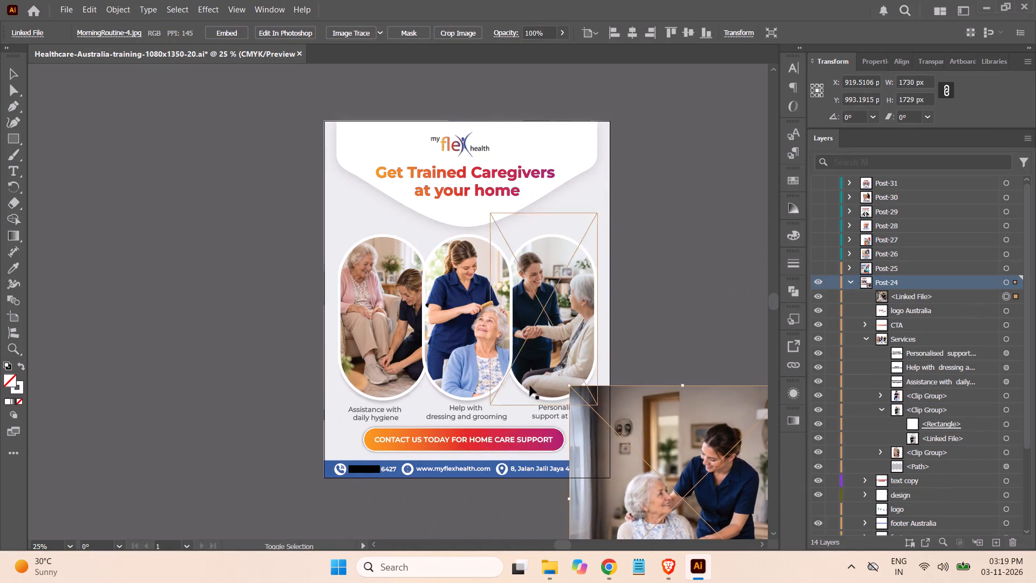
pyautogui.moveTo(715, 479); pyautogui.dragTo(576, 304)
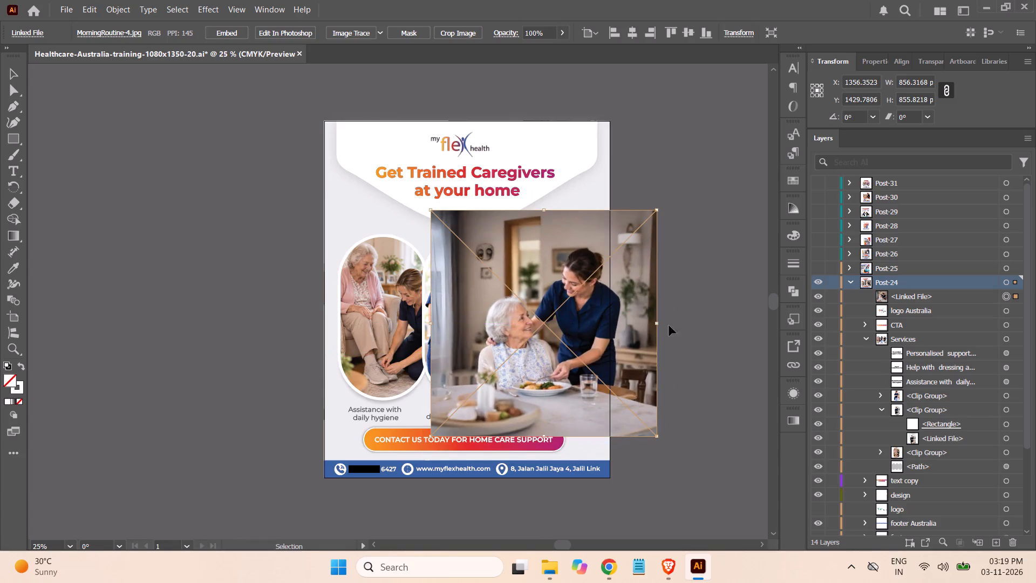
pyautogui.keyDown('shift'); pyautogui.moveTo(656, 210); pyautogui.dragTo(611, 277); pyautogui.keyUp('shift')
pyautogui.moveTo(568, 352); pyautogui.dragTo(604, 310)
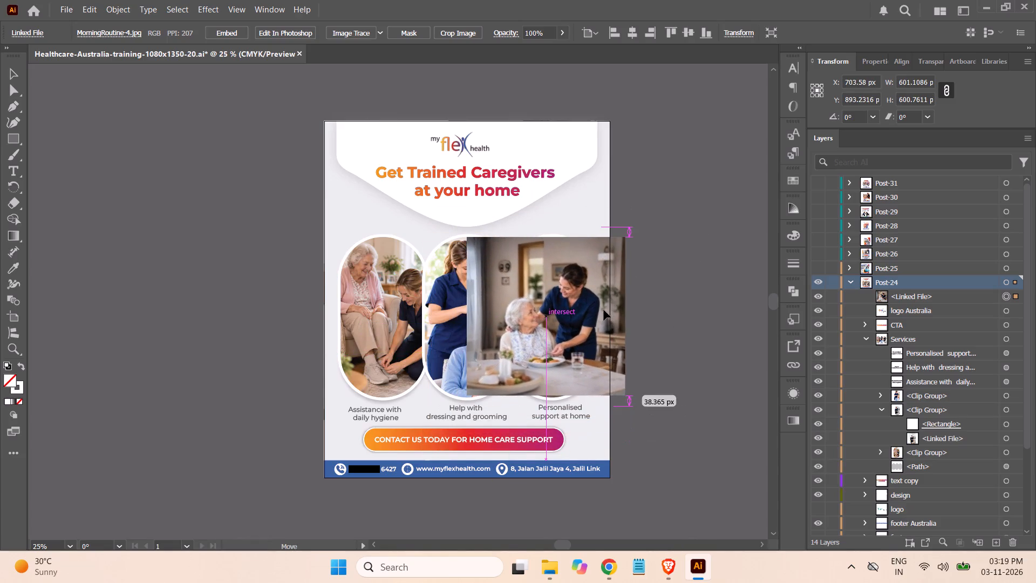
pyautogui.moveTo(604, 310); pyautogui.dragTo(611, 313)
pyautogui.keyDown('shift'); pyautogui.moveTo(635, 396); pyautogui.dragTo(640, 399); pyautogui.keyUp('shift')
# Move the MorningRoutine-4 linked file into the "Personalised support at home" oval's clip group, between its rectangle and the existing photo.
pyautogui.click(936, 295)
pyautogui.moveTo(931, 295); pyautogui.dragTo(933, 316)
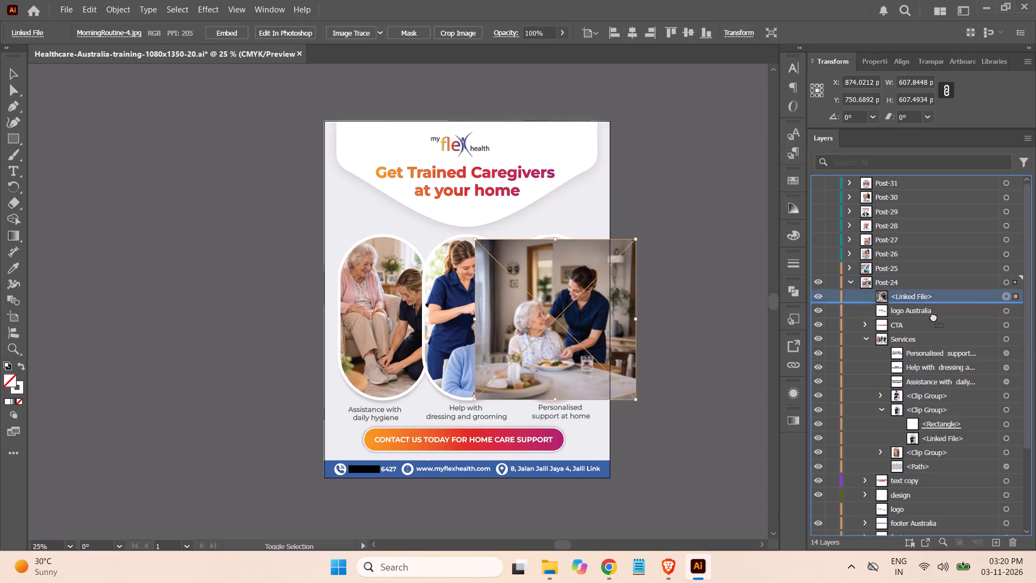
pyautogui.moveTo(933, 316); pyautogui.dragTo(931, 433)
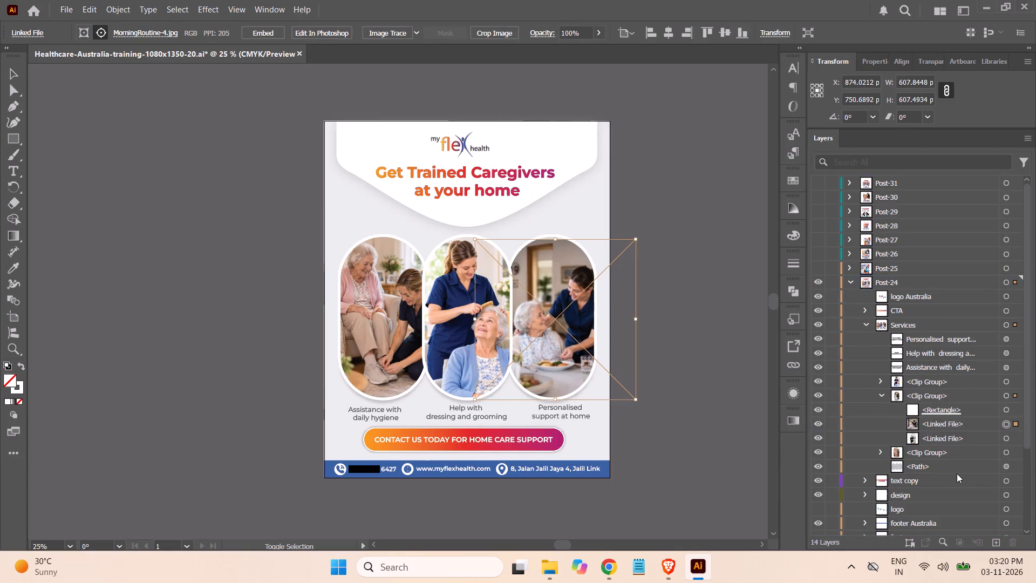
# Nudge the MorningRoutine-4 photo slightly up and left inside the "Personalised support at home" oval.
pyautogui.click(736, 368)
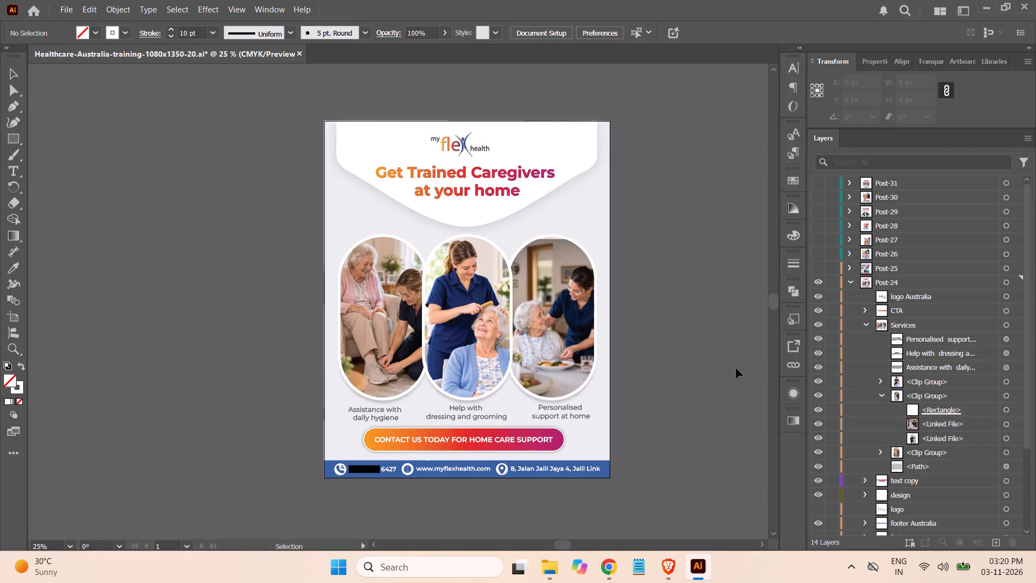
pyautogui.click(1006, 425)
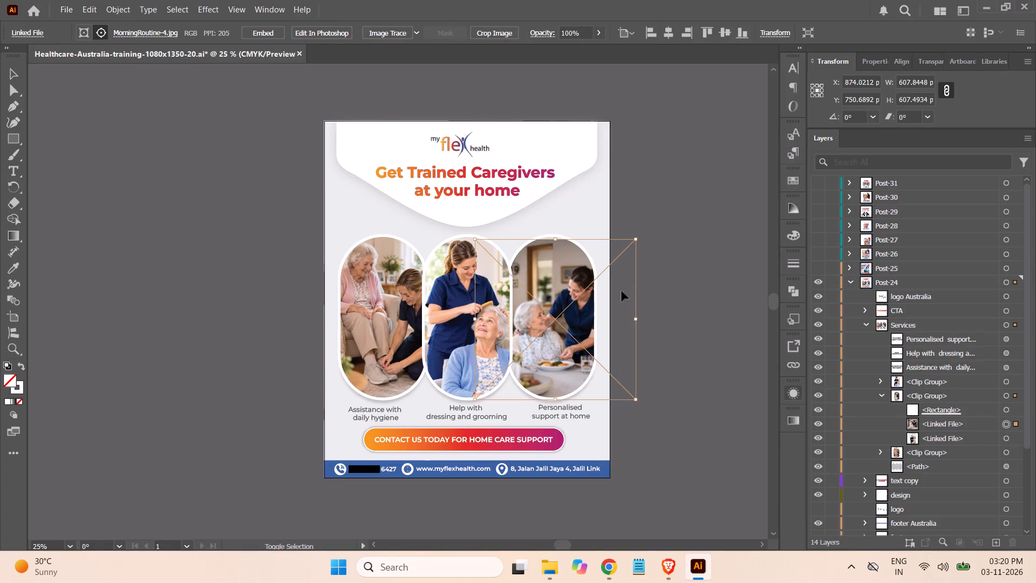
pyautogui.click(562, 325)
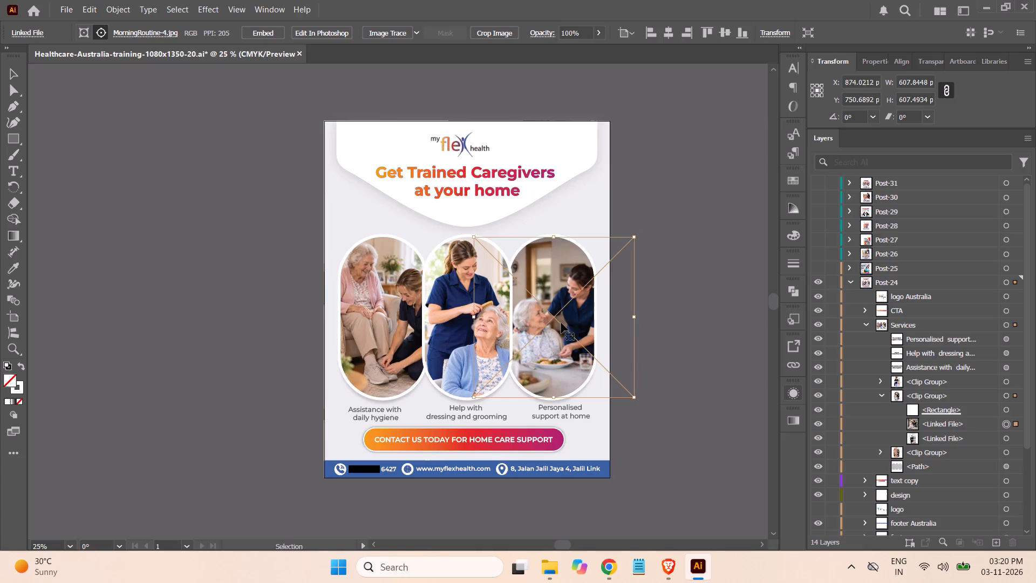
pyautogui.click(709, 338)
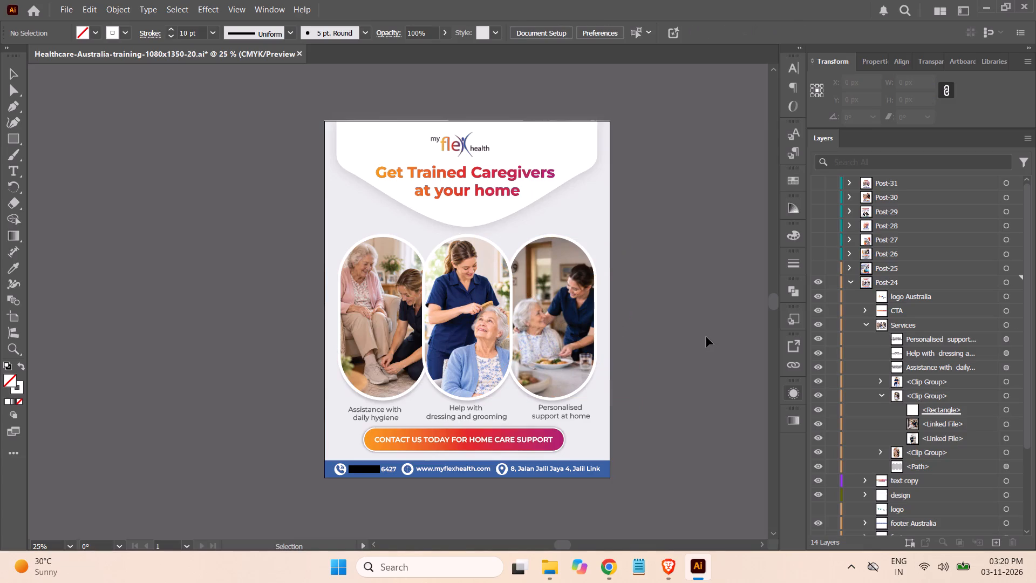
# Delete the old linked photo beneath MorningRoutine-4 from the "Personalised support at home" clip group and save the document.
pyautogui.click(955, 438)
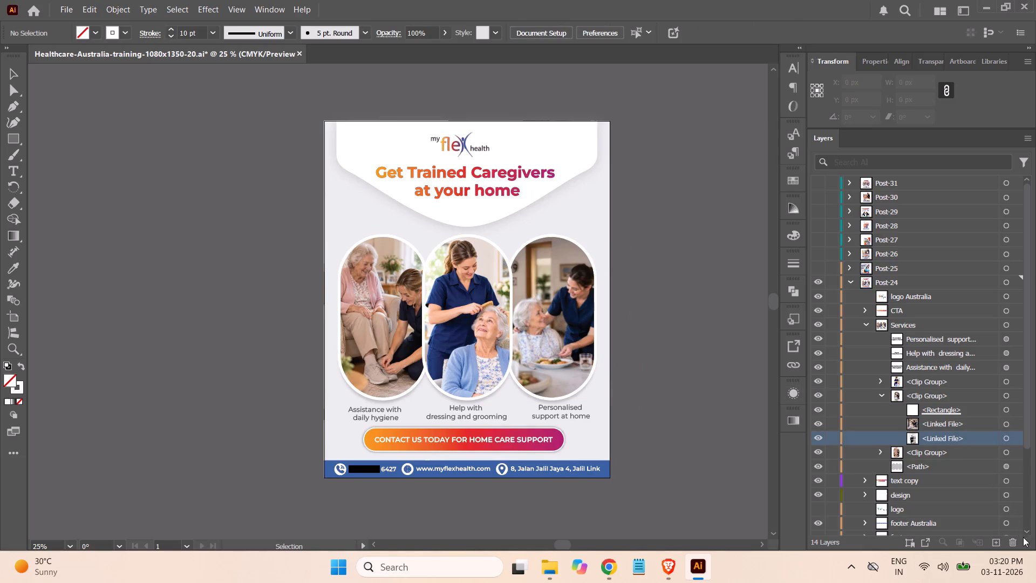
pyautogui.click(1015, 540)
pyautogui.click(715, 345)
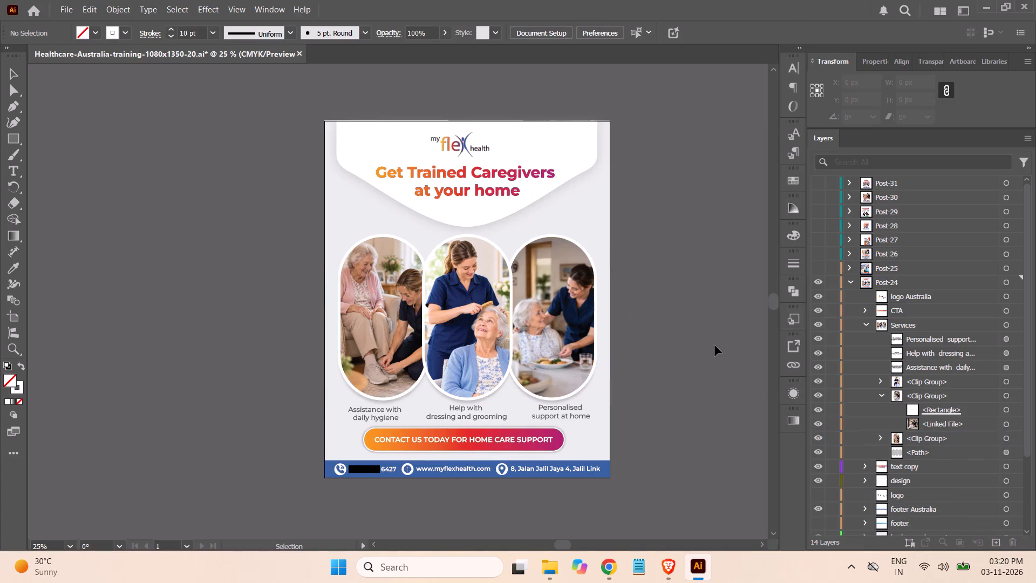
pyautogui.hotkey('ctrl', 's')
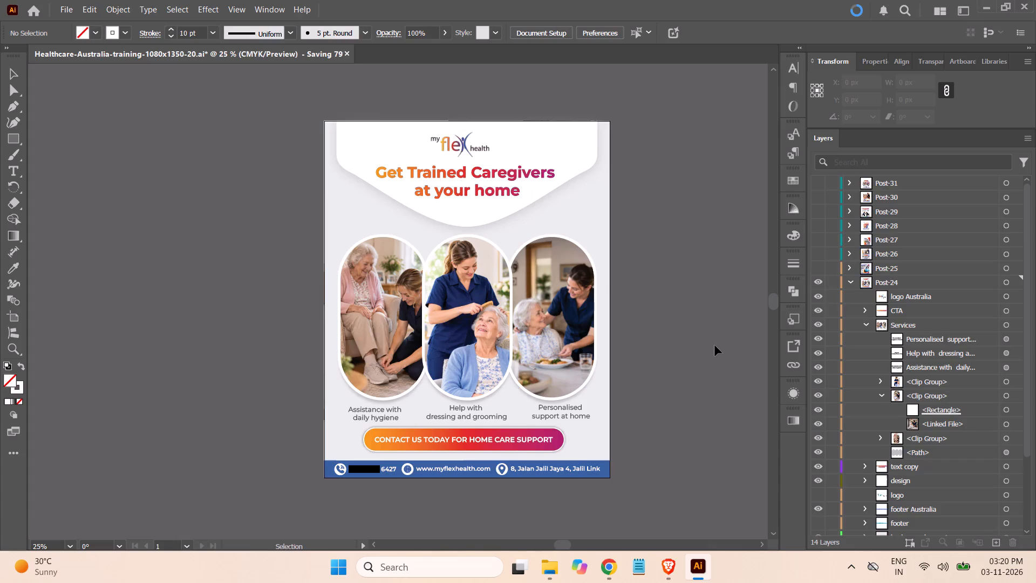
# Collapse the open clip group, the Services group and the Post-24 layer.
pyautogui.click(881, 394)
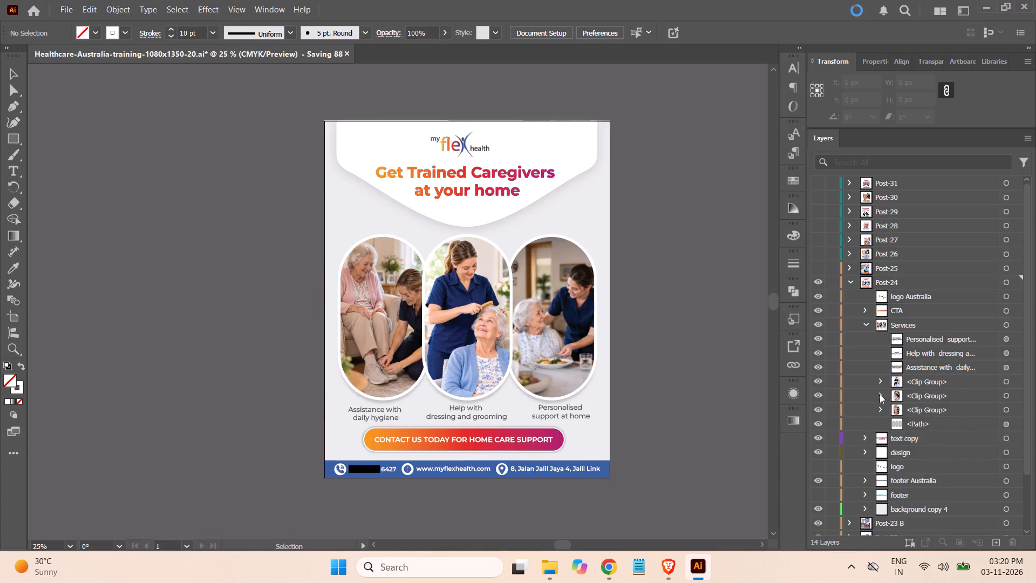
pyautogui.click(864, 322)
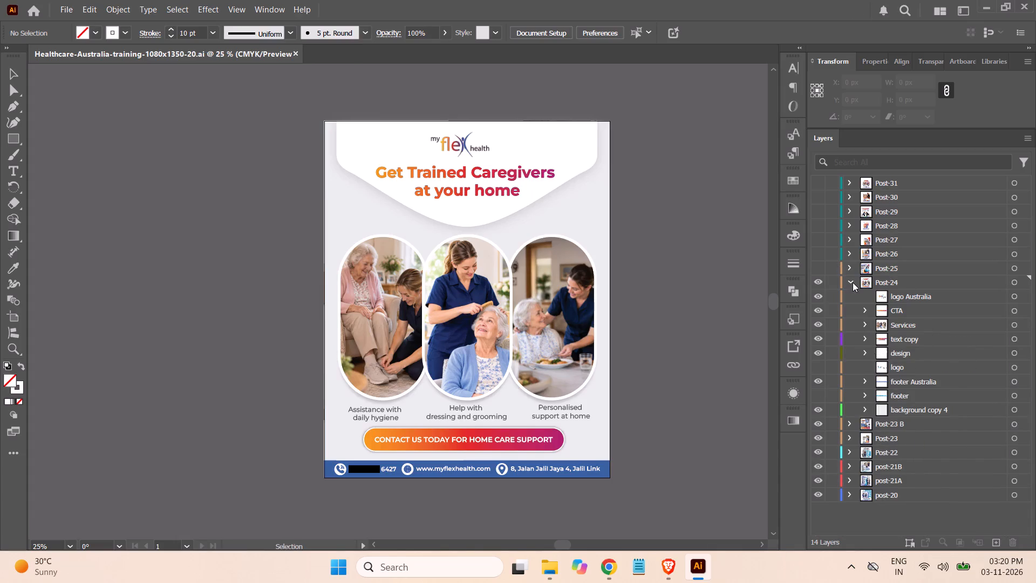
pyautogui.click(853, 282)
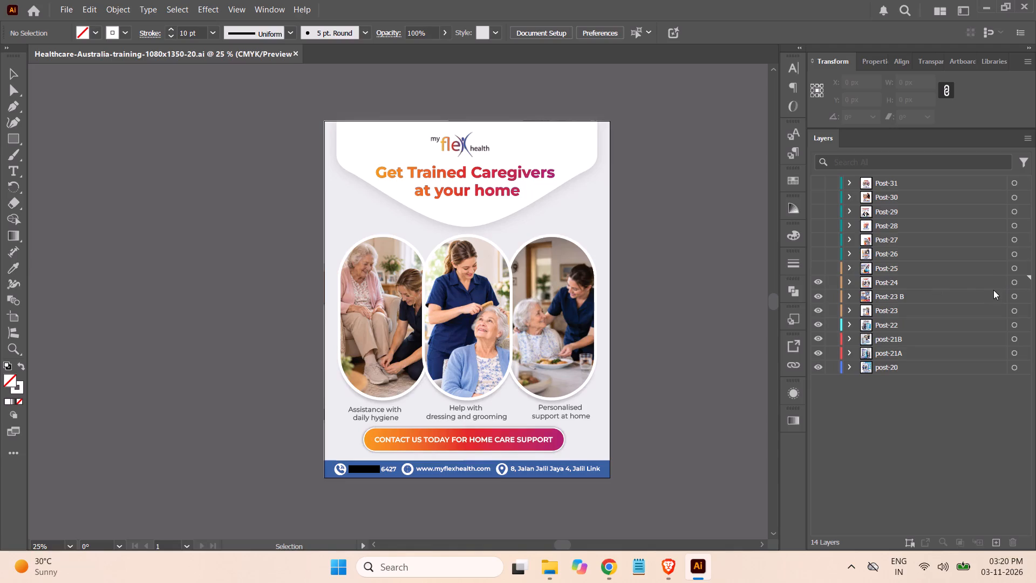
# Export the Post-24 artwork as a JPEG, replacing Healthcare-Australia-training-1080x1350-24.jpg in the my flex health training folder.
pyautogui.click(1017, 281)
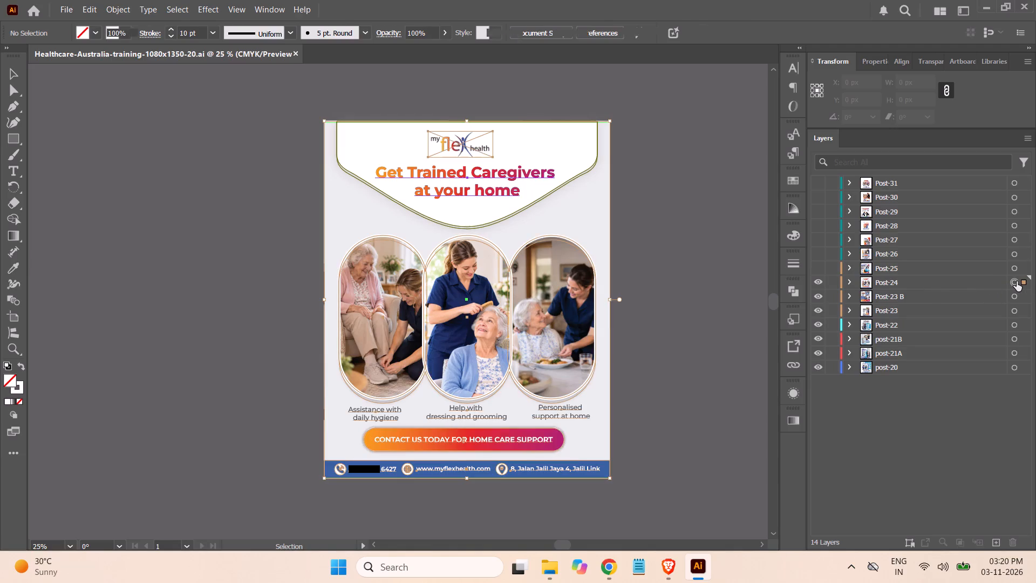
pyautogui.click(64, 13)
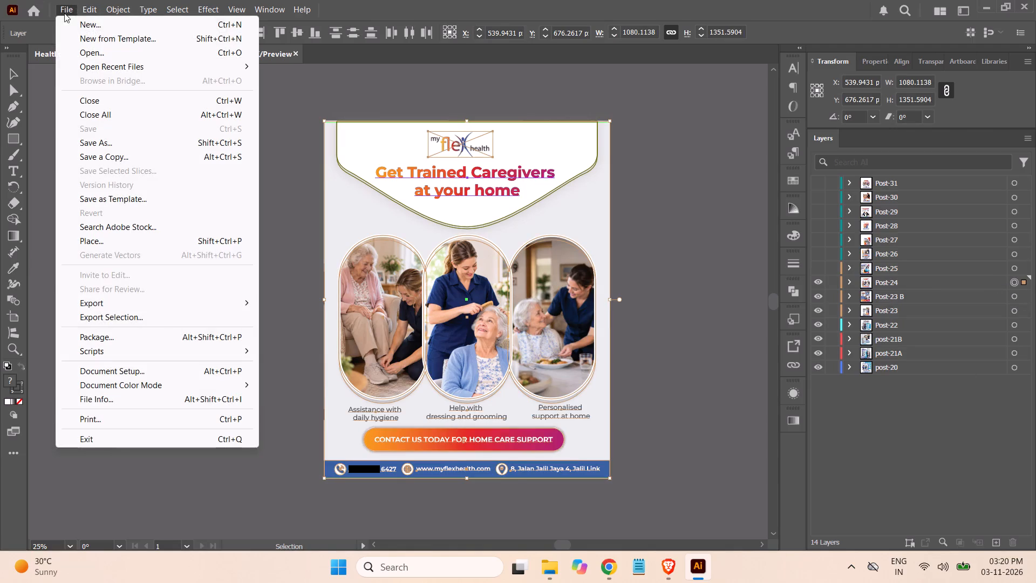
pyautogui.click(143, 299)
pyautogui.click(311, 317)
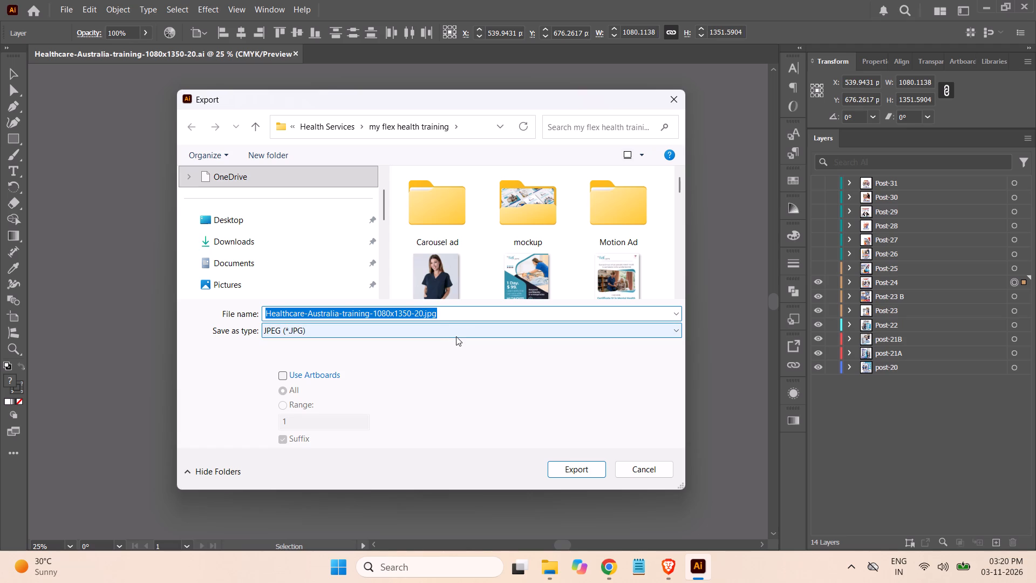
pyautogui.moveTo(678, 186); pyautogui.dragTo(681, 194)
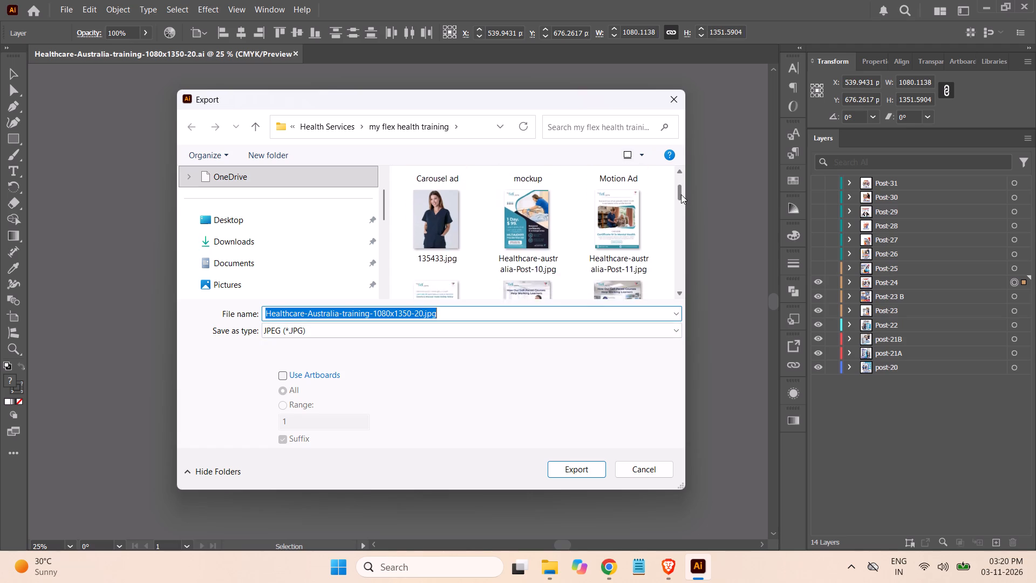
pyautogui.moveTo(681, 194); pyautogui.dragTo(681, 196)
pyautogui.click(681, 197)
pyautogui.moveTo(682, 199); pyautogui.dragTo(683, 205)
pyautogui.moveTo(683, 208); pyautogui.dragTo(683, 248)
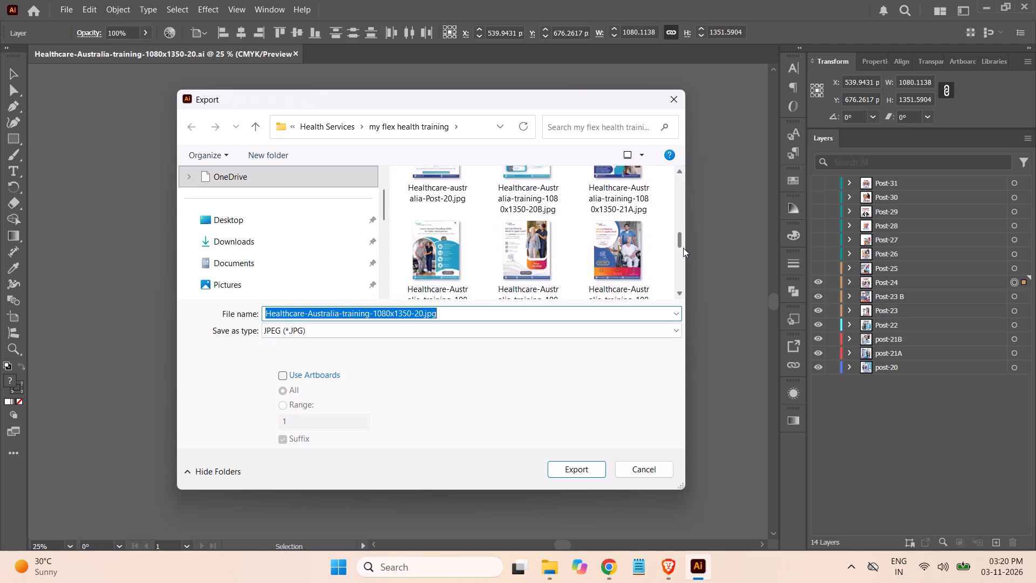
pyautogui.moveTo(683, 248); pyautogui.dragTo(683, 259)
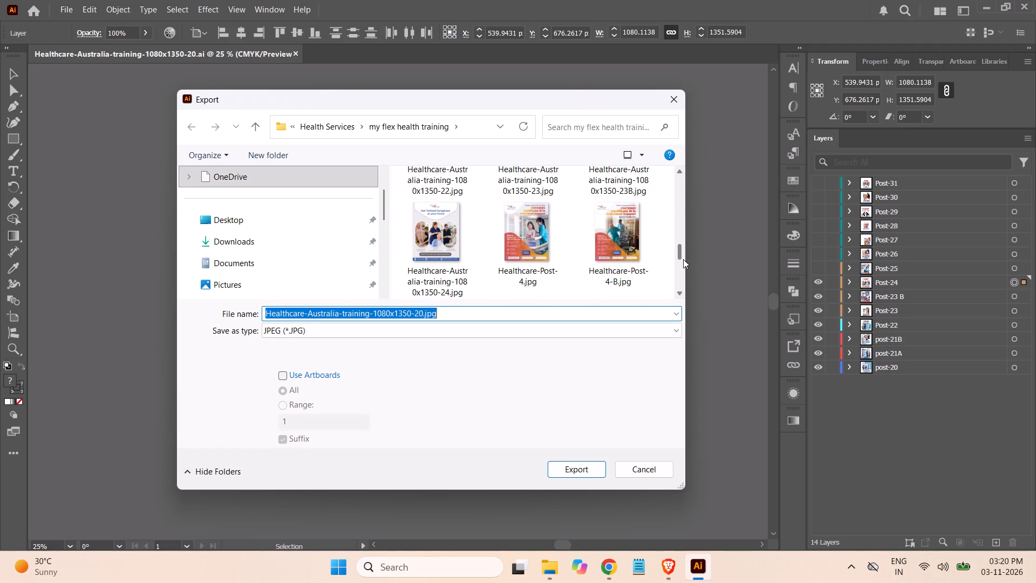
pyautogui.click(444, 247)
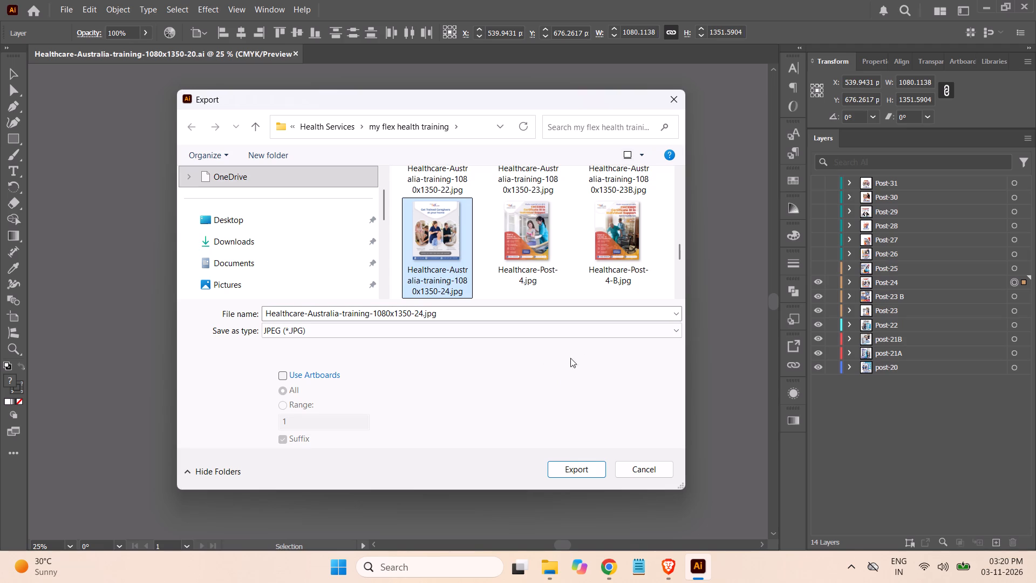
pyautogui.click(571, 469)
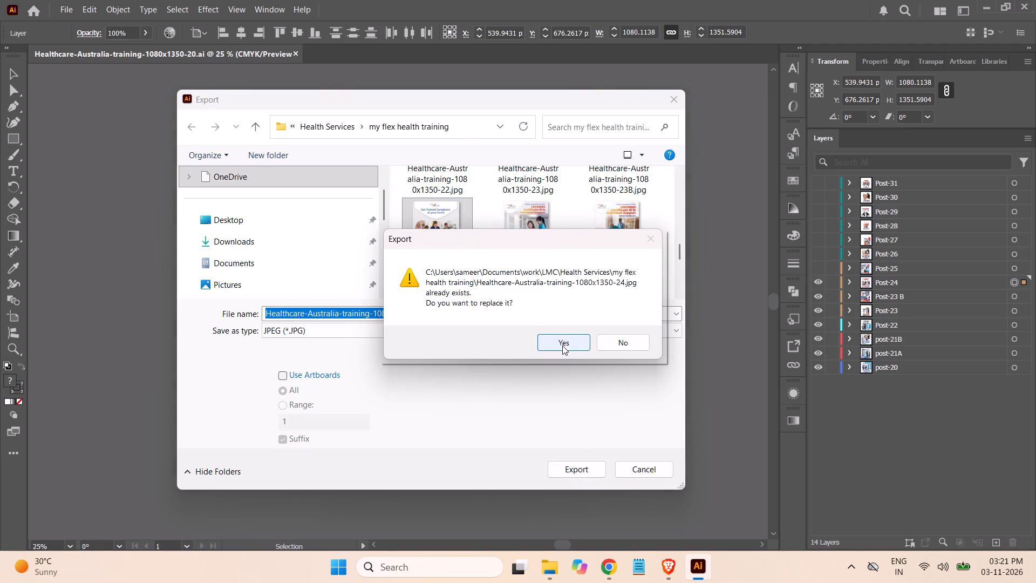
pyautogui.click(562, 345)
# Set the JPEG colour model to RGB and complete the export.
pyautogui.click(471, 259)
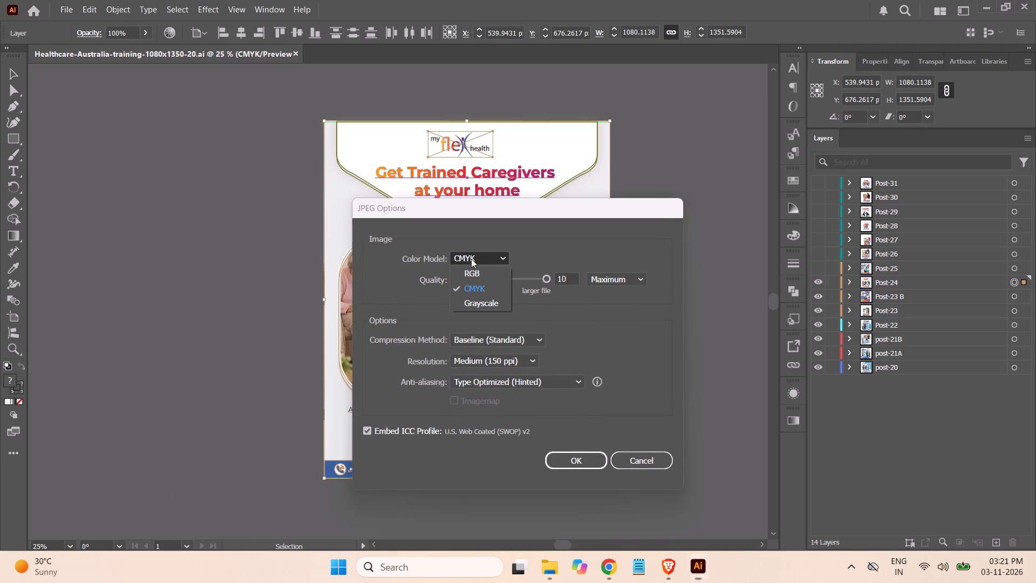
pyautogui.click(477, 272)
pyautogui.click(573, 462)
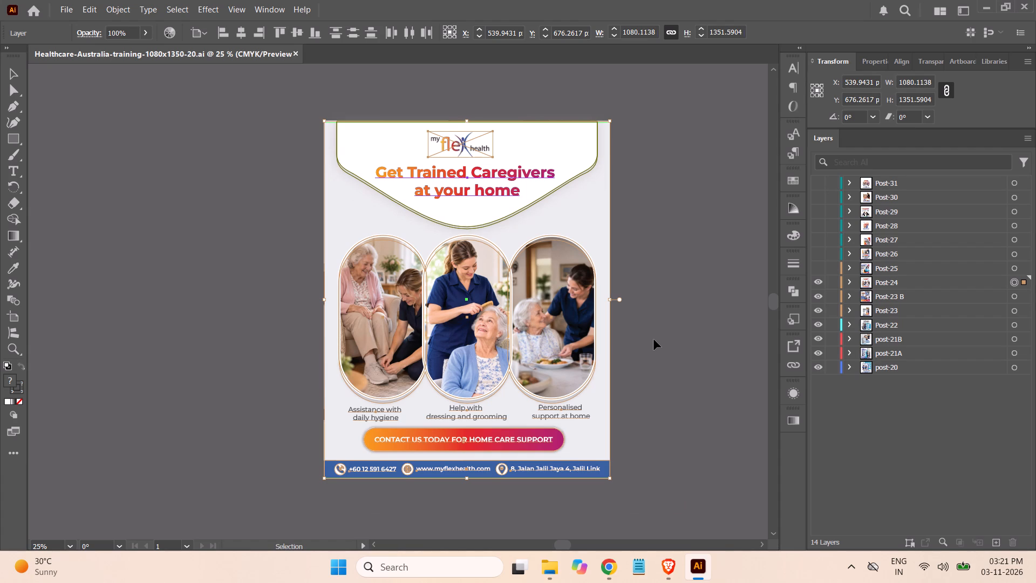
# Switch to the my flex health training folder in File Explorer and refresh its contents.
pyautogui.click(554, 568)
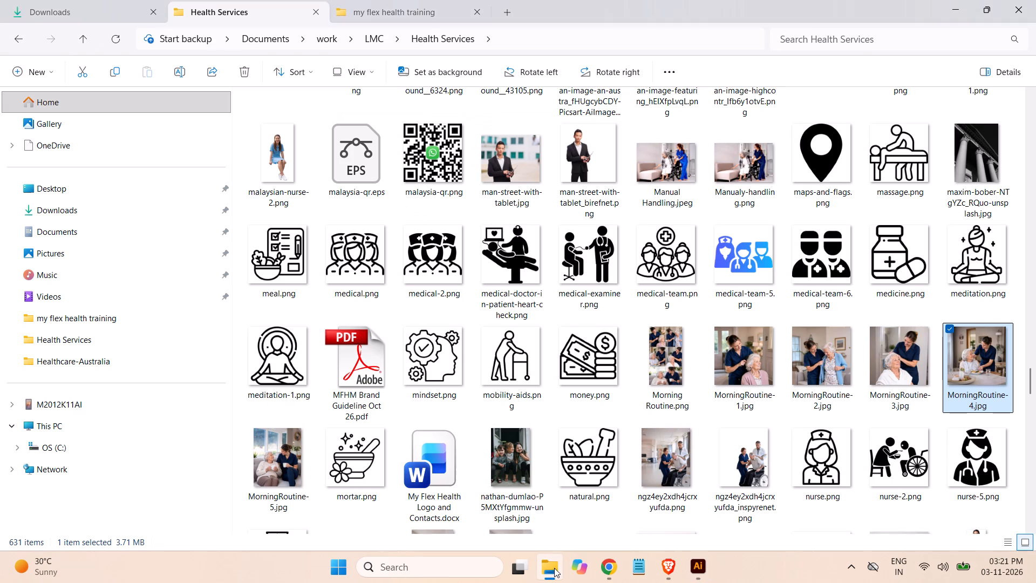
pyautogui.click(392, 11)
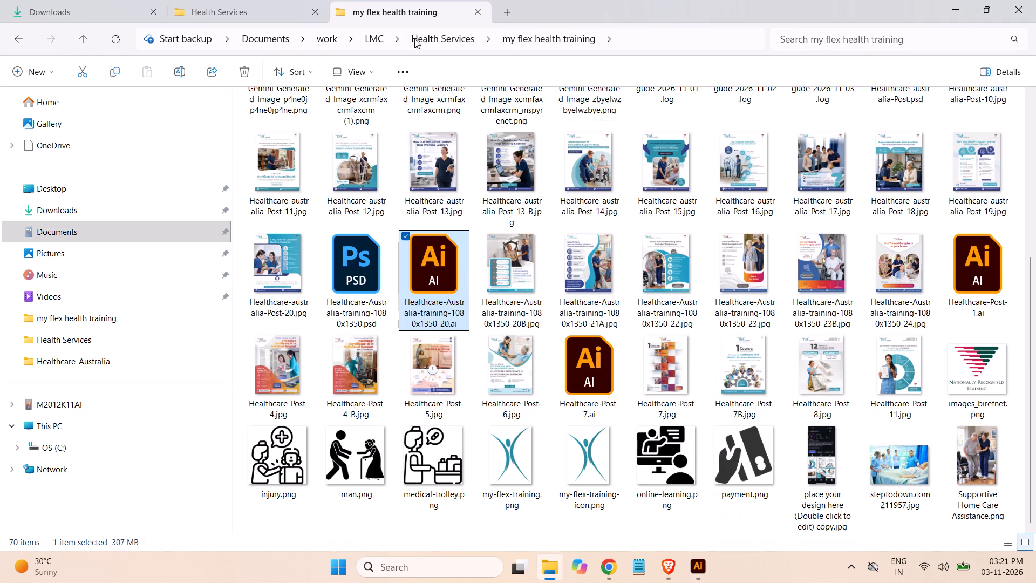
pyautogui.moveTo(1028, 338); pyautogui.dragTo(1033, 399)
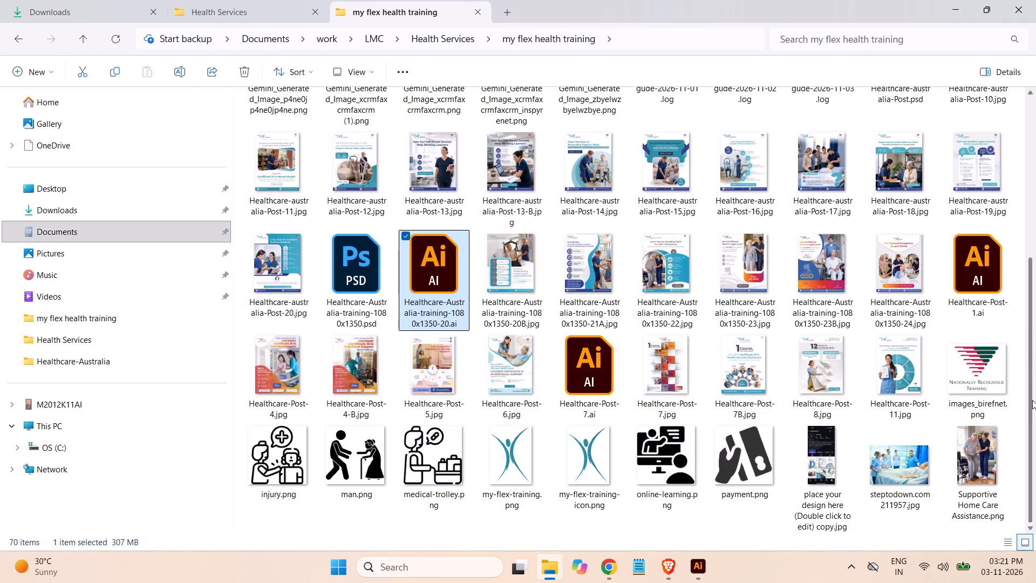
pyautogui.rightClick(737, 534)
pyautogui.rightClick(714, 520)
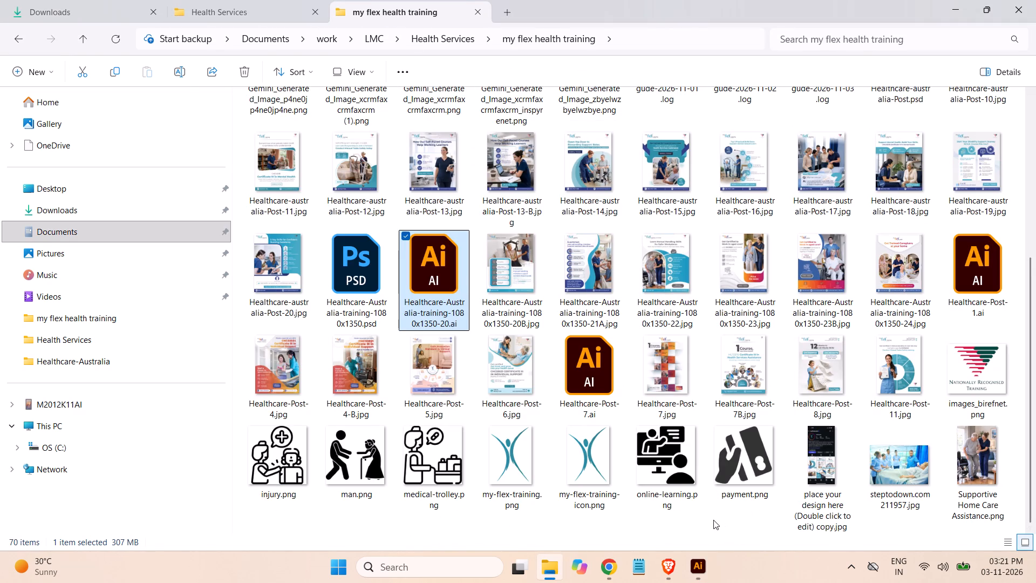
pyautogui.click(770, 472)
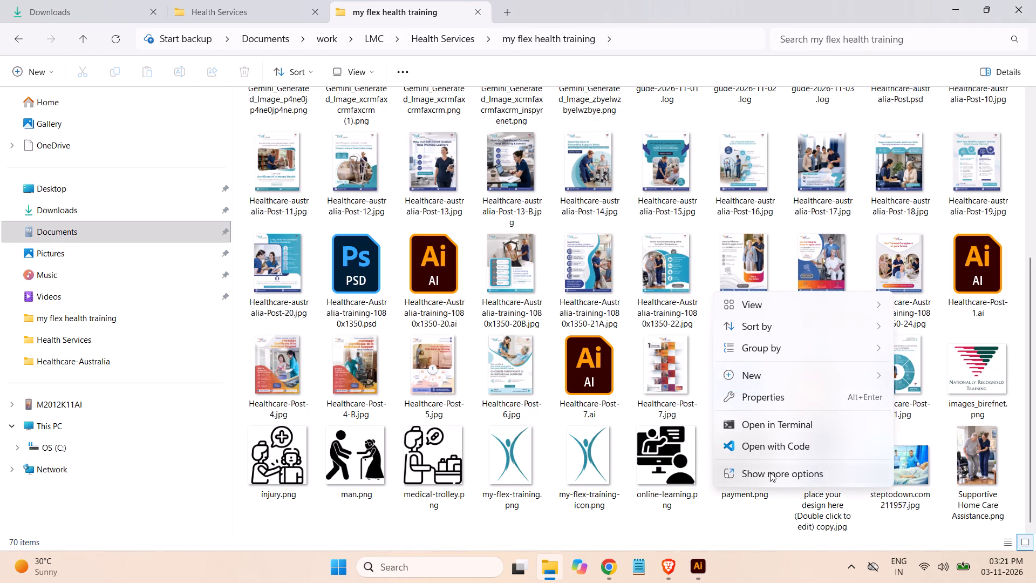
pyautogui.click(751, 369)
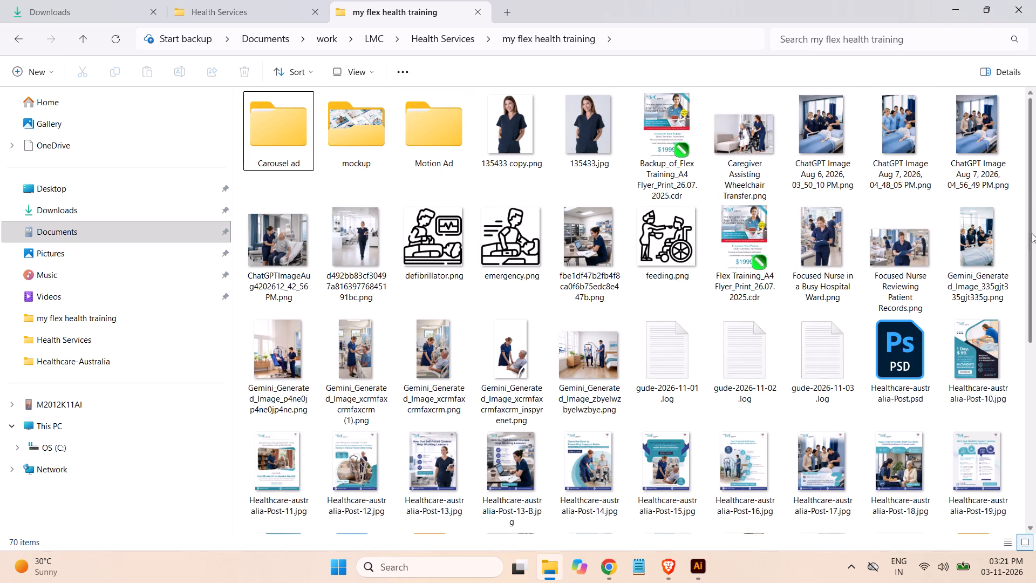
# View the exported Healthcare-Australia-training-1080x1350-24.jpg in a maximized preview and close it.
pyautogui.moveTo(1032, 233); pyautogui.dragTo(1033, 355)
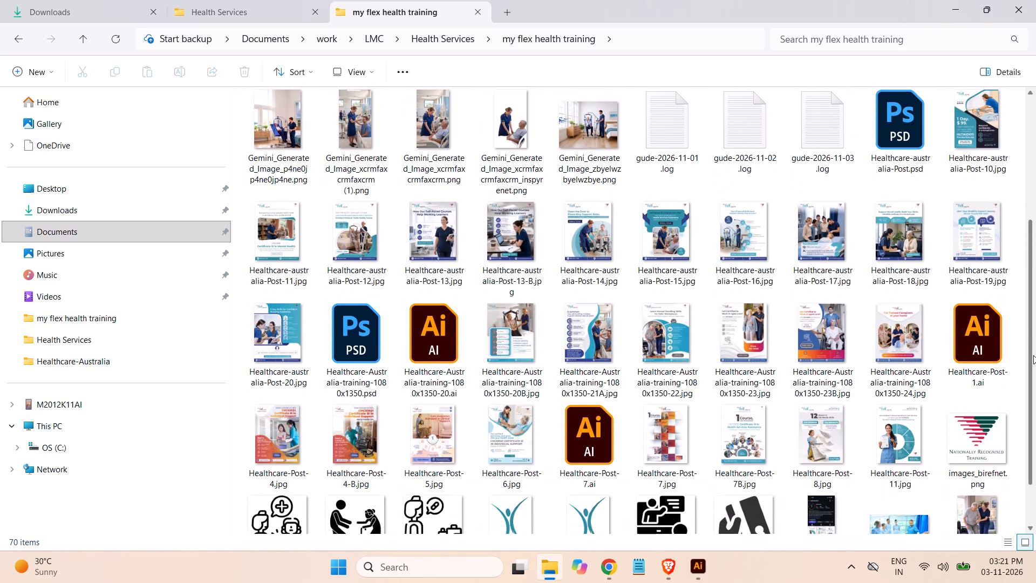
pyautogui.moveTo(1033, 355); pyautogui.dragTo(1035, 377)
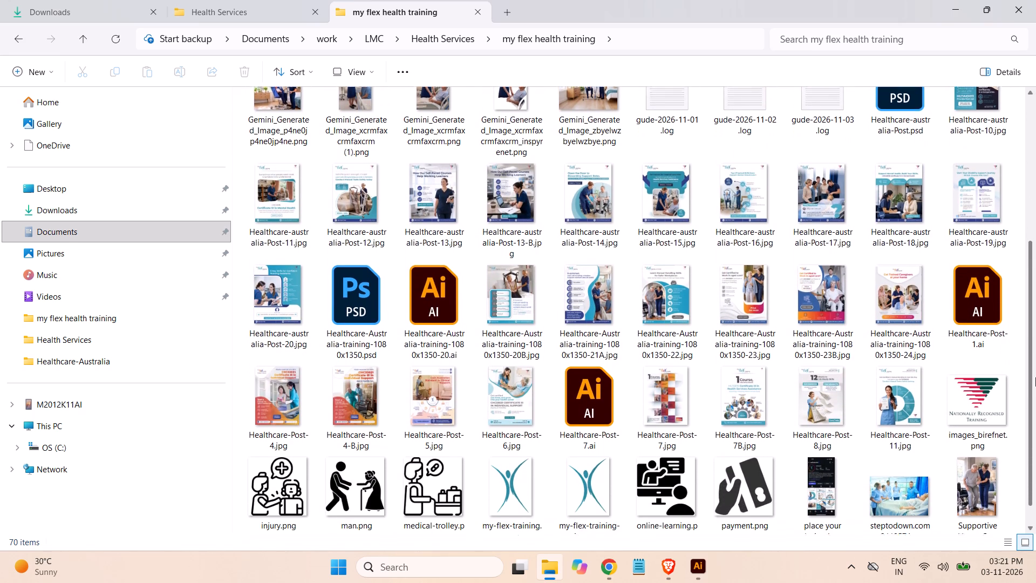
pyautogui.moveTo(1035, 377); pyautogui.dragTo(1035, 421)
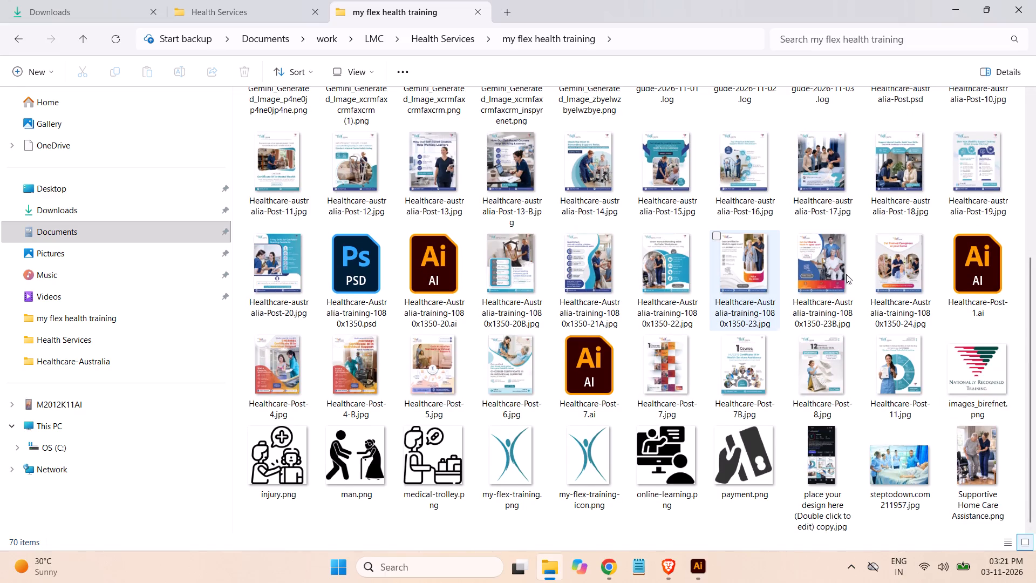
pyautogui.doubleClick(916, 283)
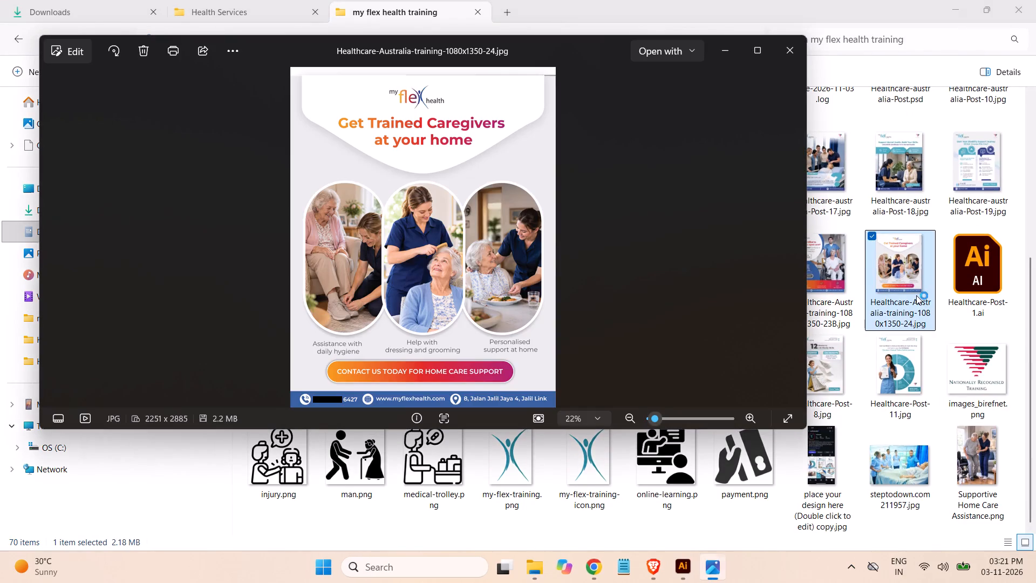
pyautogui.click(754, 50)
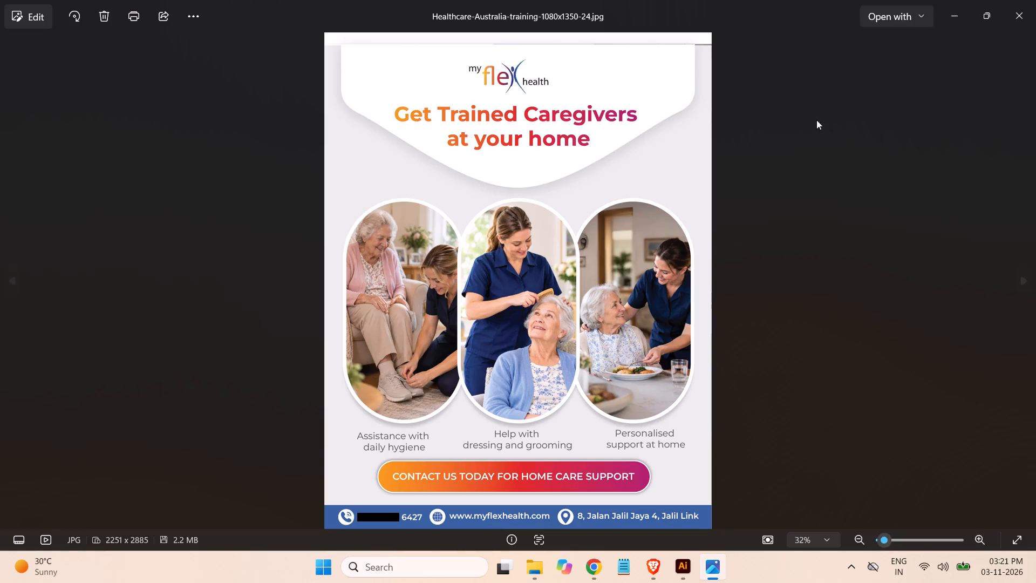
pyautogui.click(1027, 19)
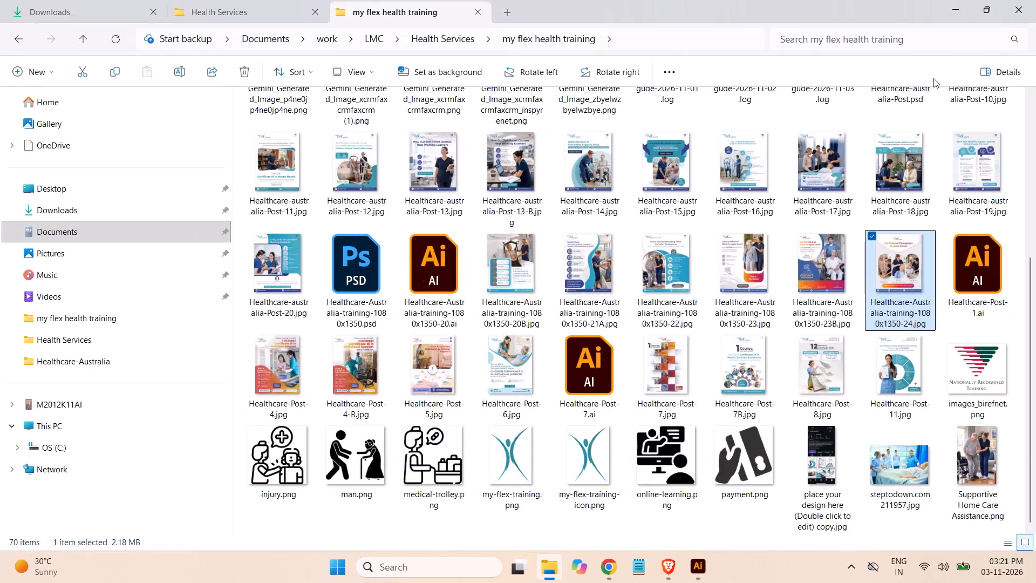
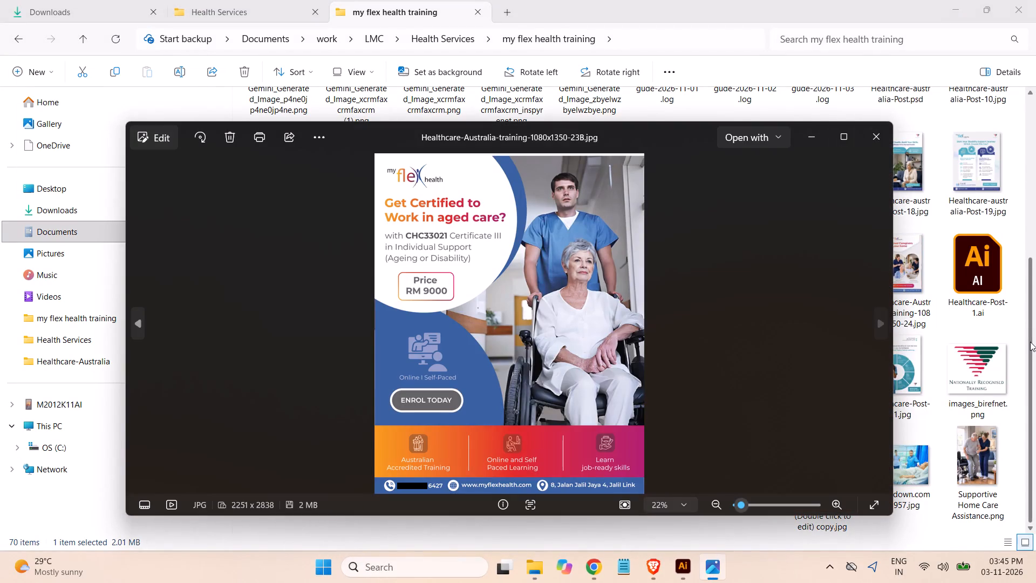
# Close the Healthcare-Australia-training-1080x1350-23B.jpg preview and switch back to Illustrator.
pyautogui.click(873, 138)
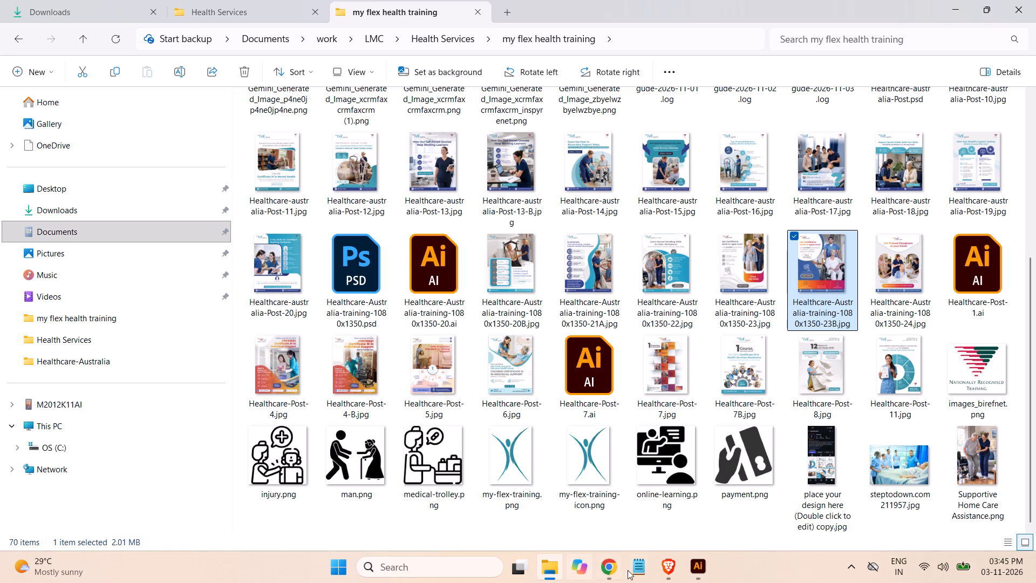
pyautogui.click(713, 567)
pyautogui.click(697, 569)
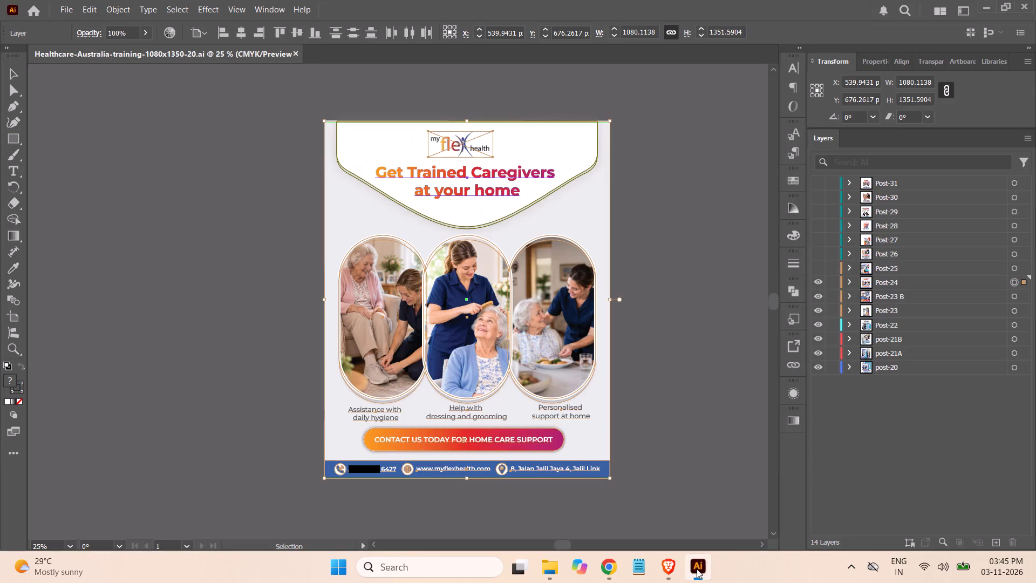
# Deselect the Post-24 artwork and make the Post-25 layer visible.
pyautogui.click(690, 365)
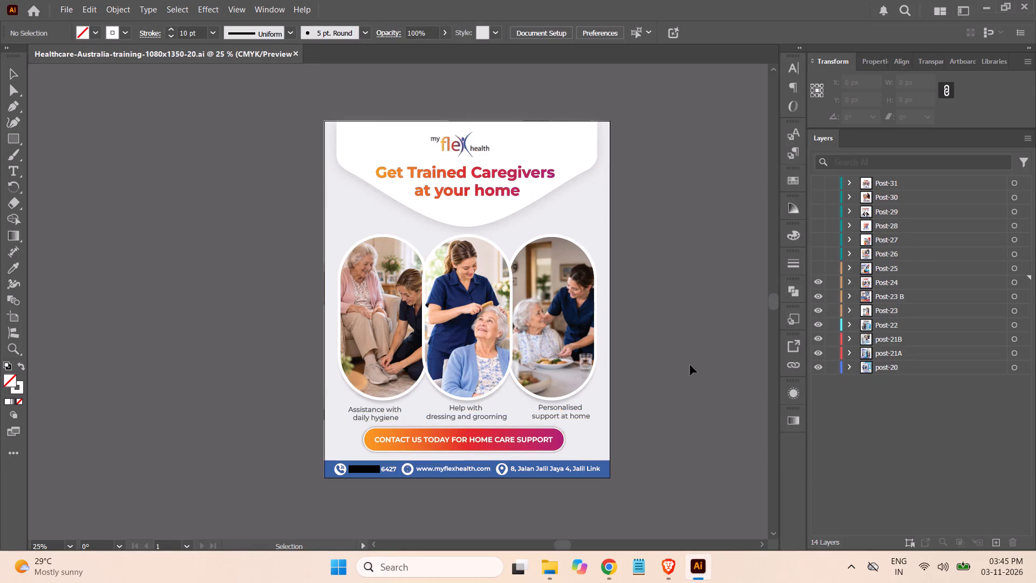
pyautogui.click(813, 264)
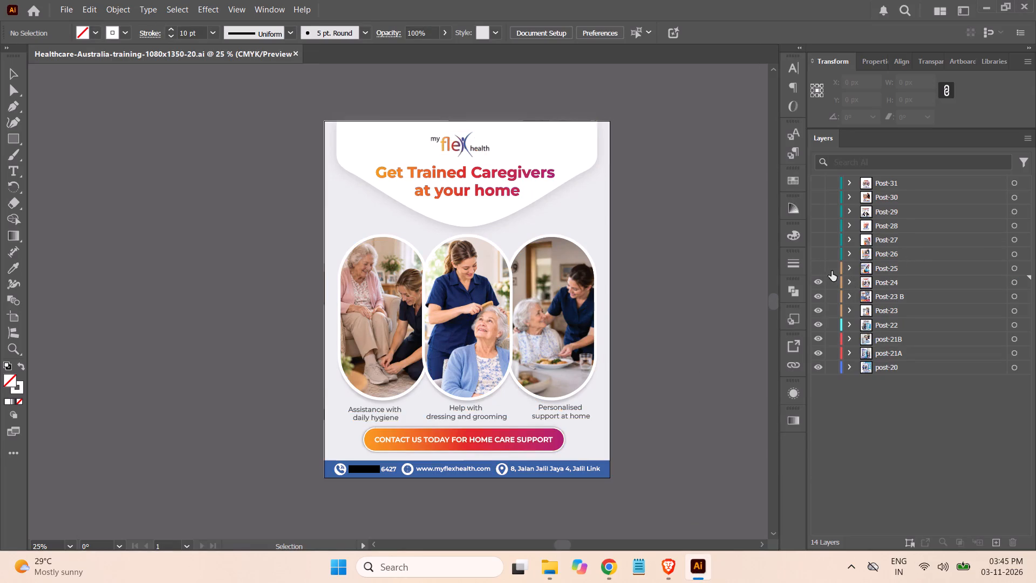
pyautogui.click(819, 268)
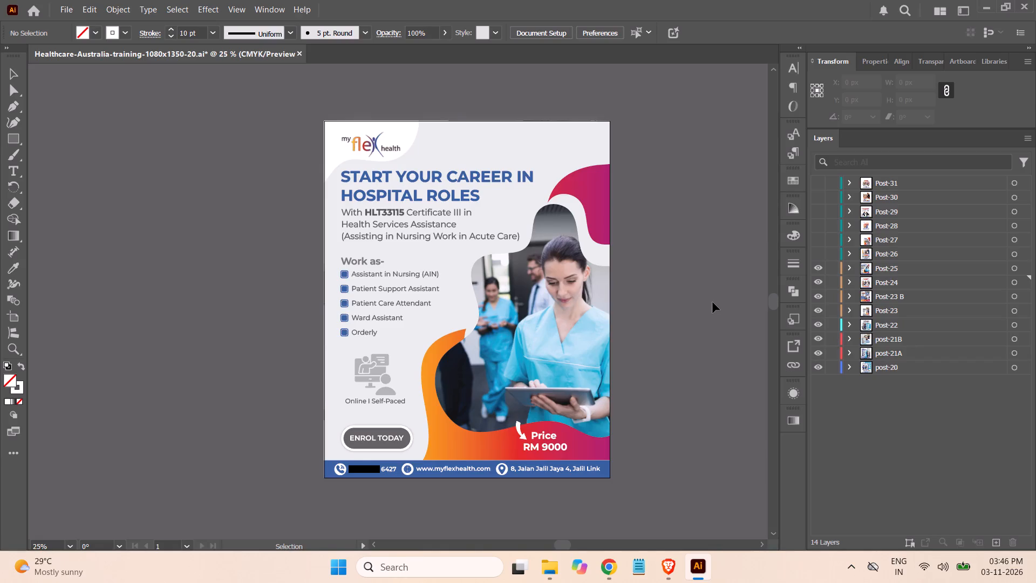
pyautogui.click(816, 268)
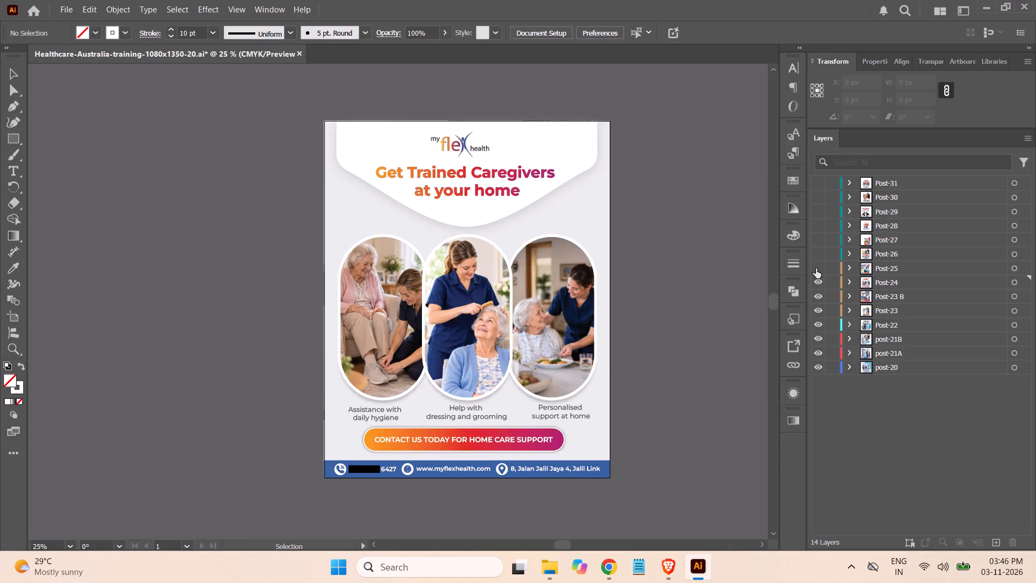
pyautogui.click(816, 268)
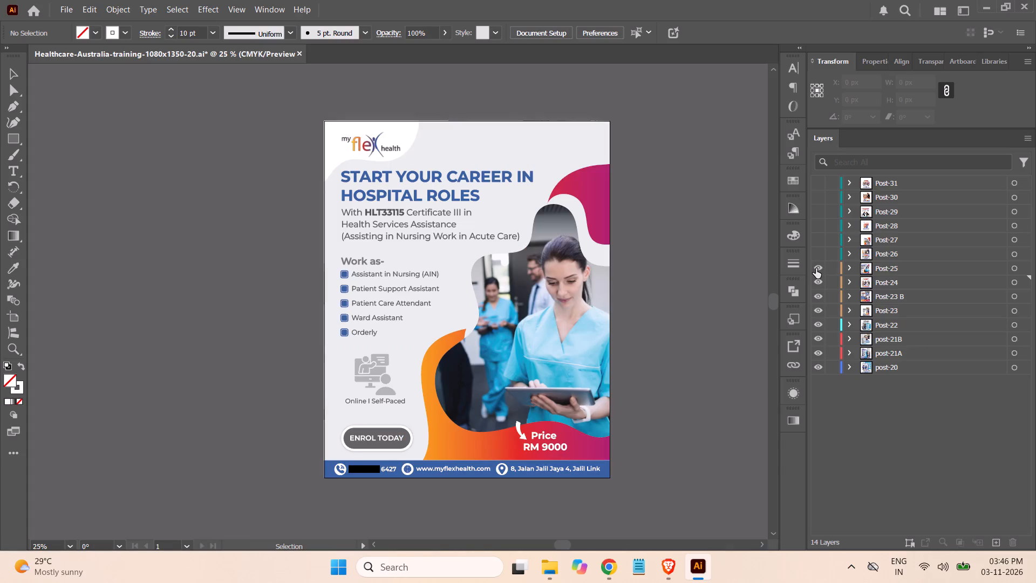
pyautogui.click(816, 268)
pyautogui.click(816, 268)
# Apply a linear gradient fill to the "Start your career in hospital roles" headline in Post-25's text copy 2 layer.
pyautogui.click(848, 269)
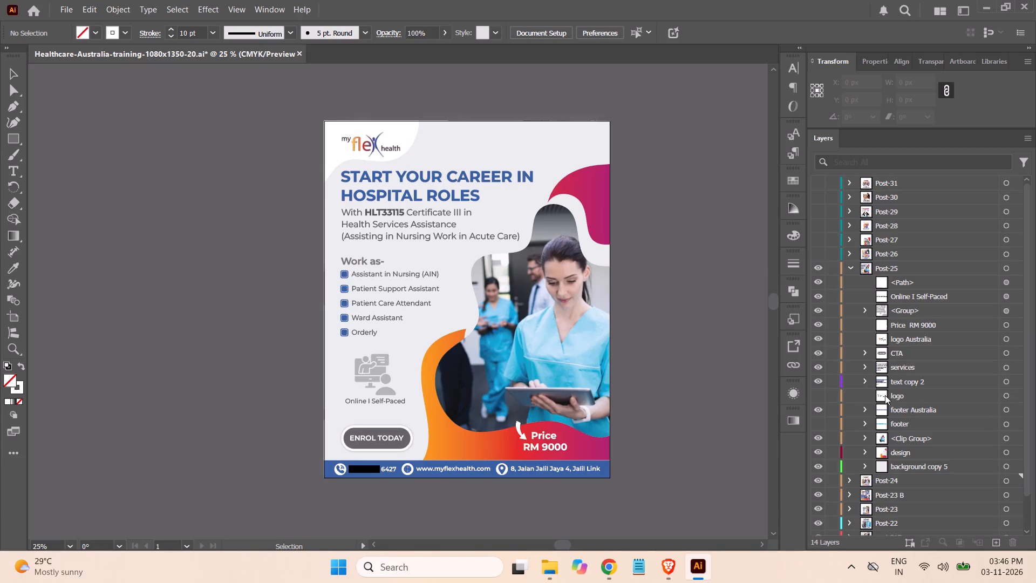
pyautogui.click(866, 379)
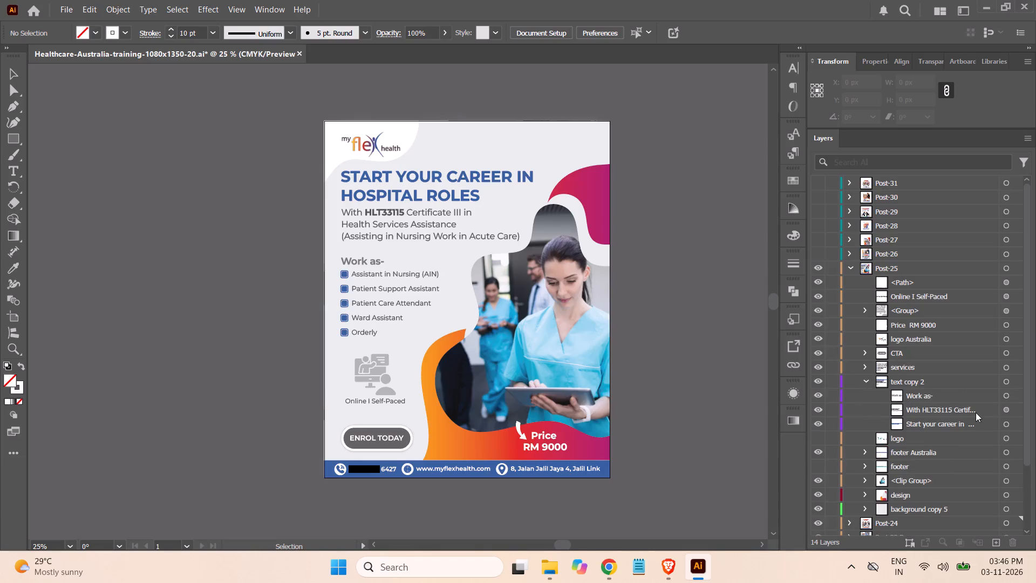
pyautogui.click(1004, 424)
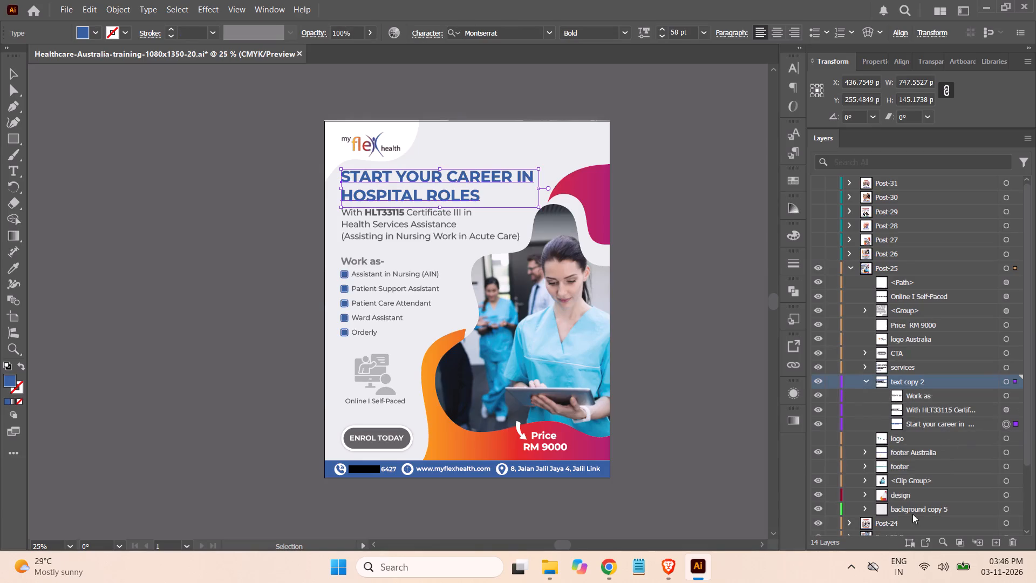
pyautogui.click(795, 394)
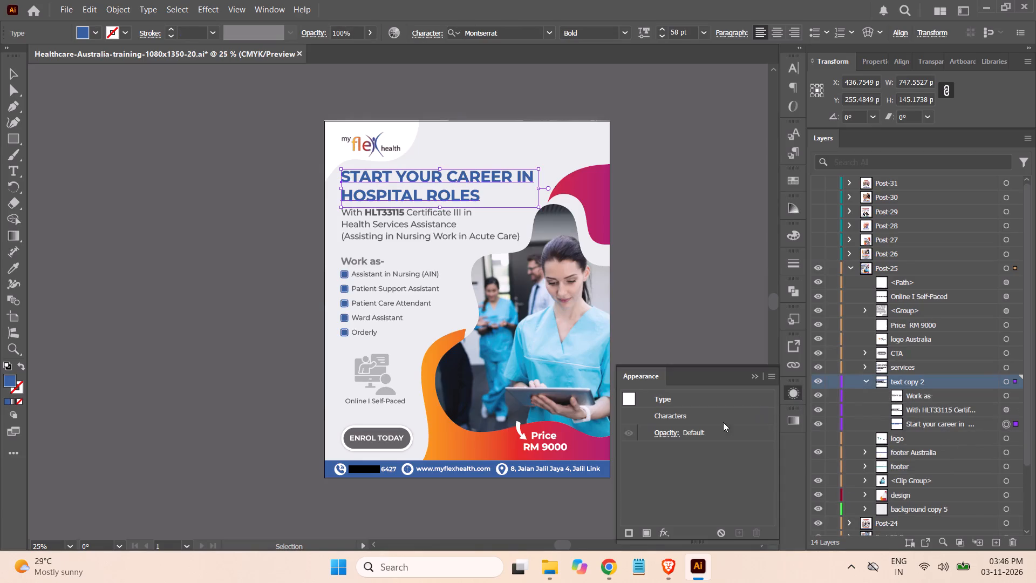
pyautogui.click(645, 533)
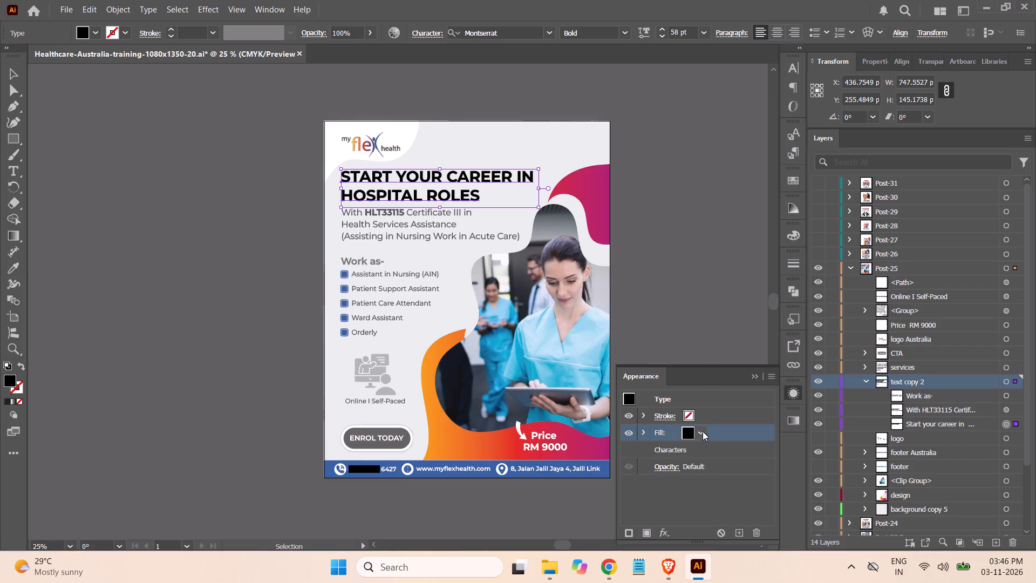
pyautogui.click(703, 431)
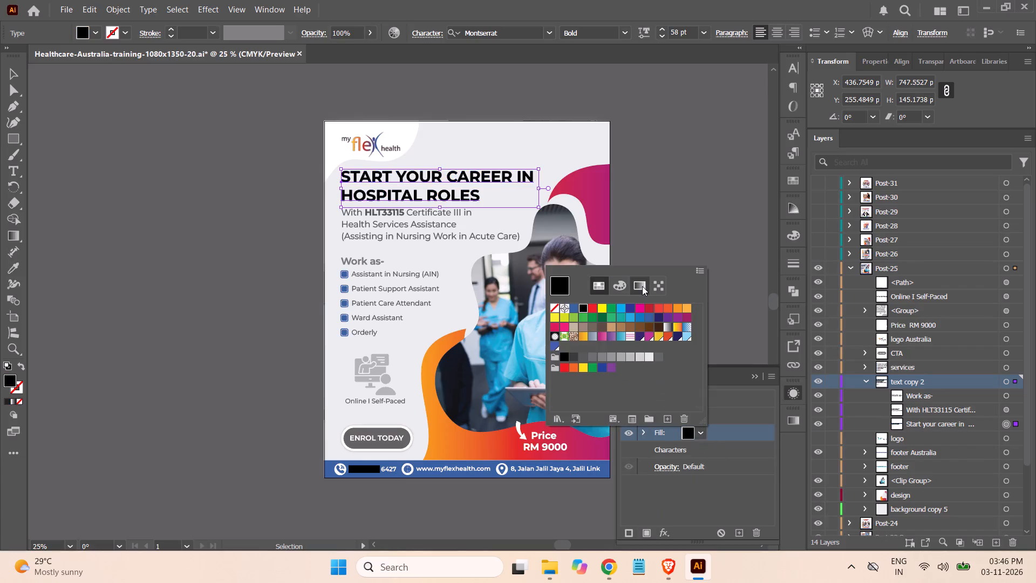
pyautogui.click(642, 286)
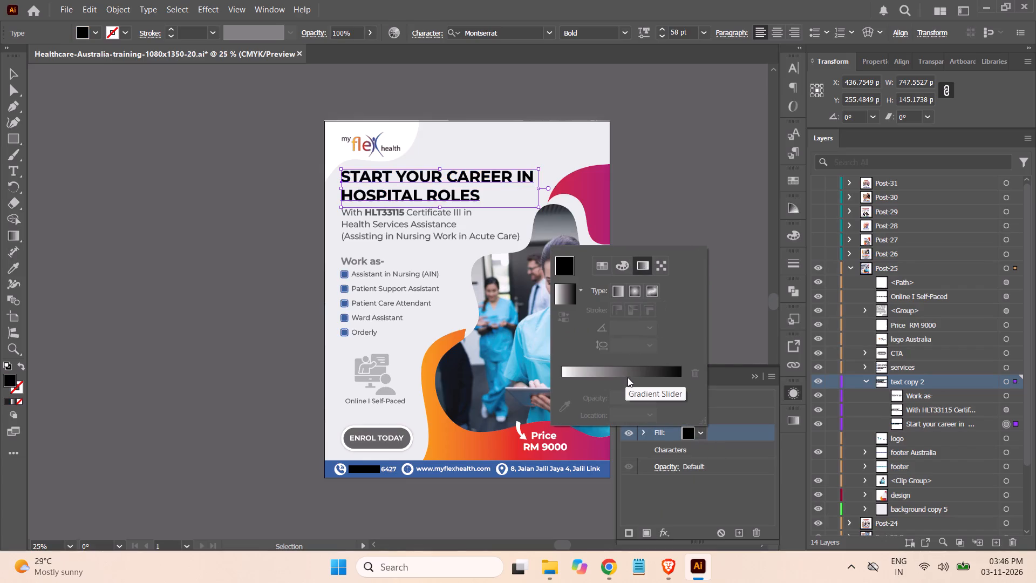
pyautogui.click(625, 375)
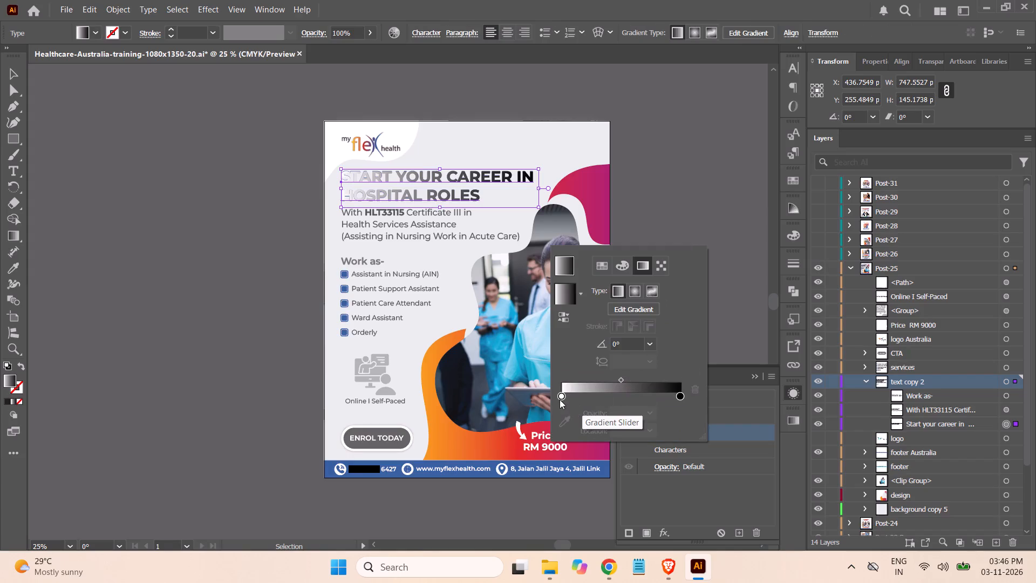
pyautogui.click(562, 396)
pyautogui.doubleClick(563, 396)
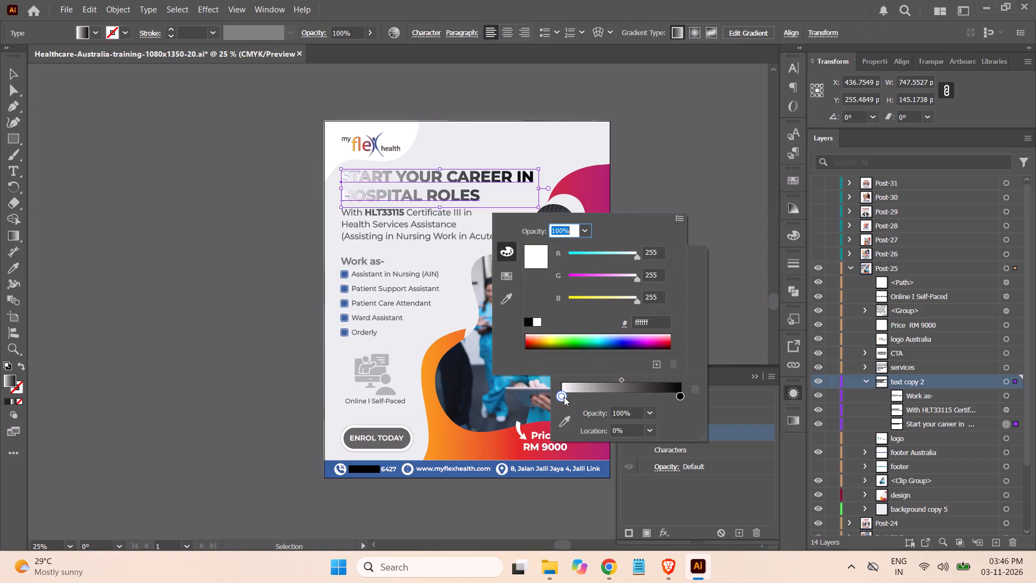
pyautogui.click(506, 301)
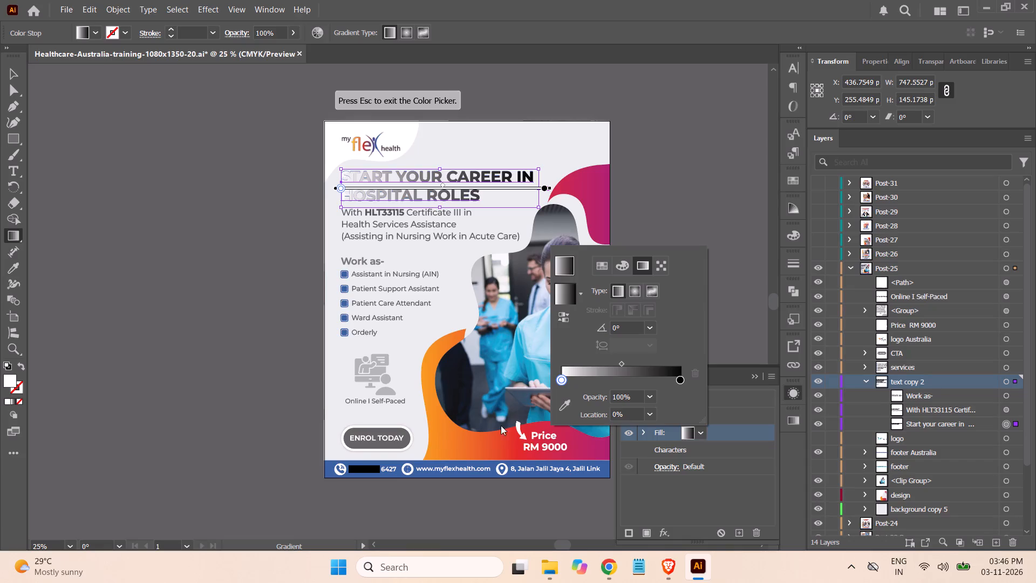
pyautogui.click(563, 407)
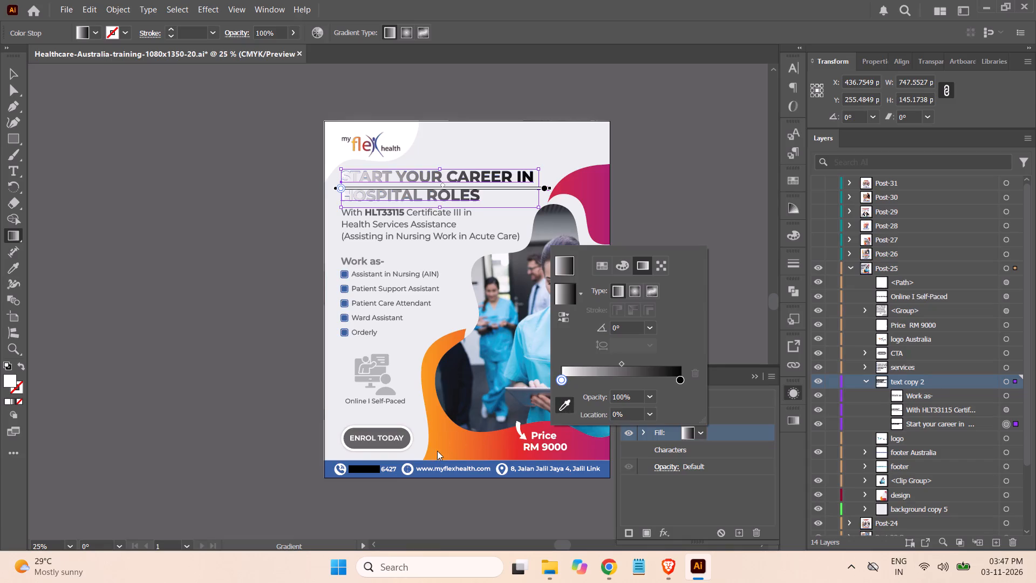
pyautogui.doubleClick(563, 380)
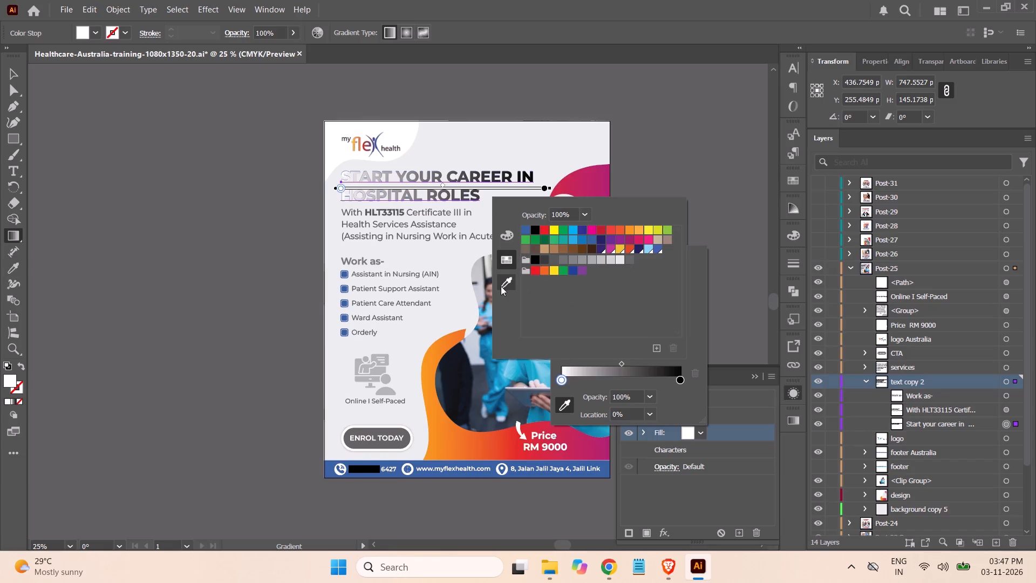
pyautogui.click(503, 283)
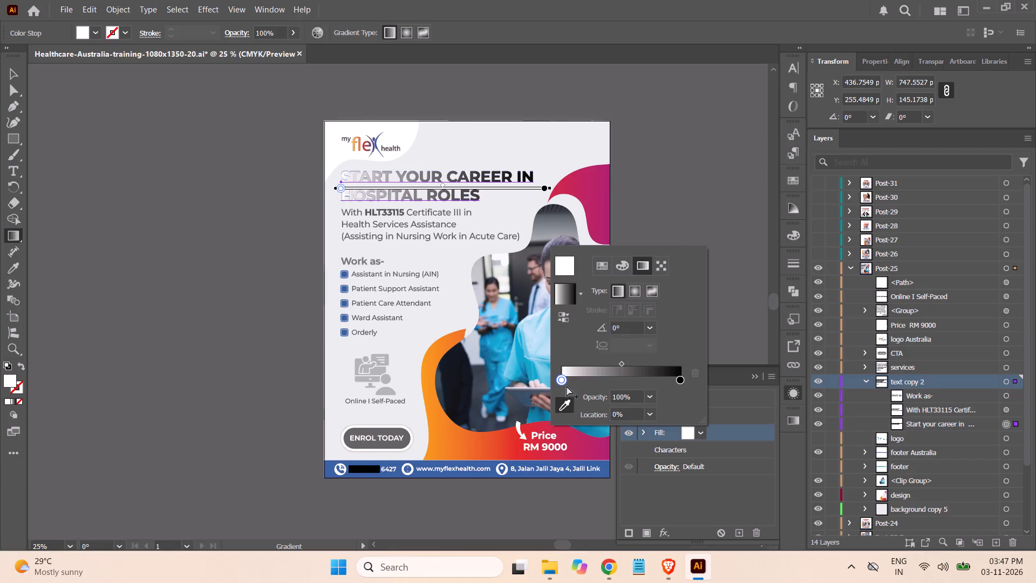
# Colour the headline gradient's starting stop orange and add a red middle stop at about 51%.
pyautogui.doubleClick(561, 378)
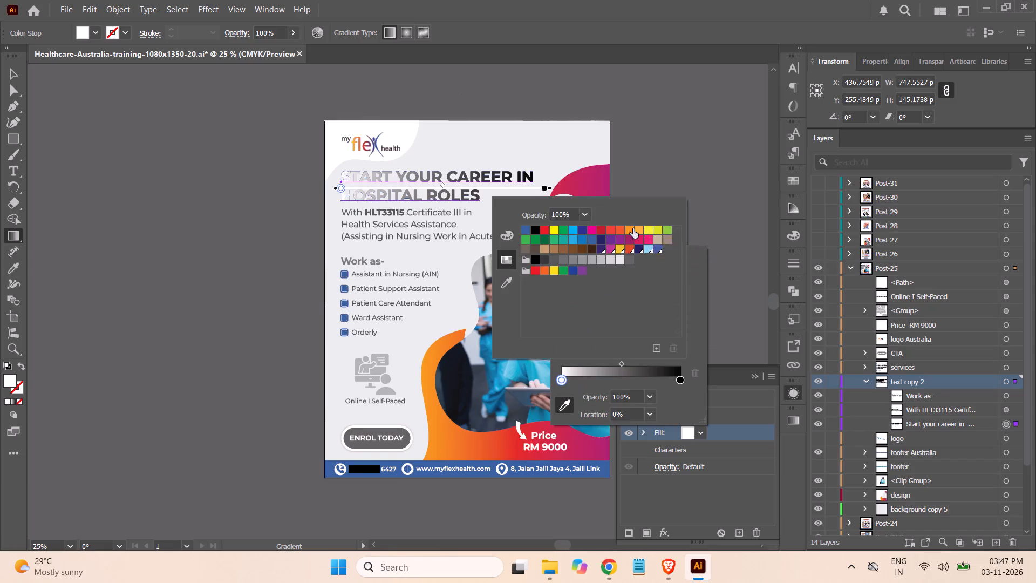
pyautogui.click(630, 229)
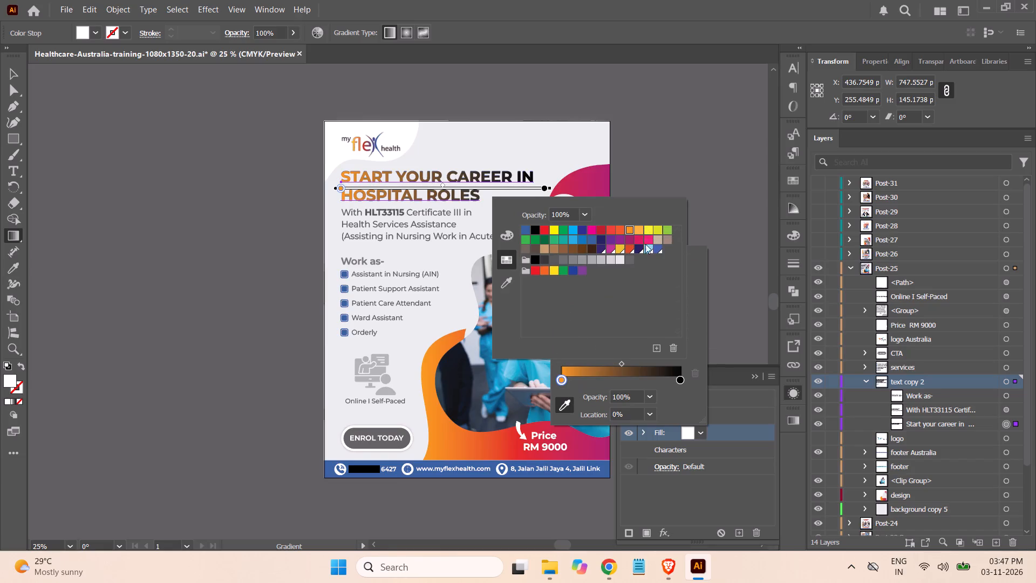
pyautogui.click(623, 379)
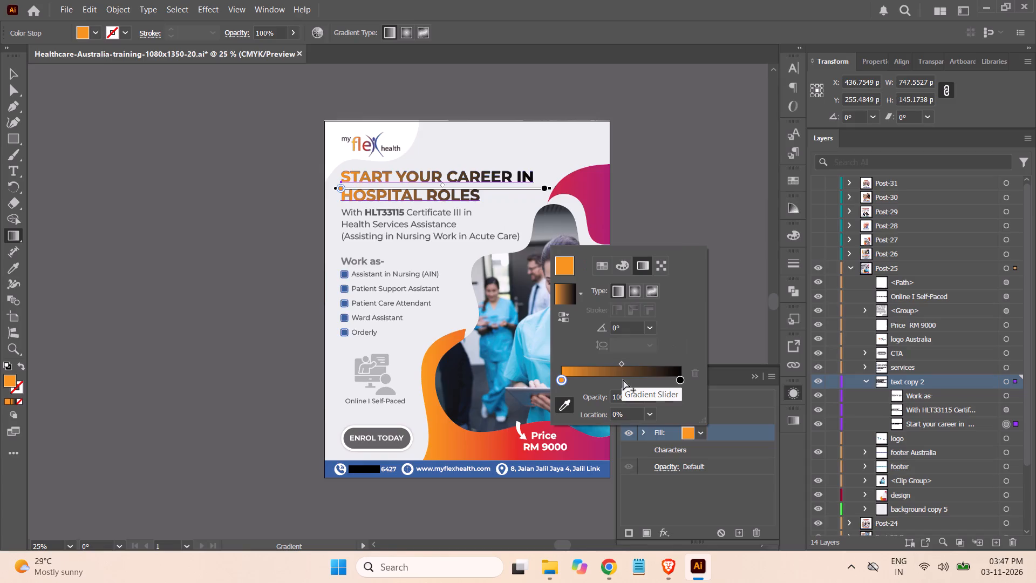
pyautogui.click(622, 379)
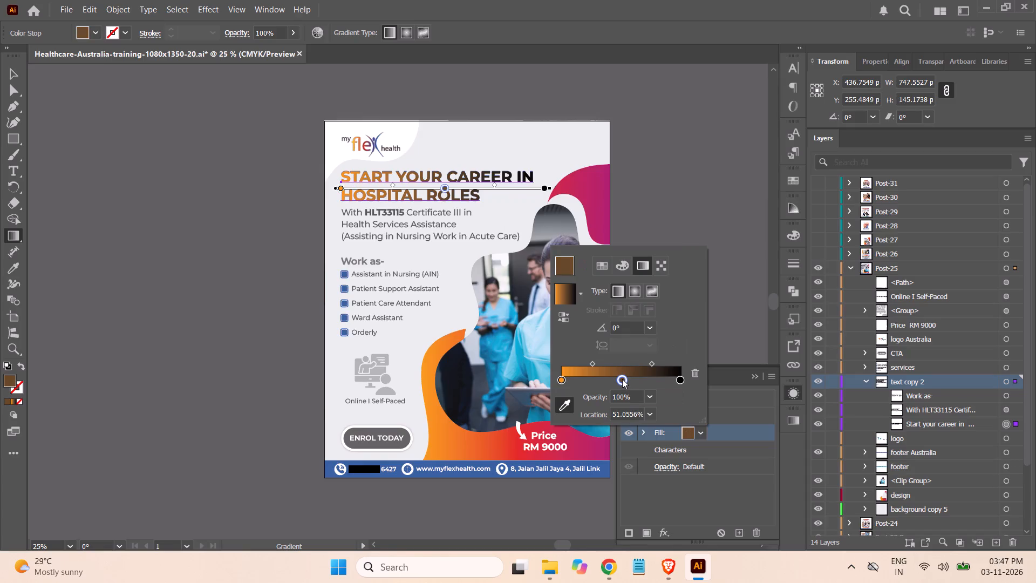
pyautogui.doubleClick(622, 379)
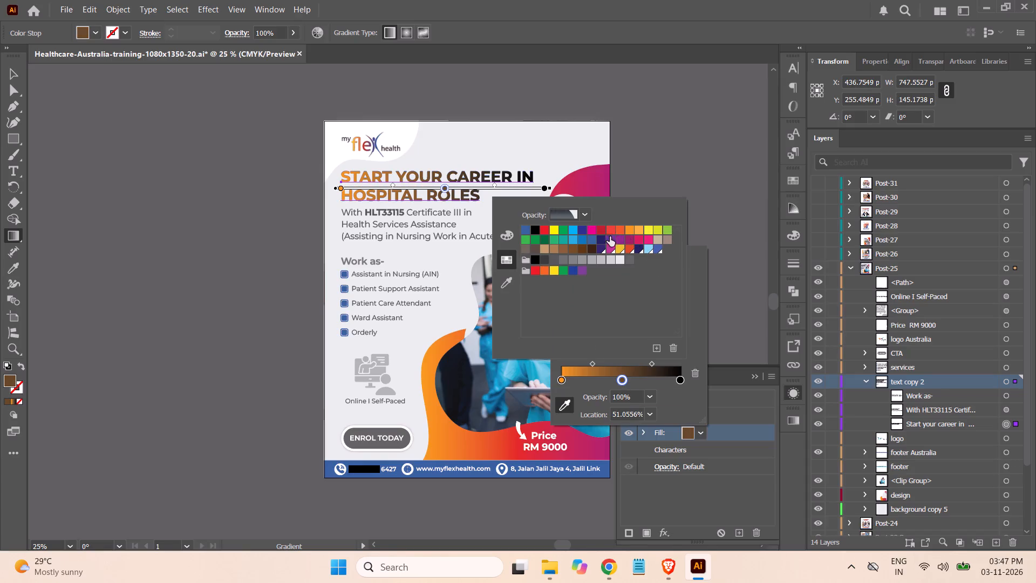
pyautogui.click(612, 231)
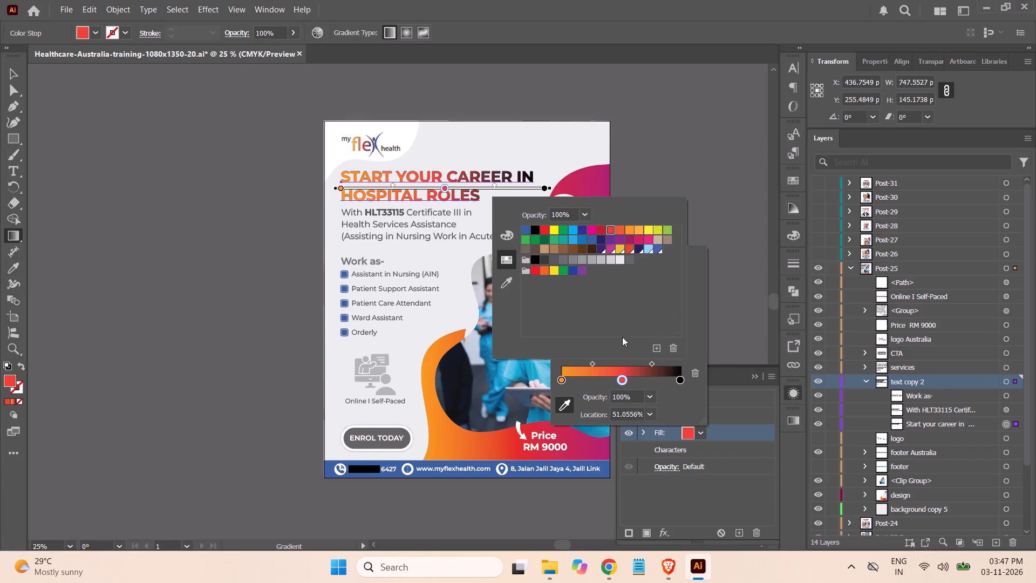
# Set the headline gradient's end stop to pink and deselect the text.
pyautogui.click(680, 381)
pyautogui.doubleClick(680, 381)
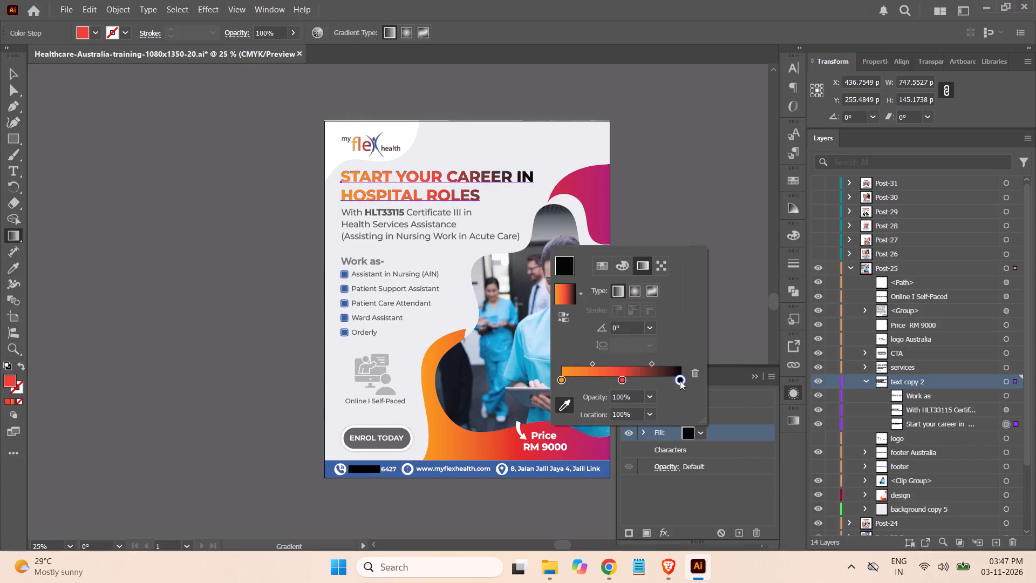
pyautogui.click(650, 238)
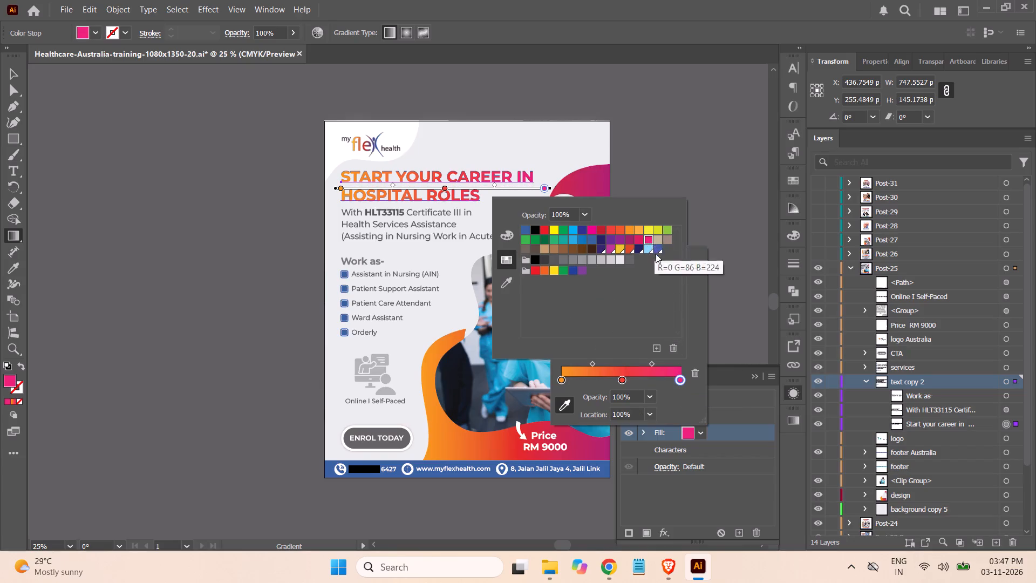
pyautogui.click(730, 220)
pyautogui.click(728, 234)
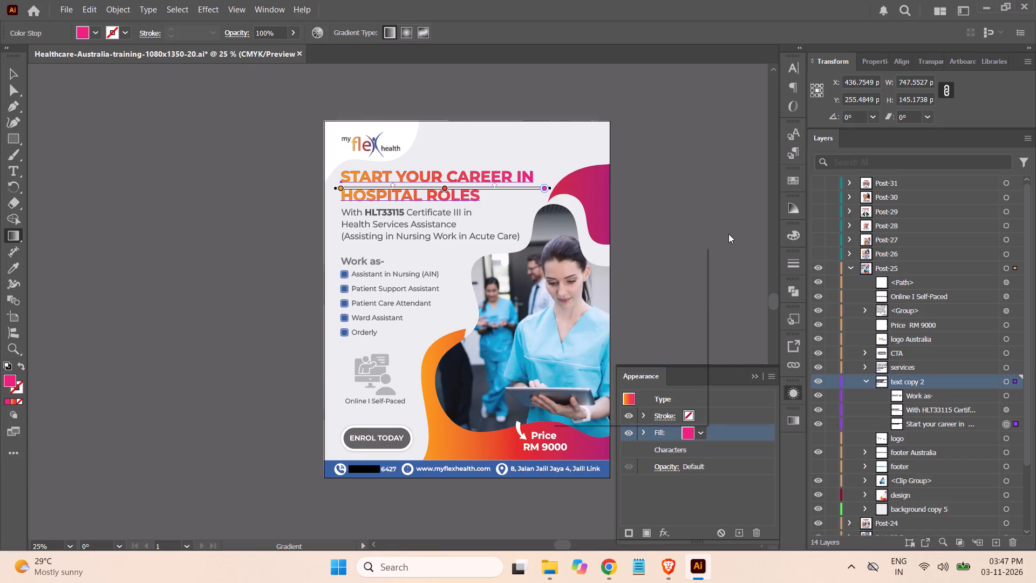
pyautogui.click(16, 76)
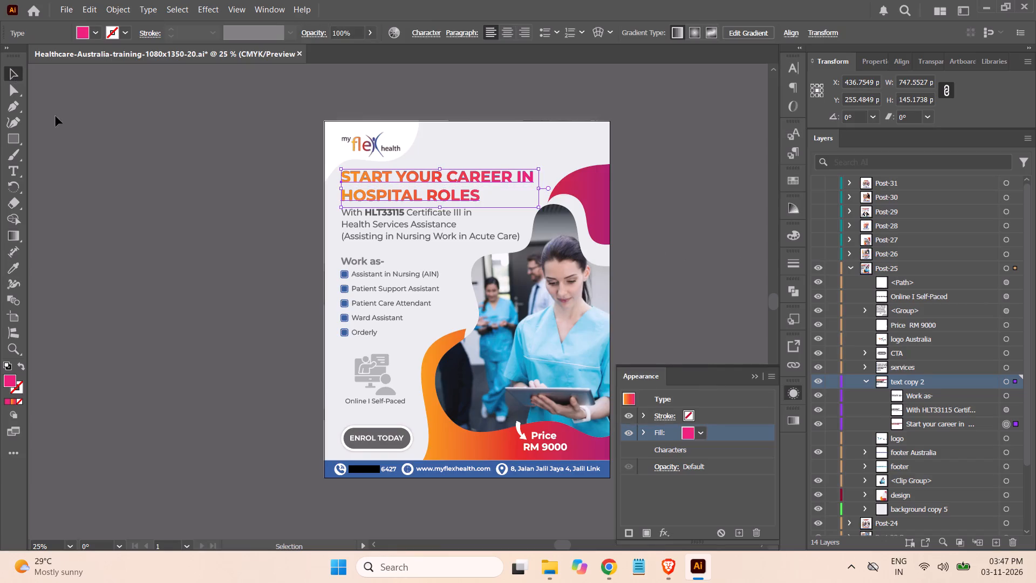
pyautogui.click(167, 180)
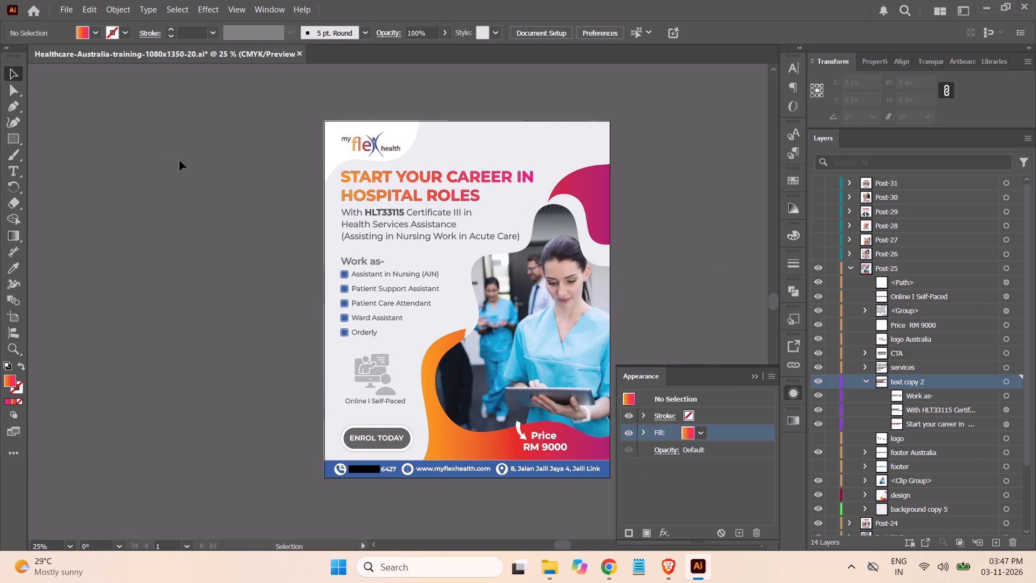
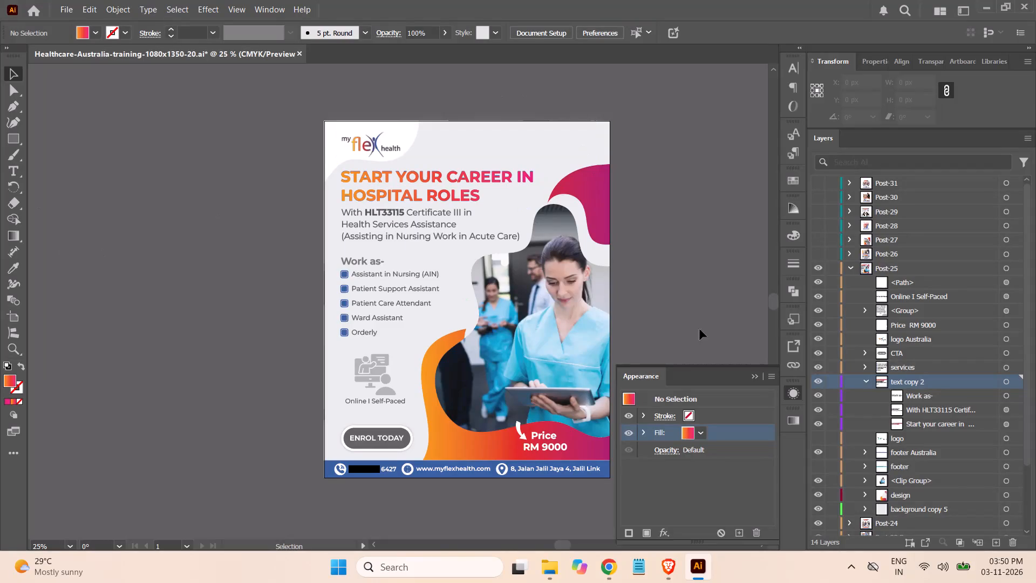
# Put away the appearance settings and collapse the text copy 2 sublayer and its parent layer Post-25.
pyautogui.click(675, 268)
pyautogui.click(754, 377)
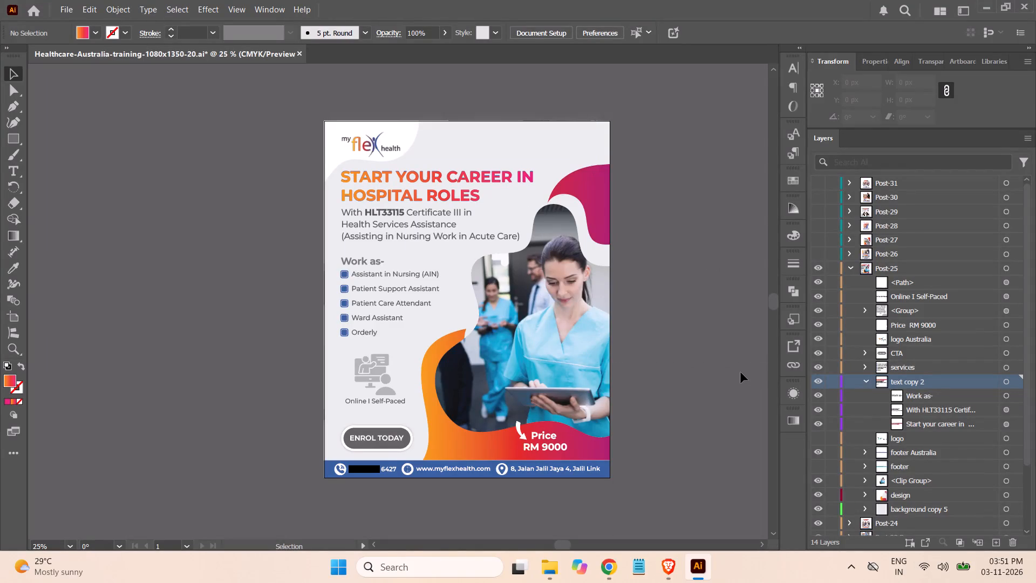
pyautogui.click(867, 381)
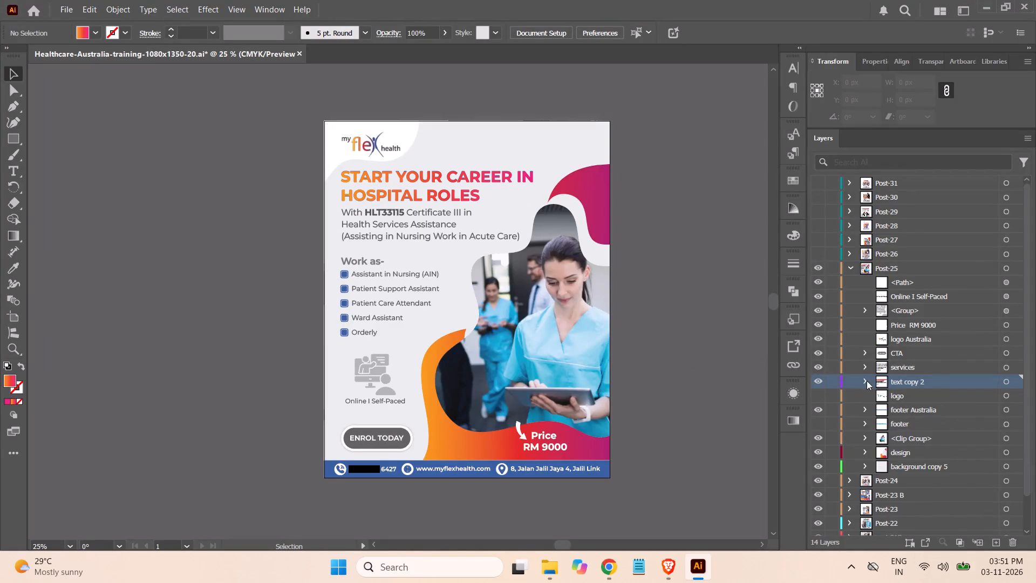
pyautogui.click(851, 266)
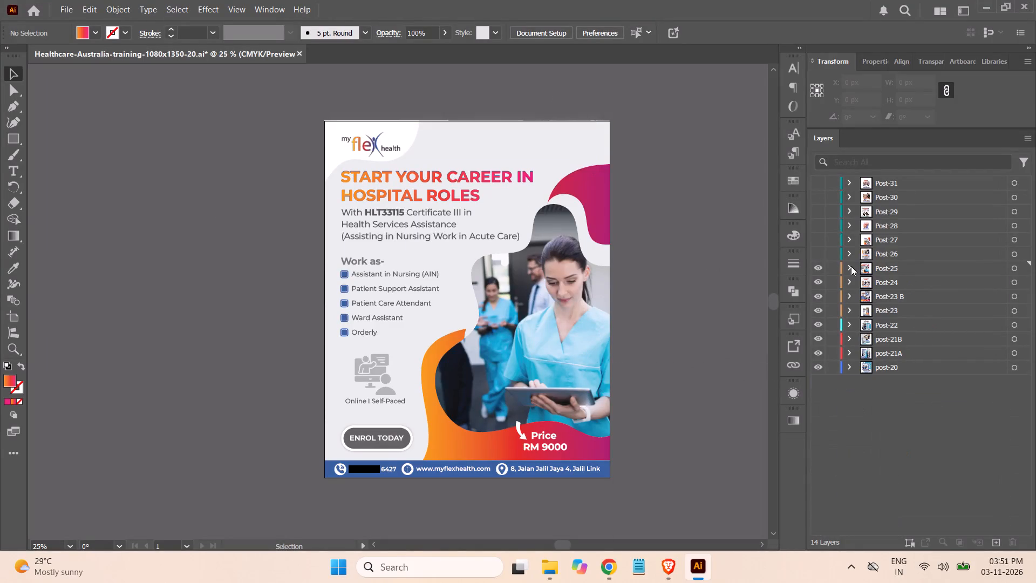
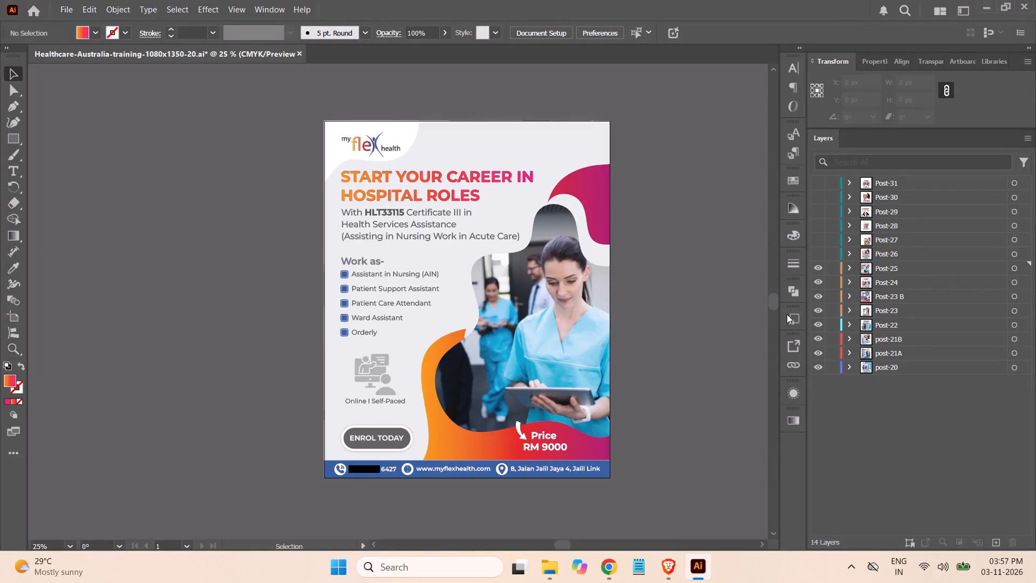
# Hide the Post-25 layer so the Post-24 caregiver design beneath it shows.
pyautogui.click(818, 268)
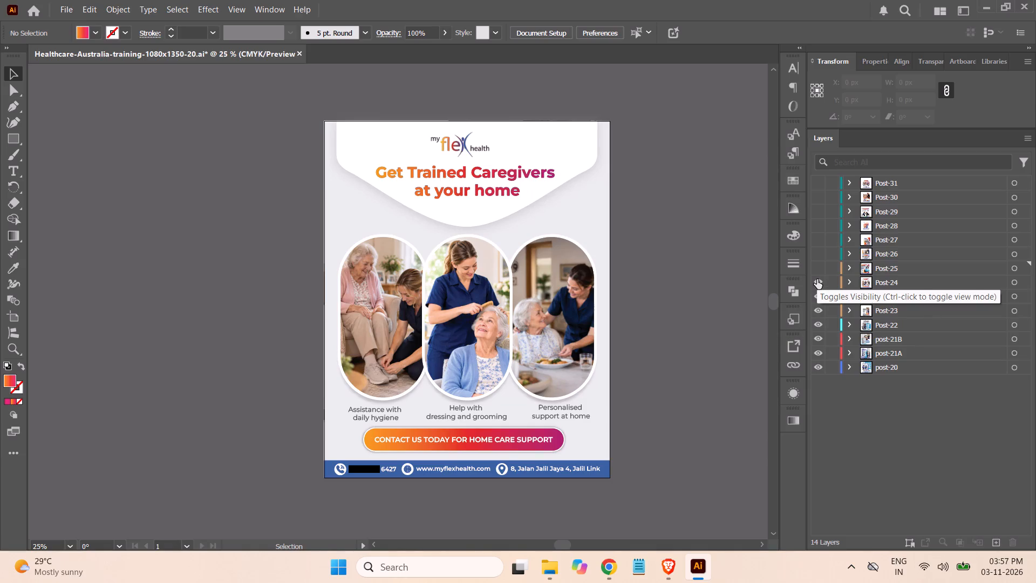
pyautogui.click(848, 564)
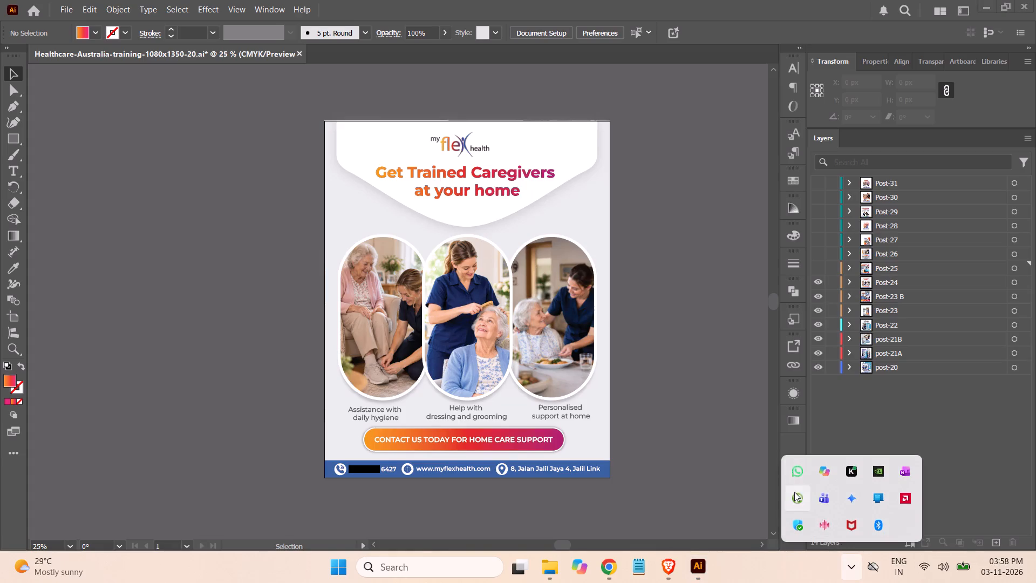
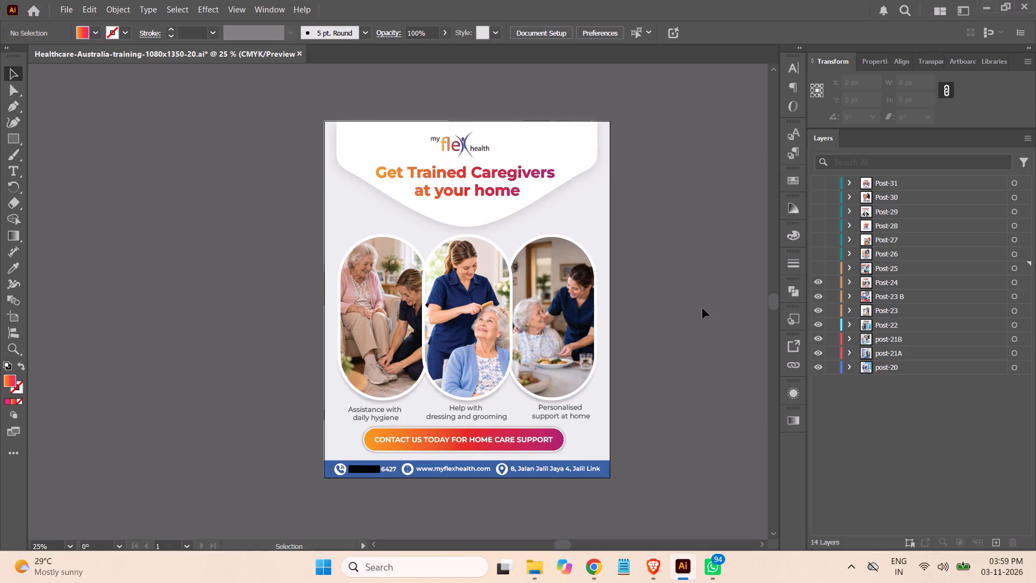
# Switch from Illustrator to the Chrome browser window.
pyautogui.click(596, 566)
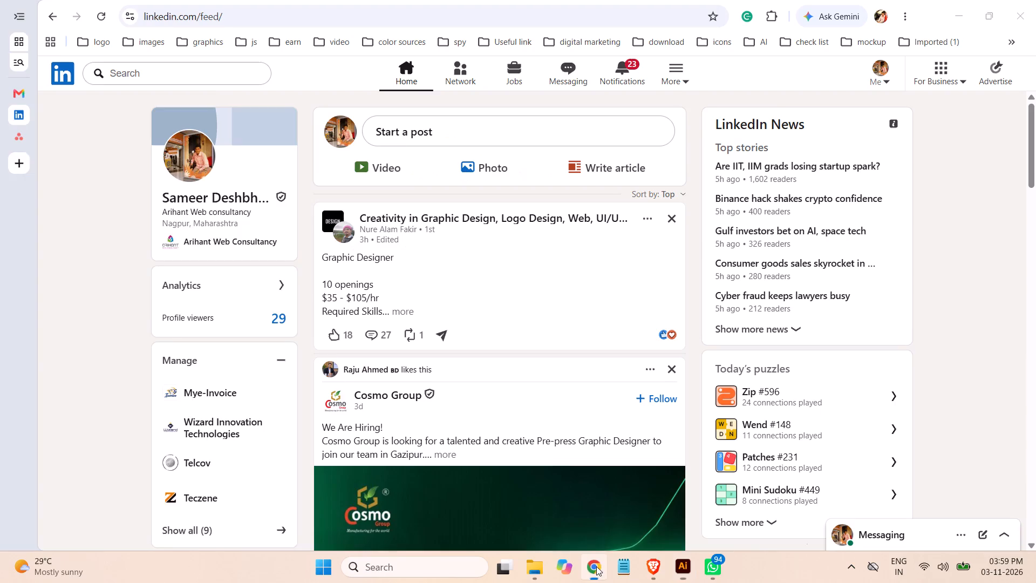
# Switch to the open Asana home page in Chrome to view the My tasks list.
pyautogui.click(49, 137)
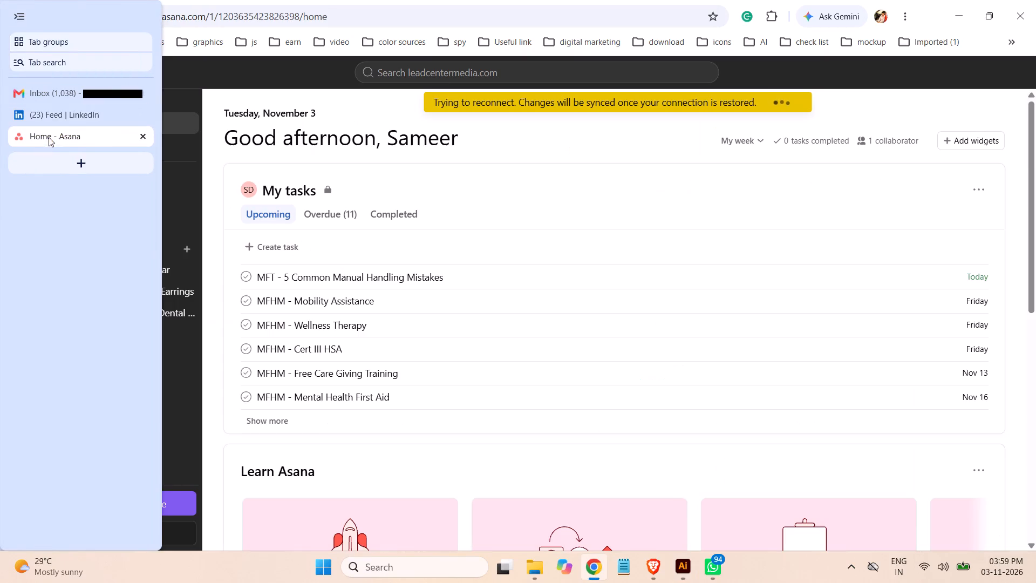
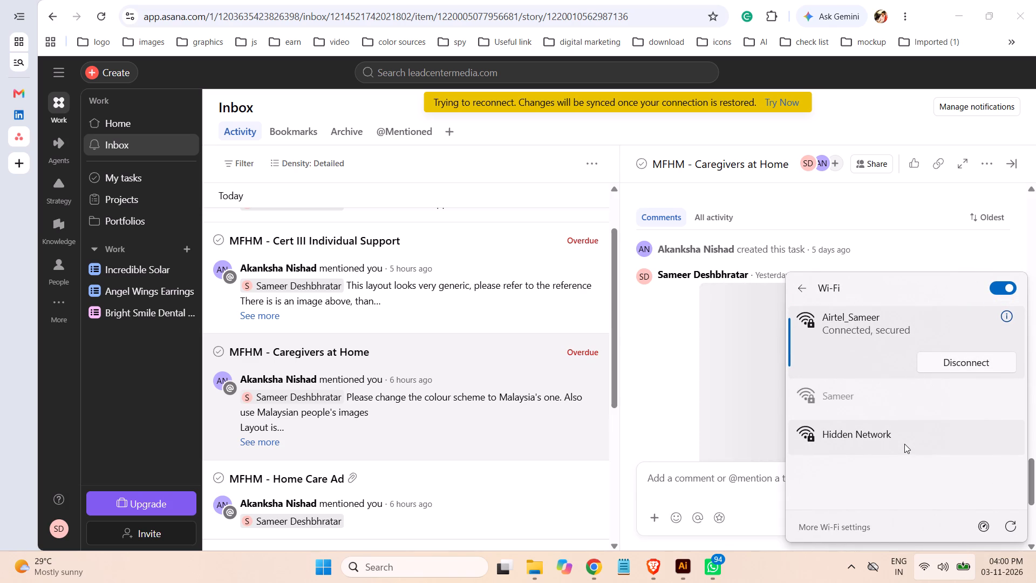
# Connect the computer to the Sameer Wi-Fi network and dismiss the list of available networks.
pyautogui.click(859, 400)
pyautogui.click(959, 423)
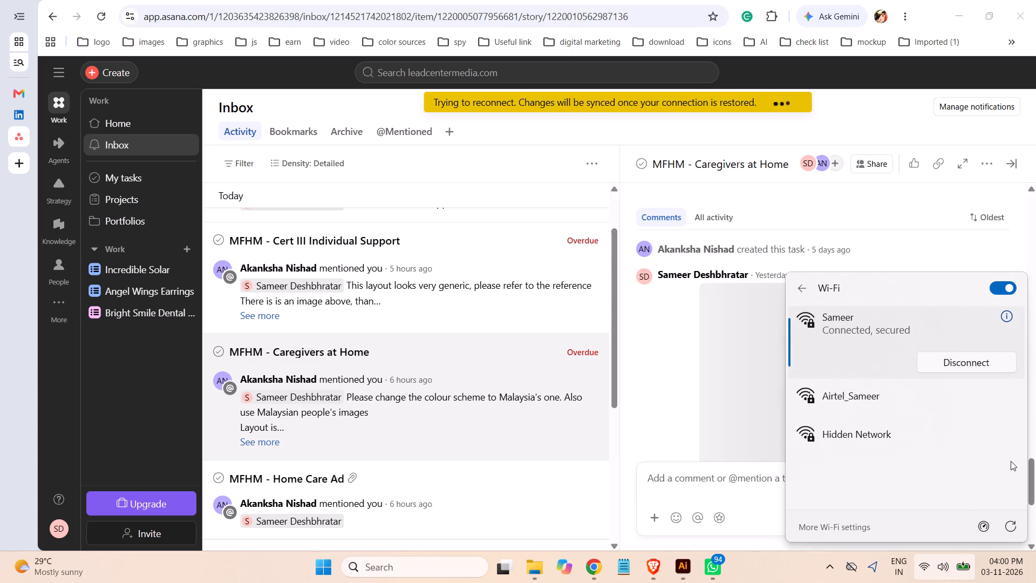
pyautogui.click(787, 567)
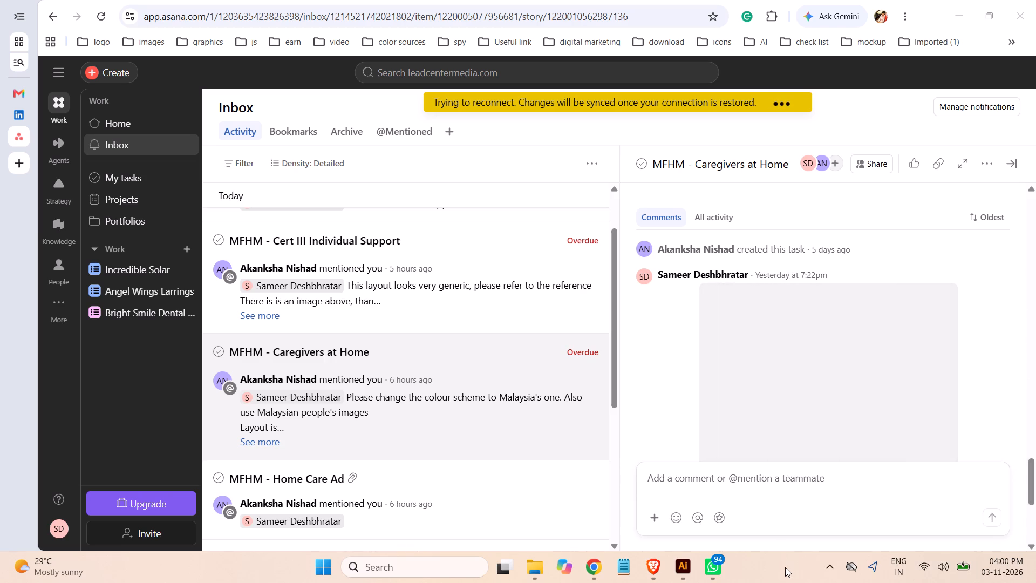
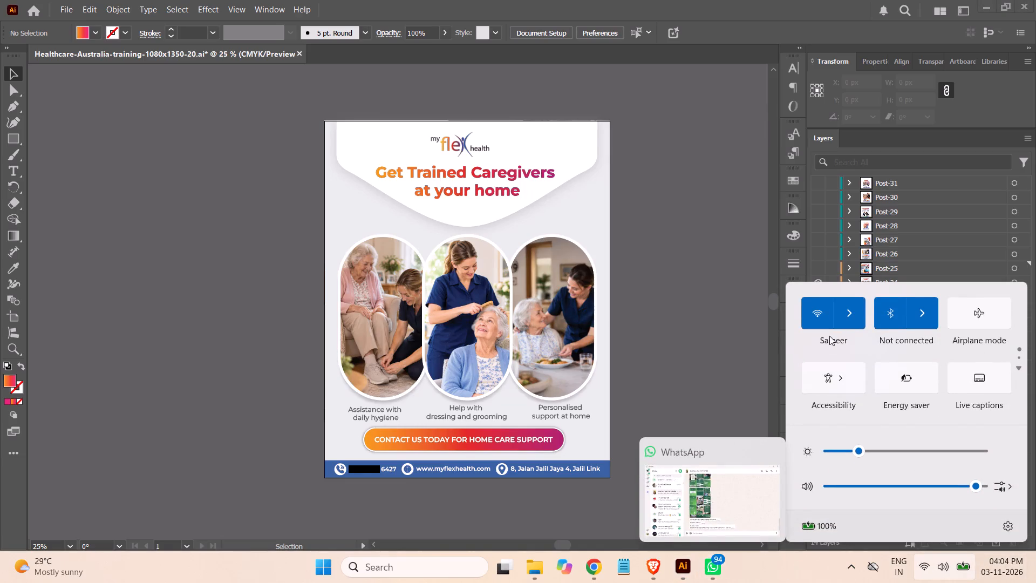
# Switch the computer's Wi-Fi connection to the other available network, the Airtel one, and put away the network settings.
pyautogui.click(848, 313)
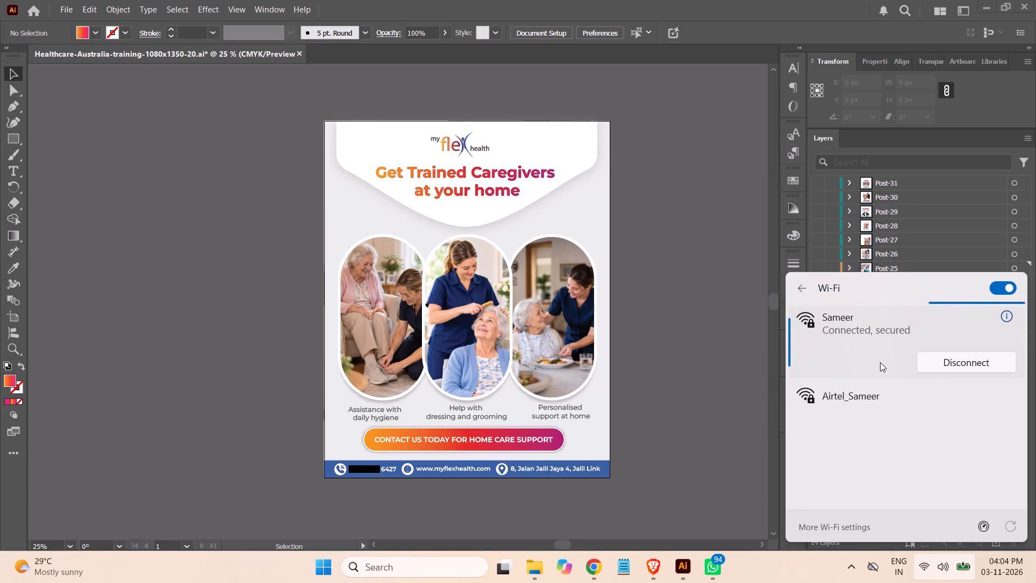
pyautogui.click(904, 401)
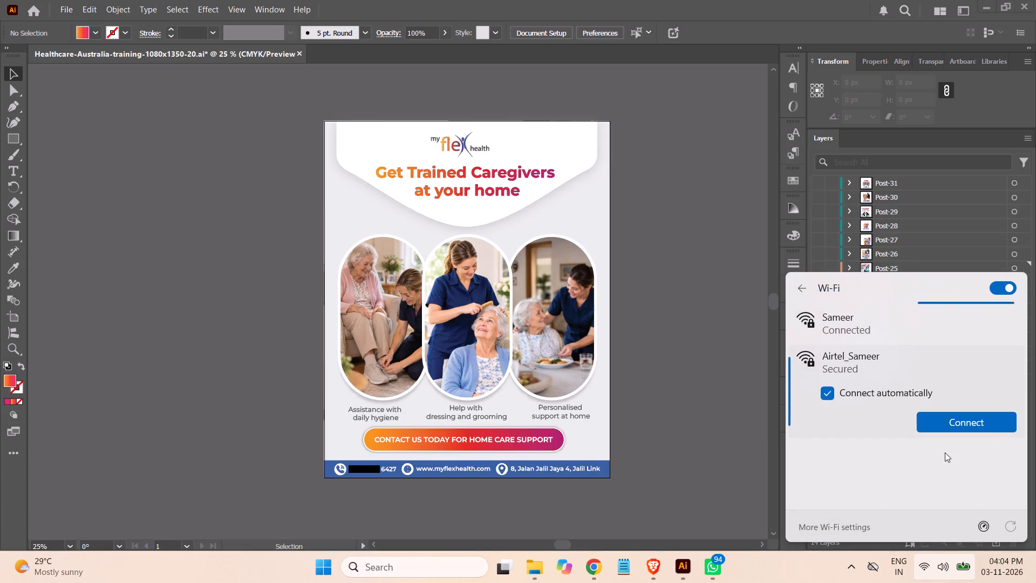
pyautogui.click(979, 422)
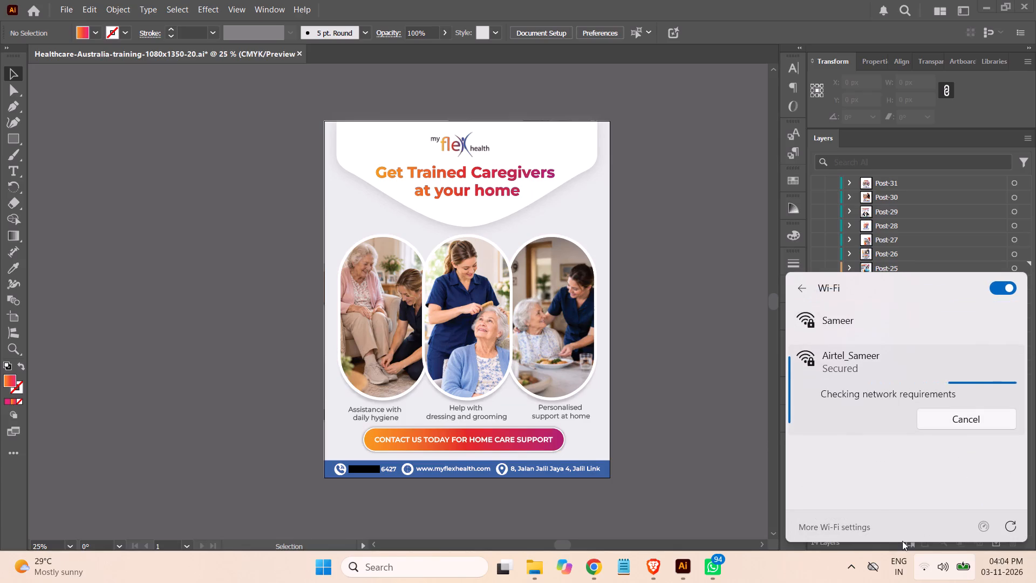
pyautogui.click(774, 571)
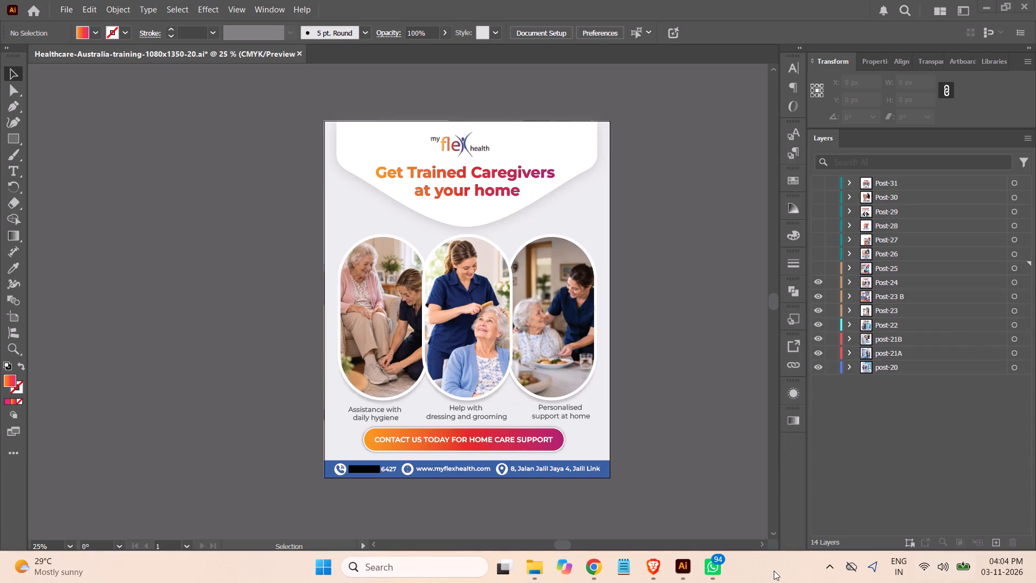
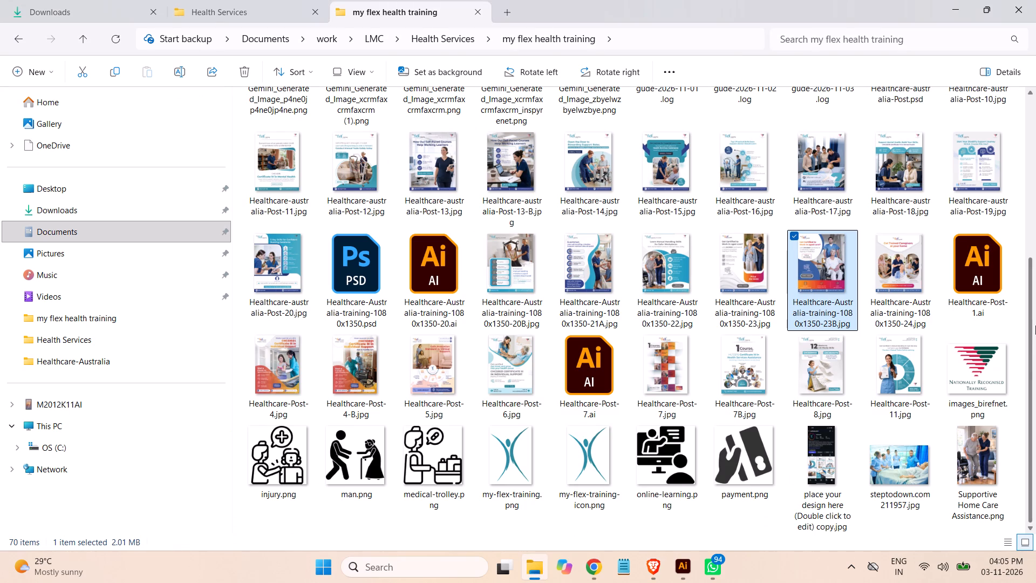
# Open MorningRoutine-1.jpg from the Health Services folder to view it as a reference image.
pyautogui.click(236, 9)
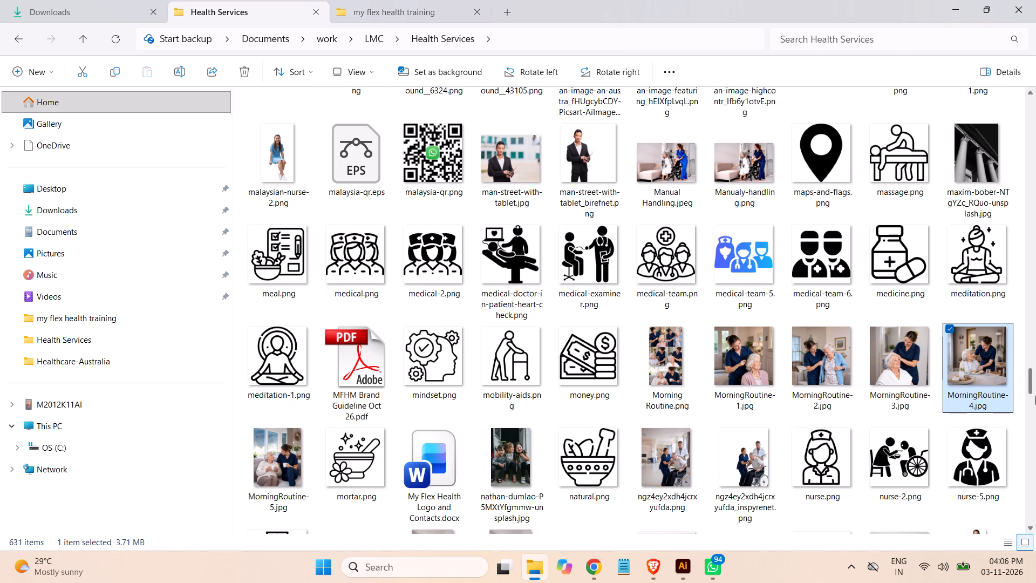
pyautogui.doubleClick(752, 372)
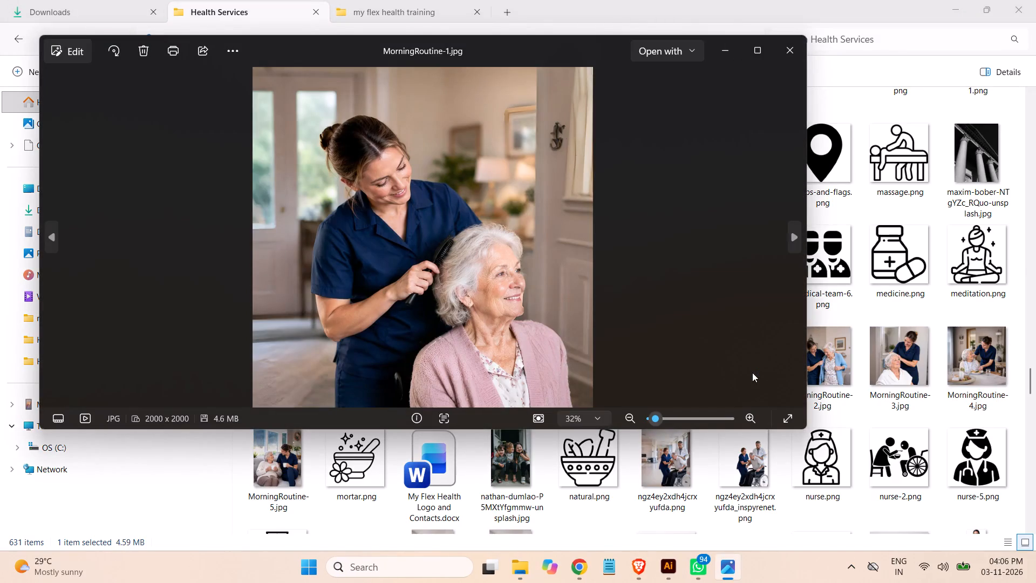
# Switch to Notepad, place it beside the photo, and replace the quoted image prompt's description with "ek Malaysian nurse".
pyautogui.click(603, 565)
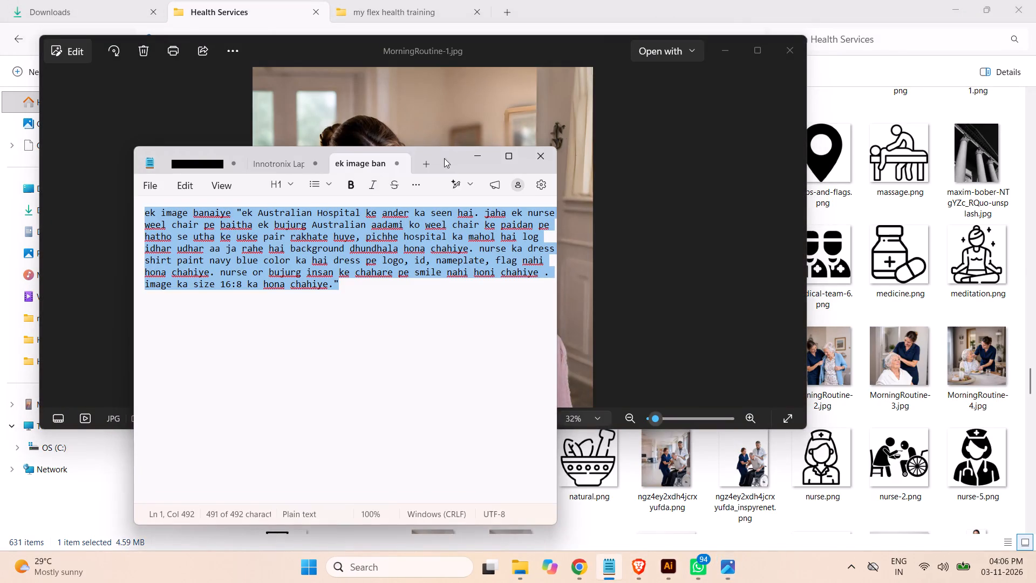
pyautogui.moveTo(444, 159); pyautogui.dragTo(852, 137)
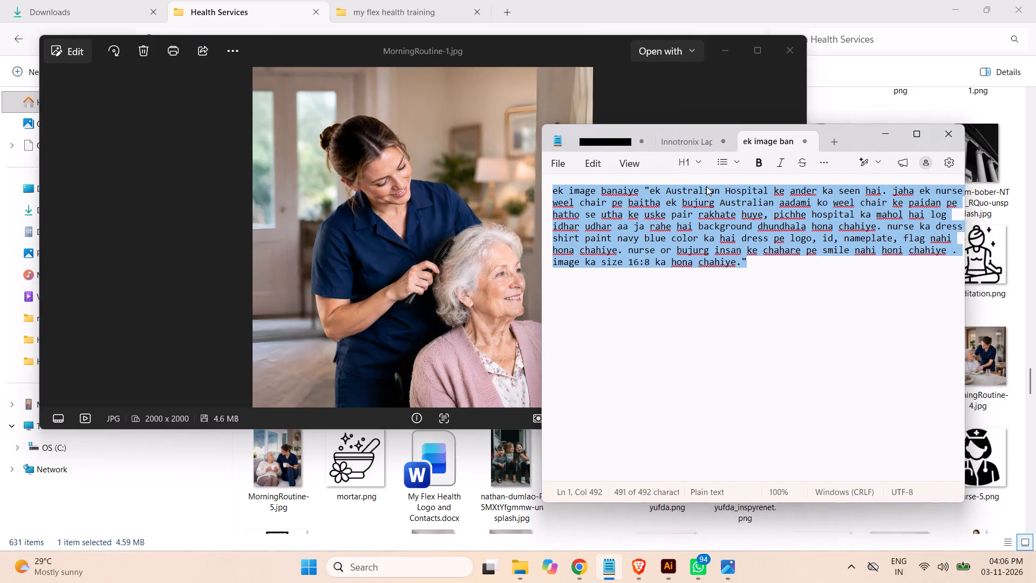
pyautogui.doubleClick(693, 191)
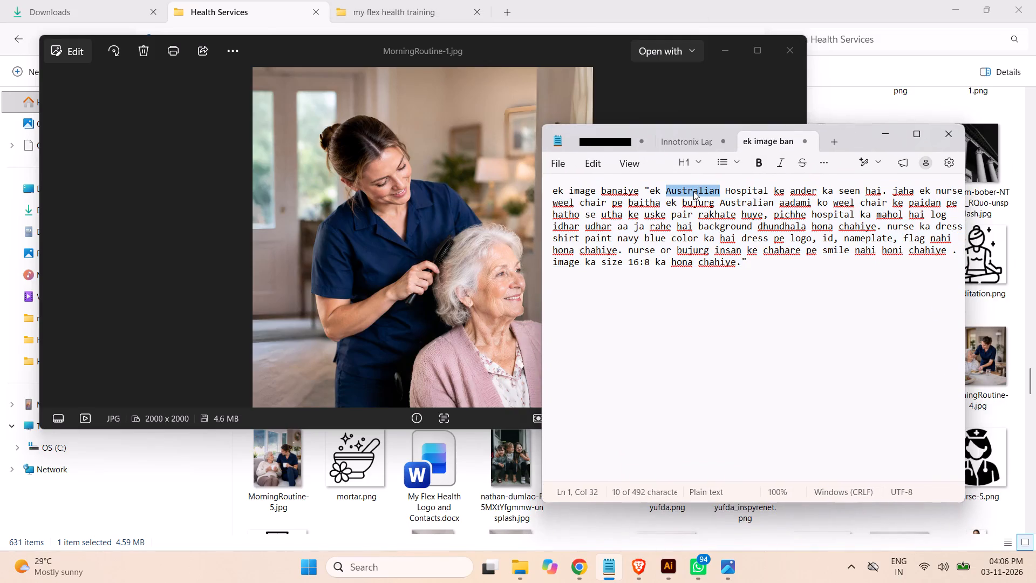
pyautogui.write('malaysian')
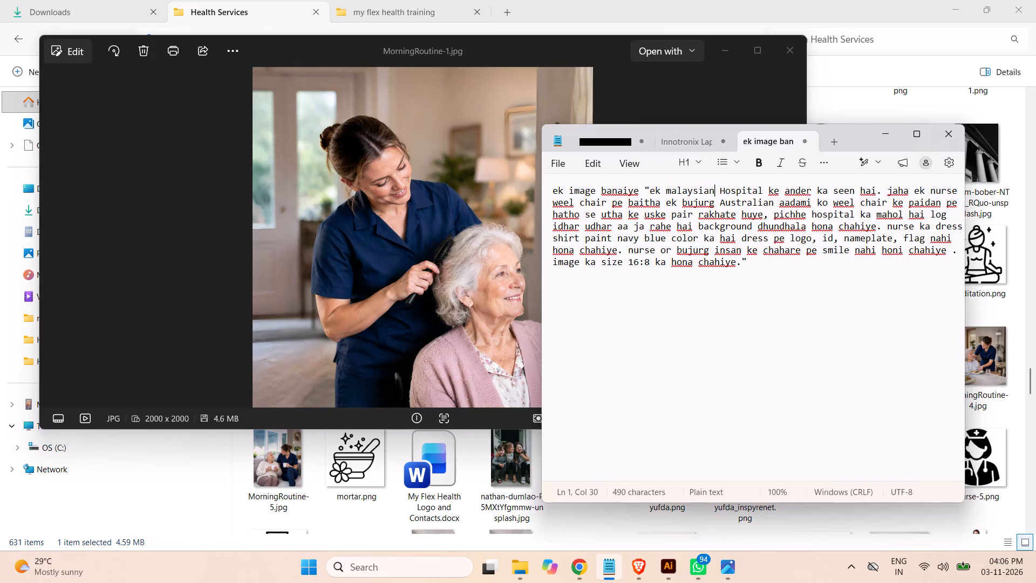
pyautogui.press('space')
pyautogui.write('nurse')
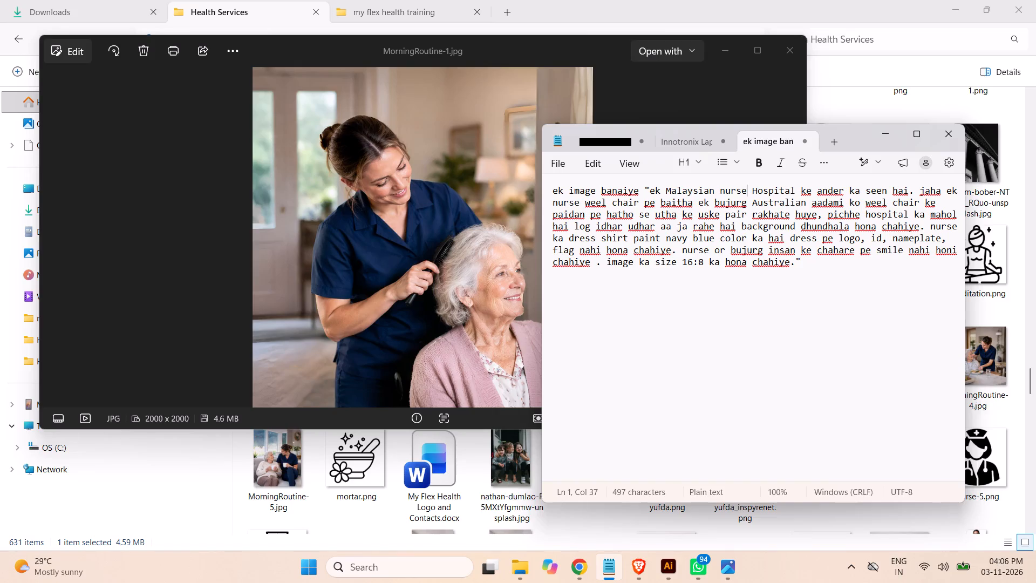
pyautogui.moveTo(751, 189); pyautogui.dragTo(795, 261)
pyautogui.press('BackSpace')
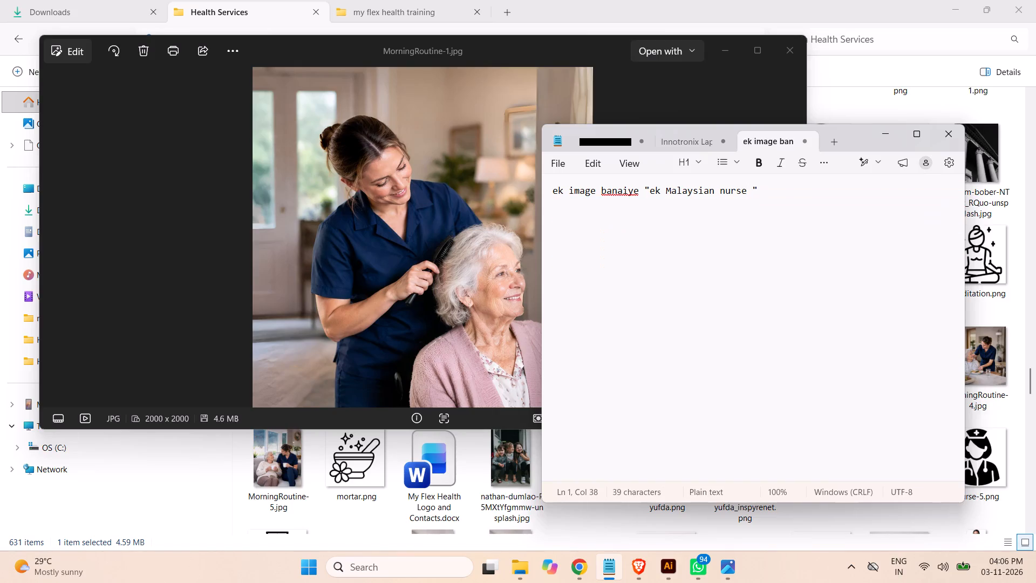
pyautogui.press('BackSpace')
pyautogui.press('space')
# Continue the prompt with "jisake dress ka color sky blue hai dress pe na koi logo, id, nameplate, flag nahi hona chaiye.".
pyautogui.write('jisake dress ka color sky blue')
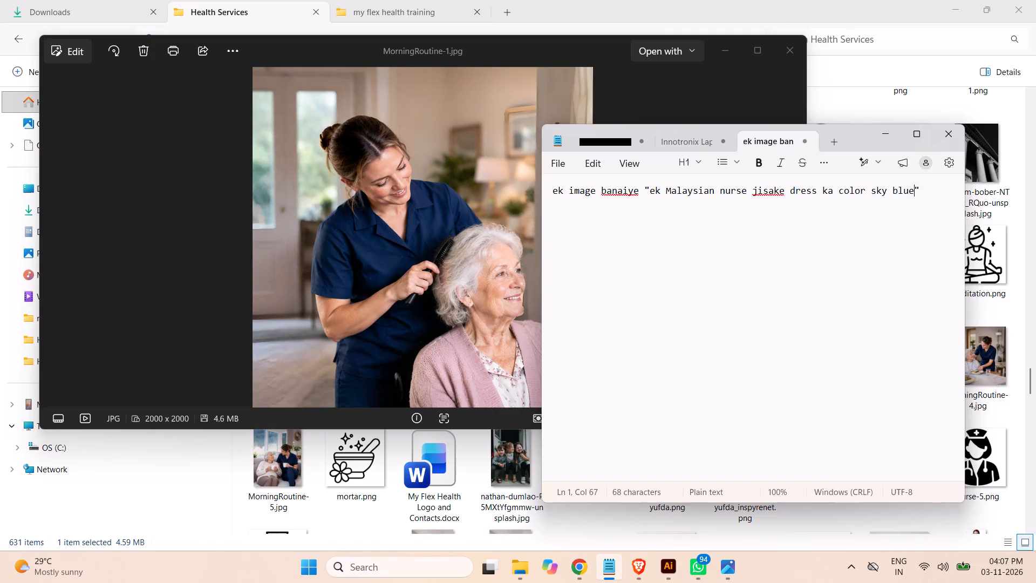
pyautogui.press('space')
pyautogui.write('hai dress pe na koi logo')
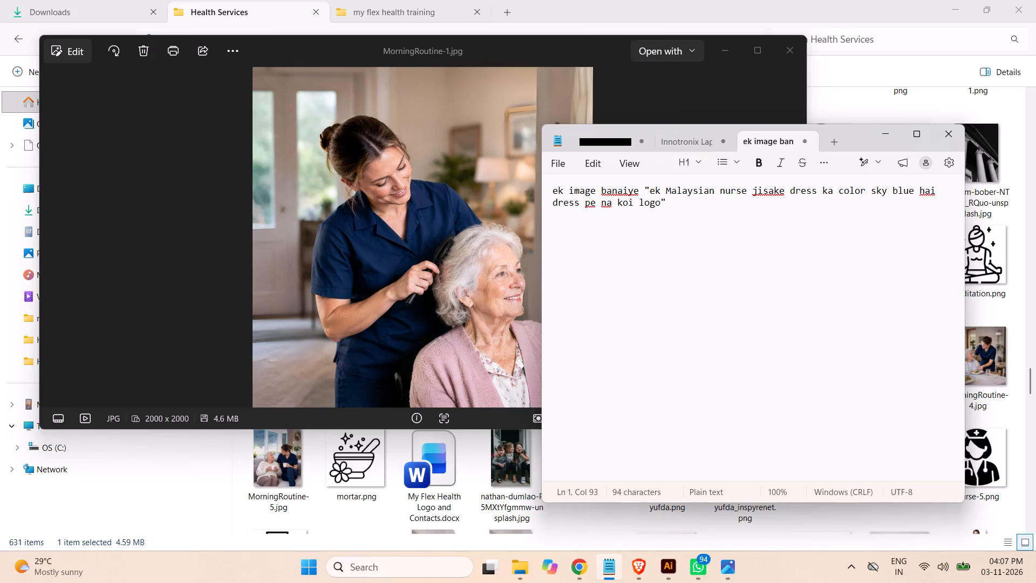
pyautogui.write(',')
pyautogui.press('space')
pyautogui.write('id')
pyautogui.write(',')
pyautogui.press('space')
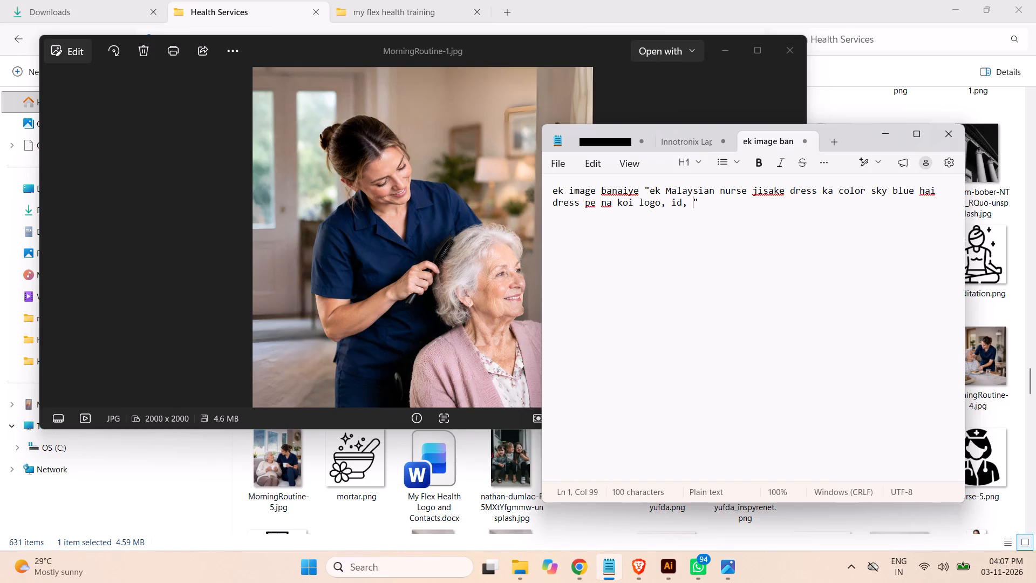
pyautogui.write('na')
pyautogui.write('meplate')
pyautogui.press(',')
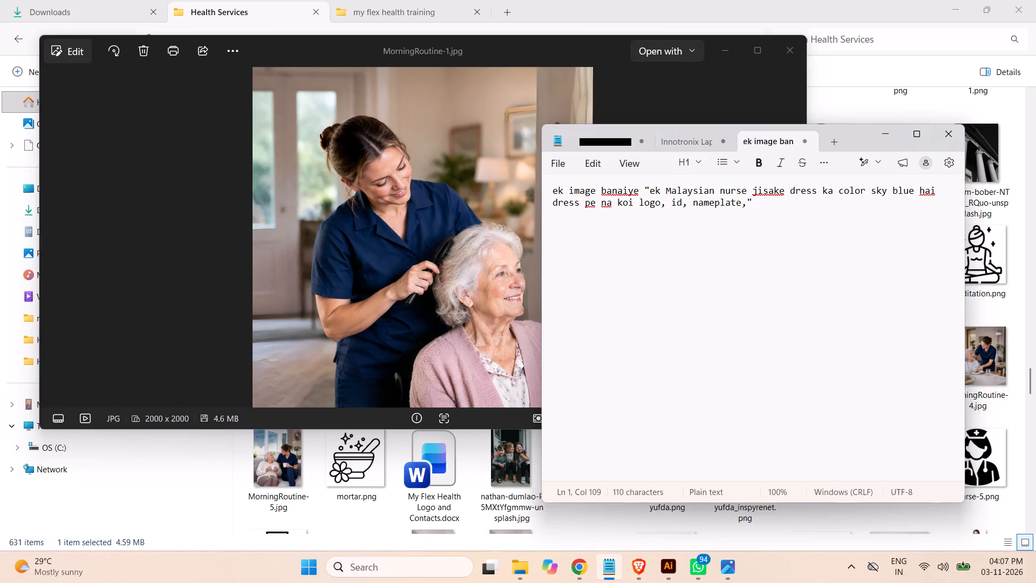
pyautogui.press('space')
pyautogui.write('flag')
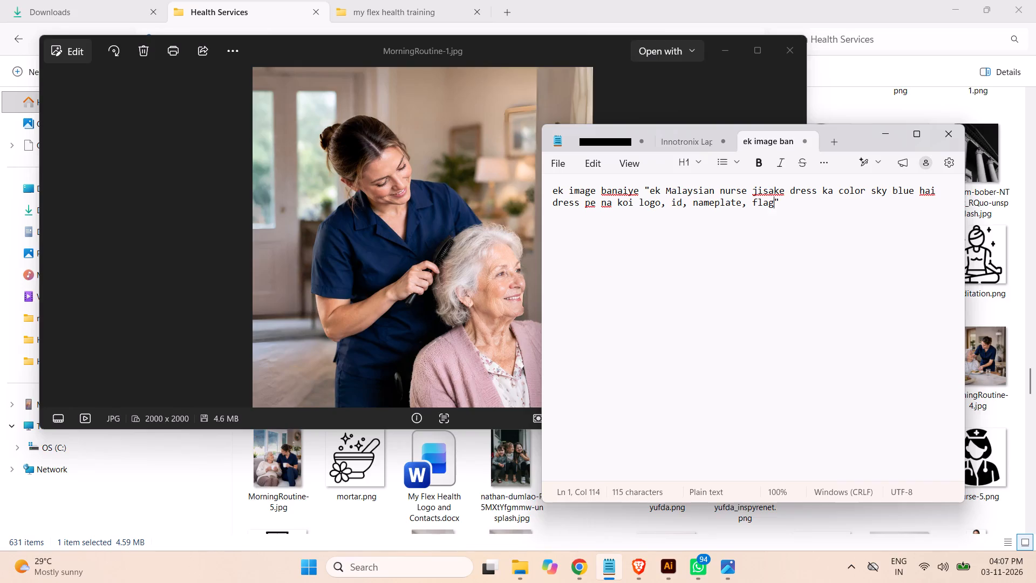
pyautogui.press('space')
pyautogui.write('nahi hona chaiye')
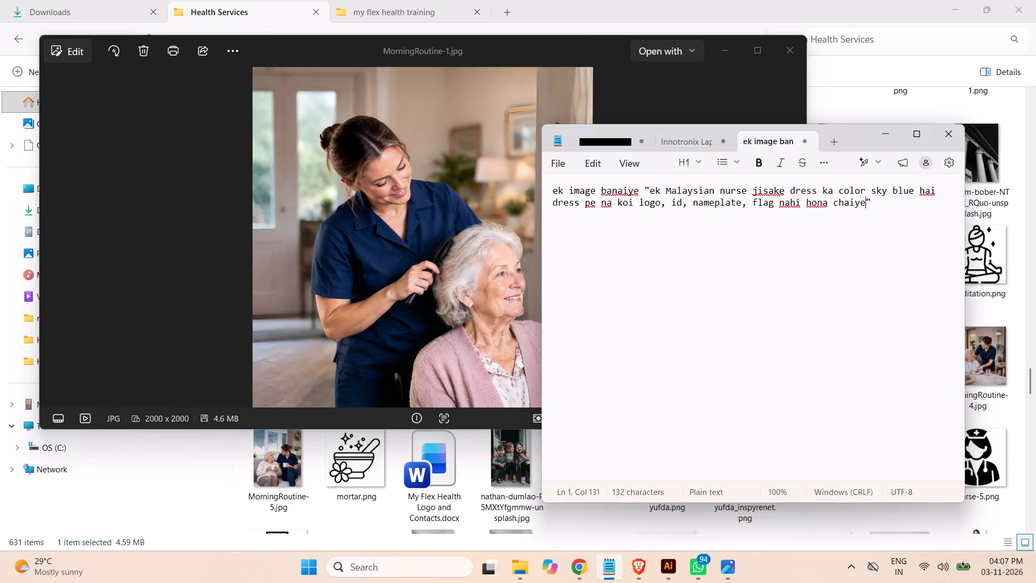
pyautogui.press('.')
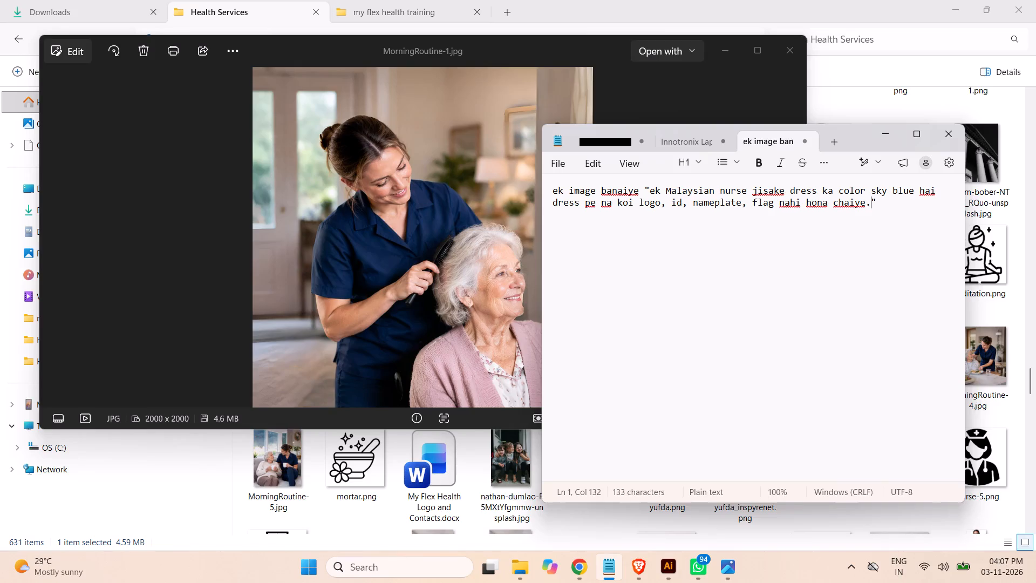
pyautogui.press('space')
# Add the scene setting "Malaysian ghar ke ander ka seen hai." to the prompt, before the closing quotation mark.
pyautogui.write('malaysian ghar ka')
pyautogui.press('space')
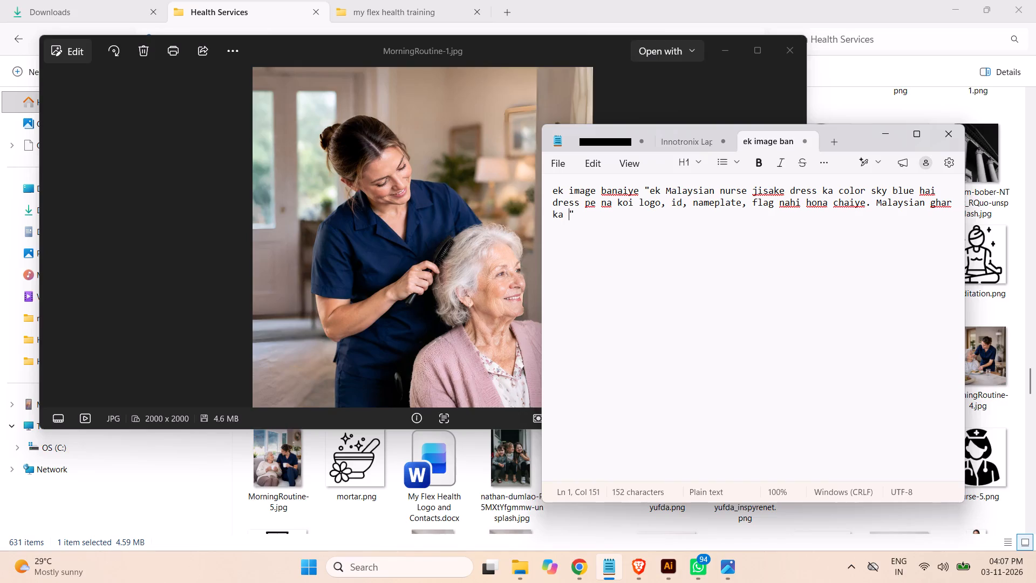
pyautogui.press('BackSpace')
pyautogui.press('BackSpace')
pyautogui.write('e ander ka ma')
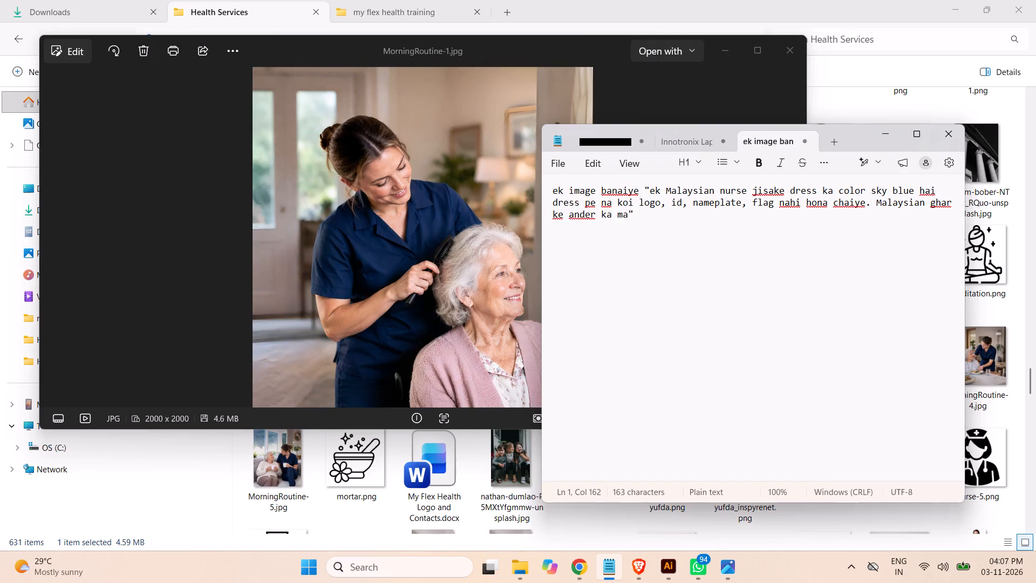
pyautogui.press('BackSpace')
pyautogui.press('BackSpace')
pyautogui.write('seen hai')
pyautogui.press('space')
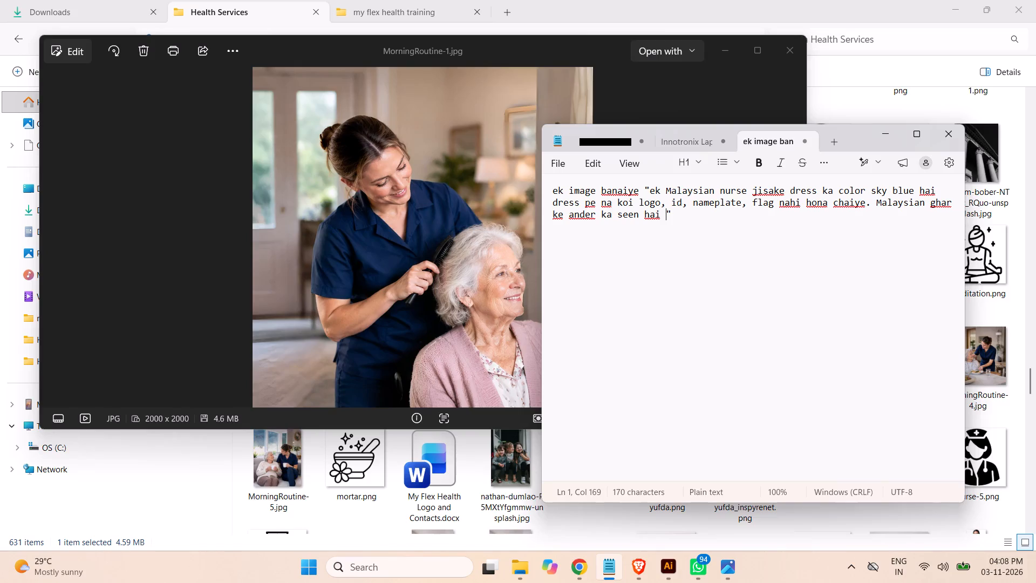
pyautogui.press('BackSpace')
pyautogui.press('space')
pyautogui.press('BackSpace')
pyautogui.write('.')
pyautogui.press('space')
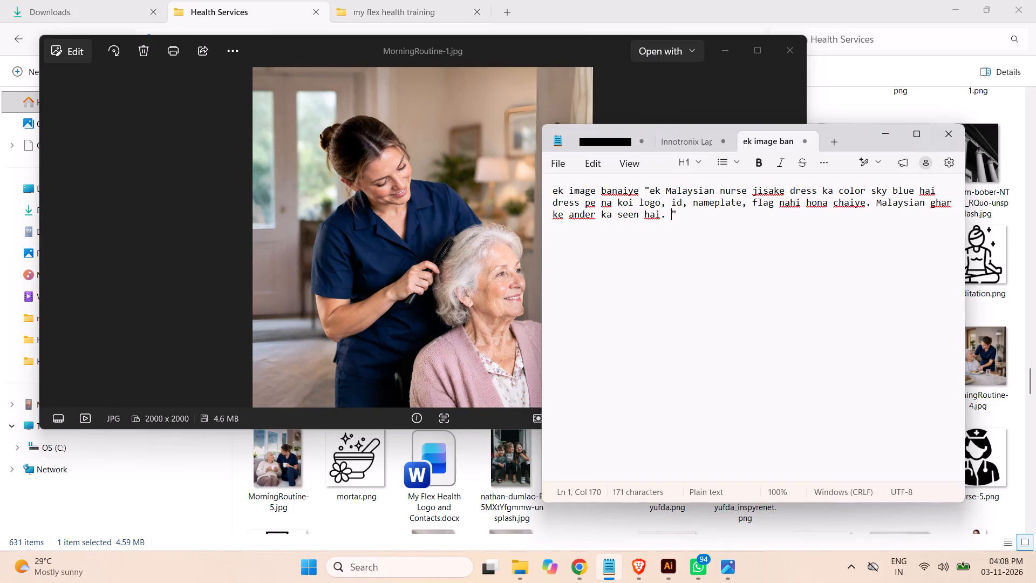
# Add the time of day "din ka samay hai." to the prompt, before the closing quotation mark.
pyautogui.write('din ka samay')
pyautogui.press('space')
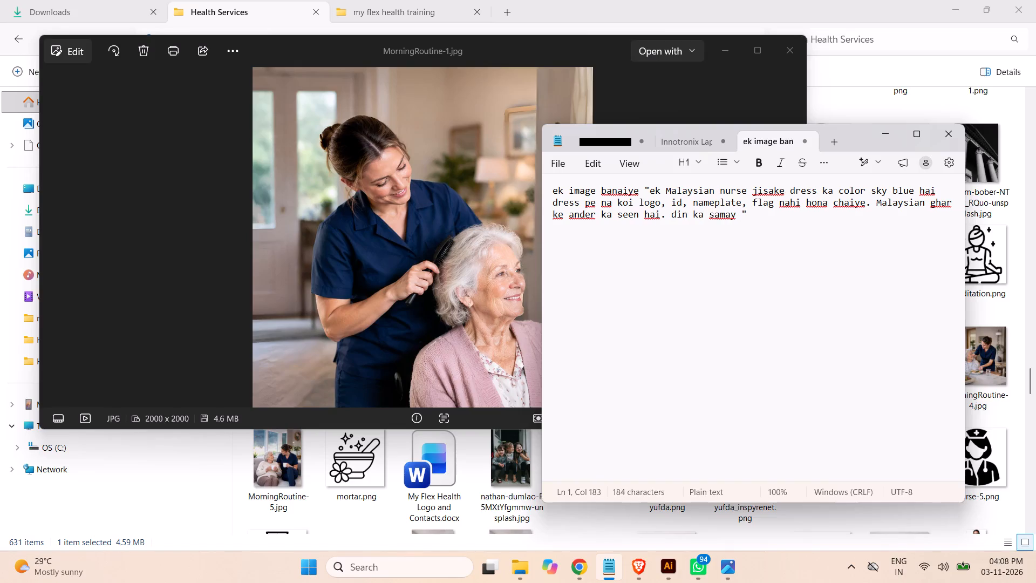
pyautogui.write('hai')
pyautogui.press('space')
pyautogui.press('BackSpace')
pyautogui.write('.')
pyautogui.press('space')
# Add the image quality requirement "image saf or clear hai." to the prompt, before the closing quotation mark.
pyautogui.write('ia')
pyautogui.press('BackSpace')
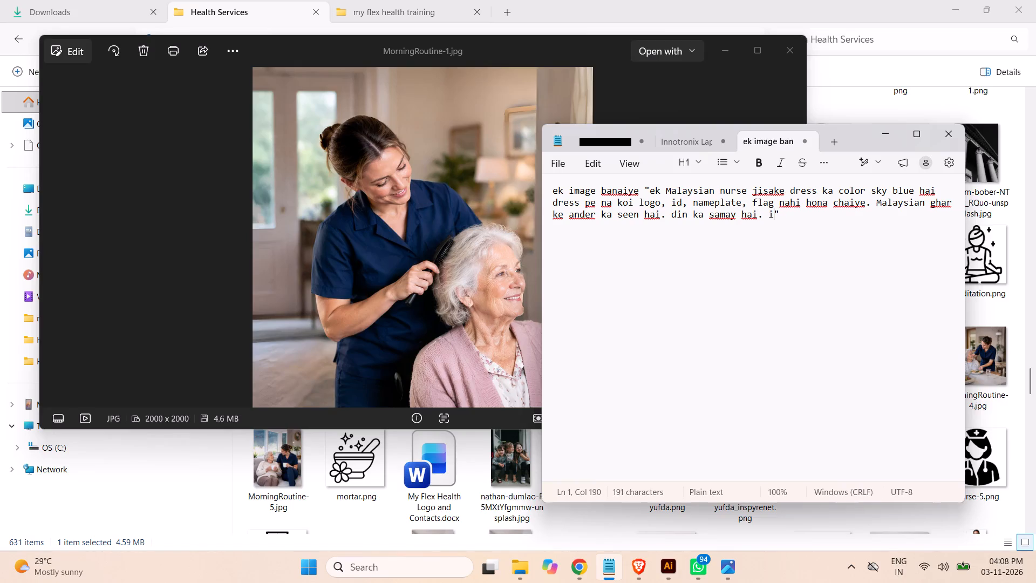
pyautogui.write('mage ka')
pyautogui.press('space')
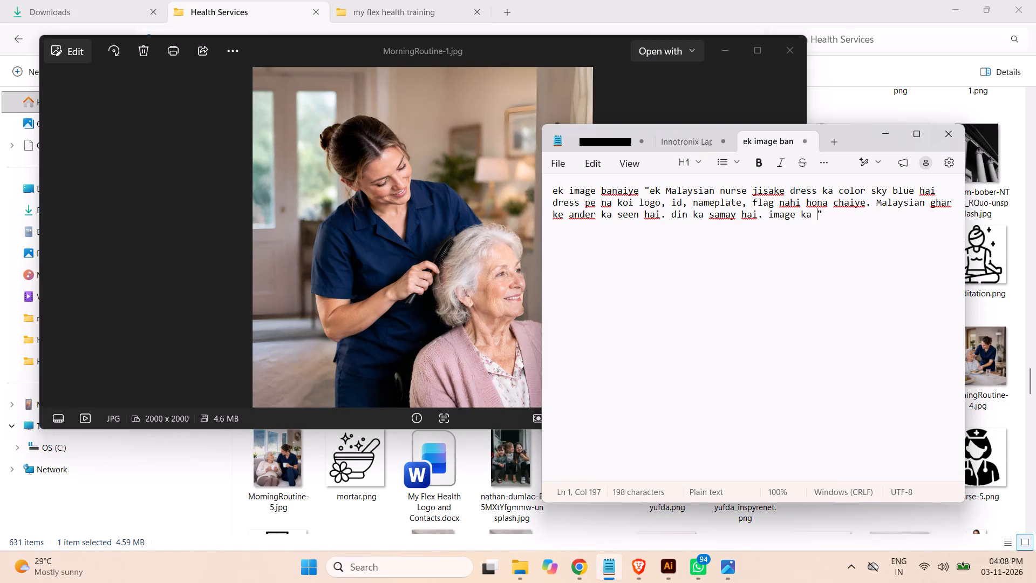
pyautogui.press('BackSpace')
pyautogui.press('BackSpace')
pyautogui.press('BackSpace')
pyautogui.write('saf or clear hai')
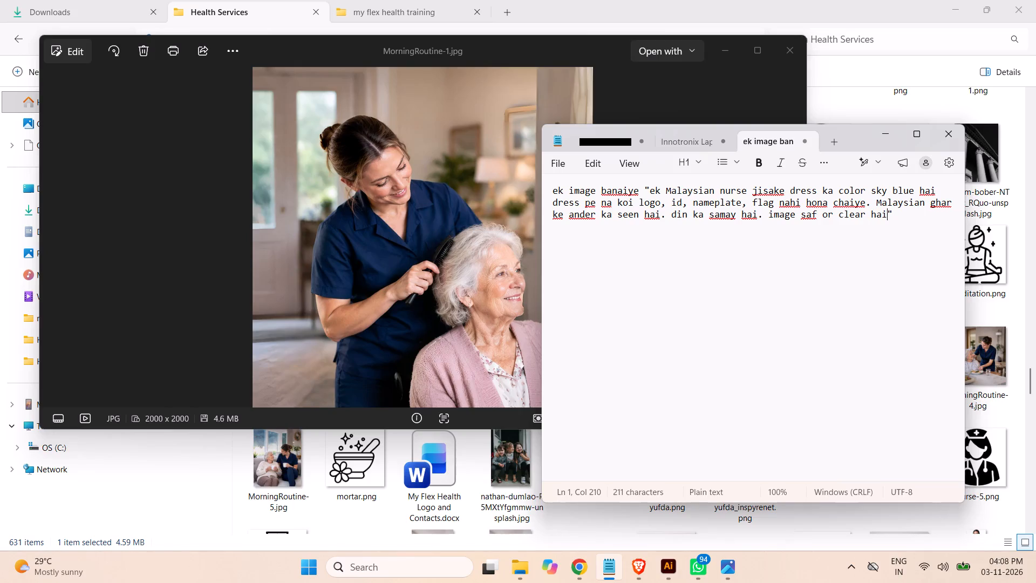
pyautogui.write('.')
pyautogui.press('space')
# Continue the prompt with "vah nurse ek bujurg Malaysian mahila ke" before the closing quotation mark.
pyautogui.write('vah nurse')
pyautogui.press('space')
pyautogui.write('ek ma')
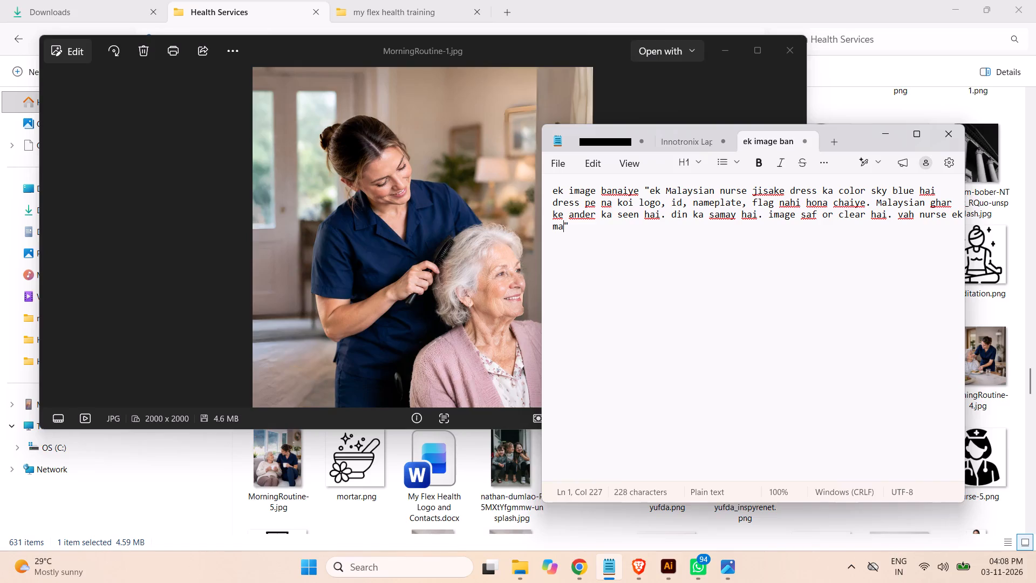
pyautogui.press('BackSpace')
pyautogui.press('BackSpace')
pyautogui.write('bujurg ma')
pyautogui.write('laysian mahi')
pyautogui.write('la')
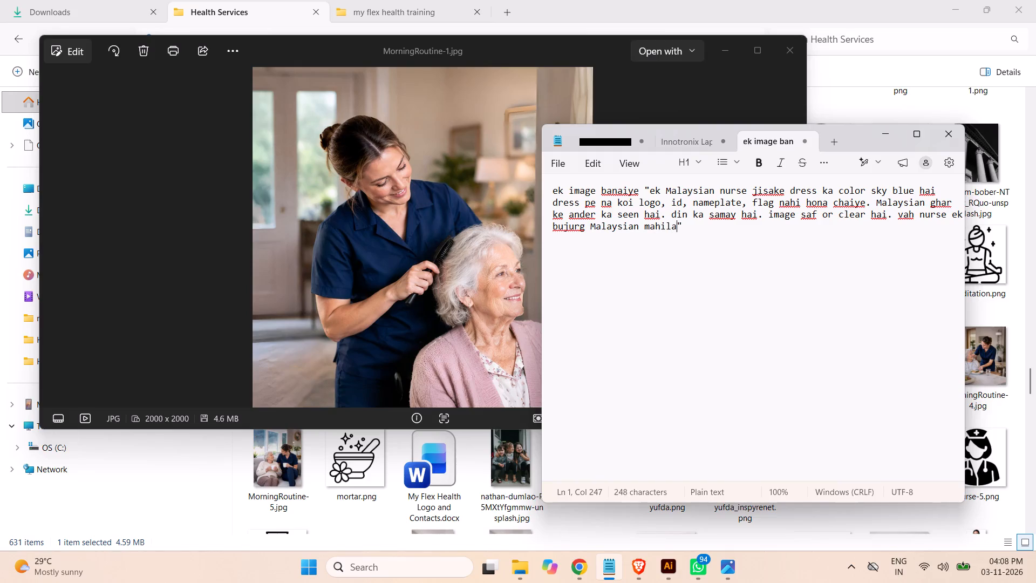
pyautogui.press('space')
pyautogui.write('ke')
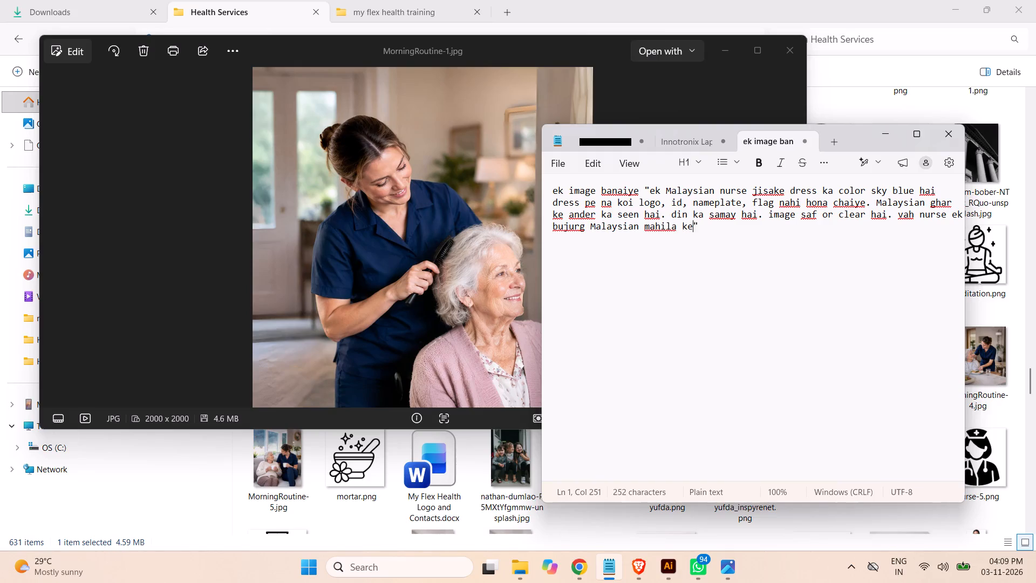
# Complete the sentence about the elderly woman with the hair-combing action "baal kaghi se savar rahi hai.".
pyautogui.press('space')
pyautogui.write('b a')
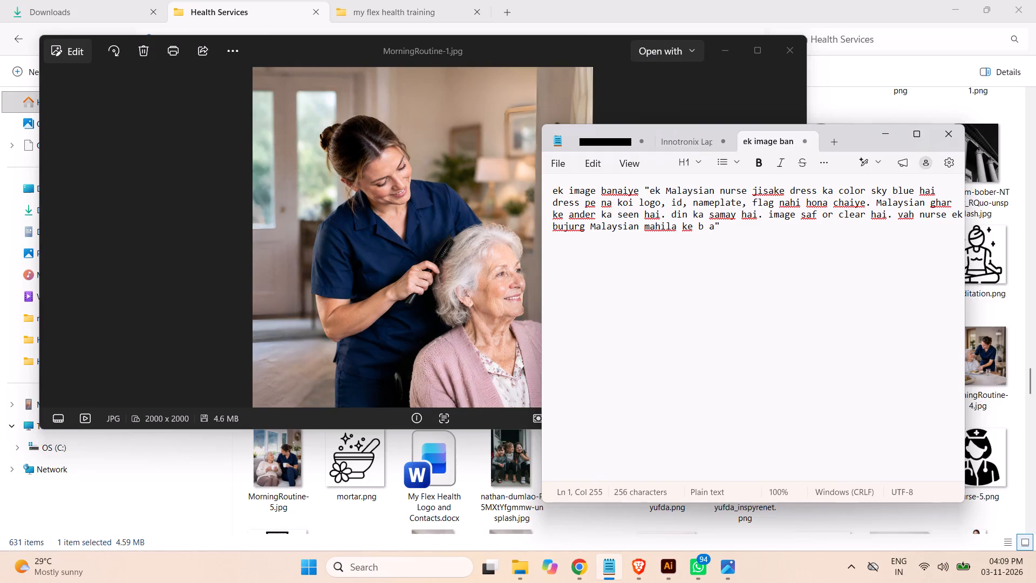
pyautogui.press('BackSpace')
pyautogui.press('BackSpace')
pyautogui.write('aal bana rahi')
pyautogui.press('space')
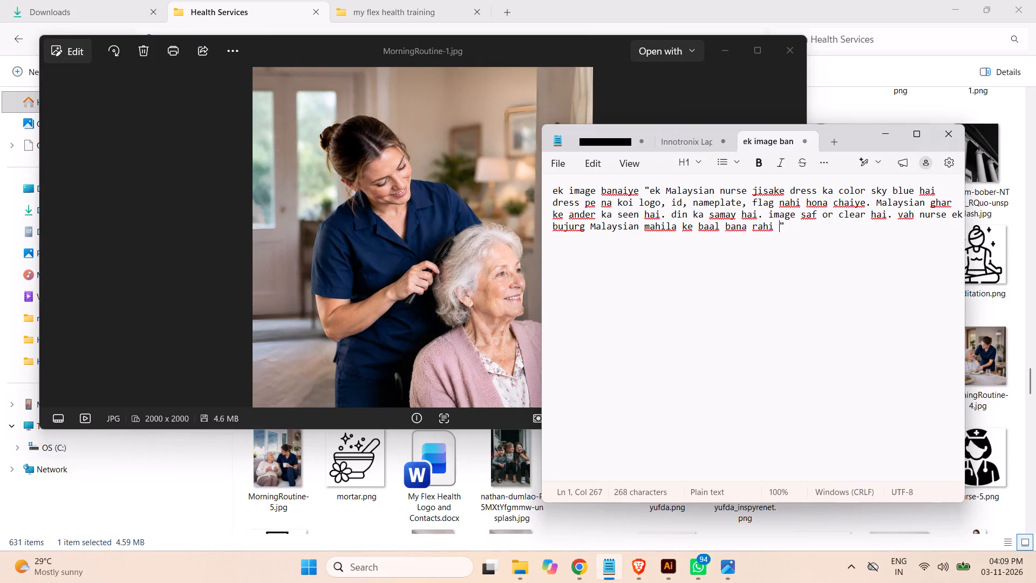
pyautogui.press('BackSpace')
pyautogui.press('BackSpace')
pyautogui.press('BackSpace')
pyautogui.press('BackSpace')
pyautogui.press('BackSpace')
pyautogui.press('BackSpace')
pyautogui.press('BackSpace')
pyautogui.press('BackSpace')
pyautogui.press('BackSpace')
pyautogui.press('BackSpace')
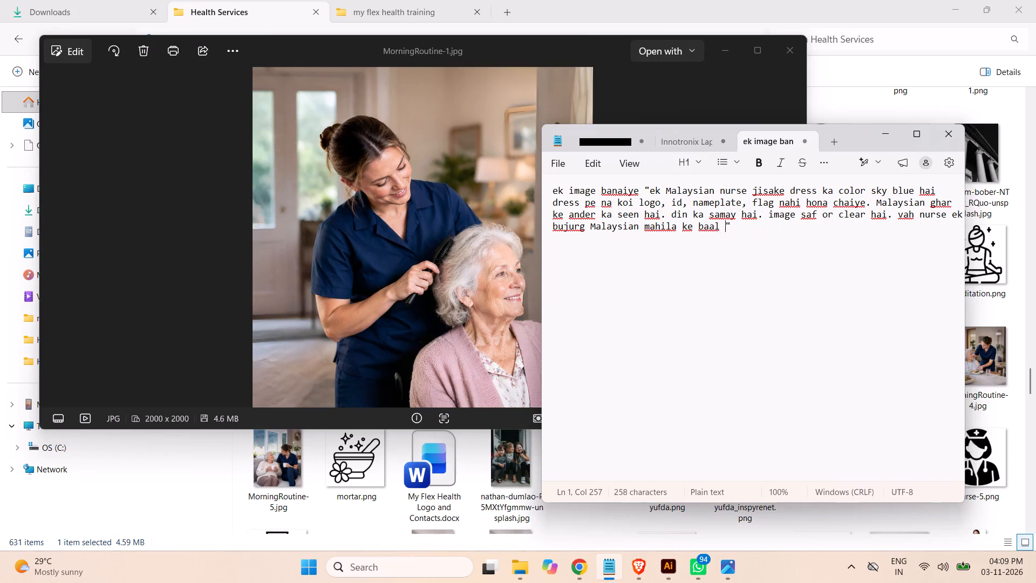
pyautogui.write('ka')
pyautogui.write('ghi se saf')
pyautogui.press('BackSpace')
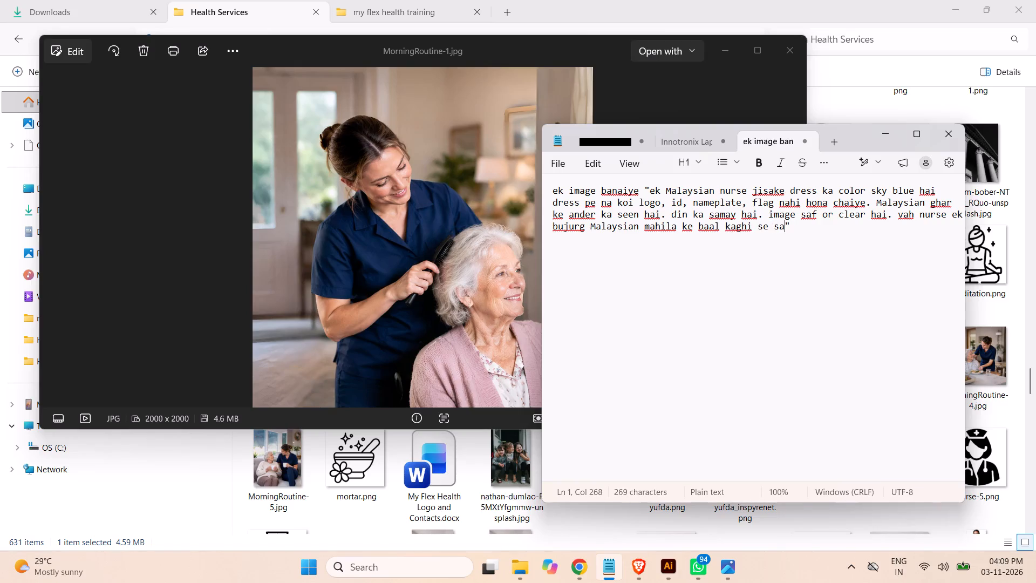
pyautogui.write('var rahi hai')
pyautogui.press('space')
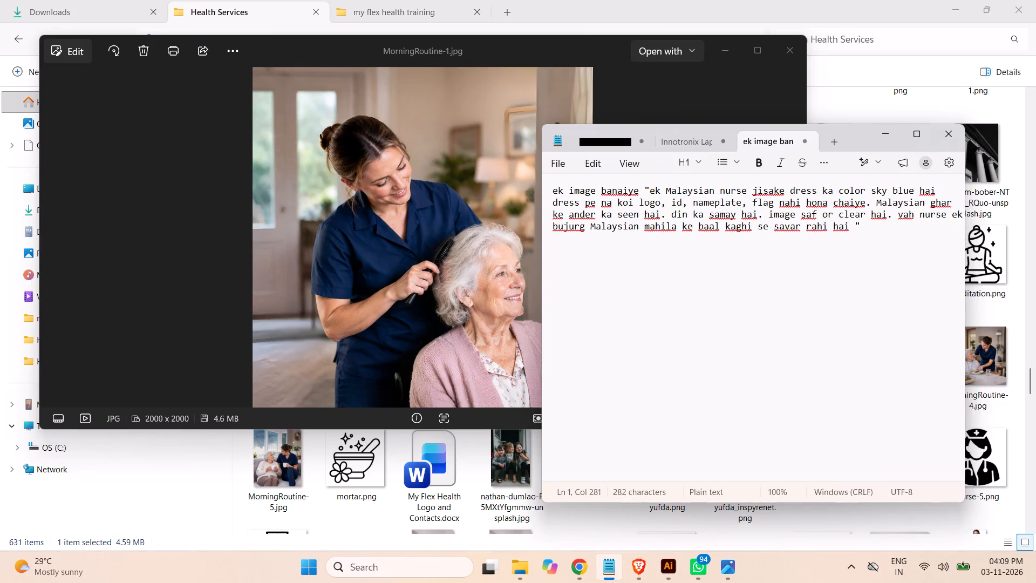
pyautogui.press('BackSpace')
pyautogui.press('.')
pyautogui.press('space')
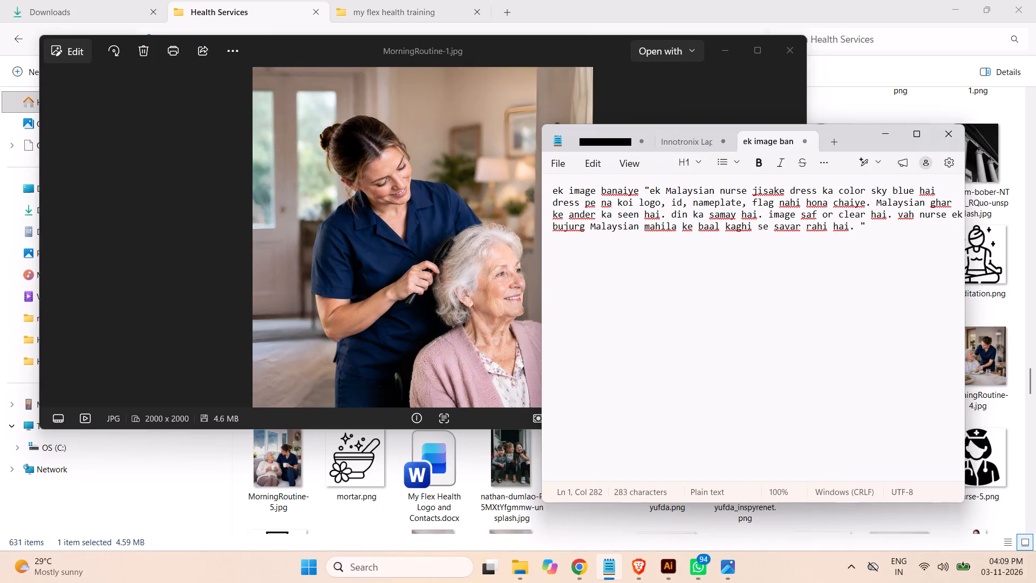
# Add the facial expression "chahare pe aatmiyata ka bhav hai." to the prompt, before the closing quotation mark.
pyautogui.write('chahare pe aatmi')
pyautogui.write('yata ka bhav hai')
pyautogui.press('space')
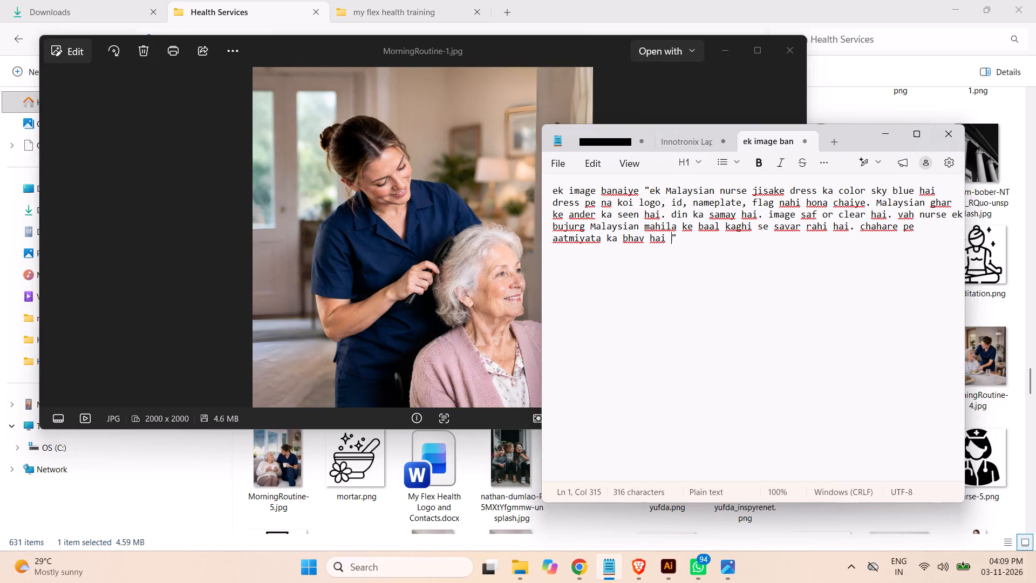
pyautogui.press('BackSpace')
pyautogui.press('.')
pyautogui.press('space')
# Add the atmosphere description "mahol shant or sukun vala hai." to the prompt, before the closing quotation mark.
pyautogui.write('mahol')
pyautogui.press('space')
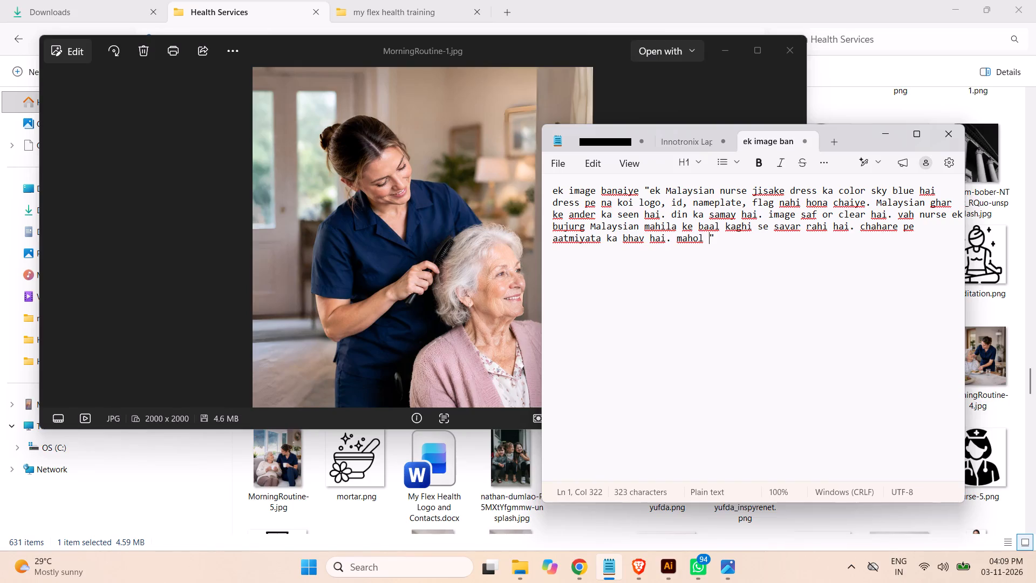
pyautogui.write('shan')
pyautogui.press('t')
pyautogui.press('space')
pyautogui.write('or sukun vala hai')
pyautogui.press('.')
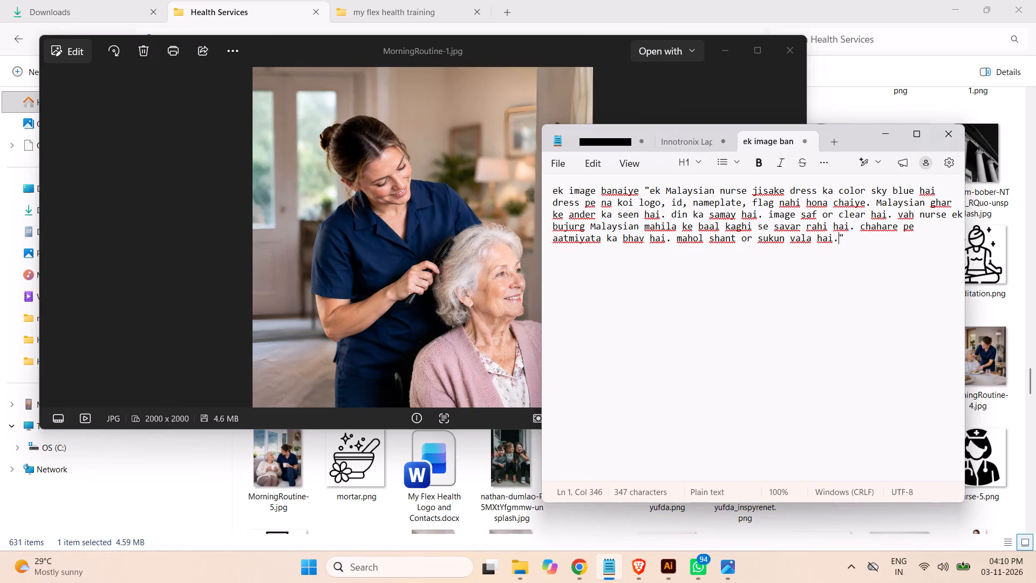
# Add the image size requirement 'image ka size 12"16 ka hona chahiye.' at the end of the prompt, before the closing quotation mark.
pyautogui.write('image')
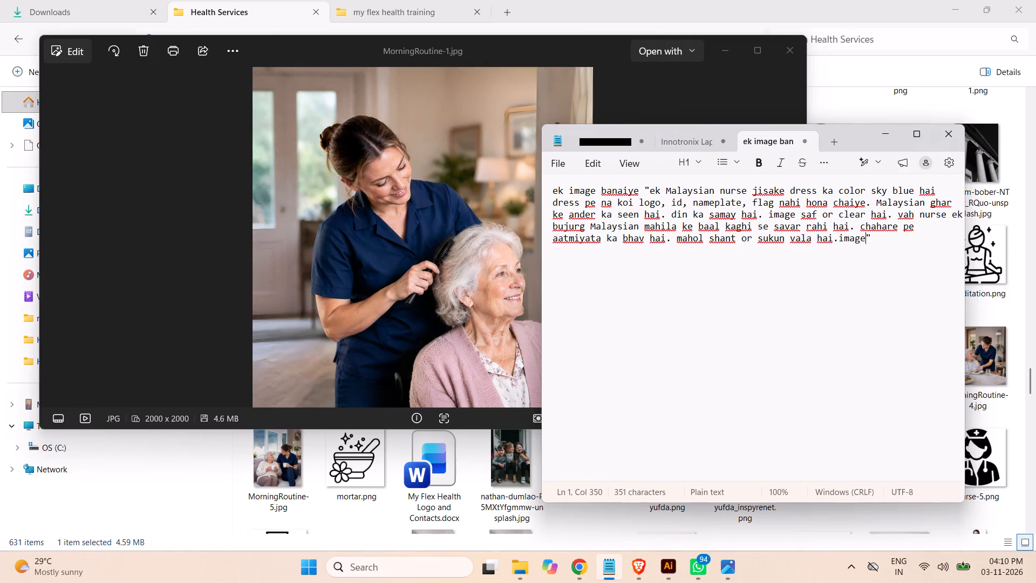
pyautogui.press('BackSpace')
pyautogui.press('BackSpace')
pyautogui.press('BackSpace')
pyautogui.press('BackSpace')
pyautogui.press('BackSpace')
pyautogui.press('space')
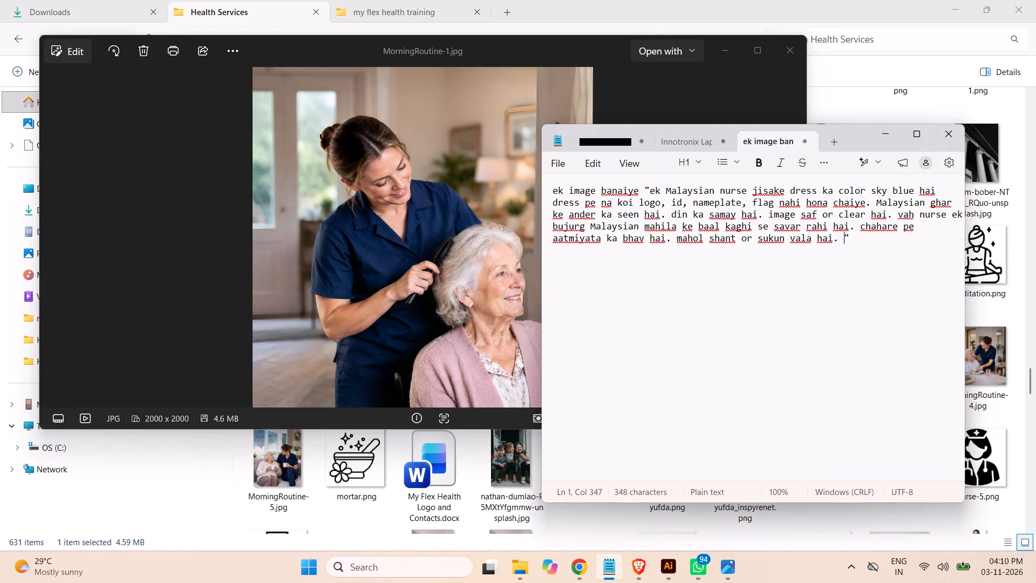
pyautogui.write('image ka size')
pyautogui.press('space')
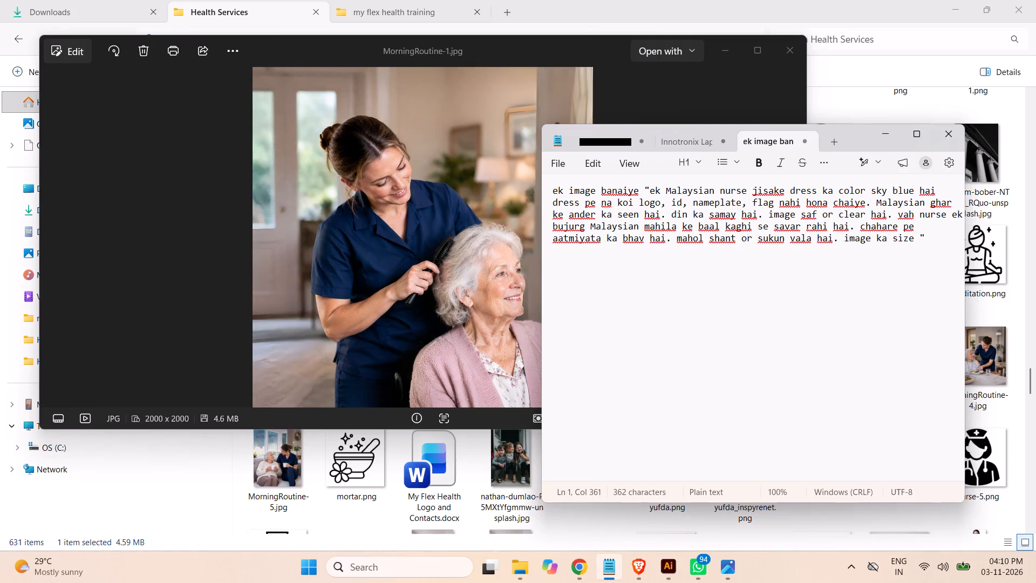
pyautogui.write('12')
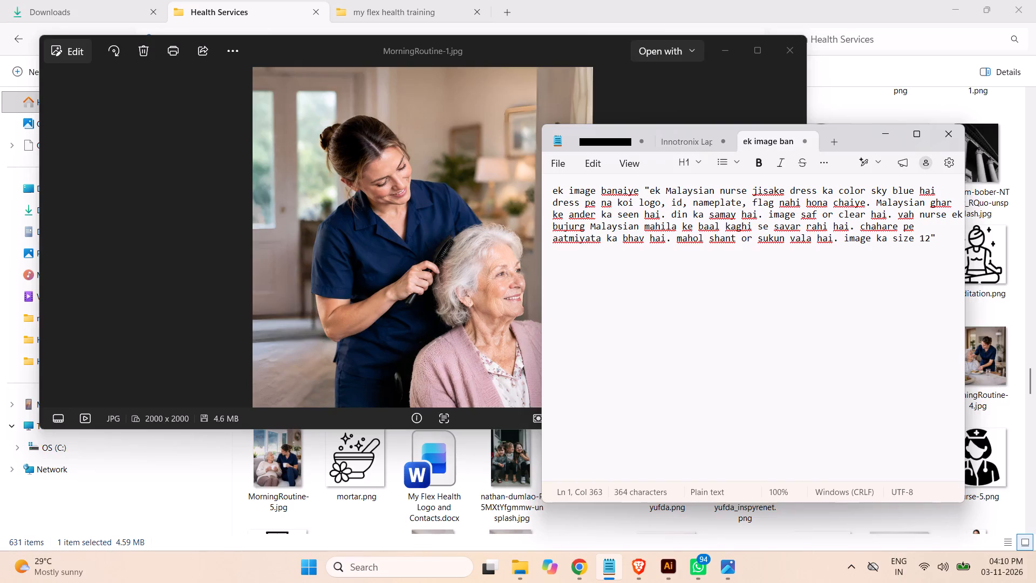
pyautogui.hotkey('shift', '"')
pyautogui.write('16')
pyautogui.press('space')
pyautogui.press('BackSpace')
pyautogui.press('space')
pyautogui.write('ka hona chahiye')
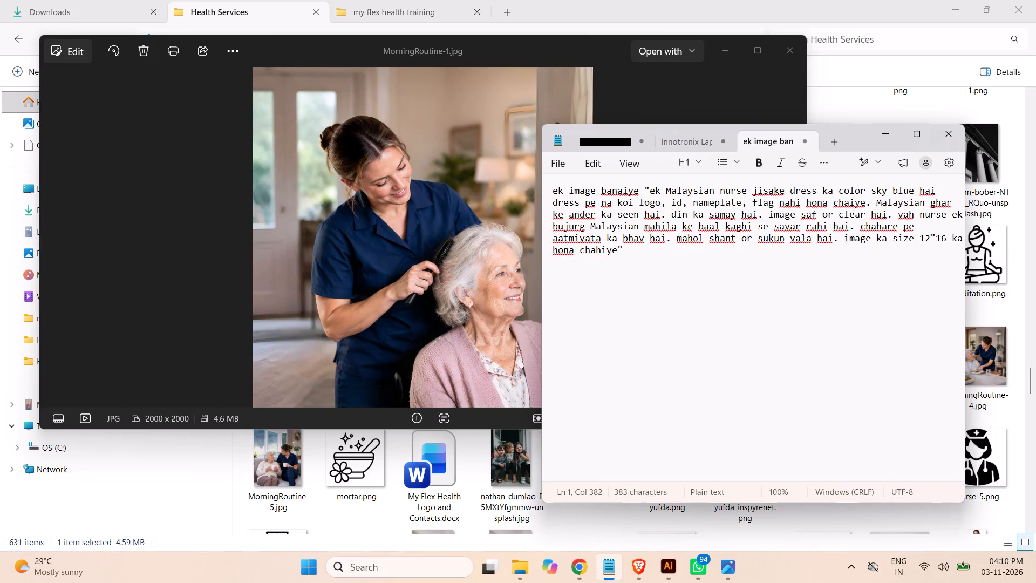
pyautogui.press('.')
# Replace the quotation mark between 12 and 16 in the image size with a colon.
pyautogui.moveTo(936, 236); pyautogui.dragTo(928, 233)
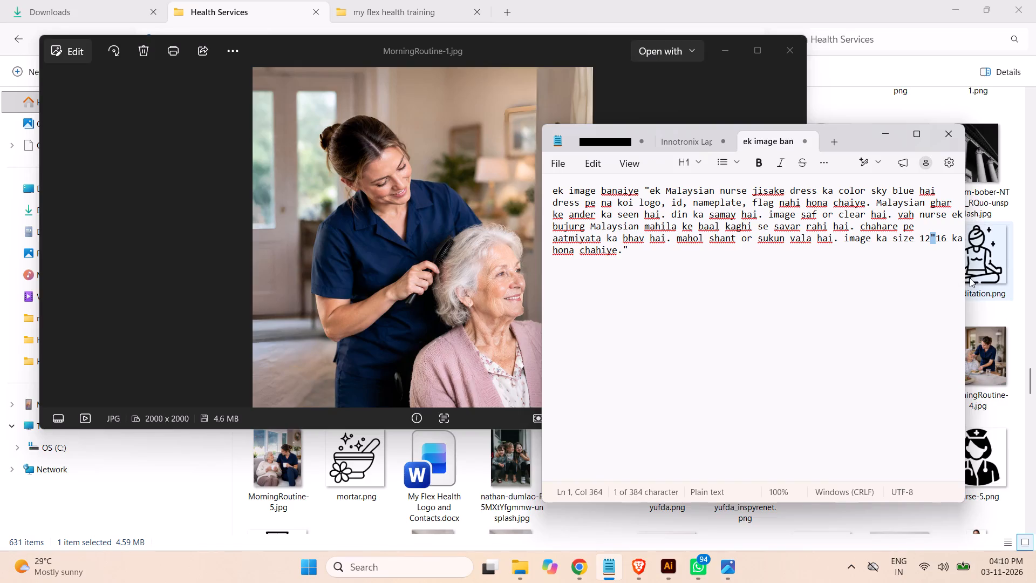
pyautogui.hotkey('shift', ':')
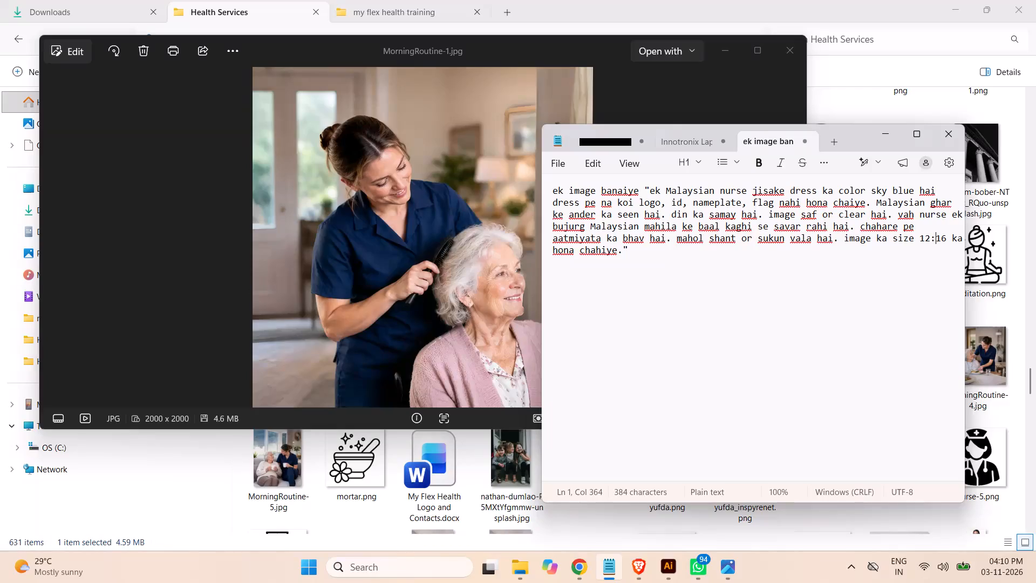
# Copy the whole prompt and paste it into Google Translate in Brave, replacing the existing Hindi source text.
pyautogui.moveTo(638, 251); pyautogui.dragTo(491, 180)
pyautogui.hotkey('ctrl', 'c')
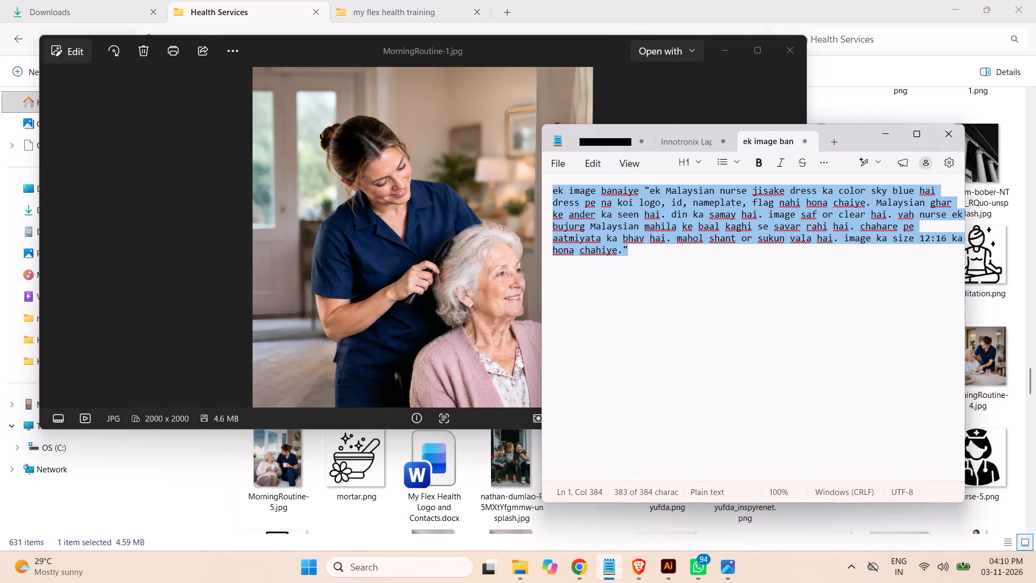
pyautogui.click(637, 566)
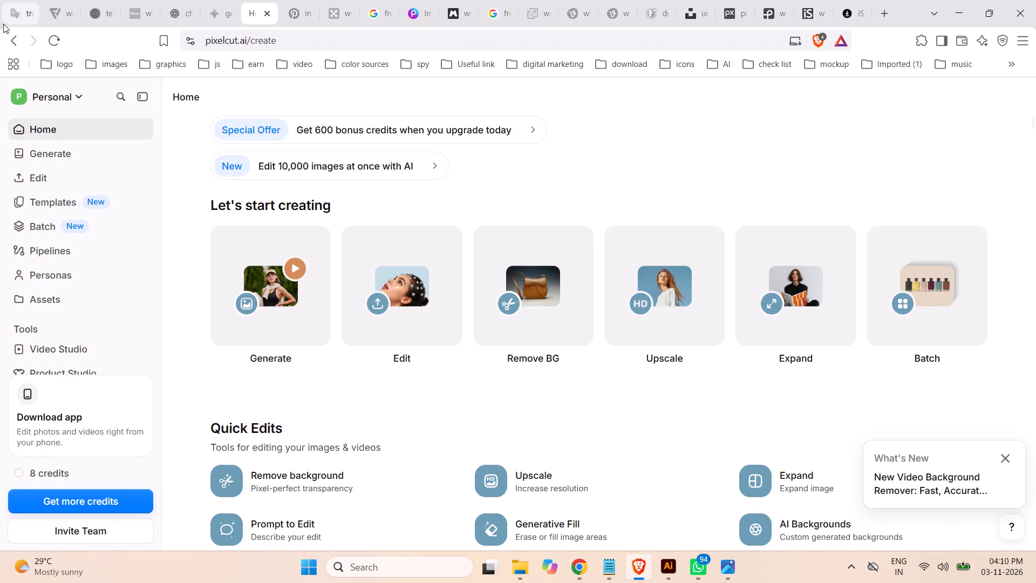
pyautogui.click(18, 9)
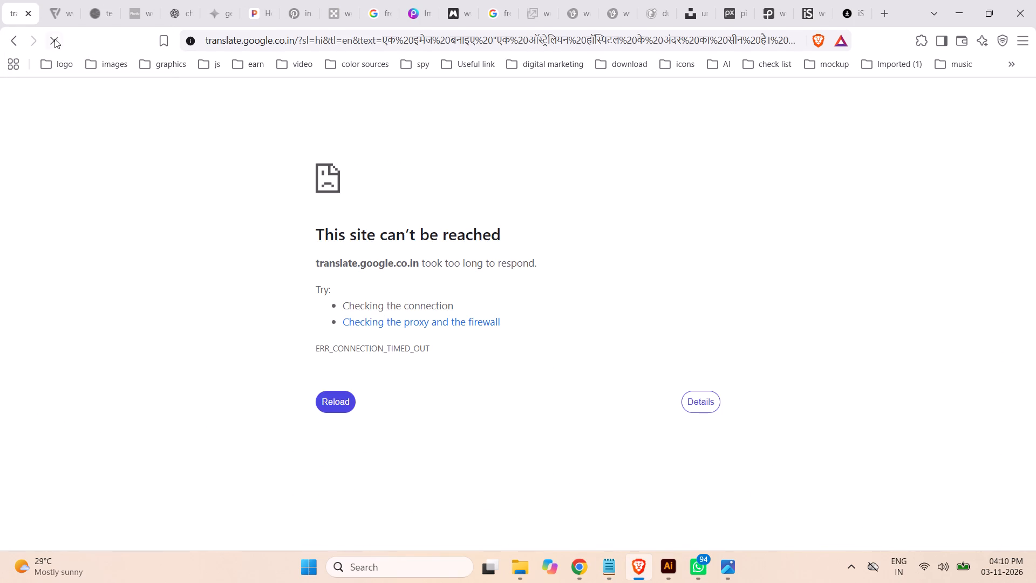
pyautogui.click(274, 33)
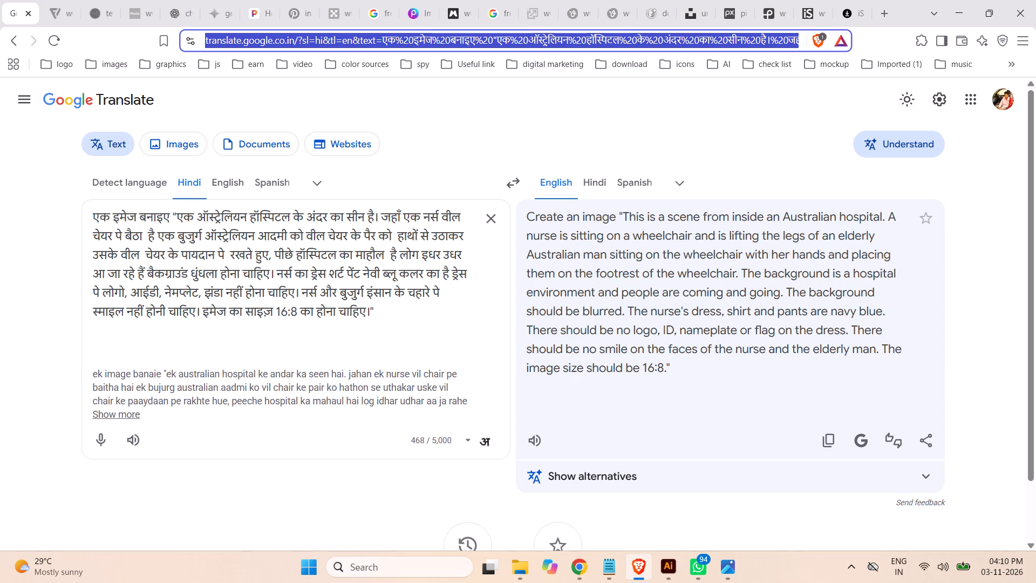
pyautogui.click(305, 282)
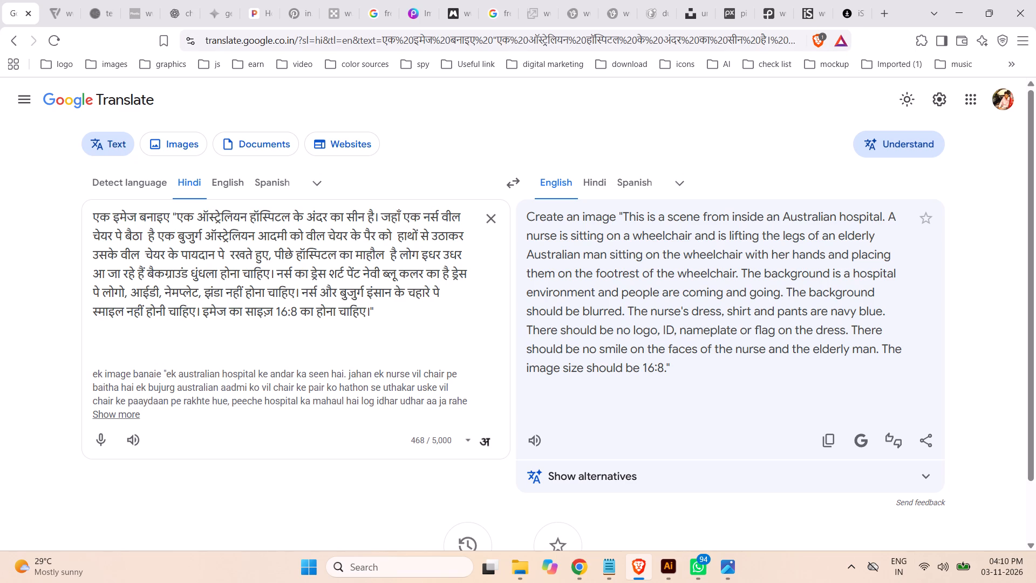
pyautogui.hotkey('ctrl', 'a')
pyautogui.hotkey('ctrl', 'v')
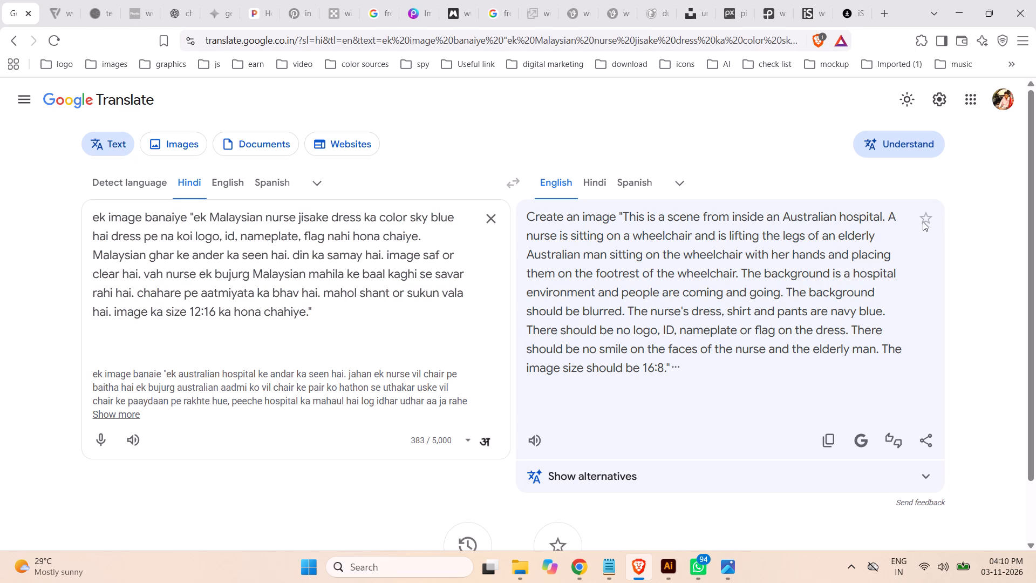
# Swap the translation direction to English–Hindi and back to Hindi–English to regenerate the English version of the prompt.
pyautogui.click(514, 182)
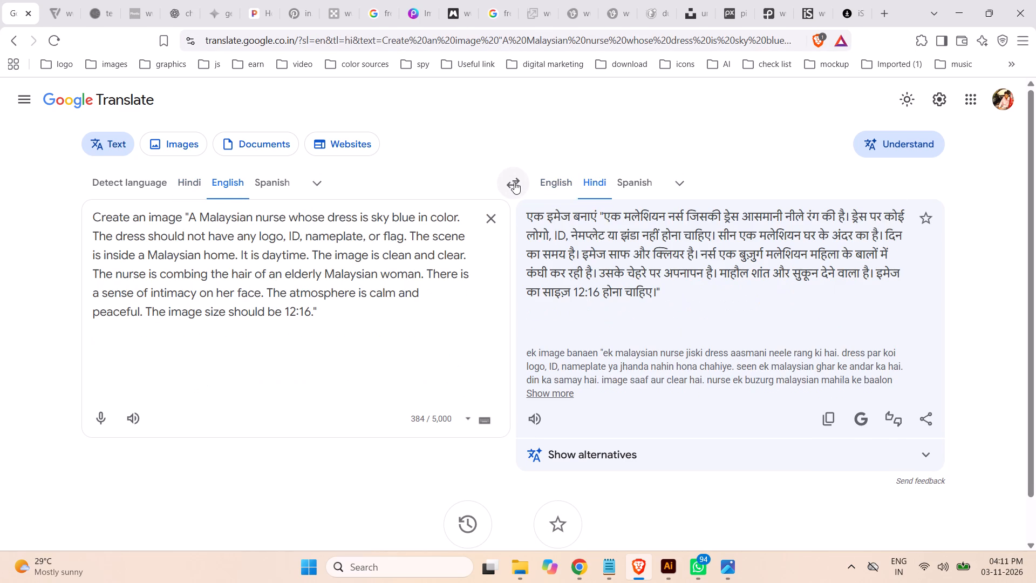
pyautogui.click(515, 182)
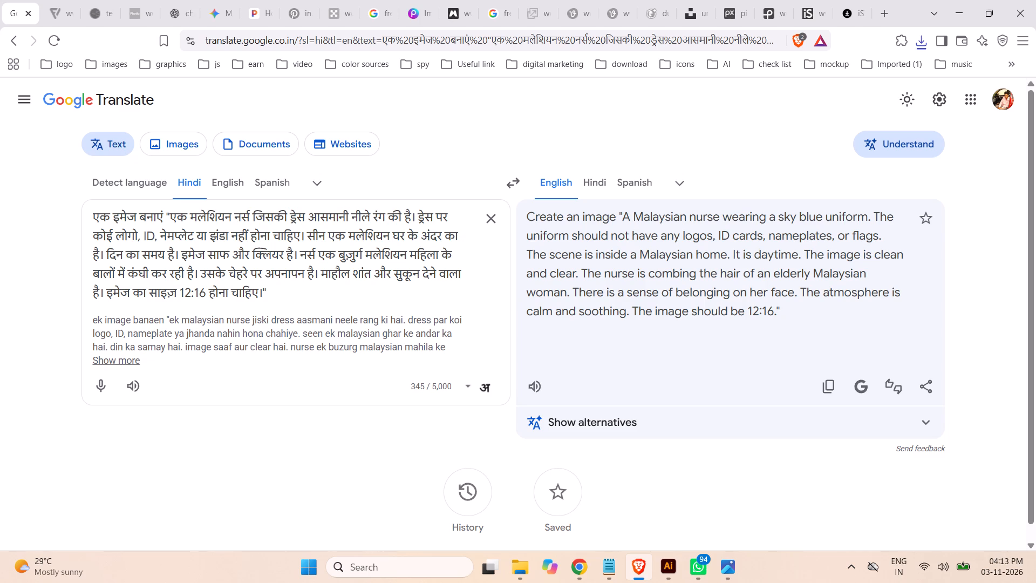
pyautogui.moveTo(194, 271); pyautogui.dragTo(85, 271)
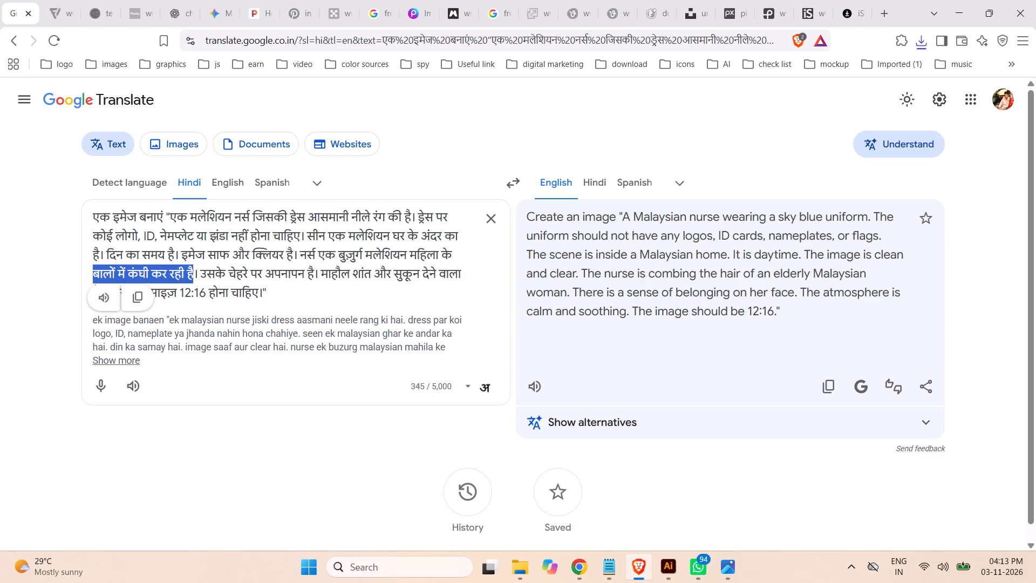
pyautogui.press('BackSpace')
pyautogui.press('BackSpace')
pyautogui.press('BackSpace')
pyautogui.press('BackSpace')
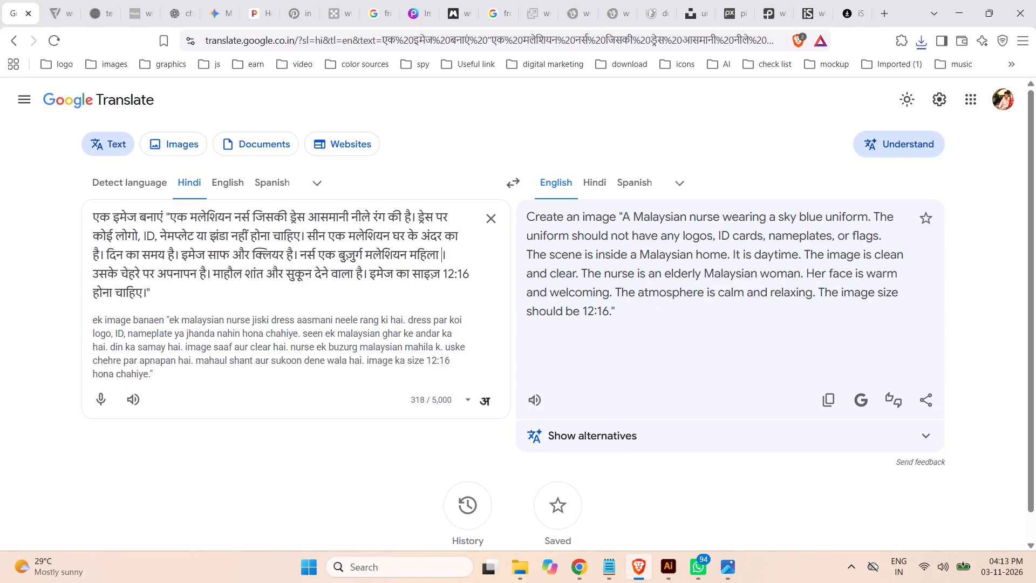
pyautogui.write('ko')
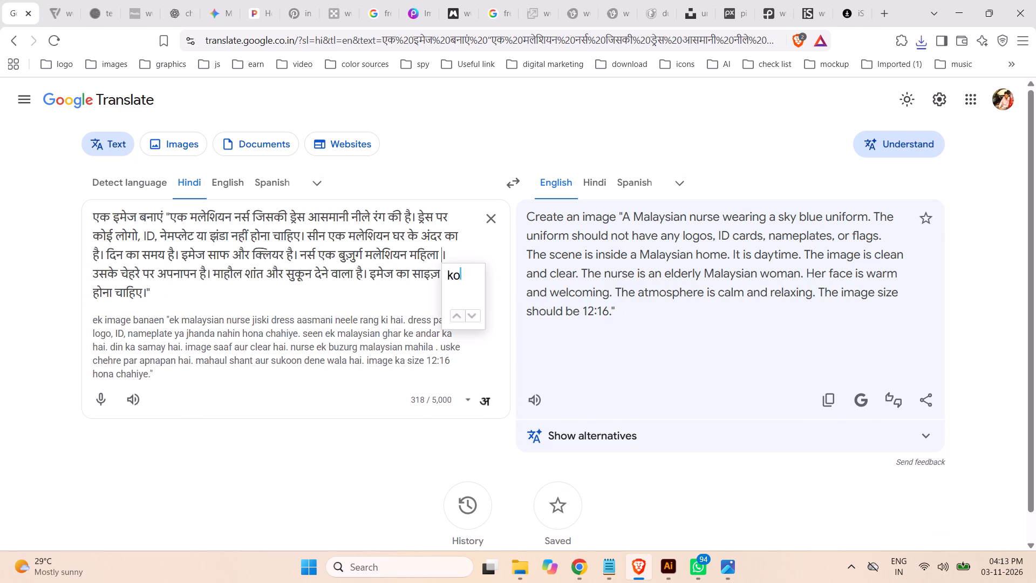
pyautogui.press('space')
pyautogui.press('d')
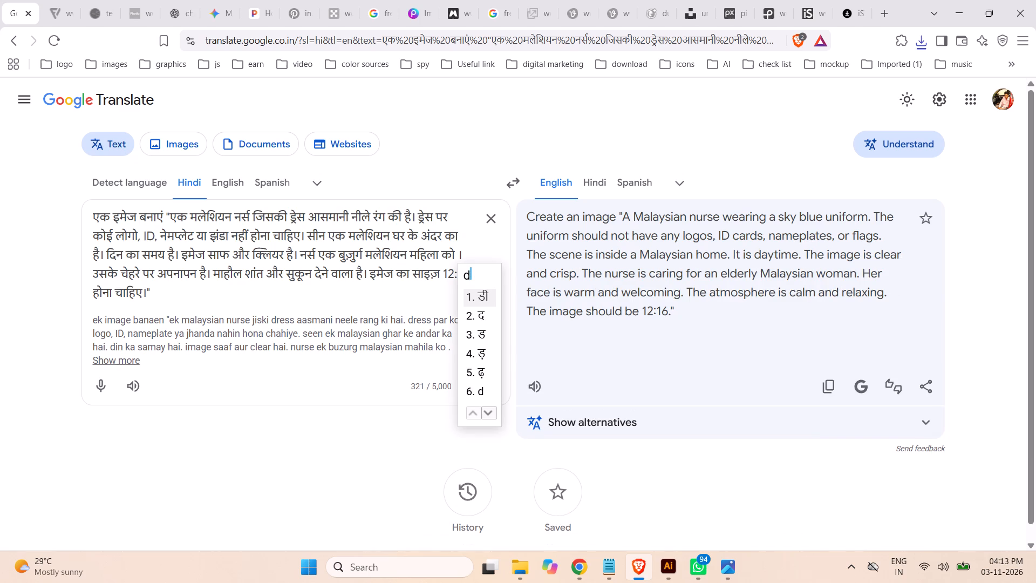
pyautogui.press('y')
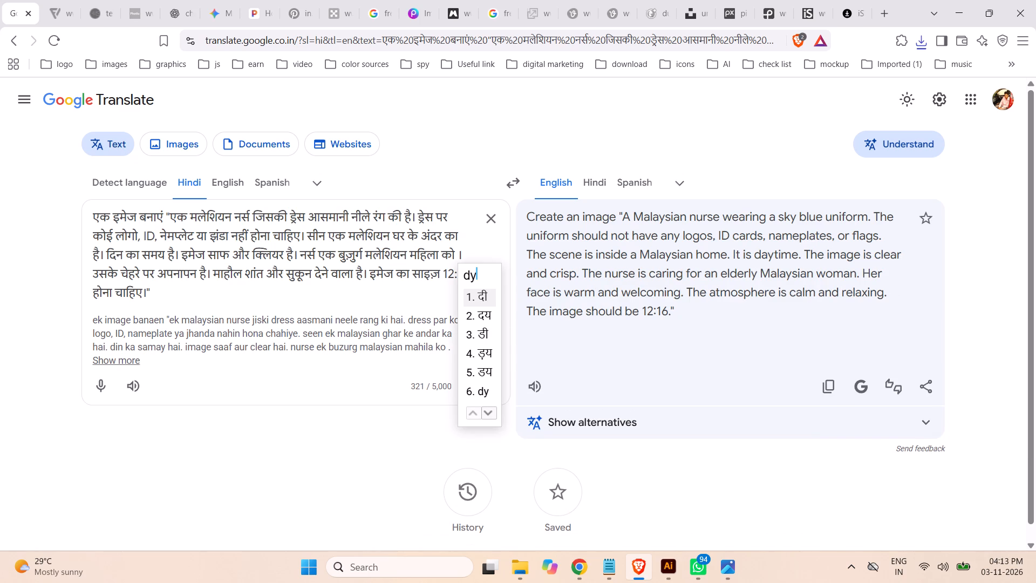
pyautogui.write('ining')
pyautogui.press('space')
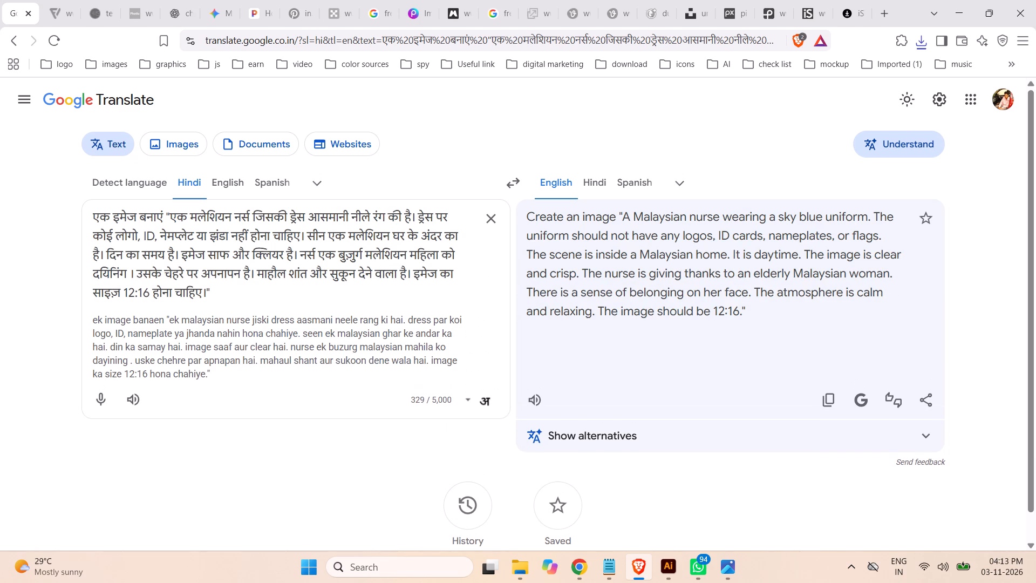
pyautogui.press('d')
pyautogui.press('BackSpace')
pyautogui.write('table')
pyautogui.press('space')
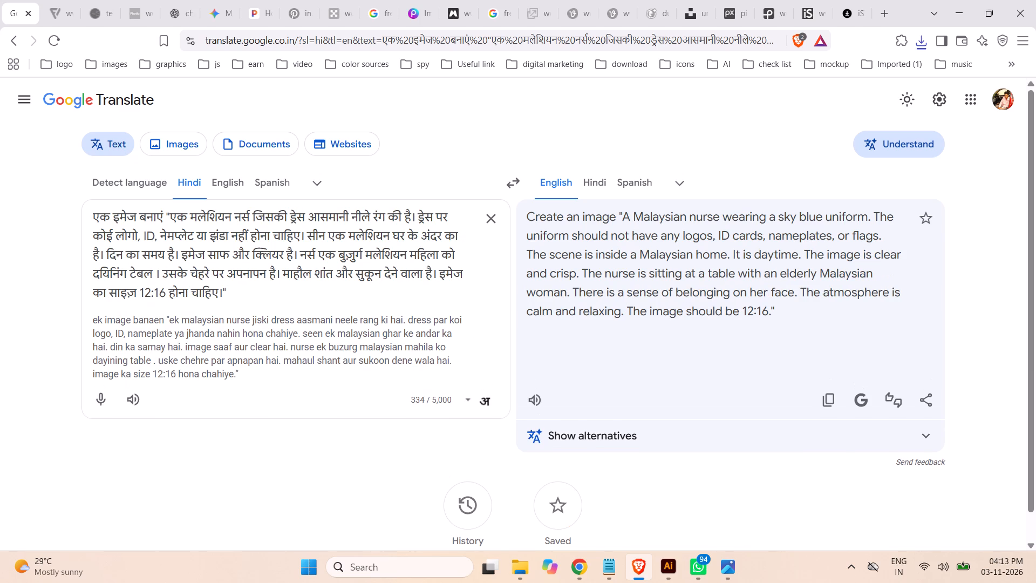
pyautogui.write('per')
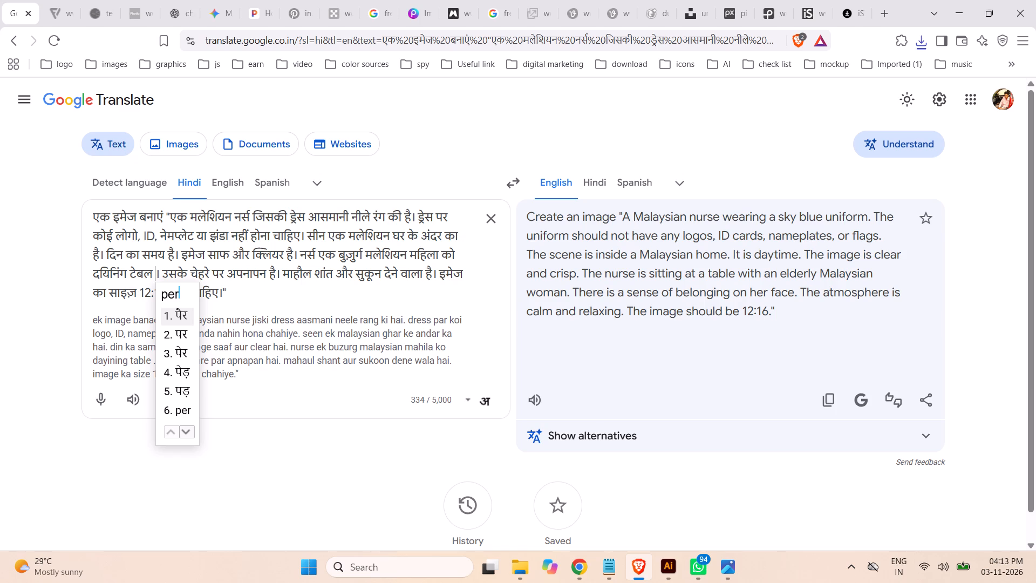
pyautogui.press('Down')
pyautogui.press('space')
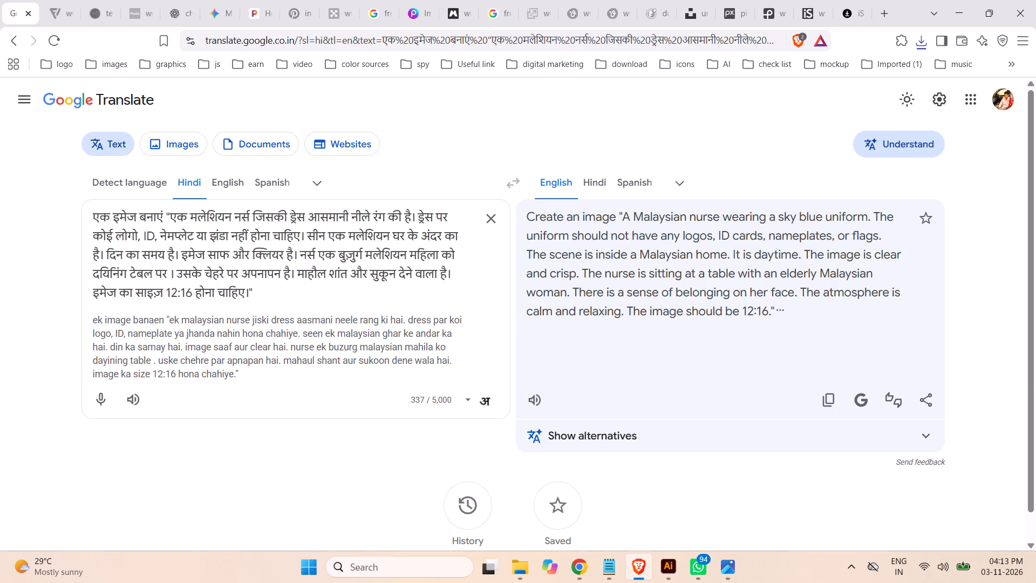
pyautogui.write('baith ke khana khila')
pyautogui.press('space')
pyautogui.write('rahi hai')
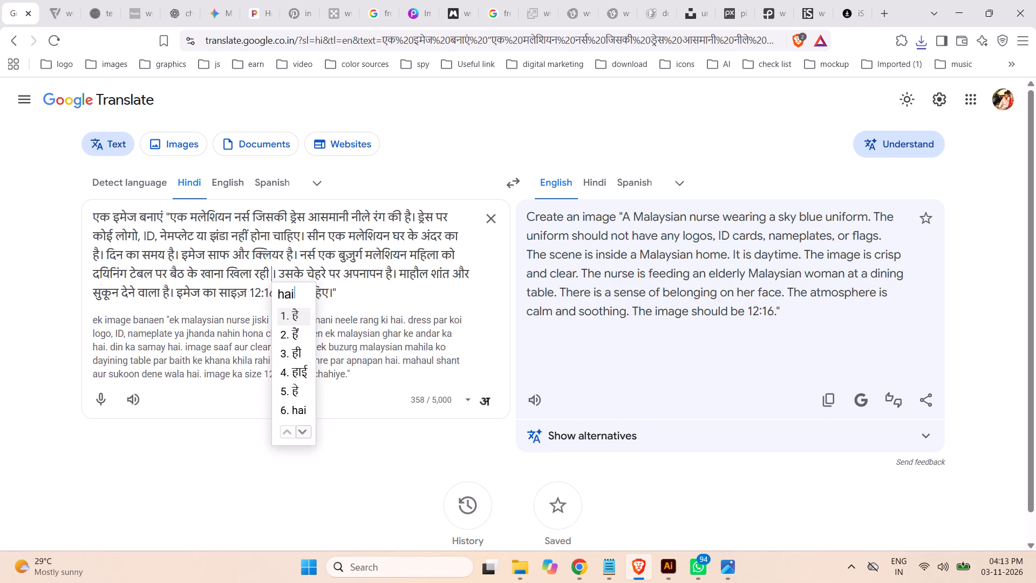
pyautogui.press('space')
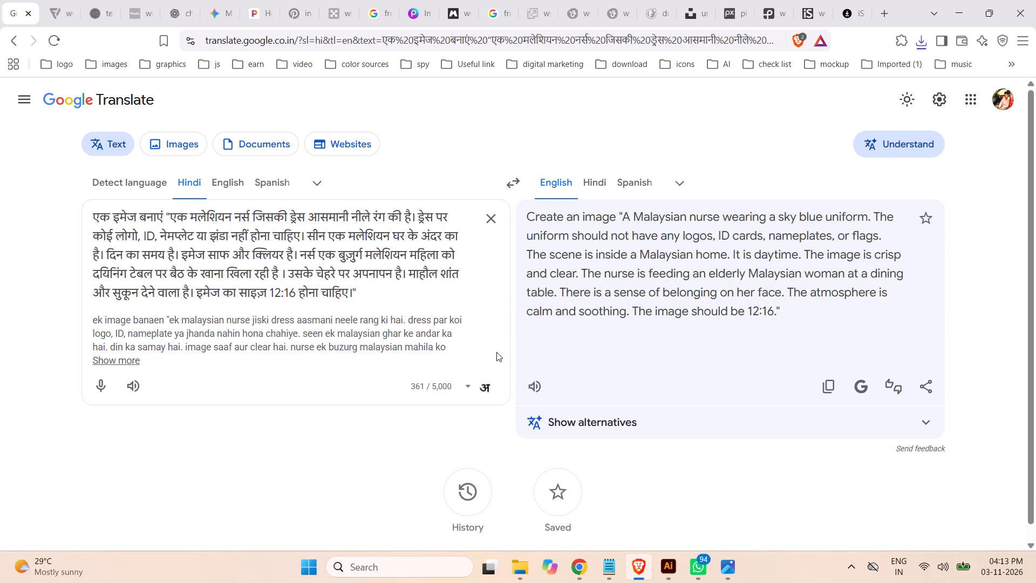
# Open the newly downloaded Gemini nurse image from the Downloads folder in File Explorer for viewing.
pyautogui.click(523, 567)
pyautogui.click(62, 15)
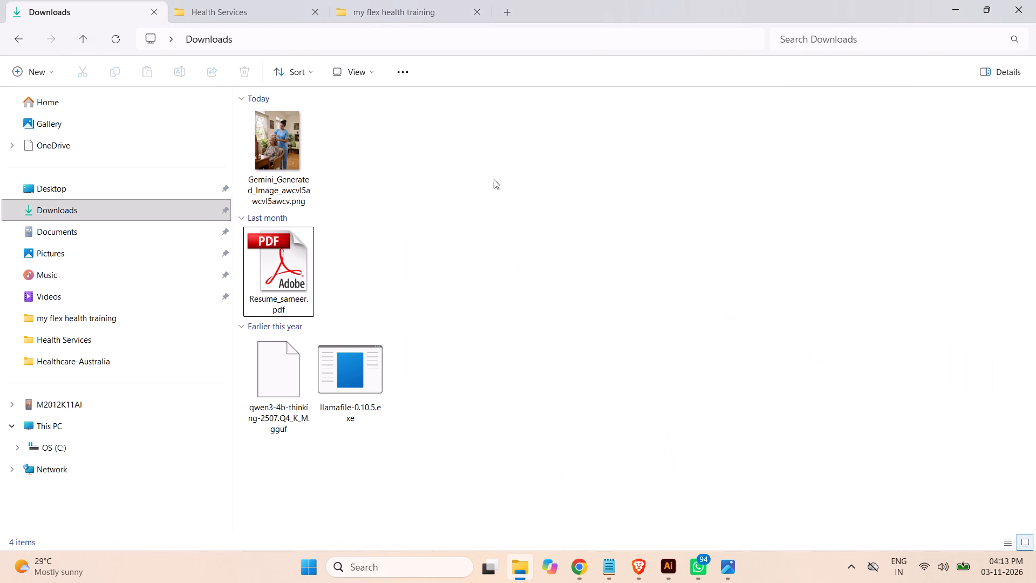
pyautogui.doubleClick(281, 145)
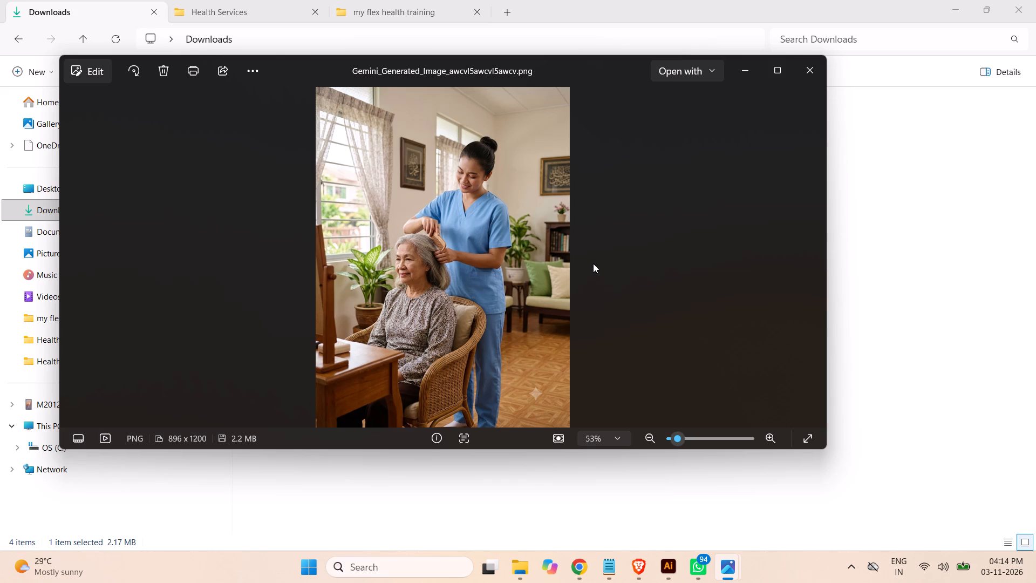
pyautogui.click(815, 71)
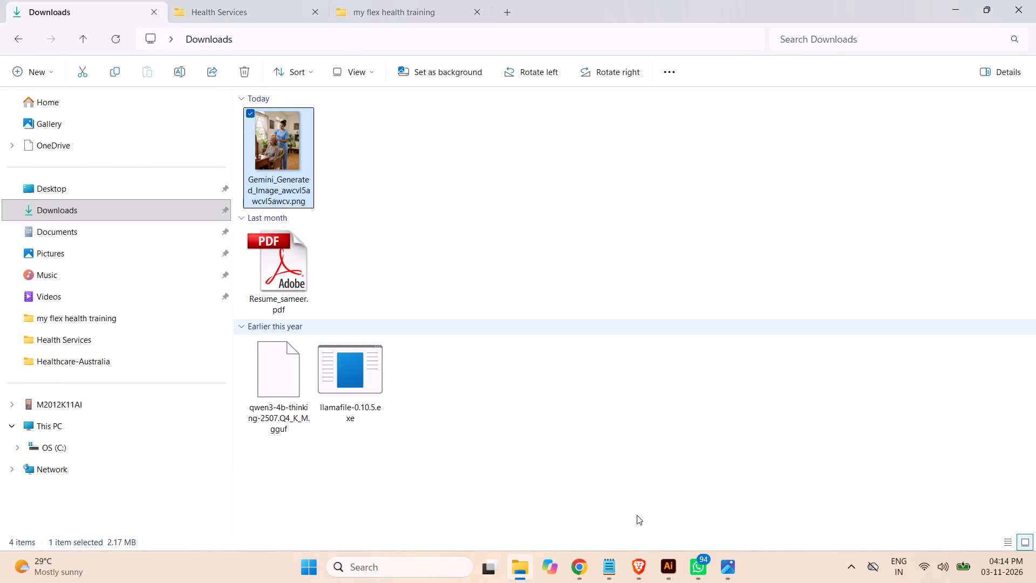
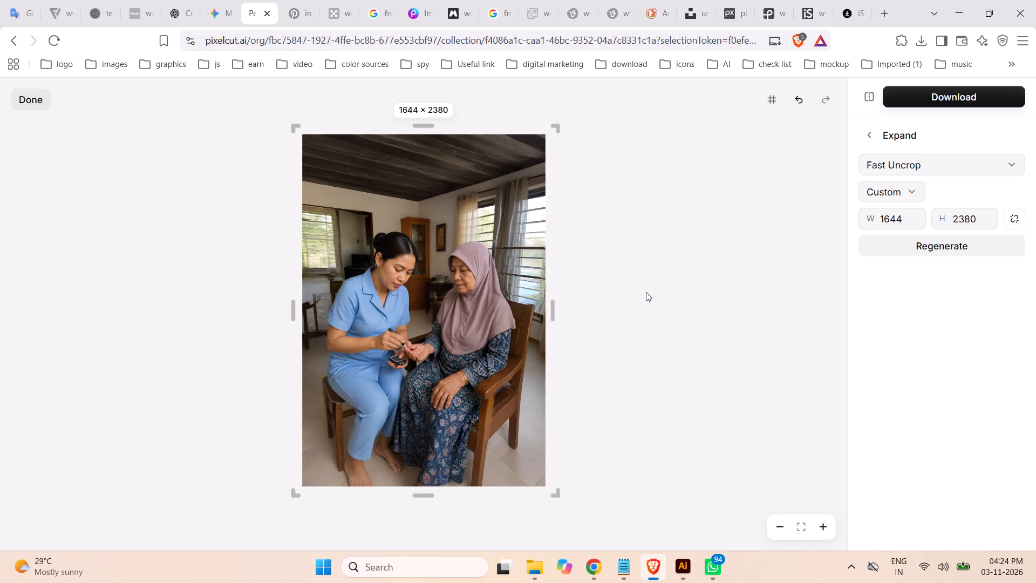
pyautogui.click(948, 100)
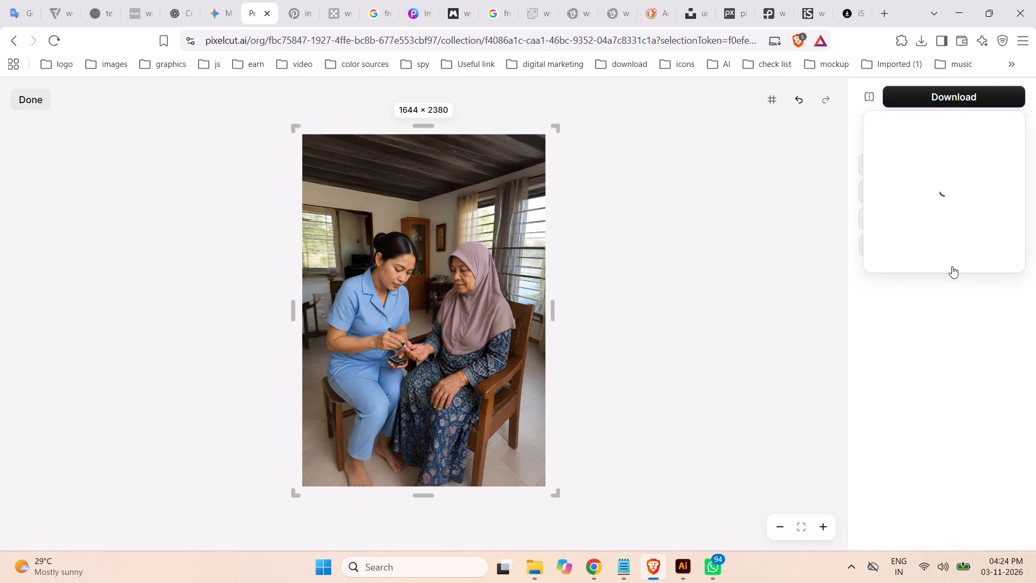
pyautogui.click(951, 263)
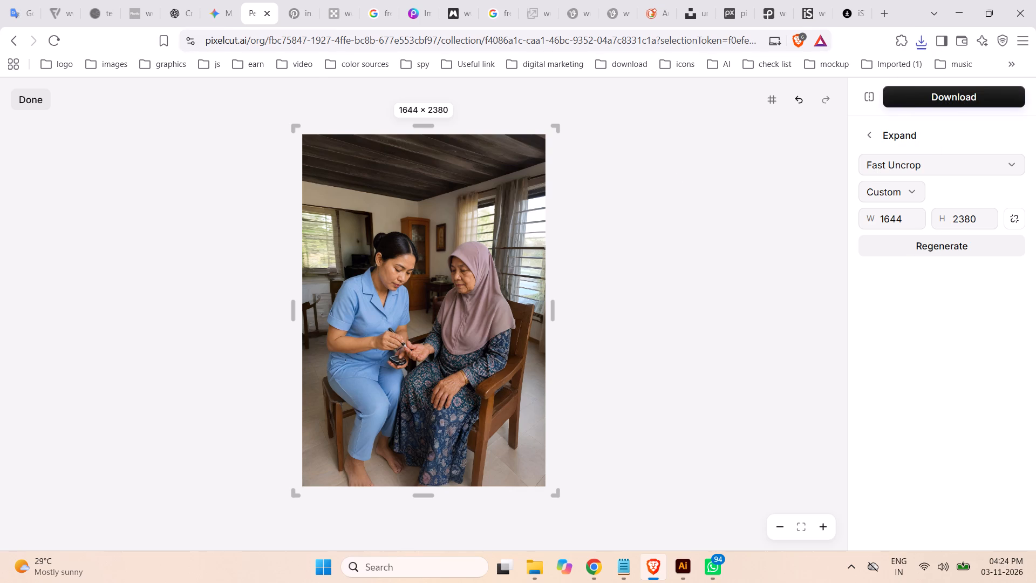
# Return to Pixelcut's home page and open "Compassionate Care at the Dining Table.png" from Downloads in the Expand tool.
pyautogui.moveTo(250, 38); pyautogui.dragTo(1035, 6)
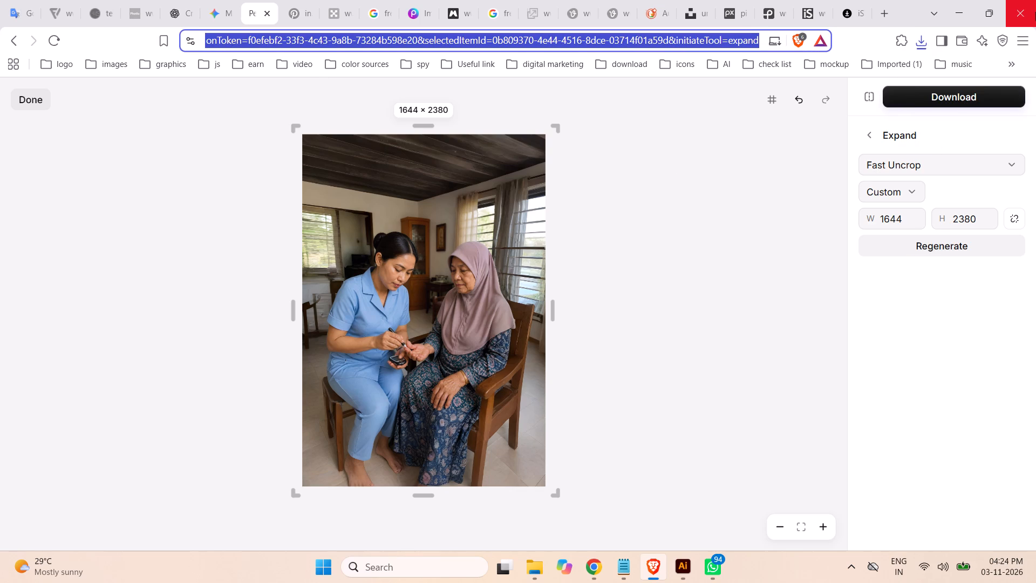
pyautogui.press('BackSpace')
pyautogui.press('Return')
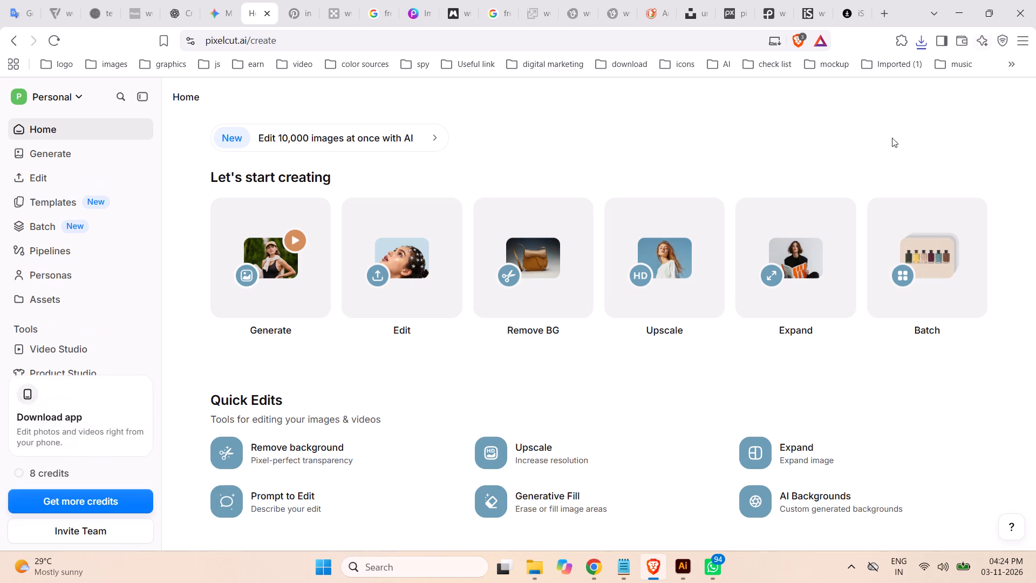
pyautogui.click(804, 306)
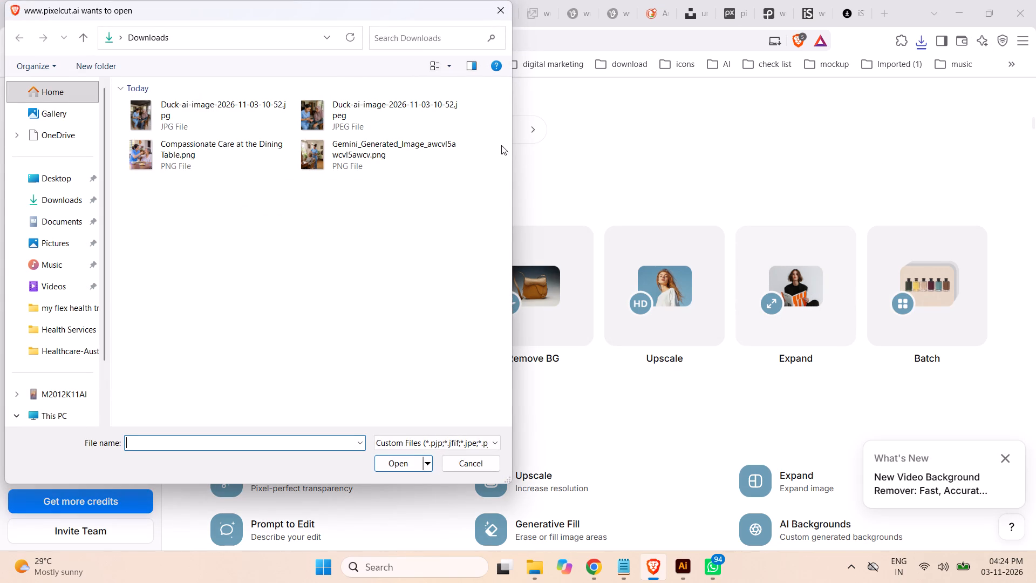
pyautogui.click(148, 163)
pyautogui.click(397, 464)
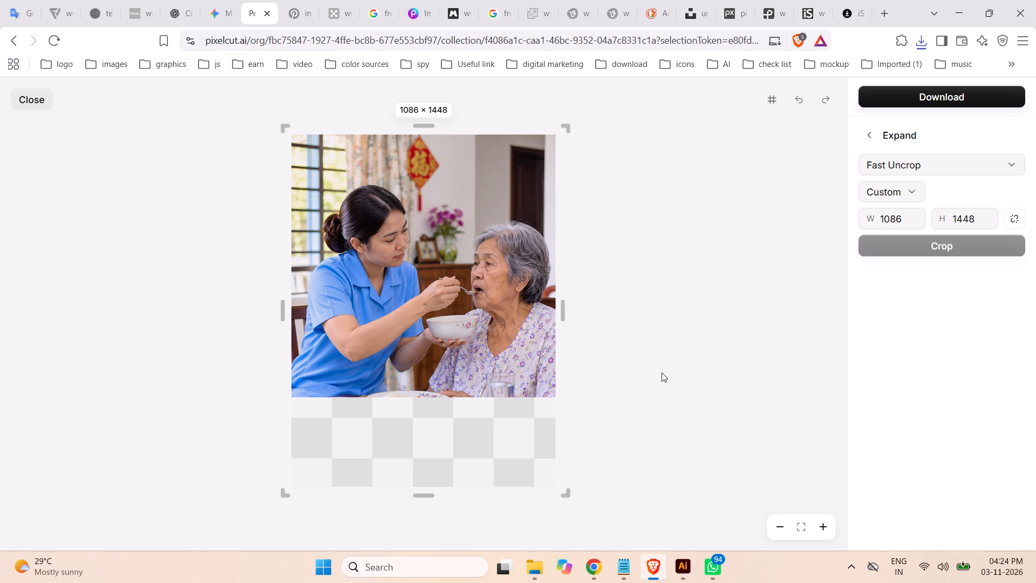
# Enlarge the dining-table image's canvas to about 1645 × 2180, generate the expanded image and download it.
pyautogui.keyDown('alt'); pyautogui.keyDown('shift'); pyautogui.moveTo(563, 493); pyautogui.dragTo(583, 520); pyautogui.keyUp('shift'); pyautogui.keyUp('alt')
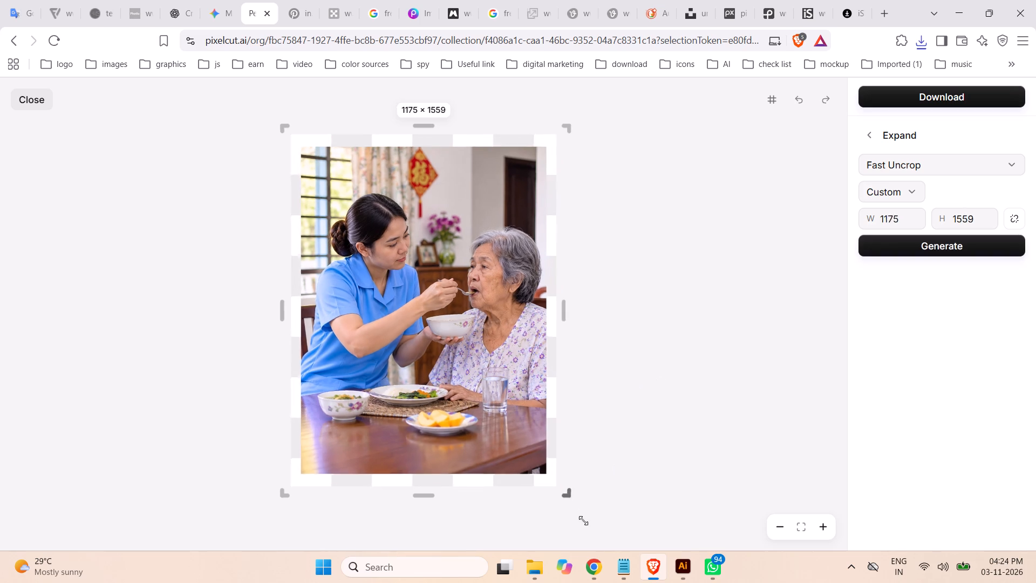
pyautogui.keyDown('alt'); pyautogui.keyDown('shift'); pyautogui.moveTo(583, 520); pyautogui.dragTo(631, 582); pyautogui.keyUp('shift'); pyautogui.keyUp('alt')
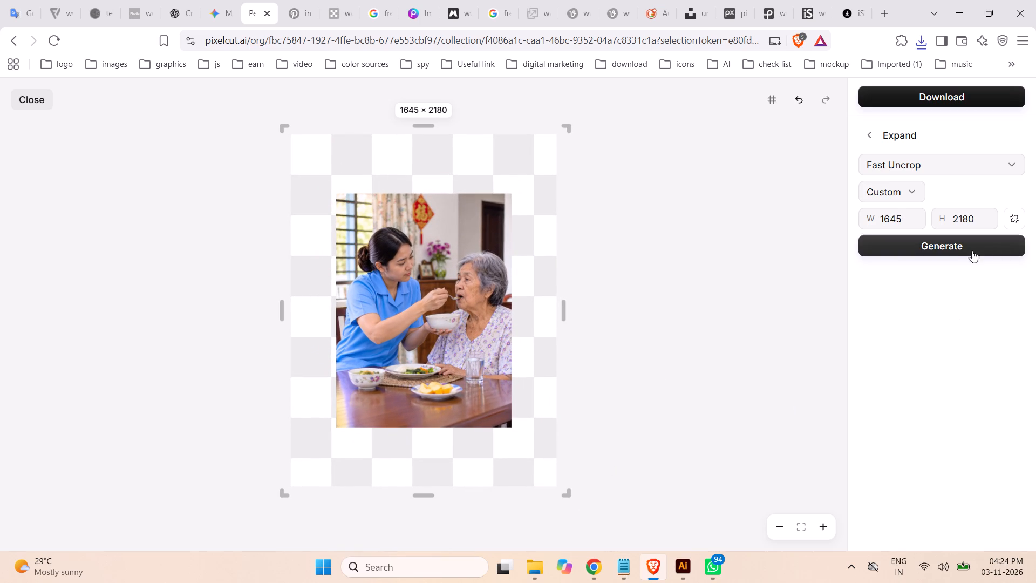
pyautogui.click(952, 249)
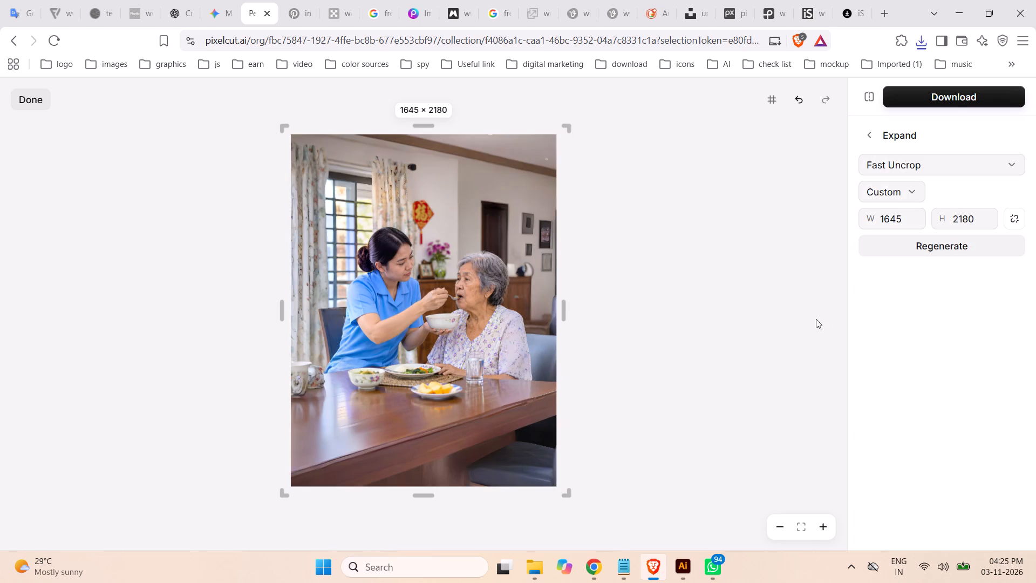
pyautogui.click(965, 98)
pyautogui.click(955, 233)
pyautogui.click(538, 564)
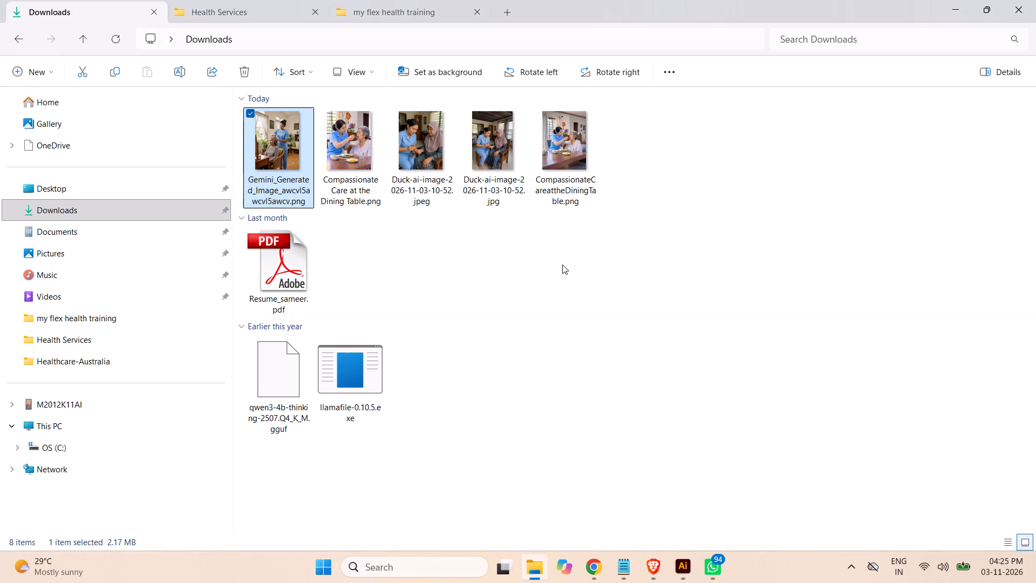
pyautogui.click(493, 286)
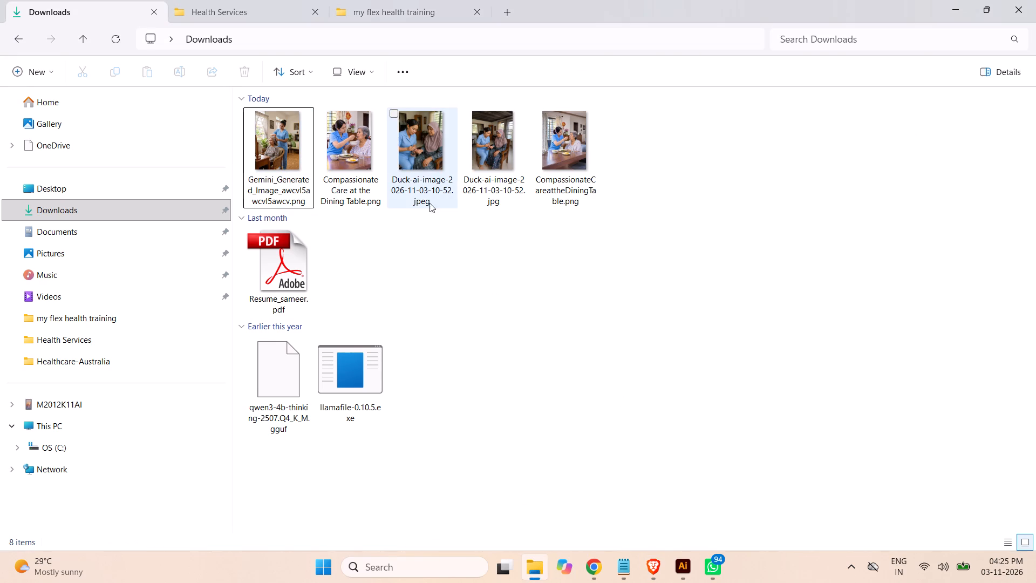
pyautogui.moveTo(443, 217); pyautogui.dragTo(372, 159)
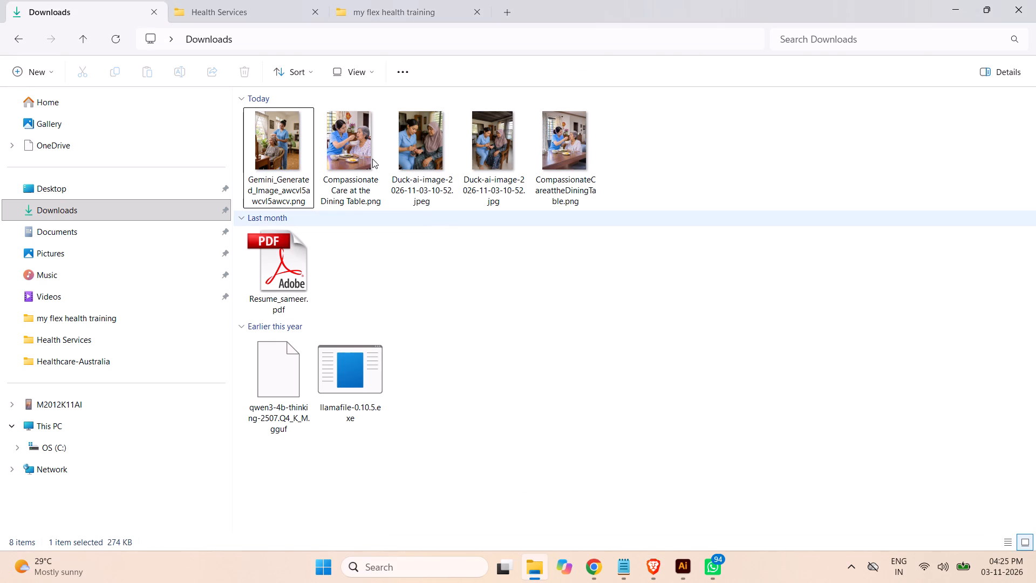
pyautogui.moveTo(372, 159); pyautogui.dragTo(366, 145)
pyautogui.click(409, 150)
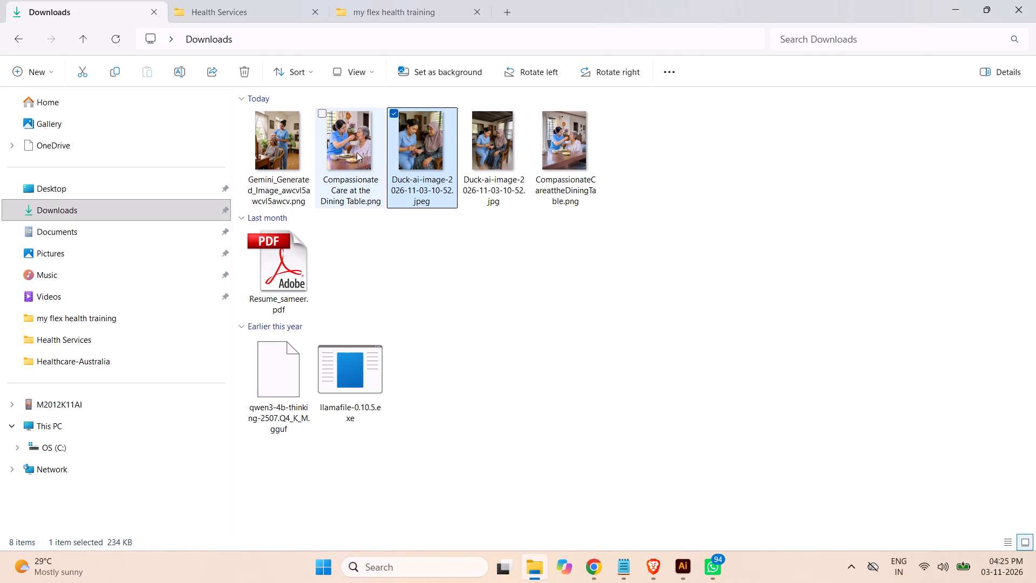
pyautogui.keyDown('shift'); pyautogui.click(349, 147); pyautogui.keyUp('shift')
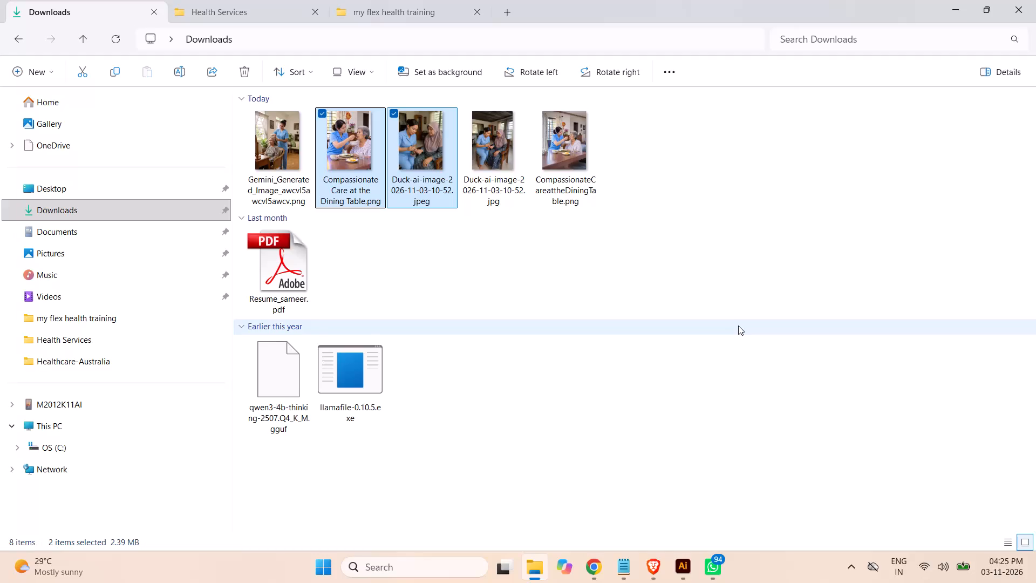
pyautogui.hotkey('shift', 'Delete')
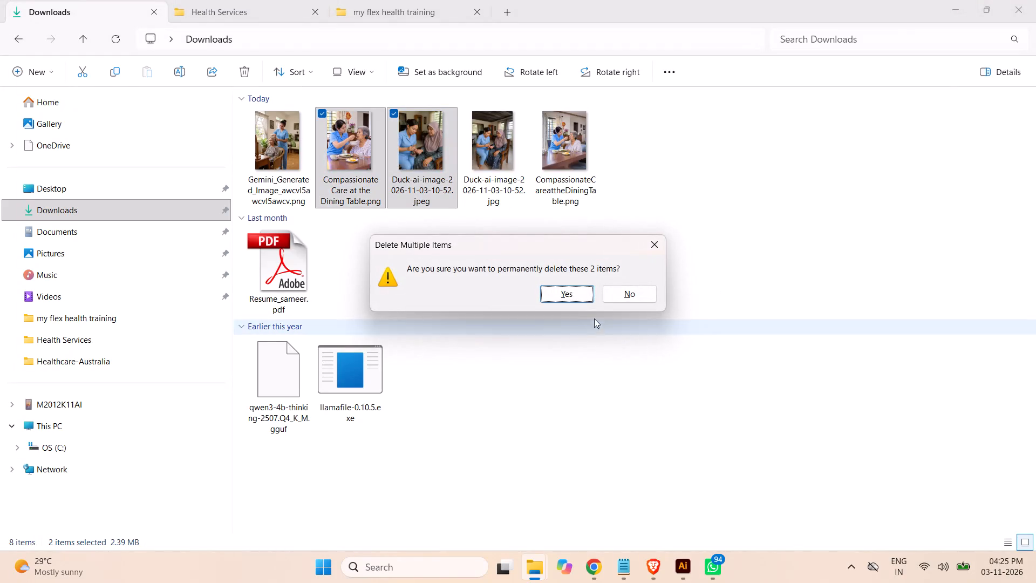
pyautogui.click(567, 295)
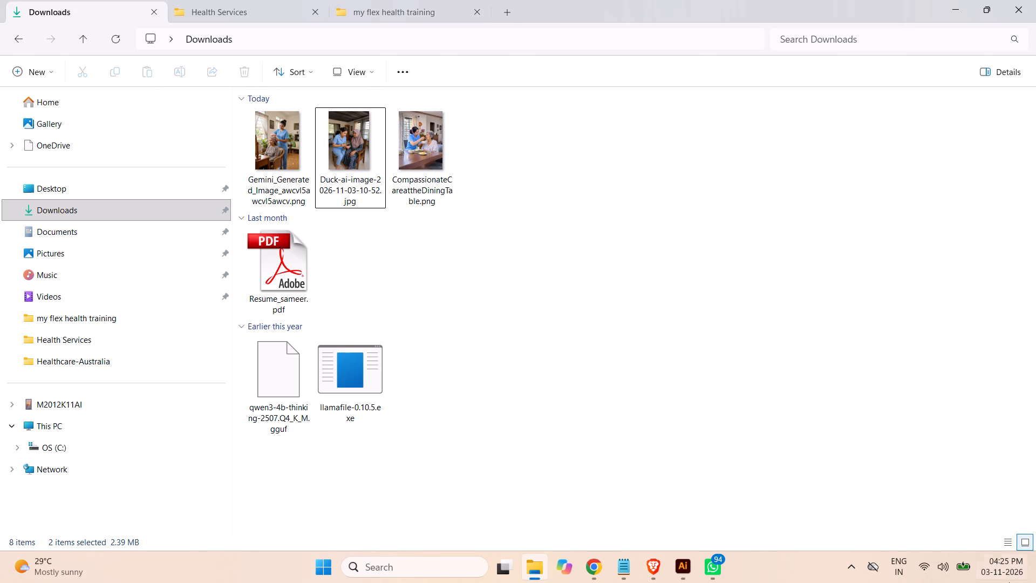
# Open the Gemini_Generated_Image PNG from Downloads in Adobe Photoshop 2025.
pyautogui.rightClick(281, 140)
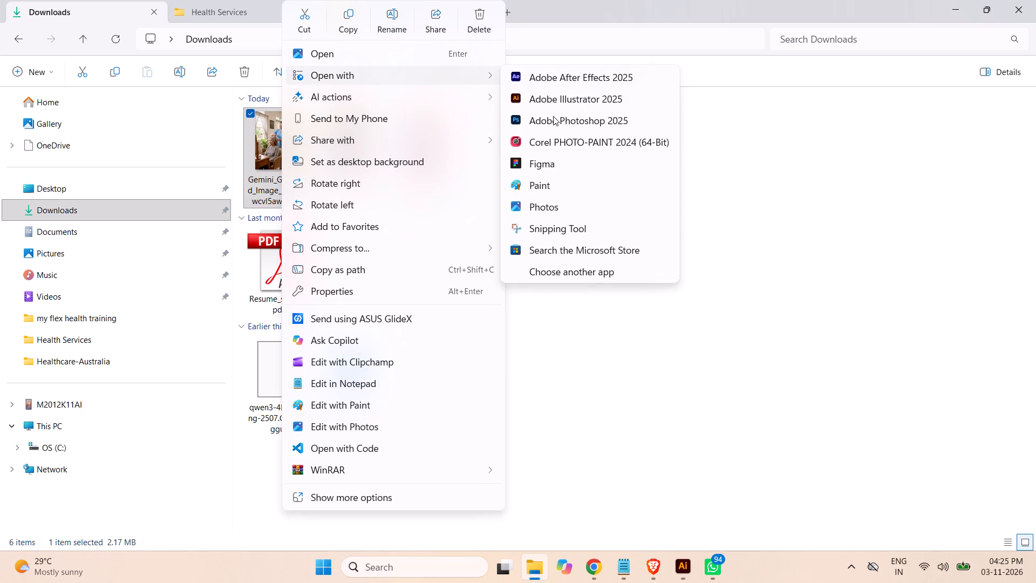
pyautogui.click(554, 120)
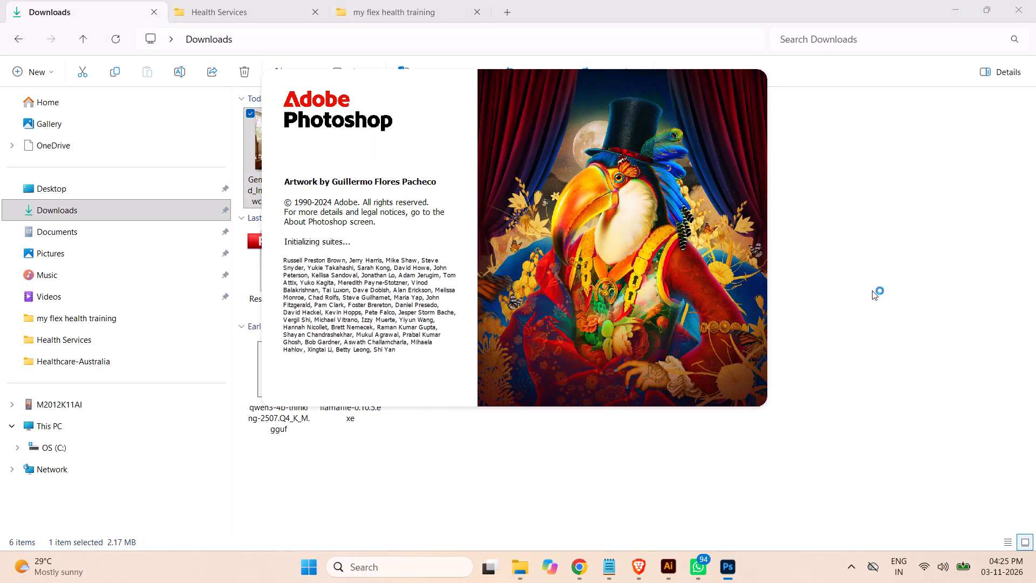
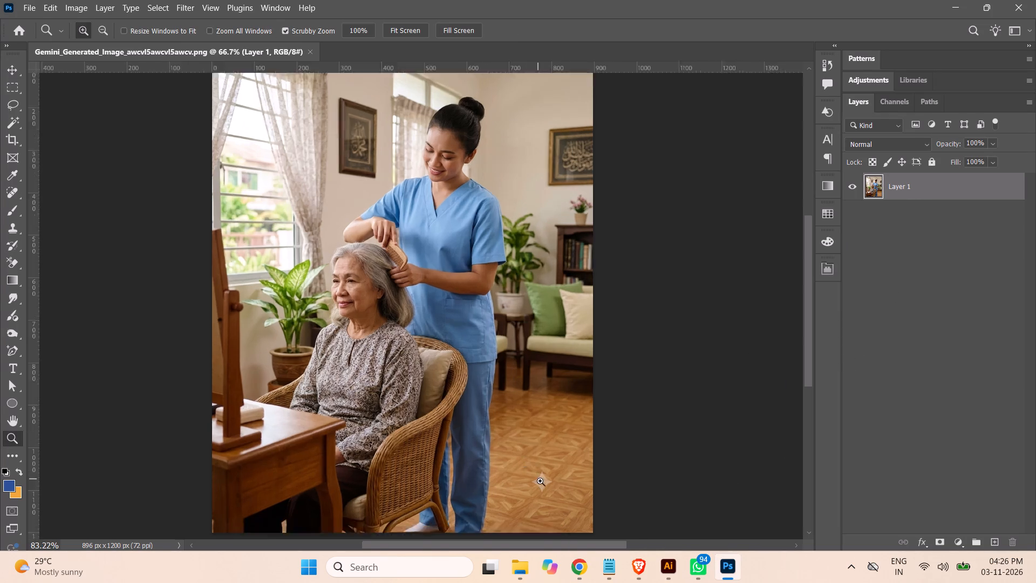
# With the Pen tool, draw a closed five-point white shape about 125 × 83 px over clean floor between the nurse's leg and star watermark.
pyautogui.moveTo(540, 481); pyautogui.dragTo(572, 510)
pyautogui.scroll(2, 588, 399)
pyautogui.scroll(-2, 588, 399)
pyautogui.scroll(3, 588, 399)
pyautogui.scroll(-13, 592, 396)
pyautogui.scroll(1, 623, 386)
pyautogui.scroll(-3, 623, 386)
pyautogui.press('z')
pyautogui.press('z')
pyautogui.press('z')
pyautogui.press('z')
pyautogui.press('z')
pyautogui.press('z')
pyautogui.press('z')
pyautogui.press('z')
pyautogui.press('z')
pyautogui.press('z')
pyautogui.press('z')
pyautogui.press('z')
pyautogui.press('z')
pyautogui.press('z')
pyautogui.press('z')
pyautogui.press('z')
pyautogui.press('z')
pyautogui.press('z')
pyautogui.press('z')
pyautogui.press('z')
pyautogui.moveTo(533, 354); pyautogui.dragTo(601, 426)
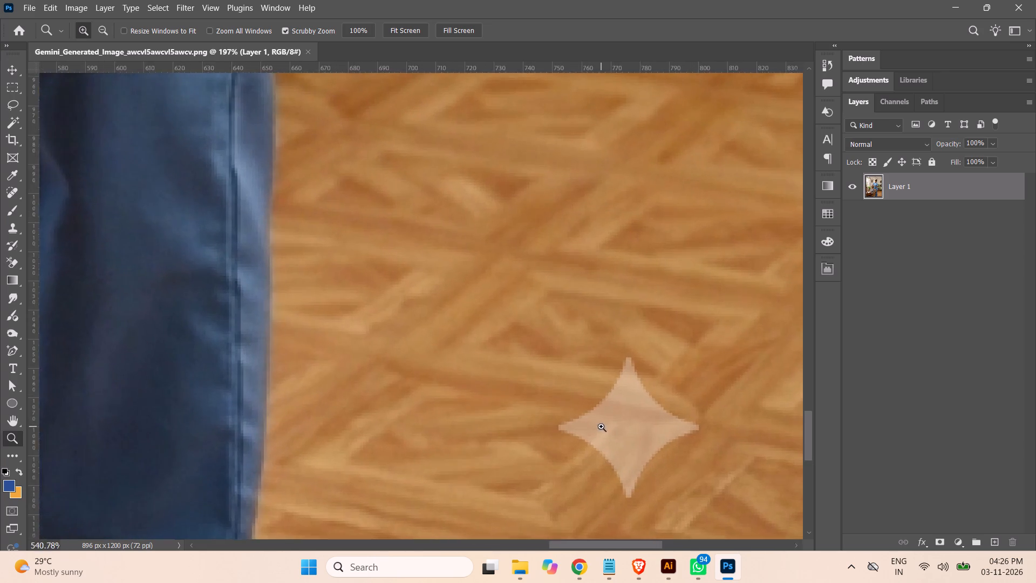
pyautogui.moveTo(601, 426); pyautogui.dragTo(583, 407)
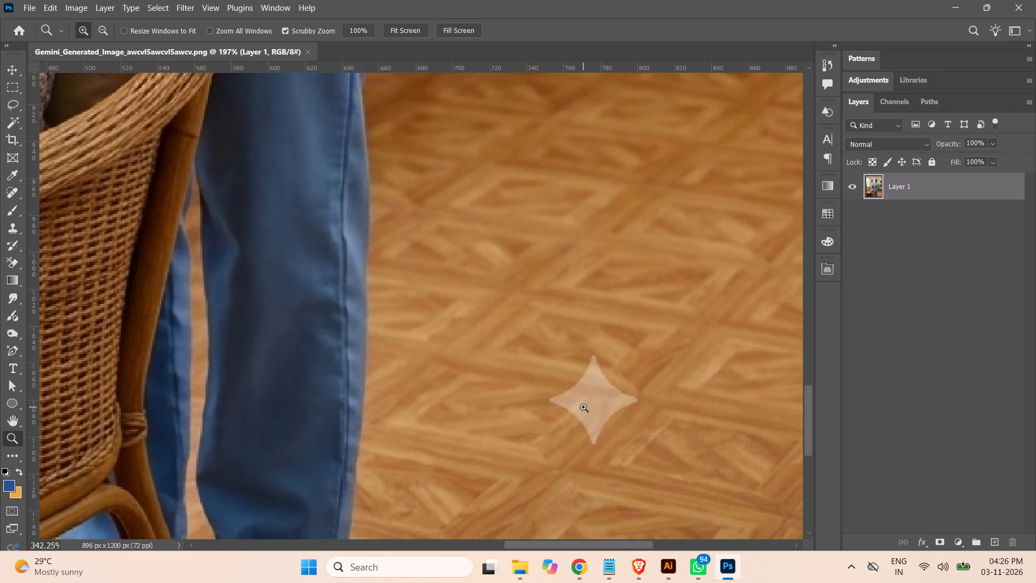
pyautogui.moveTo(583, 407); pyautogui.dragTo(589, 415)
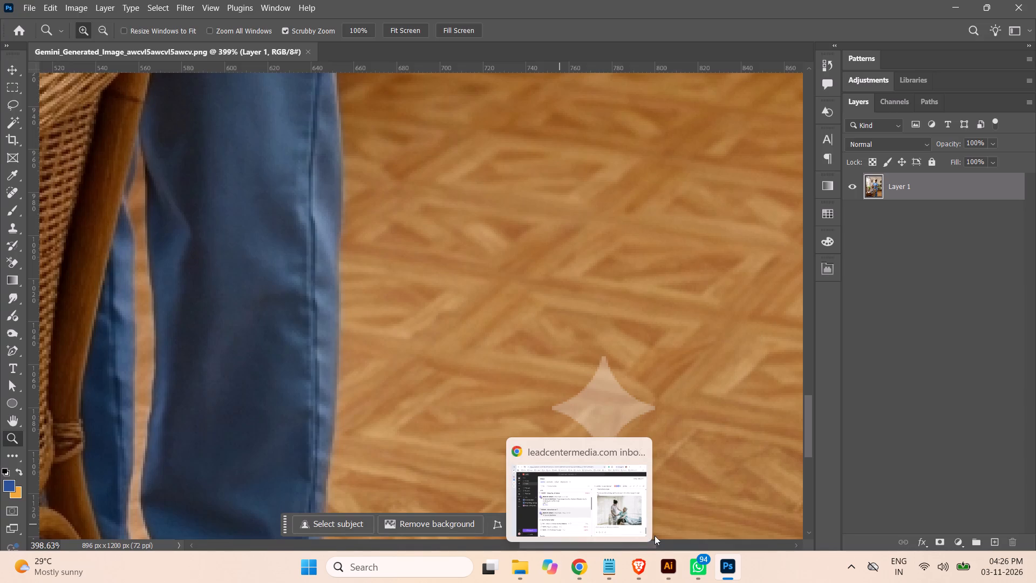
pyautogui.moveTo(636, 547); pyautogui.dragTo(655, 545)
pyautogui.scroll(-1, 642, 359)
pyautogui.scroll(1, 642, 359)
pyautogui.scroll(-2, 642, 359)
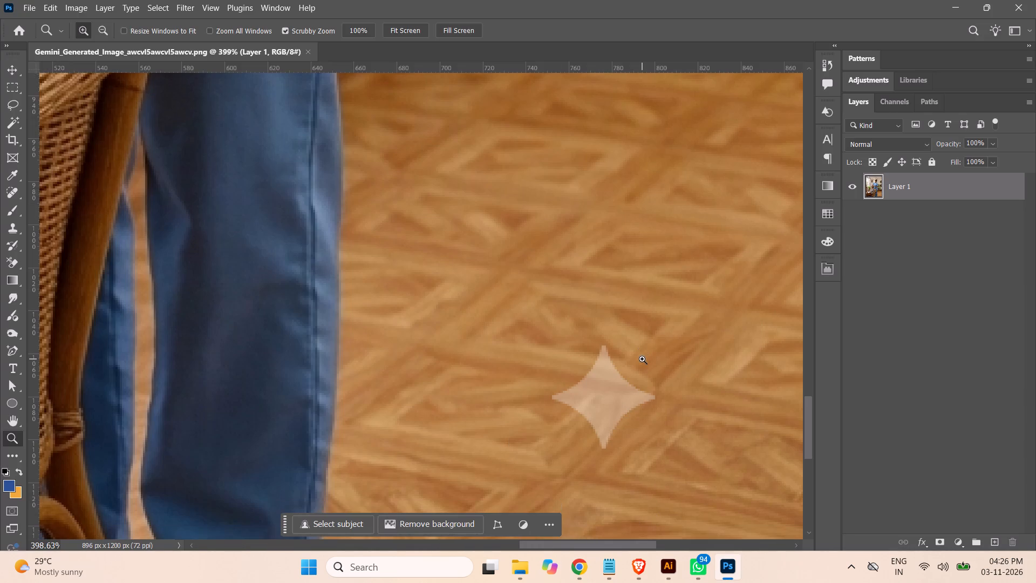
pyautogui.scroll(-7, 642, 359)
pyautogui.scroll(1, 661, 352)
pyautogui.scroll(-1, 661, 352)
pyautogui.scroll(1, 669, 343)
pyautogui.scroll(-6, 670, 338)
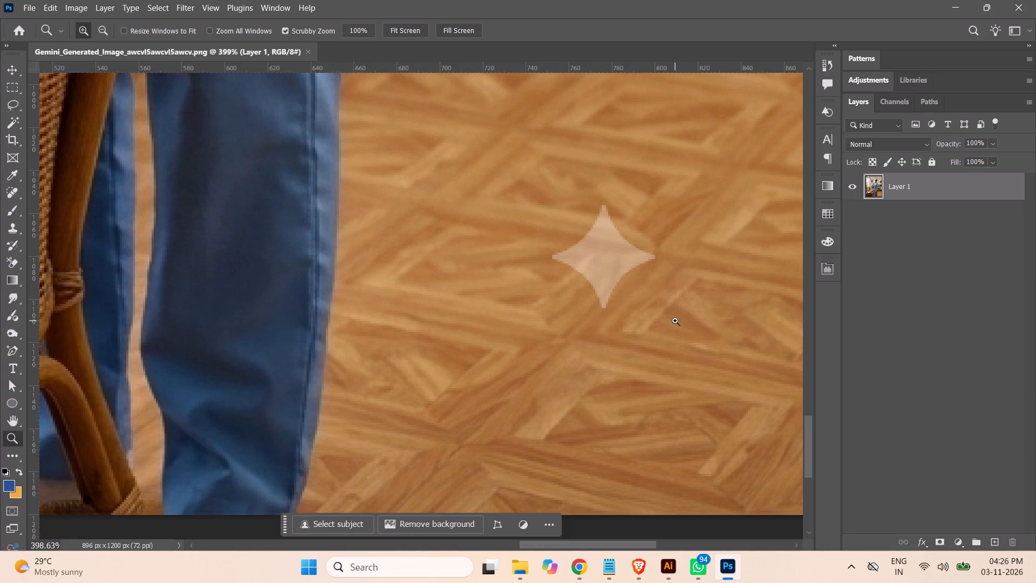
pyautogui.scroll(-3, 675, 321)
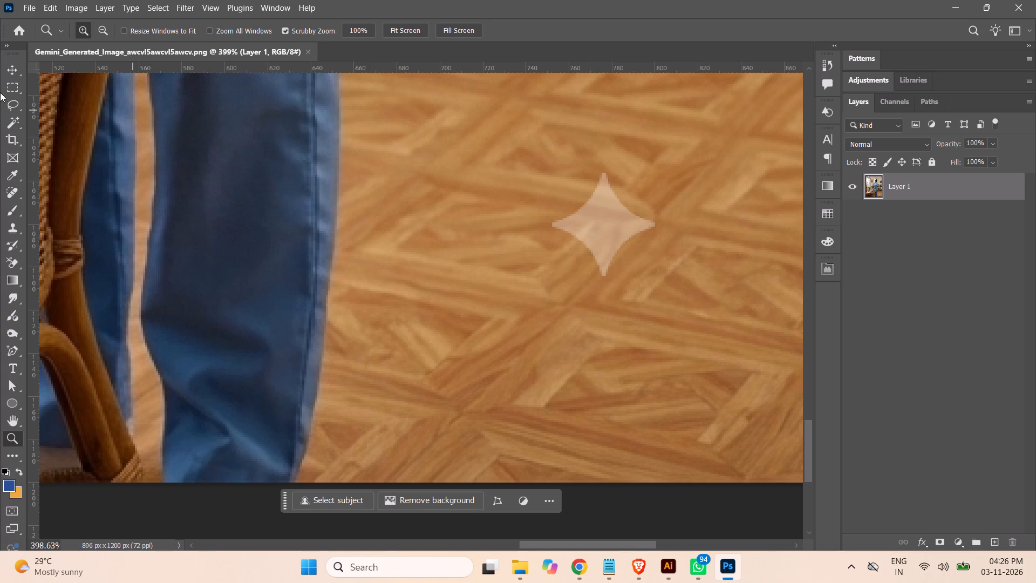
pyautogui.click(11, 70)
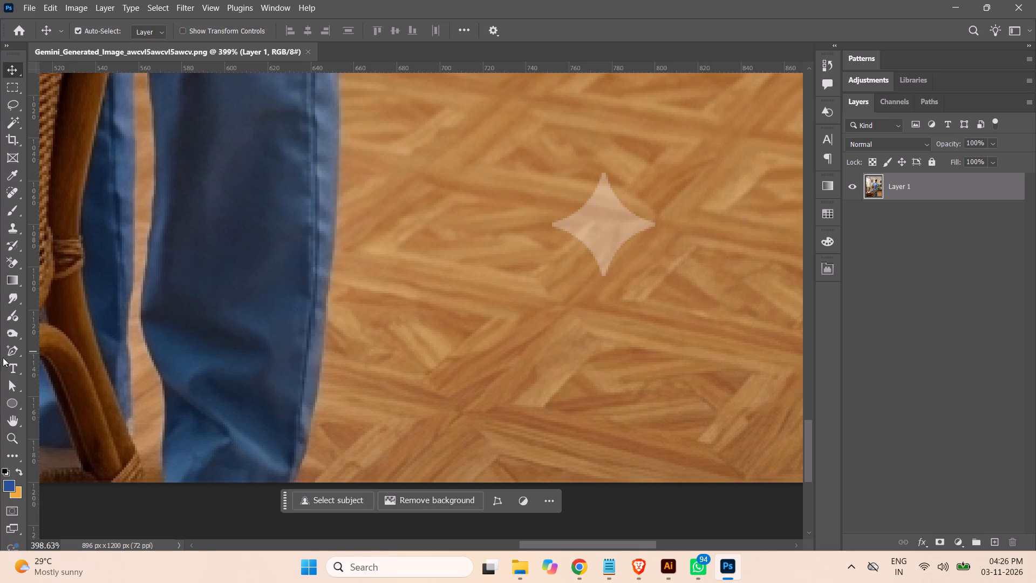
pyautogui.click(19, 355)
pyautogui.click(62, 350)
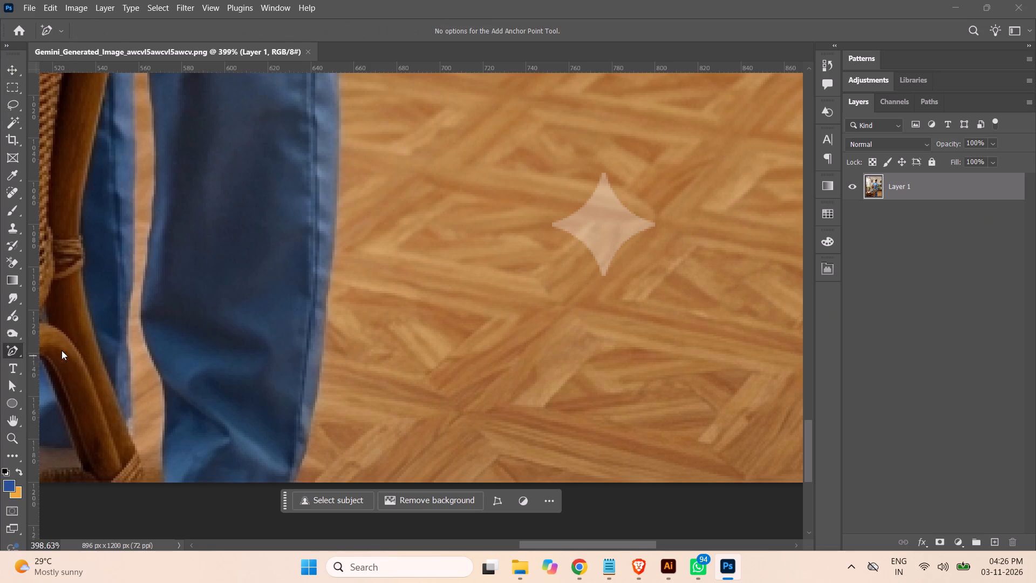
pyautogui.click(461, 414)
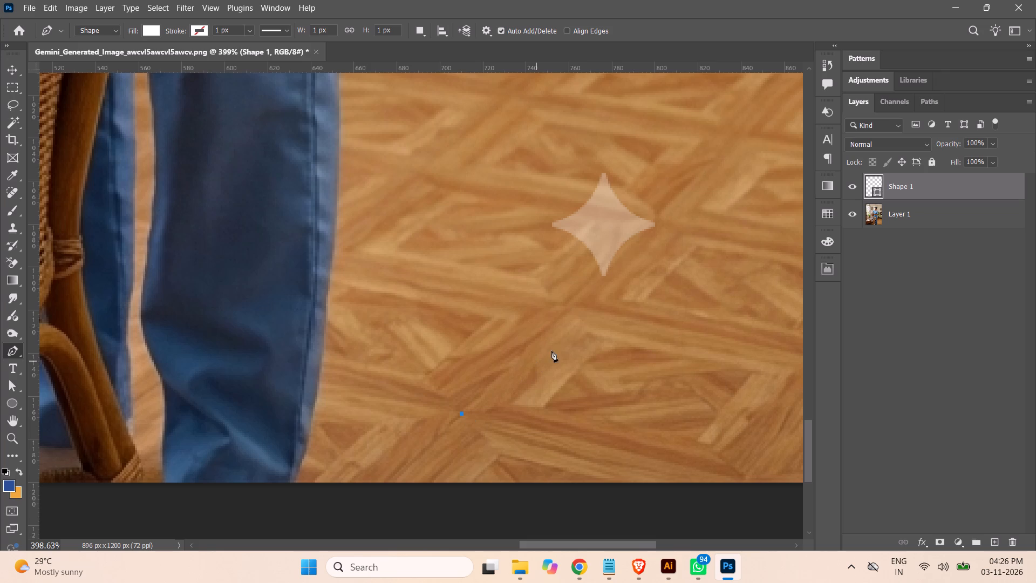
pyautogui.click(572, 308)
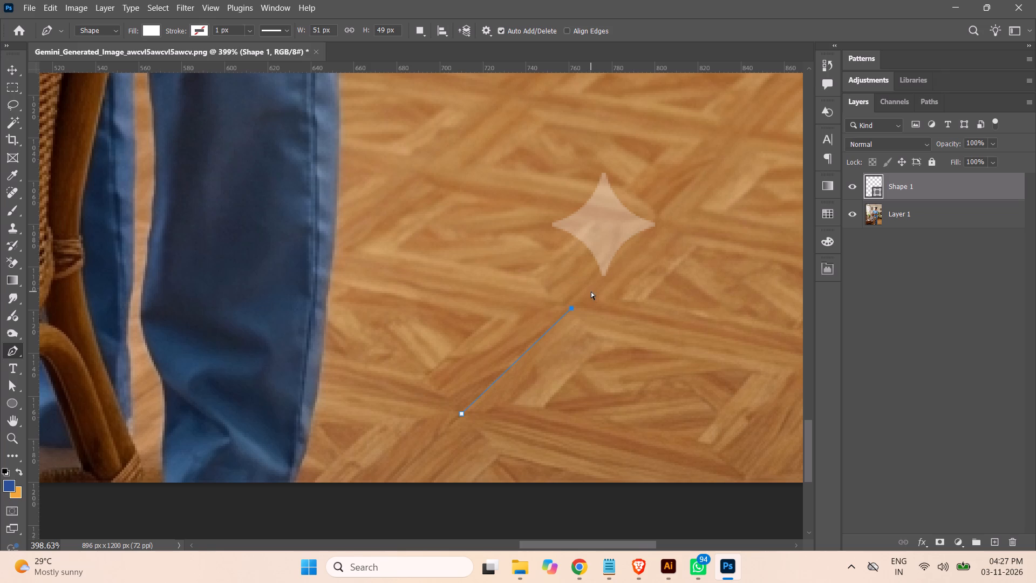
pyautogui.hotkey('ctrl', 'z')
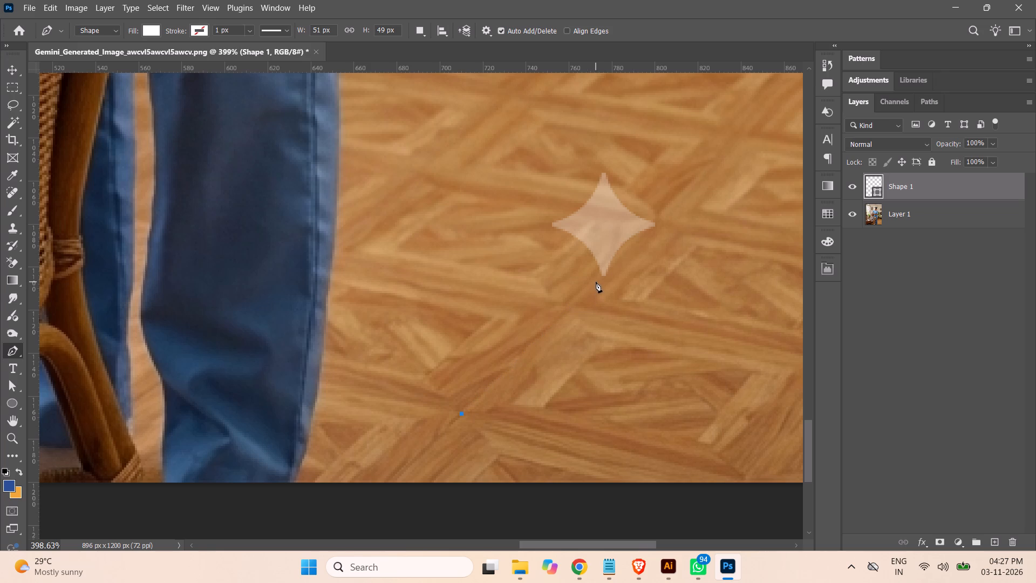
pyautogui.click(596, 279)
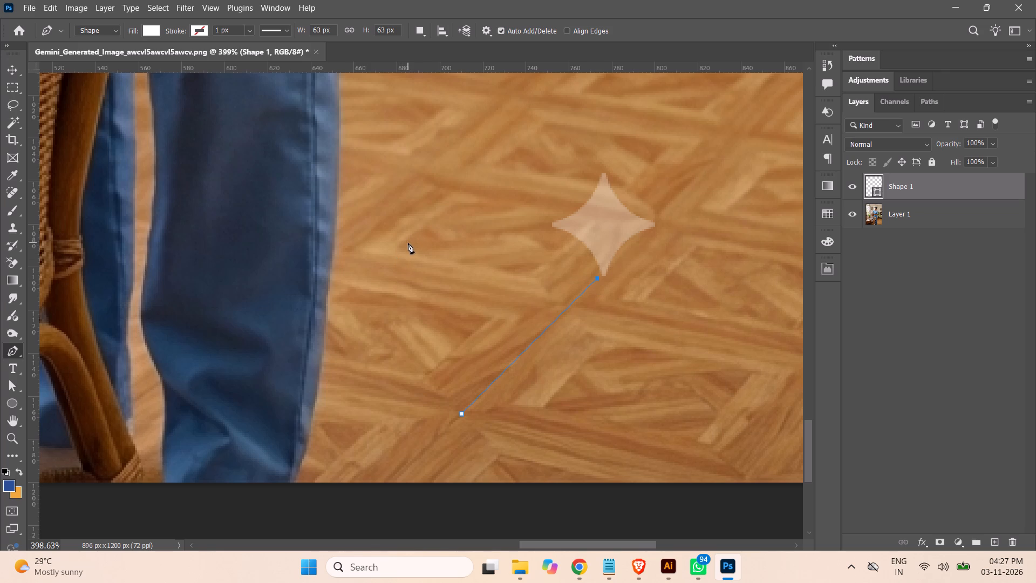
pyautogui.keyDown('shift'); pyautogui.click(402, 242); pyautogui.keyUp('shift')
pyautogui.hotkey('ctrl', 'z')
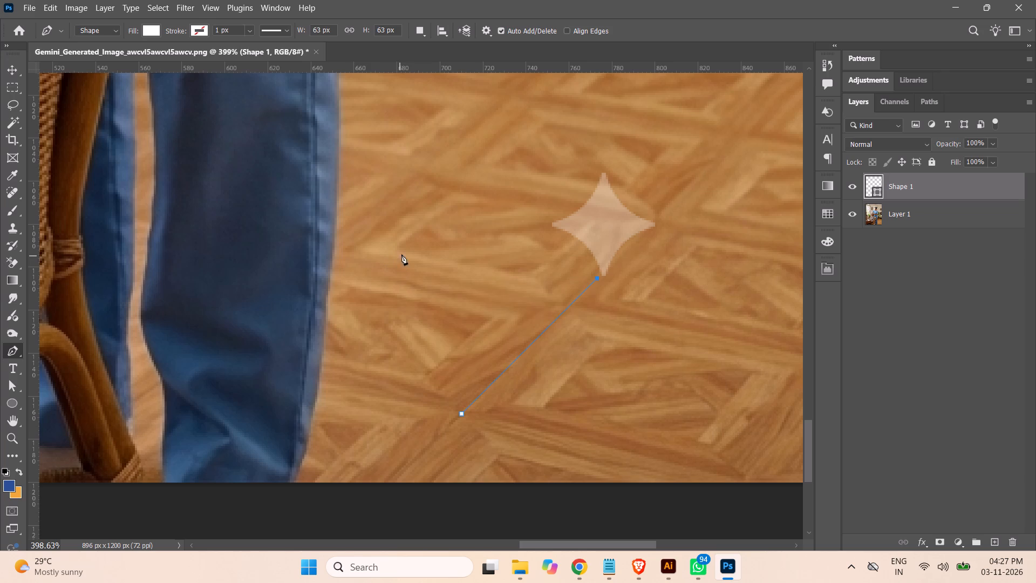
pyautogui.click(411, 234)
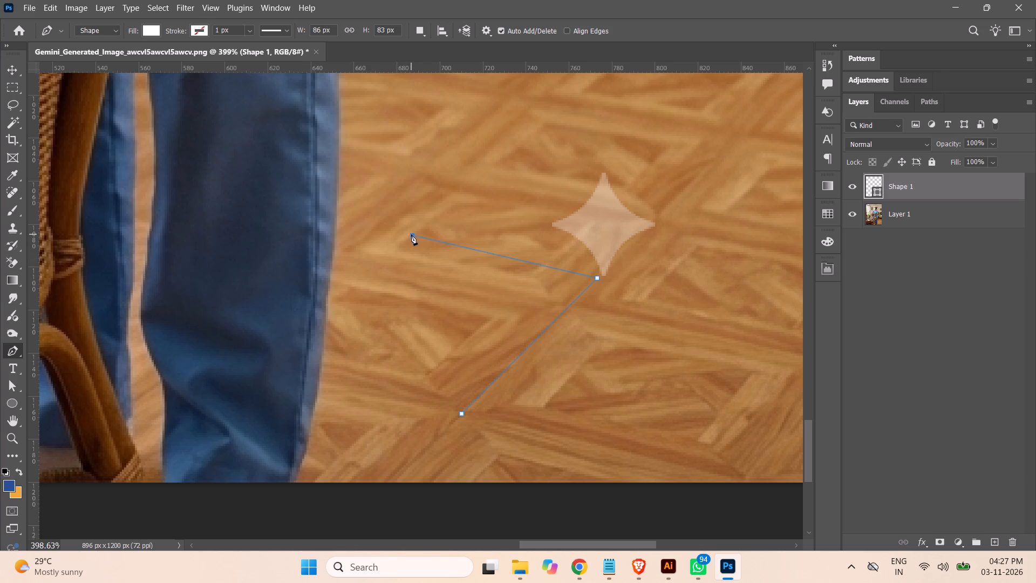
pyautogui.click(328, 310)
pyautogui.click(345, 356)
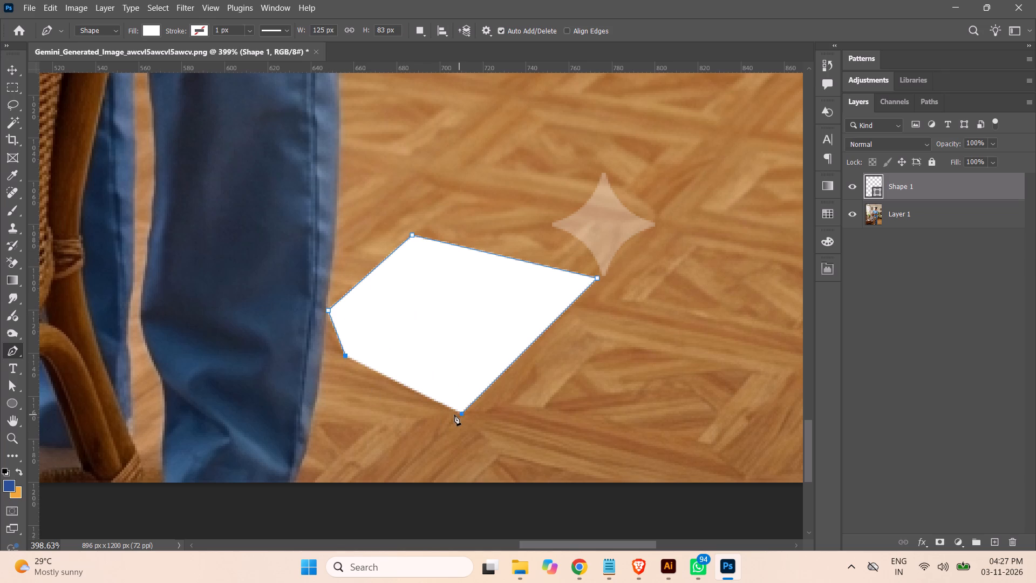
pyautogui.click(461, 415)
# Convert the five-point outline into a selection, copy that floor area from Layer 1 and paste it in place as a new layer.
pyautogui.hotkey('ctrl', 'Return')
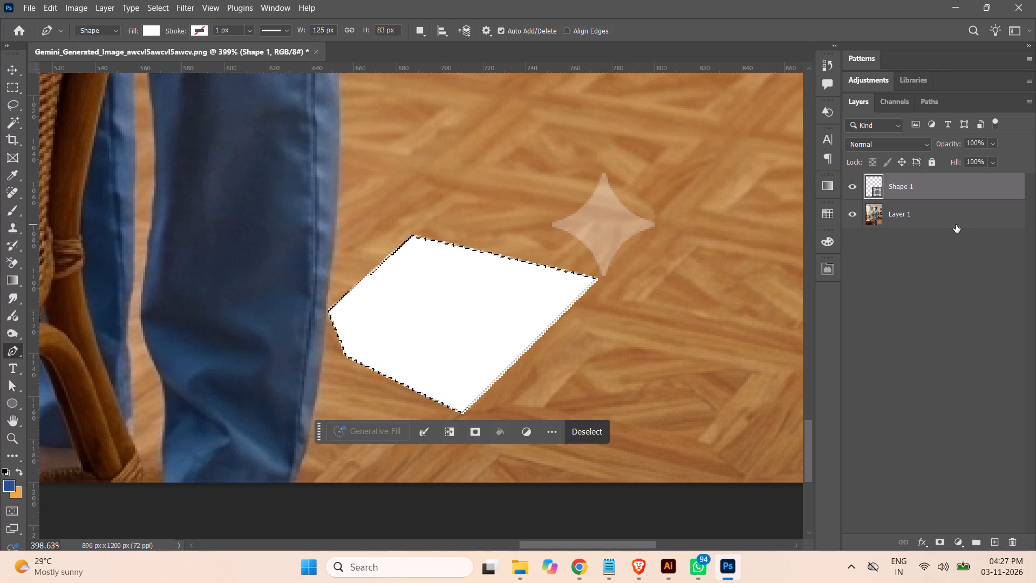
pyautogui.click(951, 218)
pyautogui.hotkey('ctrl', 'c')
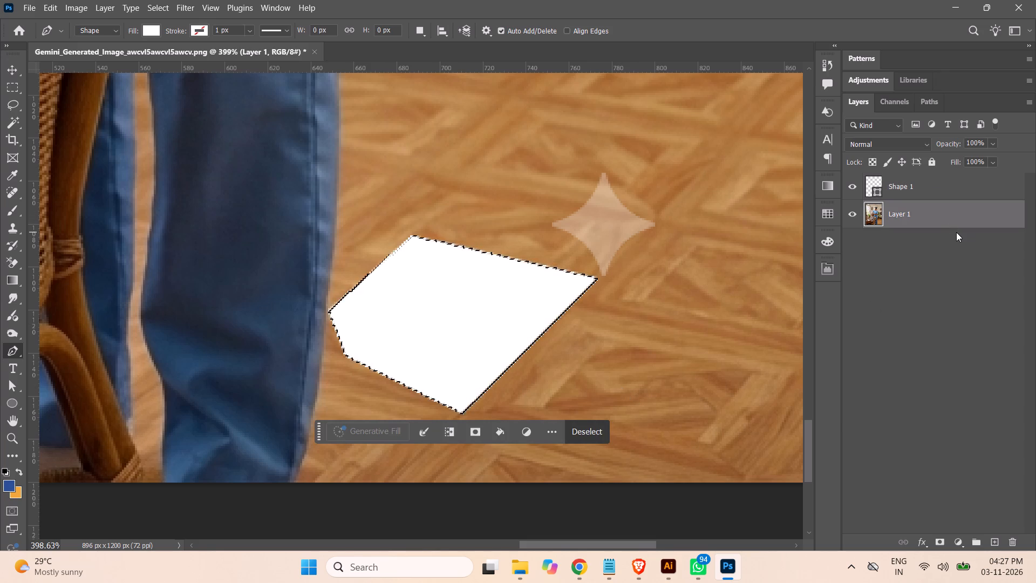
pyautogui.hotkey('ctrl', 'shift', 'v')
# Delete the Shape 1 layer.
pyautogui.click(950, 190)
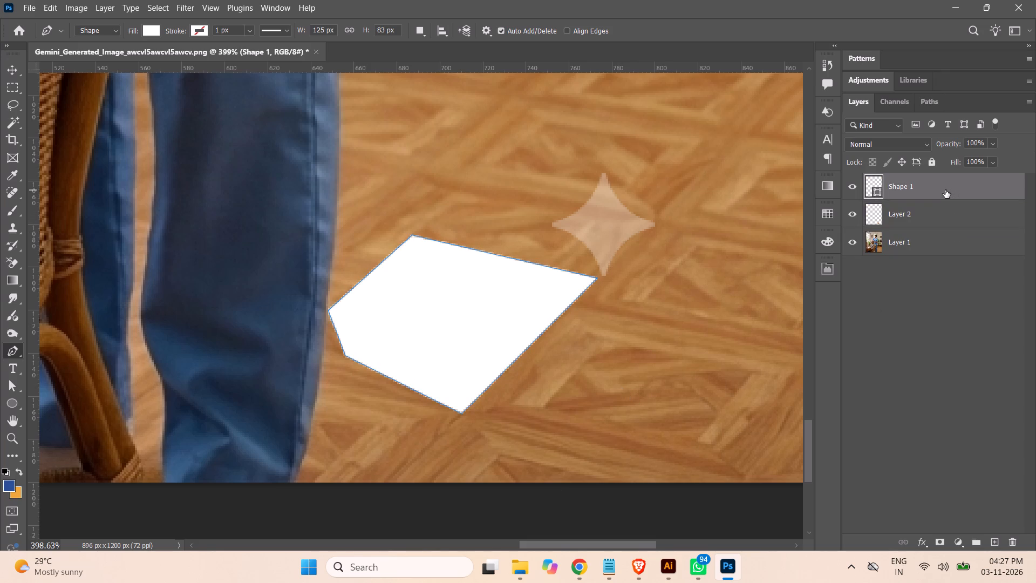
pyautogui.moveTo(945, 190); pyautogui.dragTo(1015, 543)
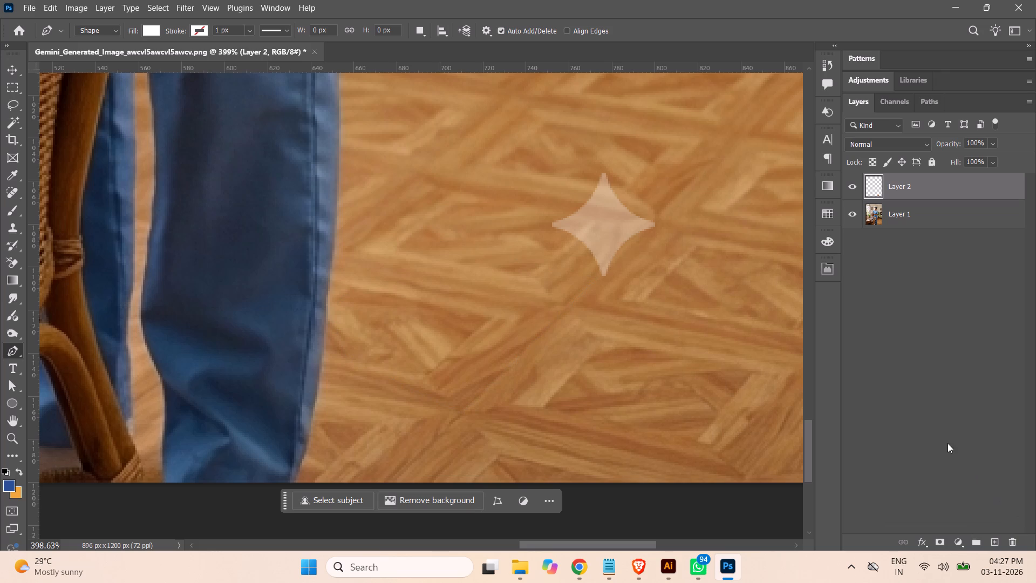
# Free-transform the copied floor patch to about 87% × 88% and place it over the star watermark, aligned with the parquet pattern.
pyautogui.hotkey('ctrl', 't')
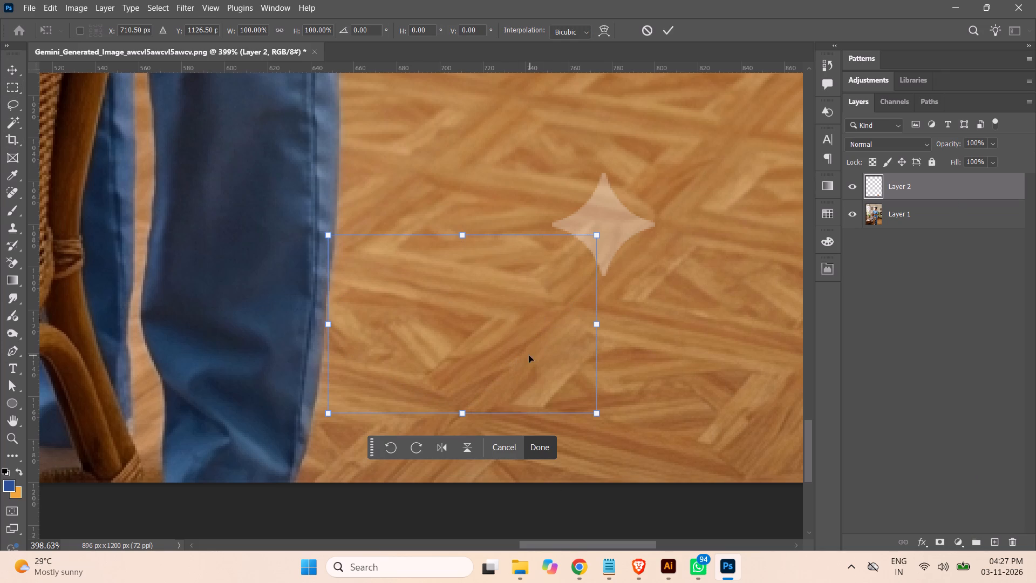
pyautogui.moveTo(526, 357); pyautogui.dragTo(584, 300)
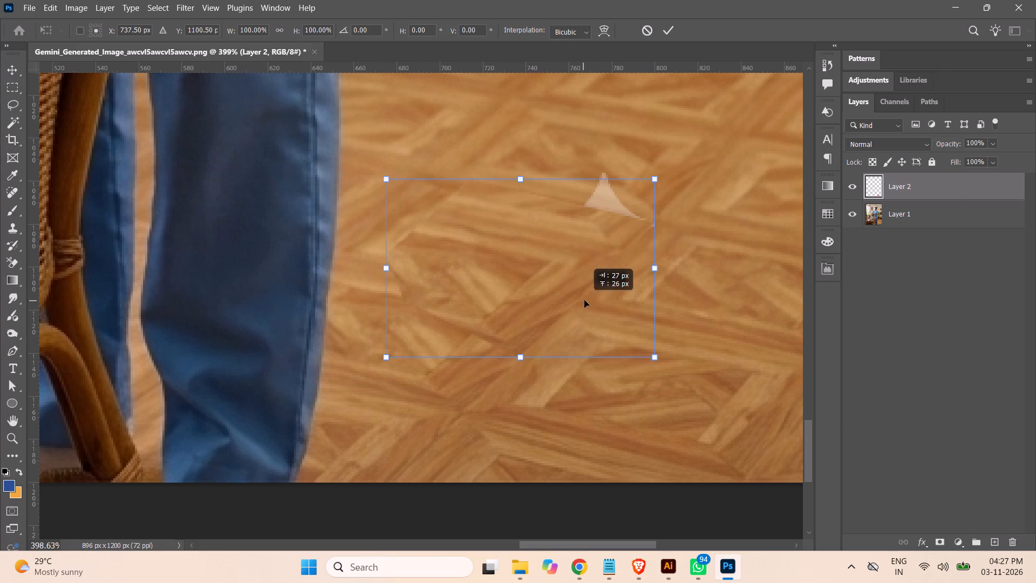
pyautogui.moveTo(584, 300); pyautogui.dragTo(597, 303)
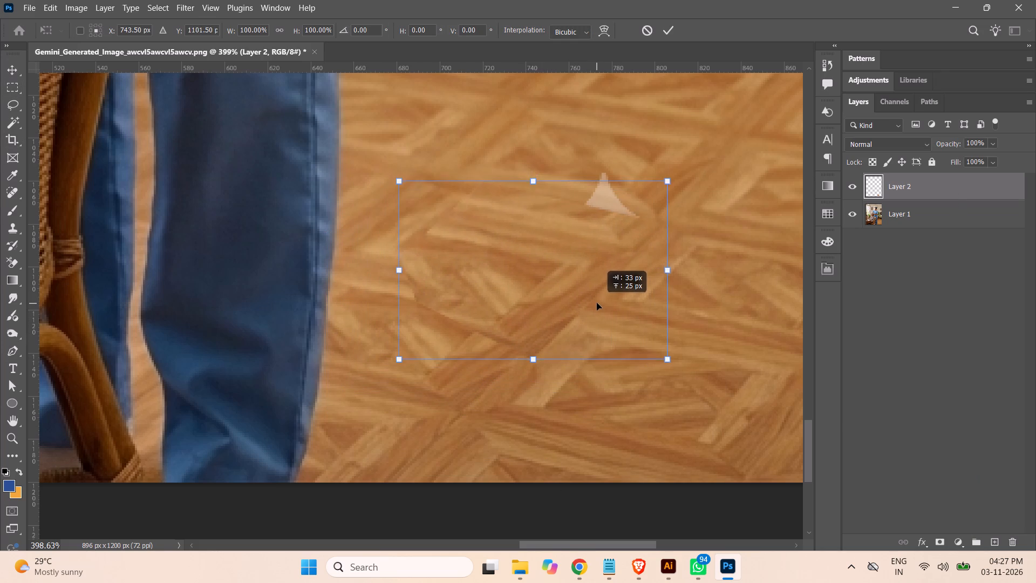
pyautogui.moveTo(597, 303); pyautogui.dragTo(627, 293)
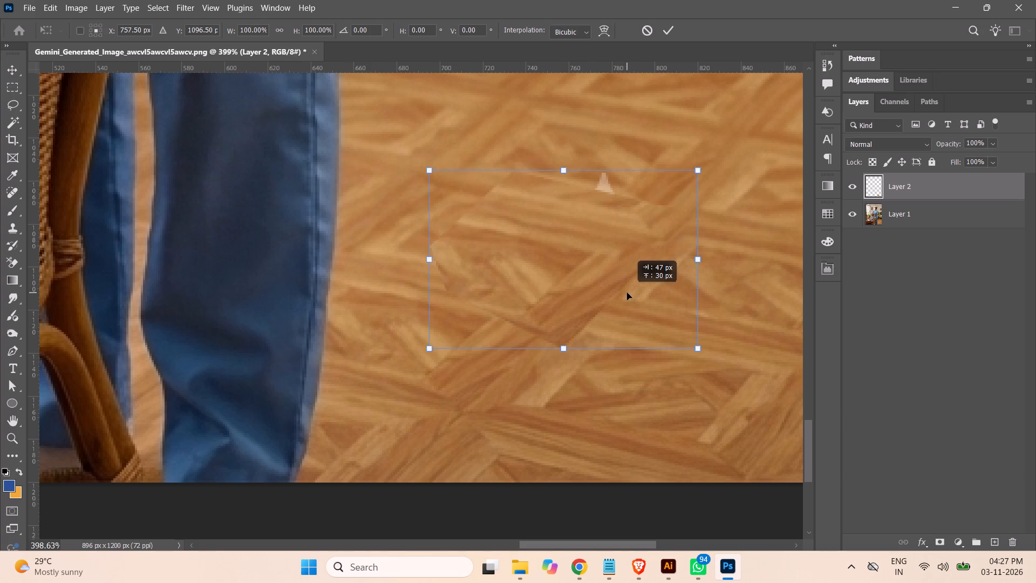
pyautogui.moveTo(627, 293); pyautogui.dragTo(622, 284)
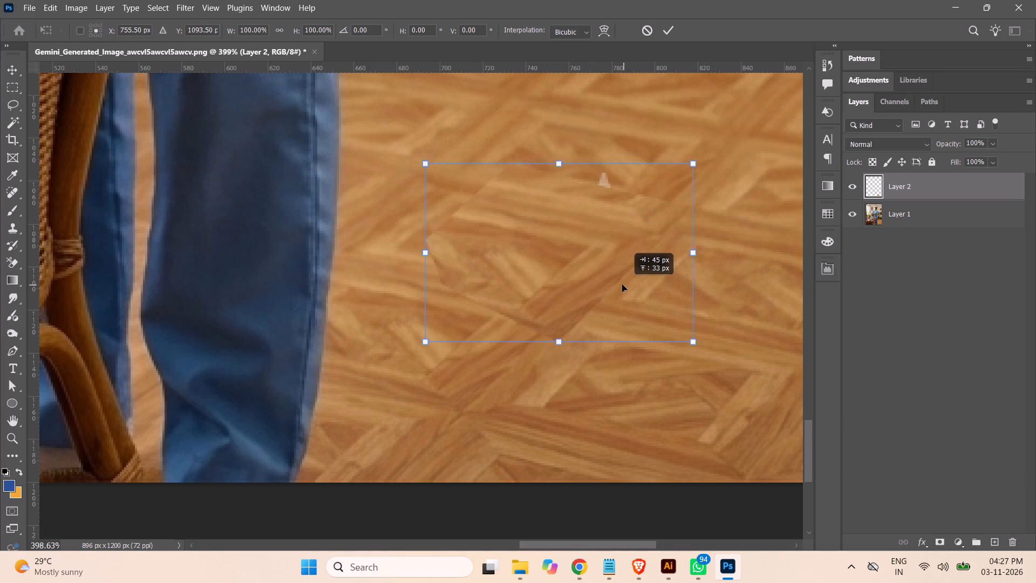
pyautogui.moveTo(622, 284); pyautogui.dragTo(609, 280)
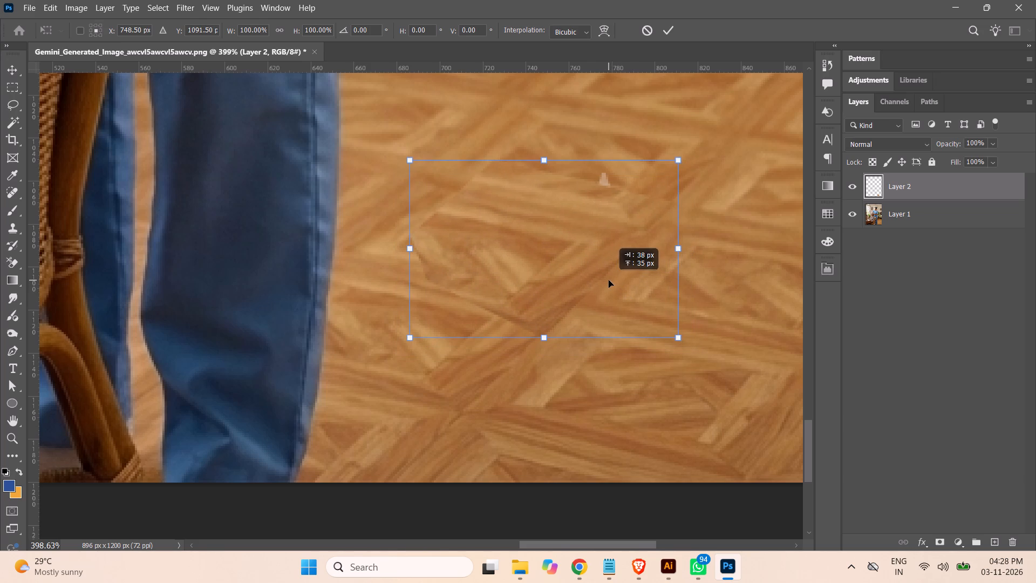
pyautogui.moveTo(609, 280); pyautogui.dragTo(609, 281)
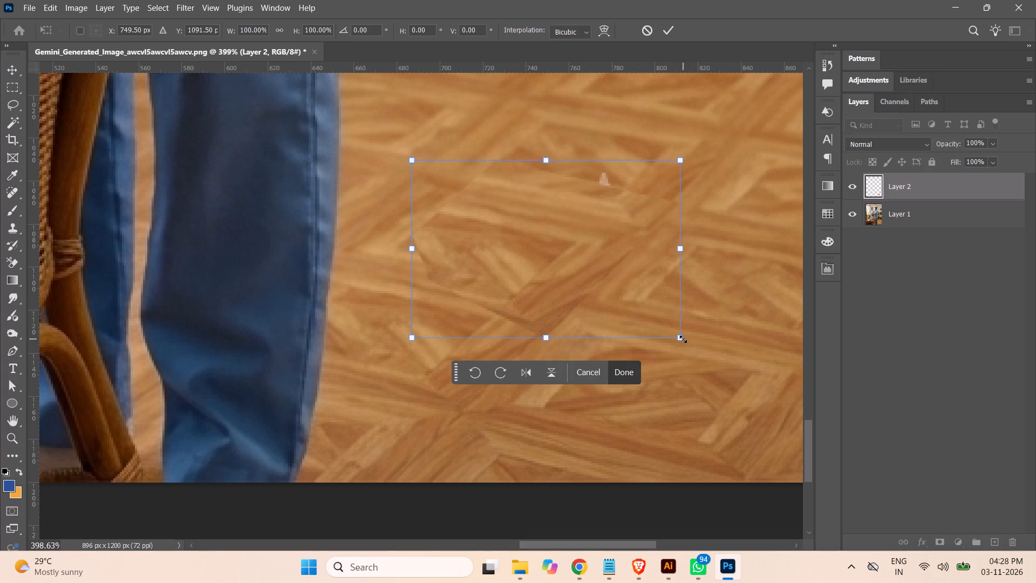
pyautogui.keyDown('shift'); pyautogui.moveTo(683, 339); pyautogui.dragTo(653, 310); pyautogui.keyUp('shift')
pyautogui.moveTo(532, 276); pyautogui.dragTo(553, 287)
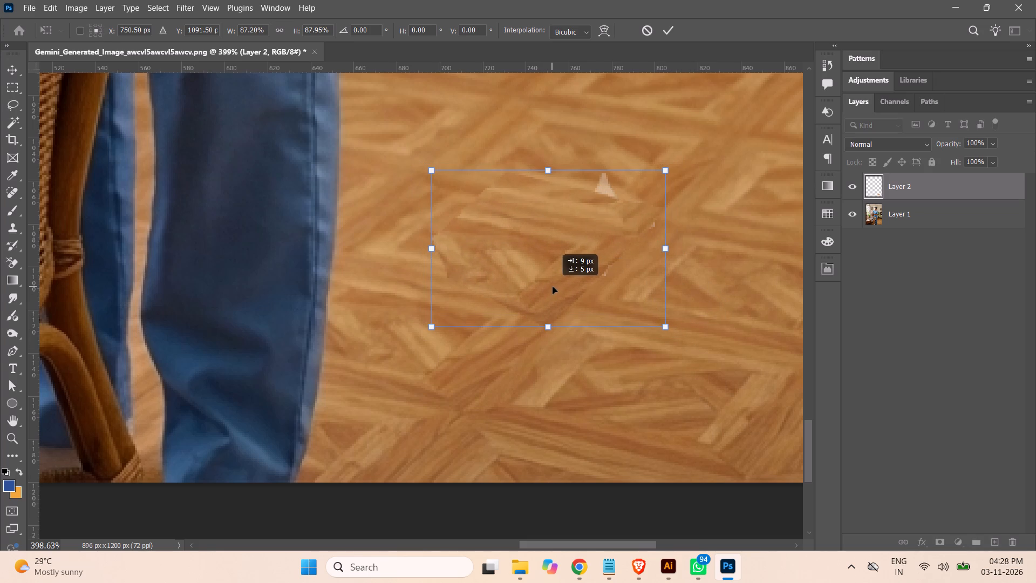
pyautogui.moveTo(553, 287); pyautogui.dragTo(555, 288)
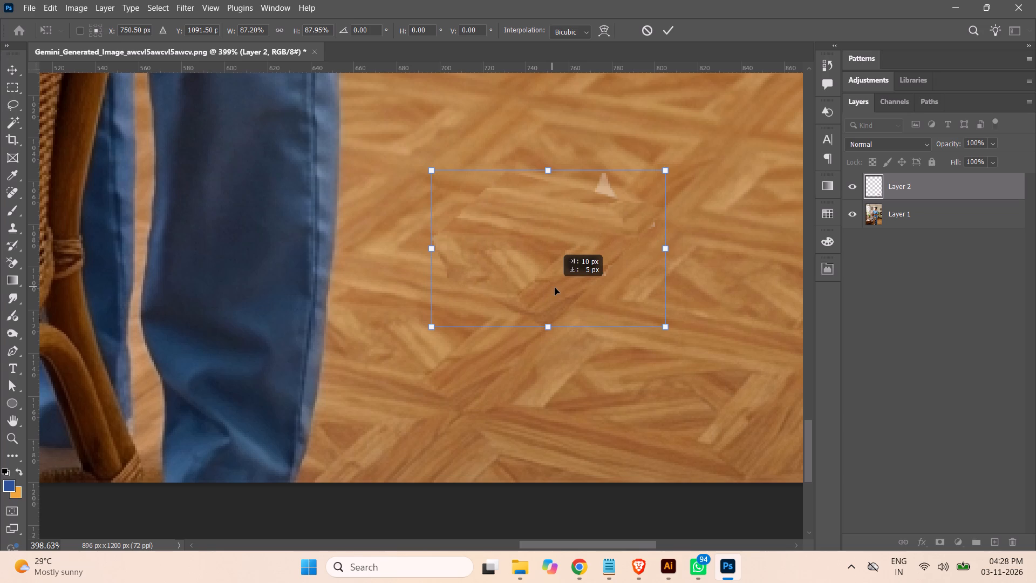
pyautogui.moveTo(555, 288); pyautogui.dragTo(567, 276)
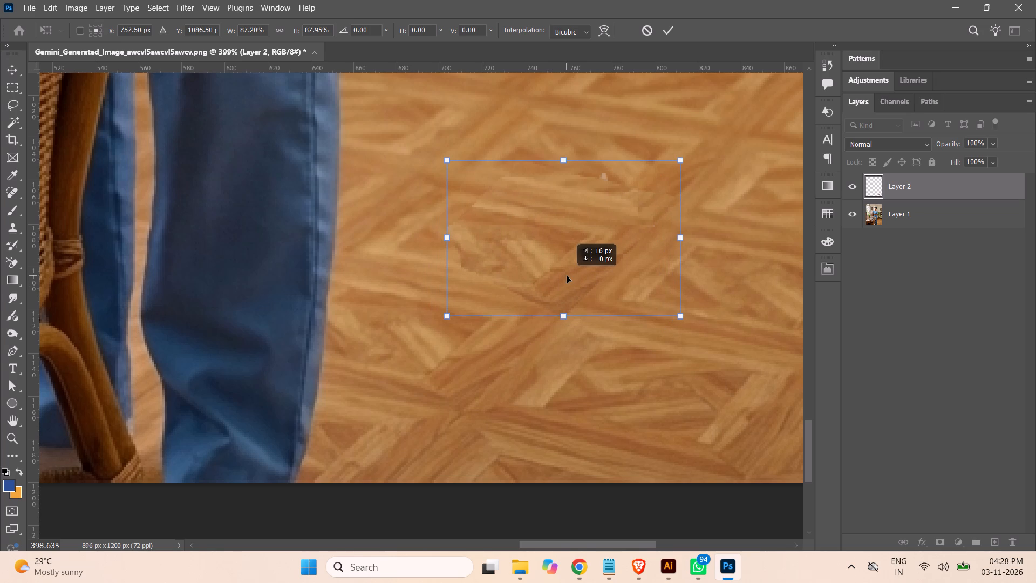
pyautogui.moveTo(567, 276); pyautogui.dragTo(567, 275)
pyautogui.press('Return')
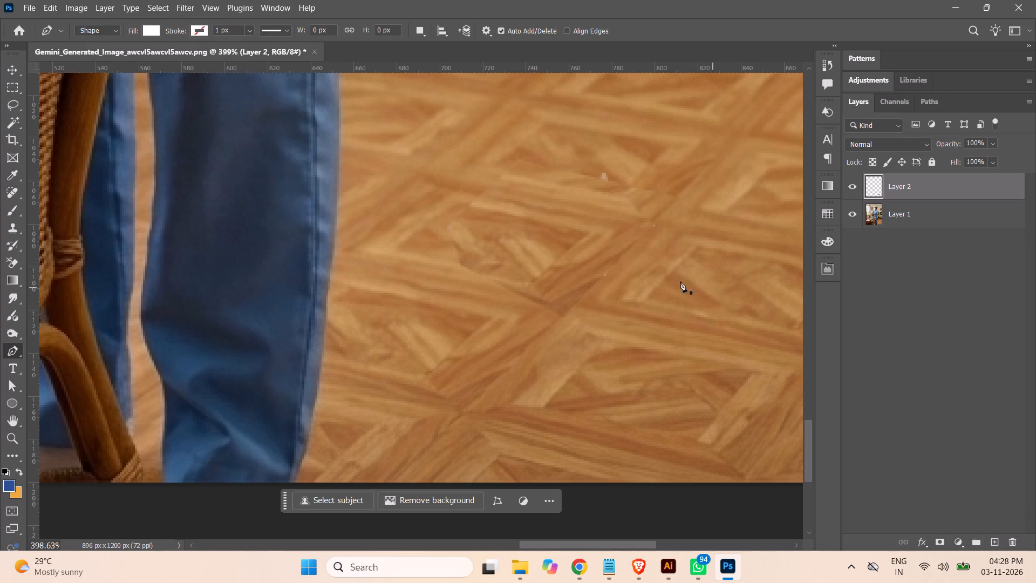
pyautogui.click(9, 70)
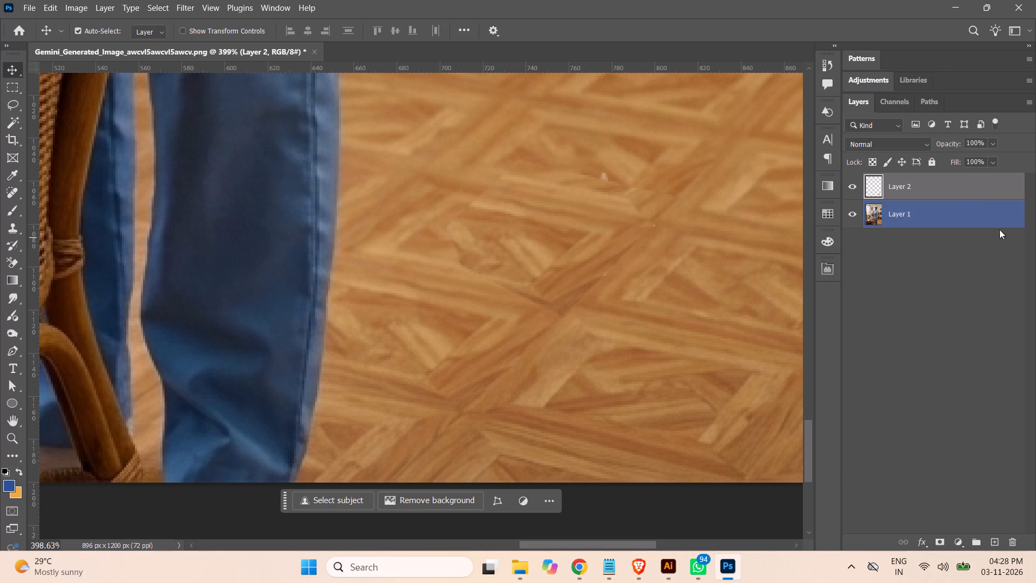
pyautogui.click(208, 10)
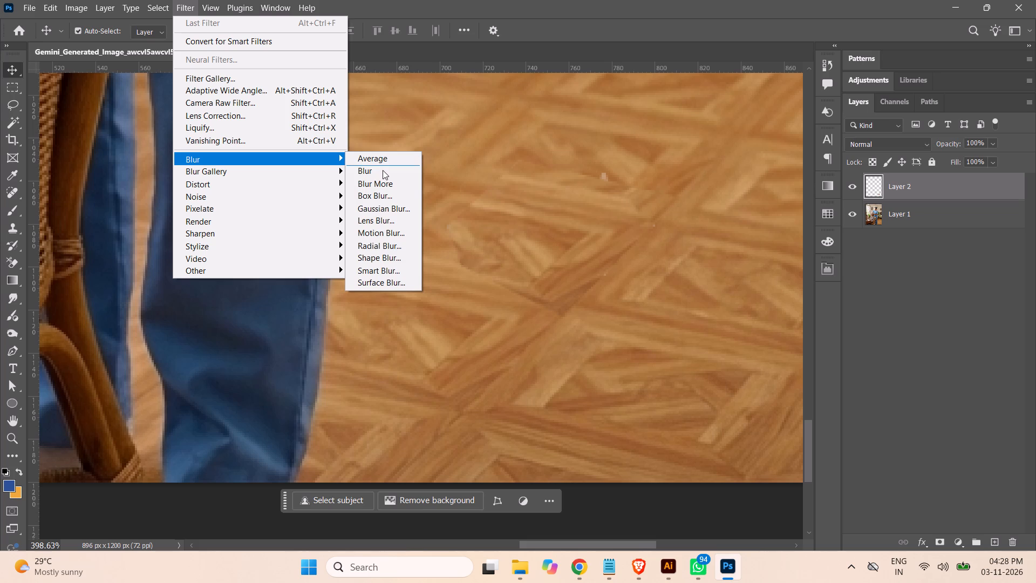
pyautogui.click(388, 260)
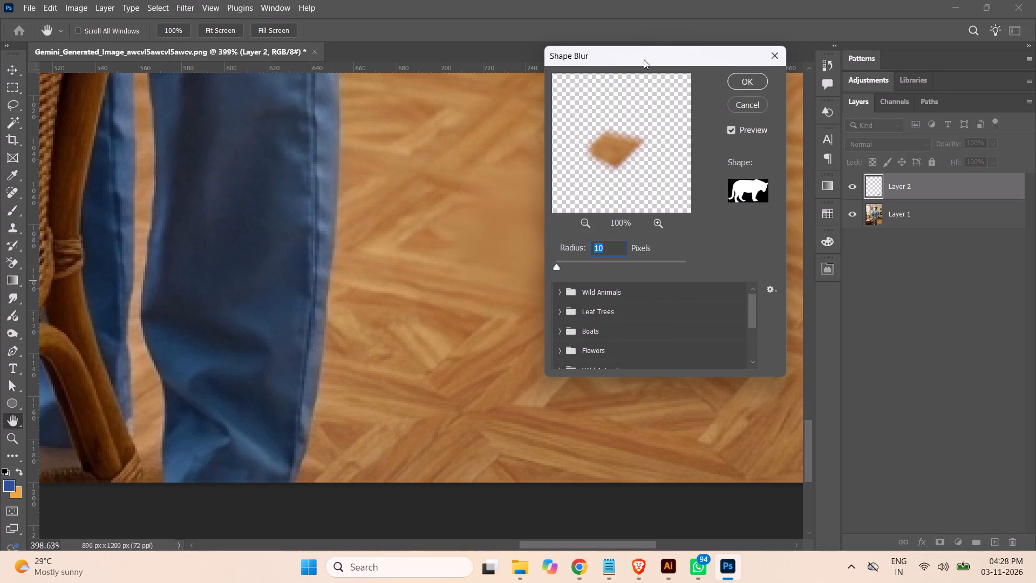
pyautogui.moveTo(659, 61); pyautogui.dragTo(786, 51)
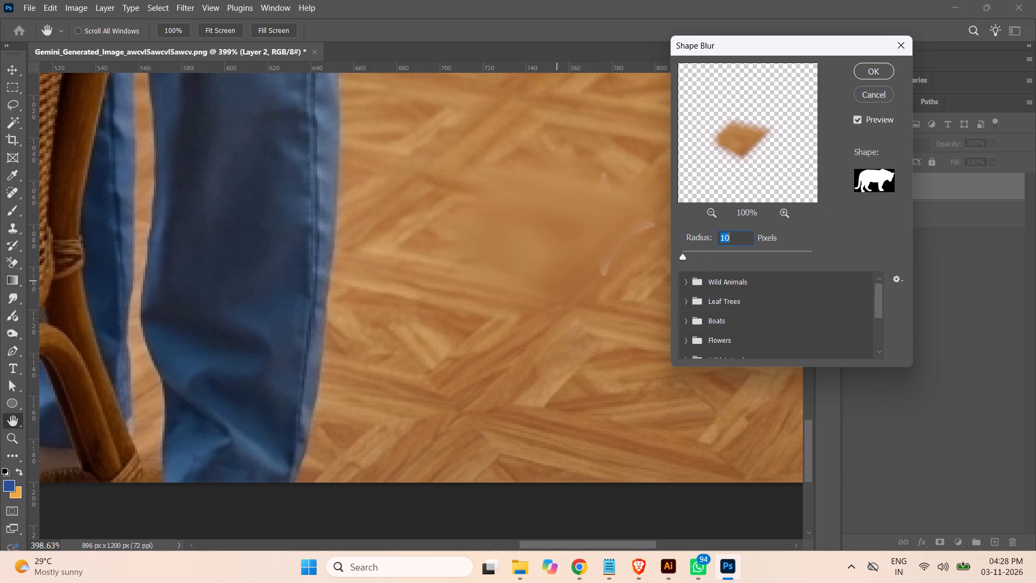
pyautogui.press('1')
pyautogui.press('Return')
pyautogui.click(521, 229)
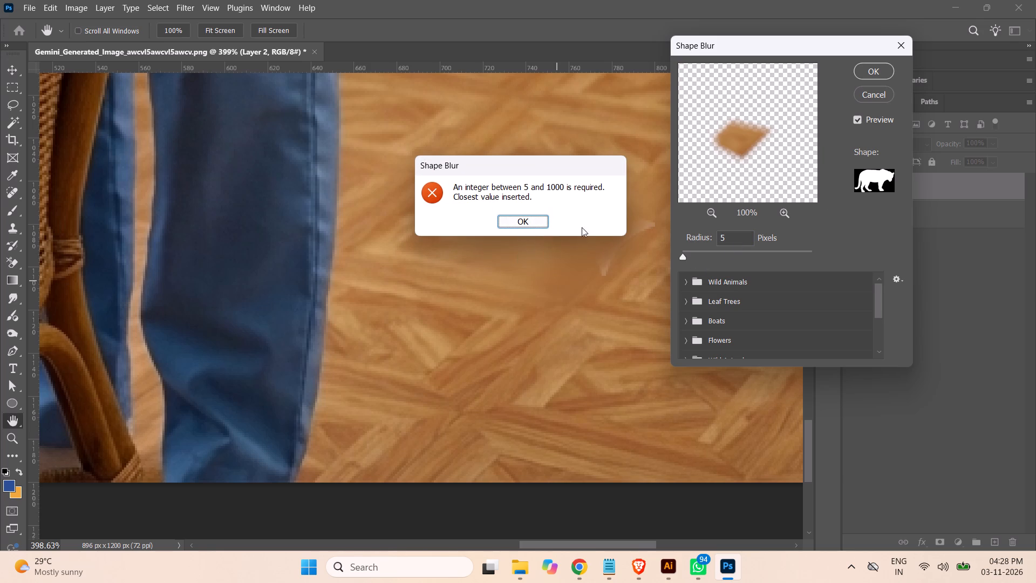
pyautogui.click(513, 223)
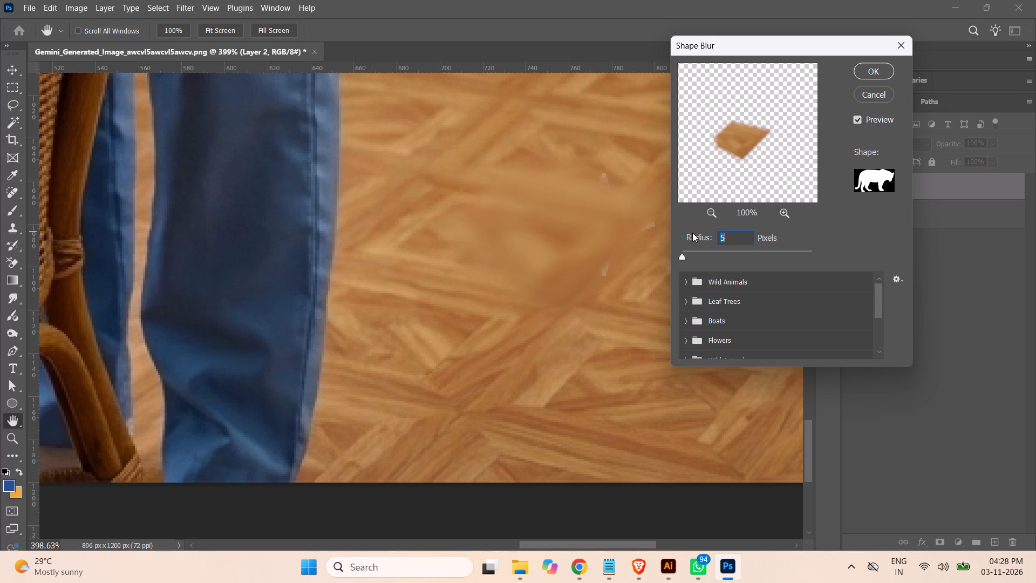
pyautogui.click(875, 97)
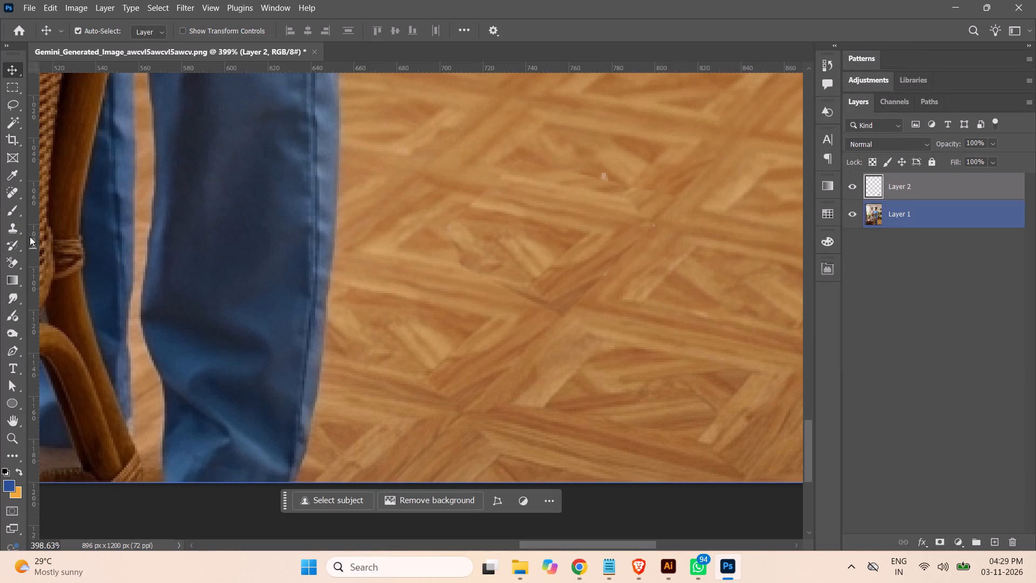
# With an 8 px Eraser, trim all around the edges of the floor patch on Layer 2 to blend it into the parquet.
pyautogui.click(21, 268)
pyautogui.click(71, 265)
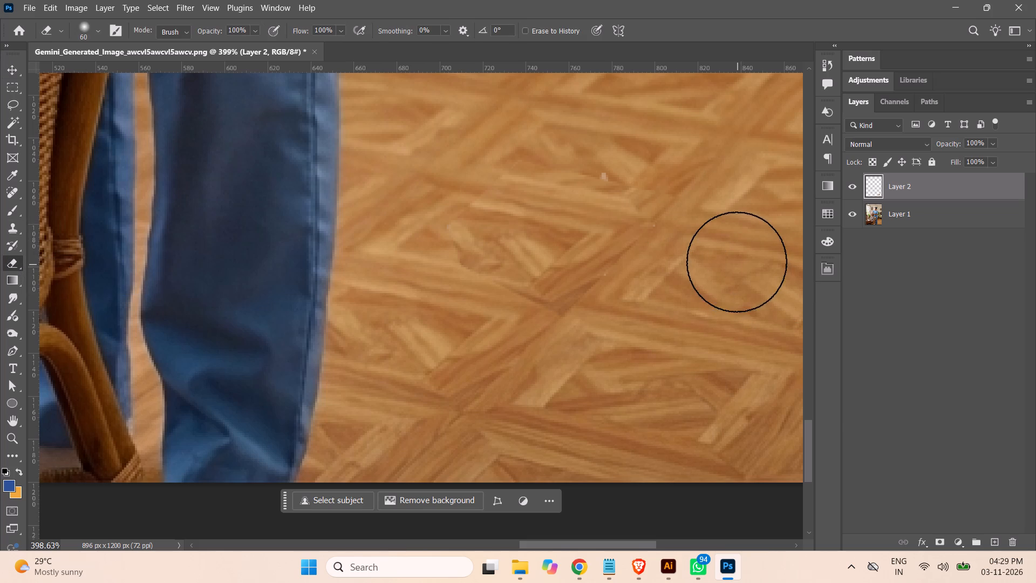
pyautogui.press('[')
pyautogui.press('[')
pyautogui.press('[')
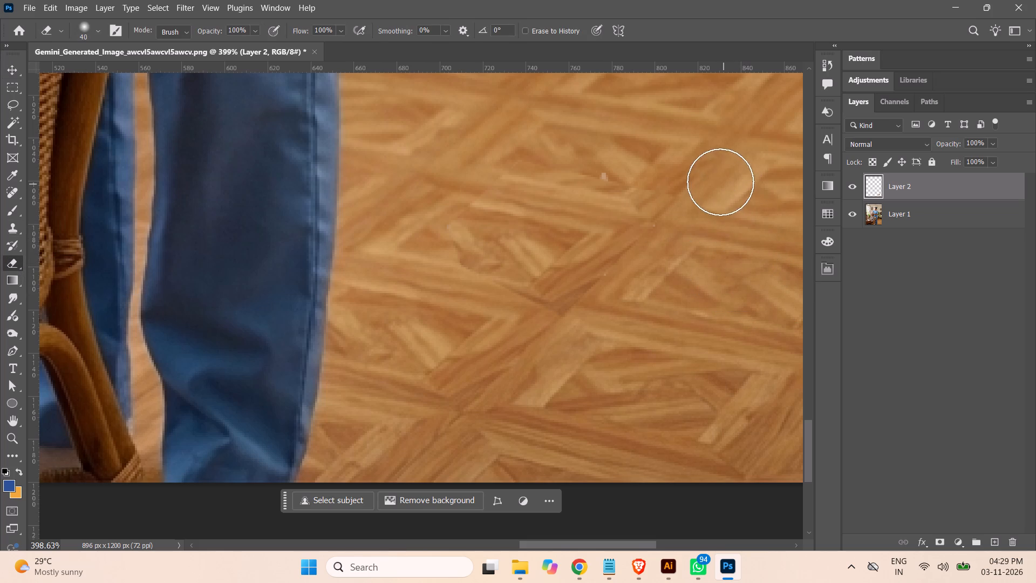
pyautogui.press('[')
pyautogui.press('[')
pyautogui.press('[')
pyautogui.press('[')
pyautogui.press('[')
pyautogui.press('[')
pyautogui.press('[')
pyautogui.press('[')
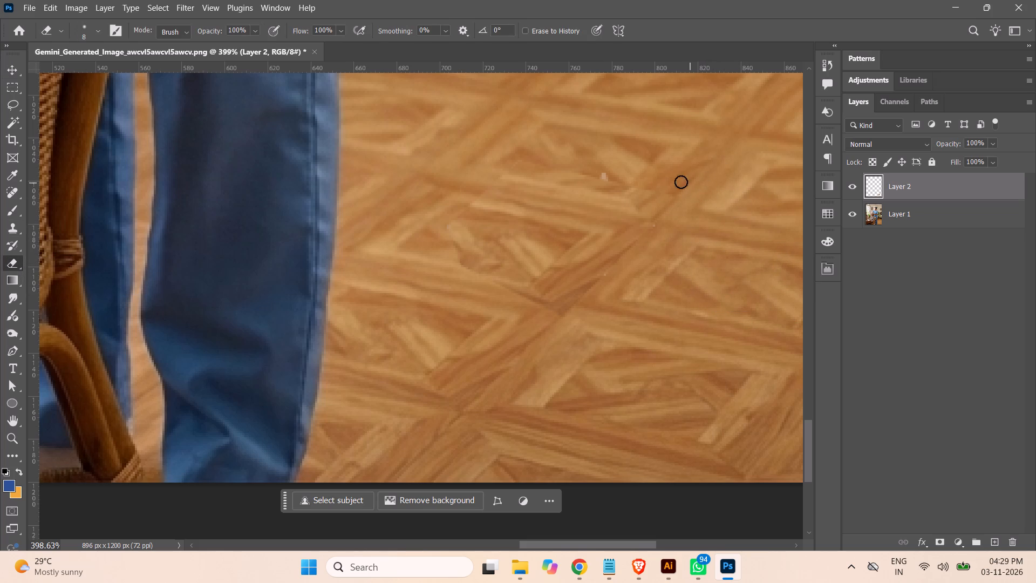
pyautogui.moveTo(522, 156); pyautogui.dragTo(496, 177)
pyautogui.moveTo(496, 177); pyautogui.dragTo(468, 195)
pyautogui.moveTo(481, 194); pyautogui.dragTo(454, 249)
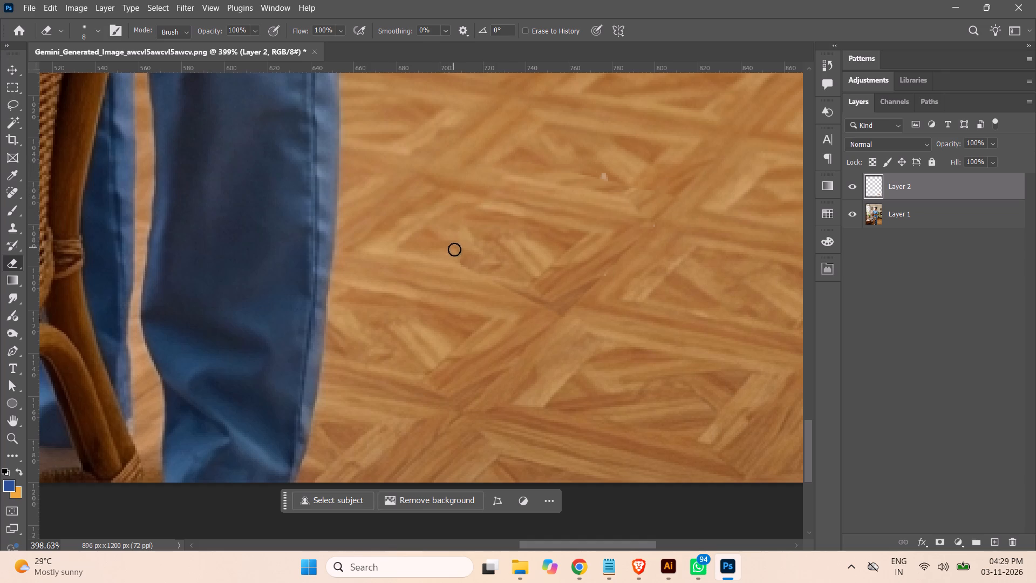
pyautogui.moveTo(454, 249); pyautogui.dragTo(562, 317)
pyautogui.moveTo(528, 300); pyautogui.dragTo(584, 320)
pyautogui.moveTo(570, 313); pyautogui.dragTo(619, 263)
pyautogui.moveTo(619, 263); pyautogui.dragTo(676, 189)
pyautogui.moveTo(665, 196); pyautogui.dragTo(659, 193)
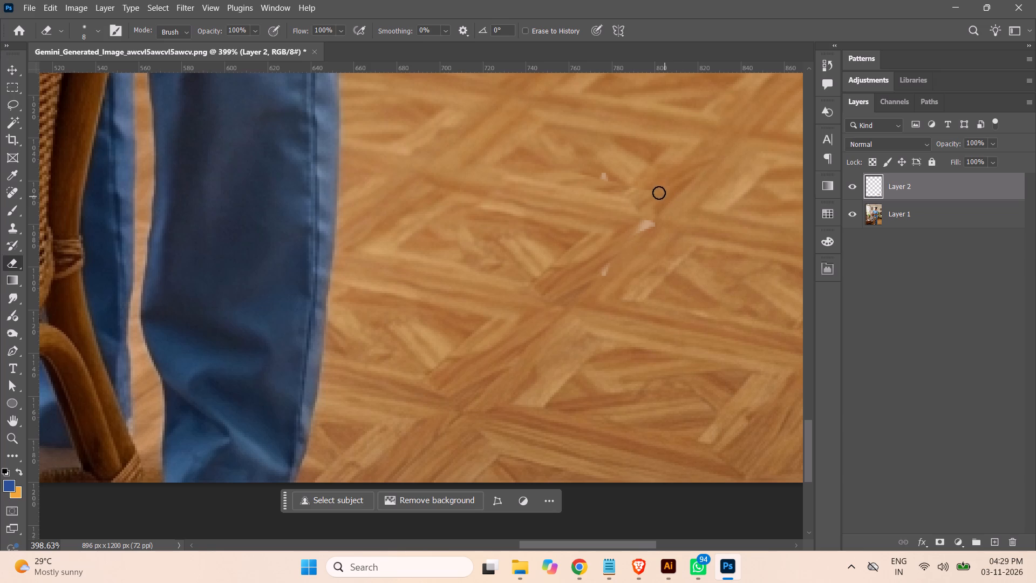
pyautogui.moveTo(659, 193); pyautogui.dragTo(537, 150)
# Free-transform the trimmed floor patch to about 113% × 114% and shift it 1 px down, covering the exposed watermark remnants.
pyautogui.hotkey('ctrl', 't')
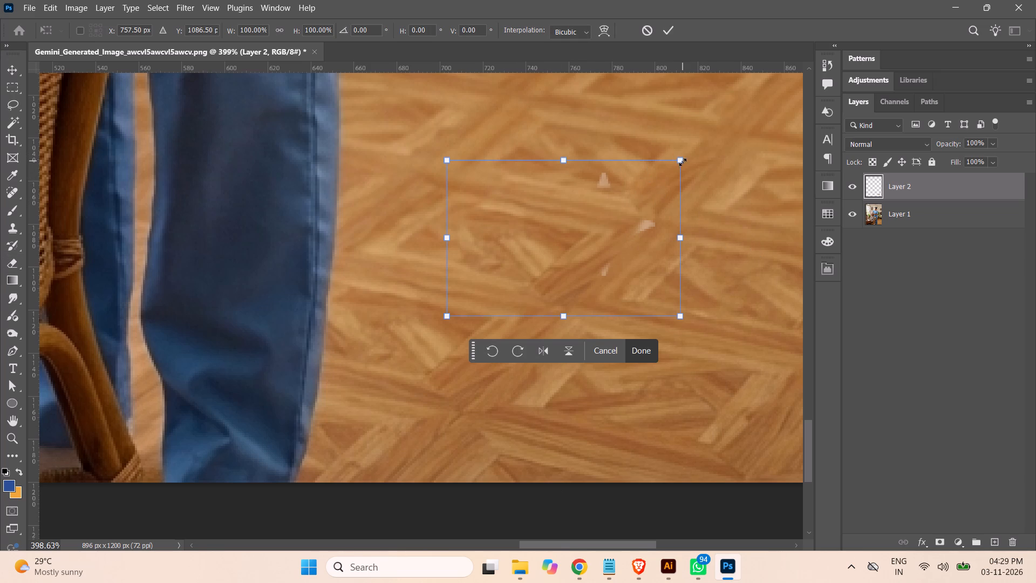
pyautogui.keyDown('alt'); pyautogui.keyDown('shift'); pyautogui.moveTo(683, 162); pyautogui.dragTo(699, 149); pyautogui.keyUp('shift'); pyautogui.keyUp('alt')
pyautogui.click(601, 260)
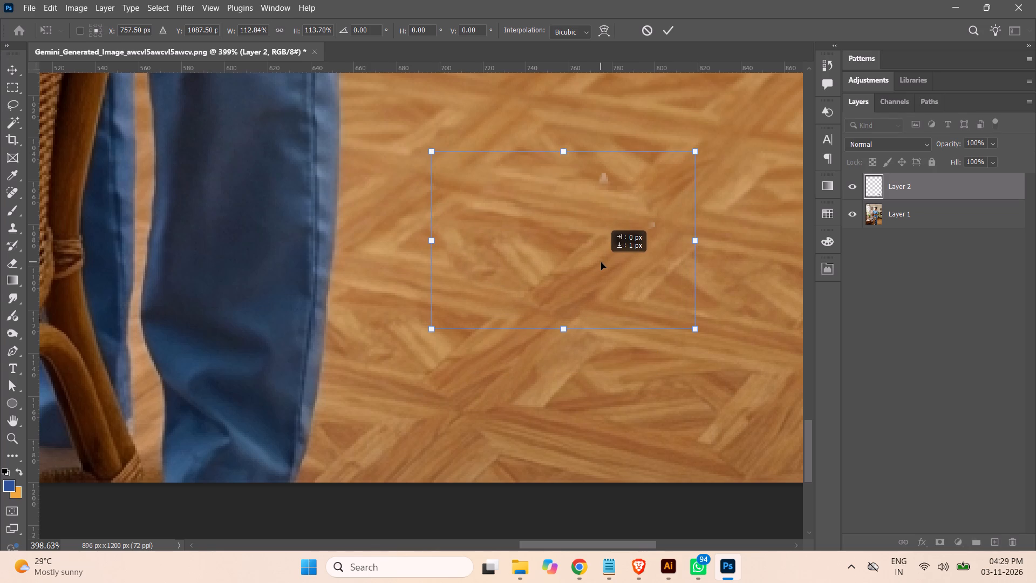
pyautogui.press('Return')
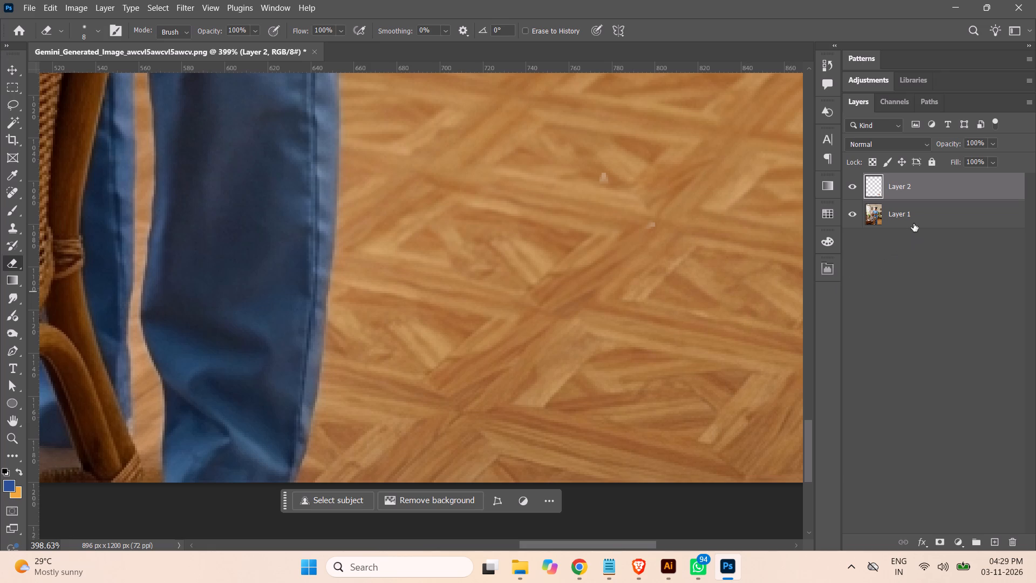
# Merge Layer 1 and Layer 2 into a single layer.
pyautogui.keyDown('shift'); pyautogui.click(925, 214); pyautogui.keyUp('shift')
pyautogui.hotkey('ctrl', 'e')
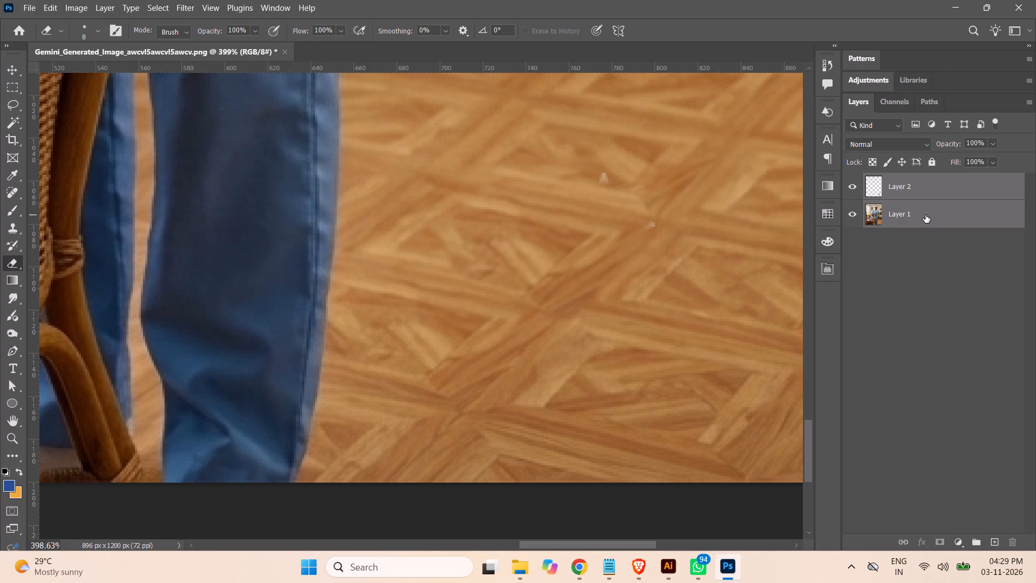
# Save the retouched Gemini PNG of the nurse combing the elderly woman's hair.
pyautogui.hotkey('ctrl', '-')
pyautogui.hotkey('ctrl', '-')
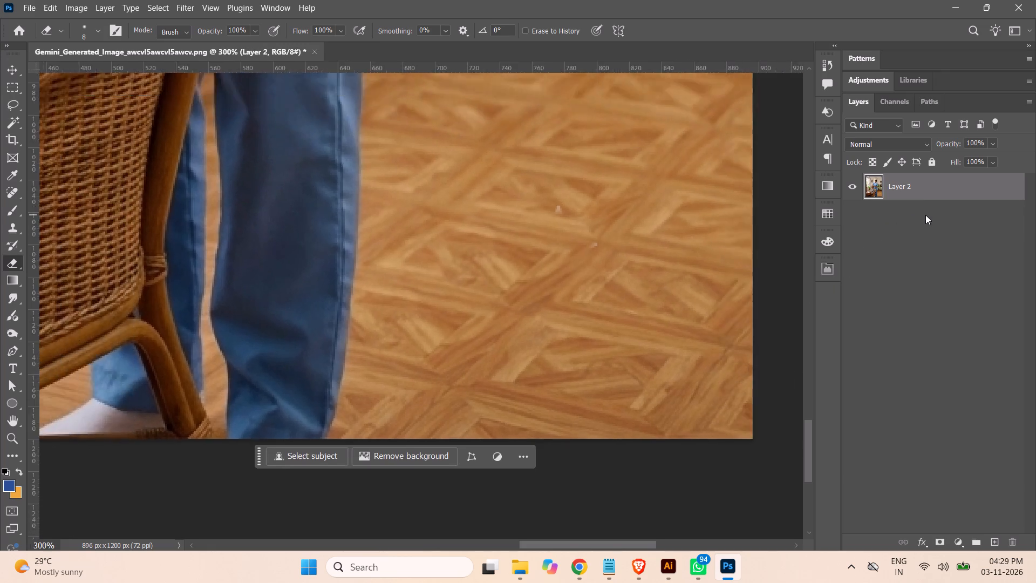
pyautogui.hotkey('ctrl', '-')
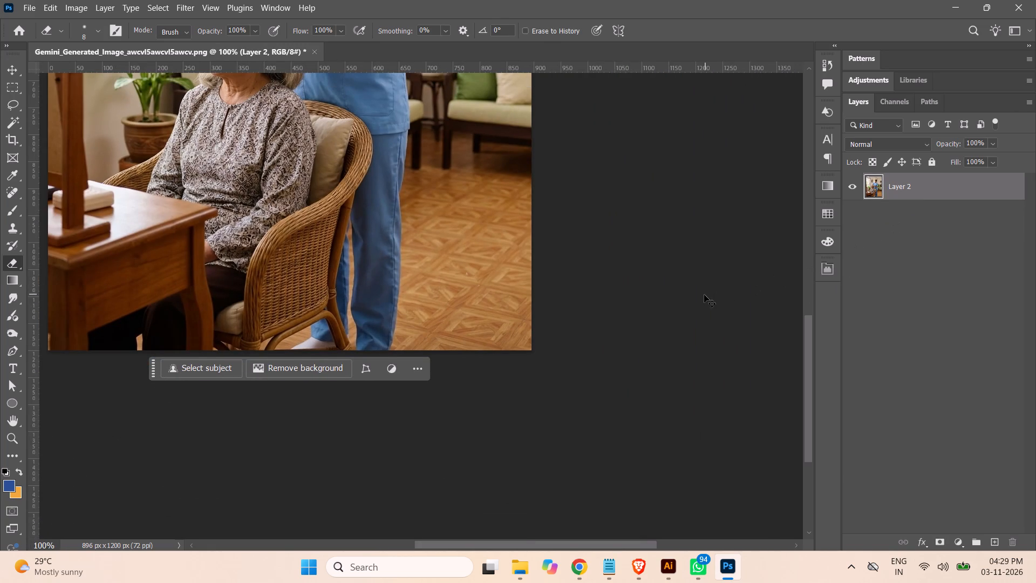
pyautogui.hotkey('ctrl', '-')
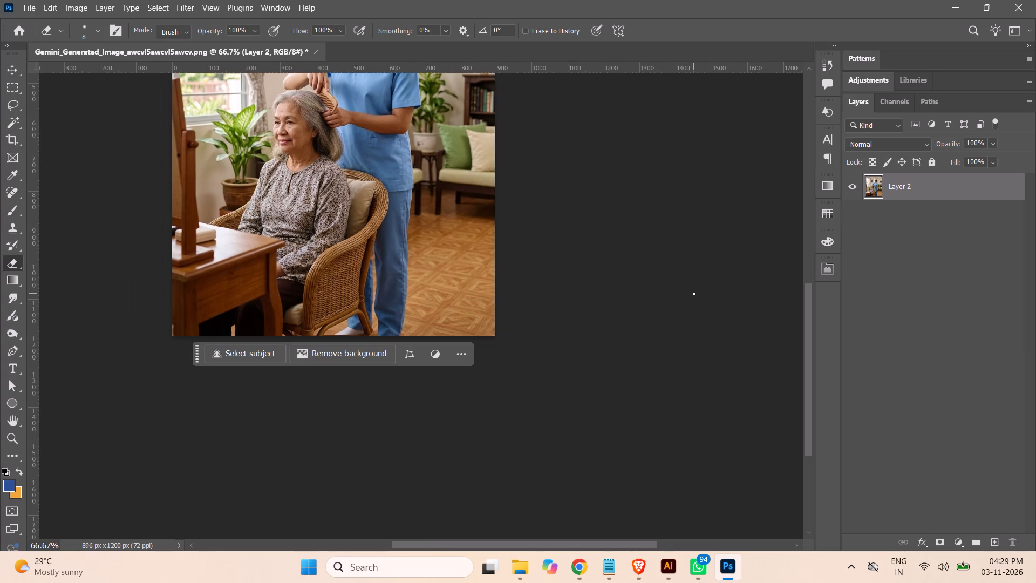
pyautogui.hotkey('ctrl', 's')
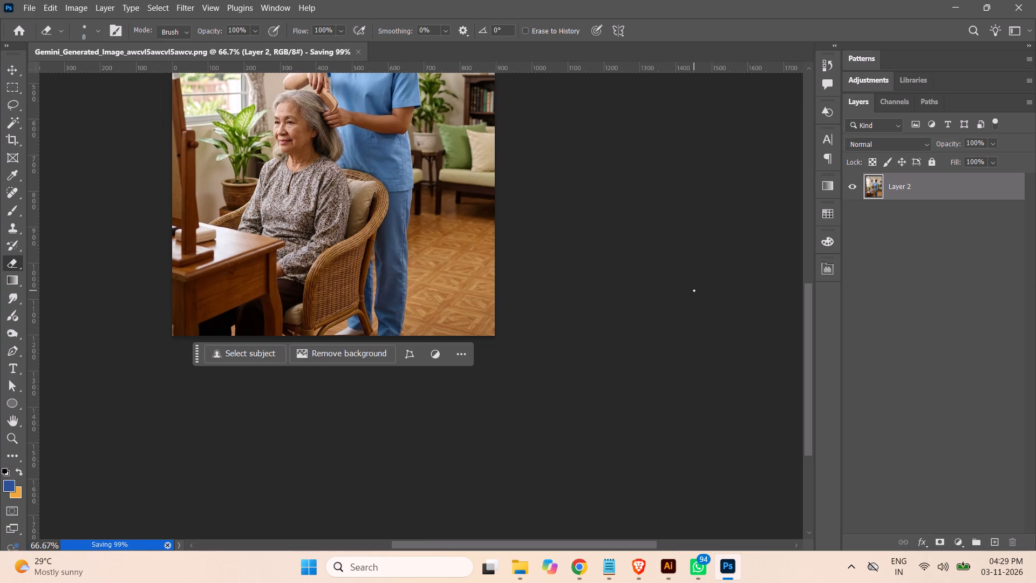
pyautogui.click(9, 73)
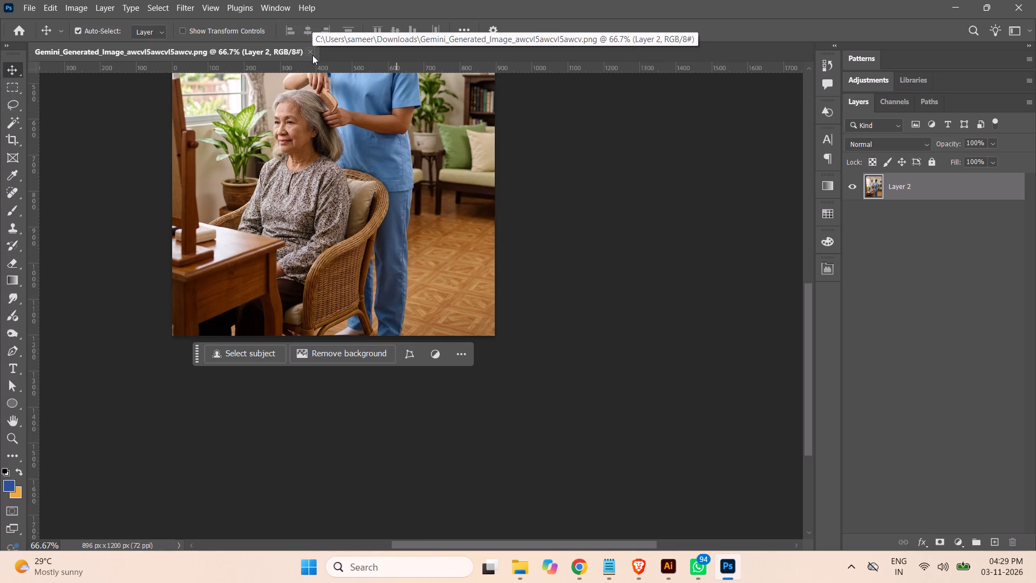
# Switch to Illustrator and, within Post-24's Services group, select the linked hair-care photo inside the first clip group.
pyautogui.click(672, 564)
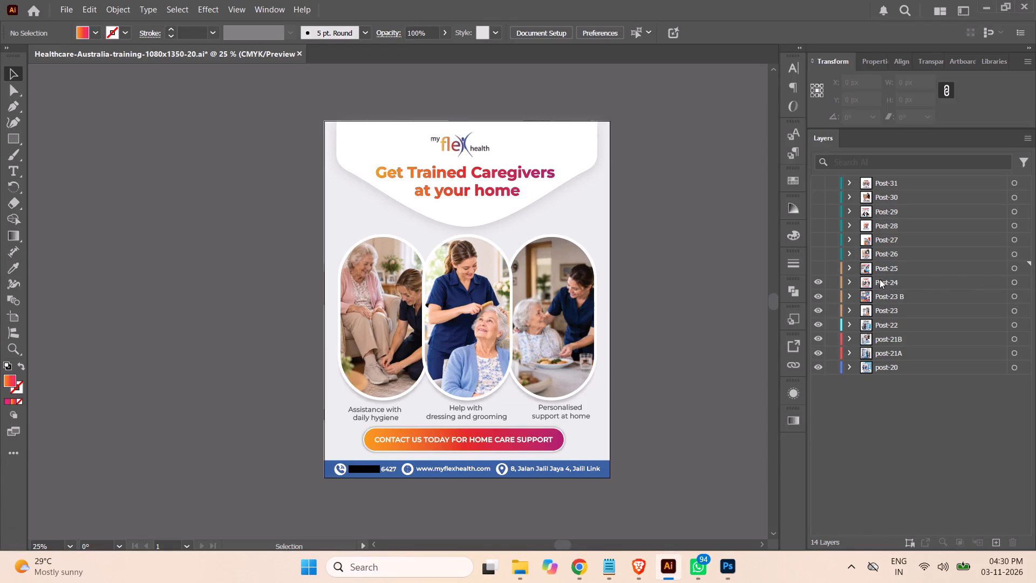
pyautogui.click(848, 283)
pyautogui.click(866, 326)
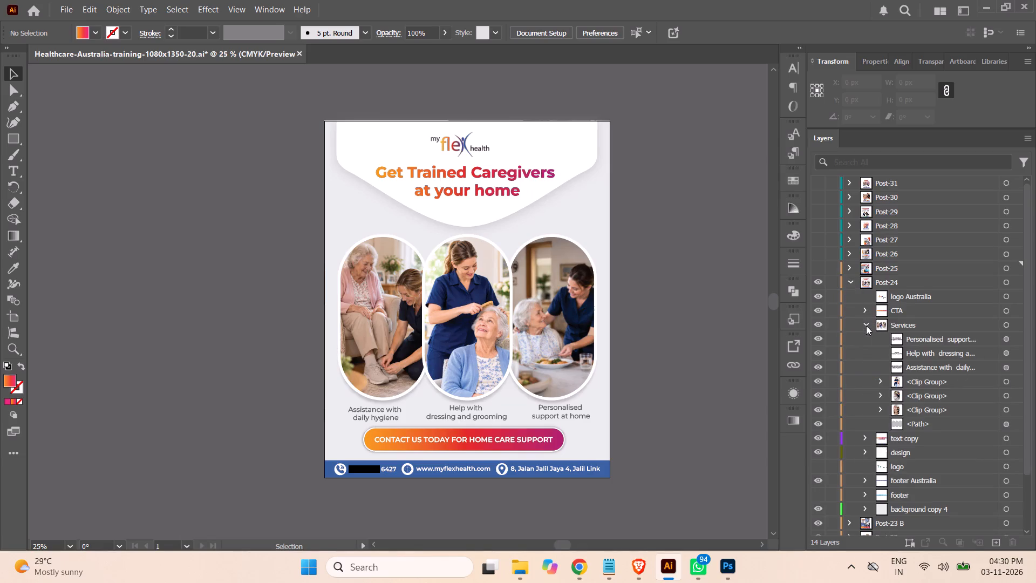
pyautogui.click(881, 381)
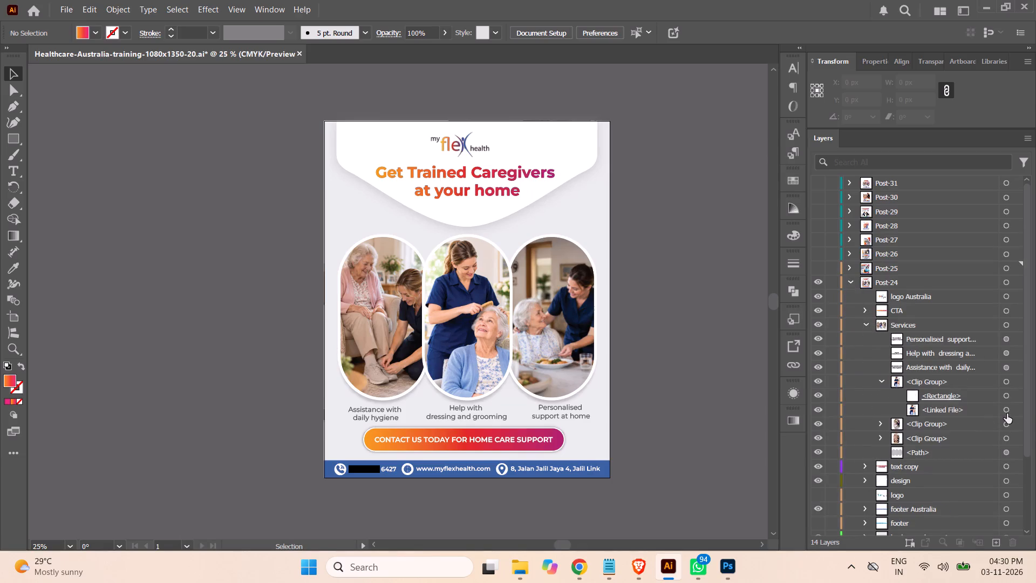
pyautogui.click(1005, 411)
pyautogui.click(957, 412)
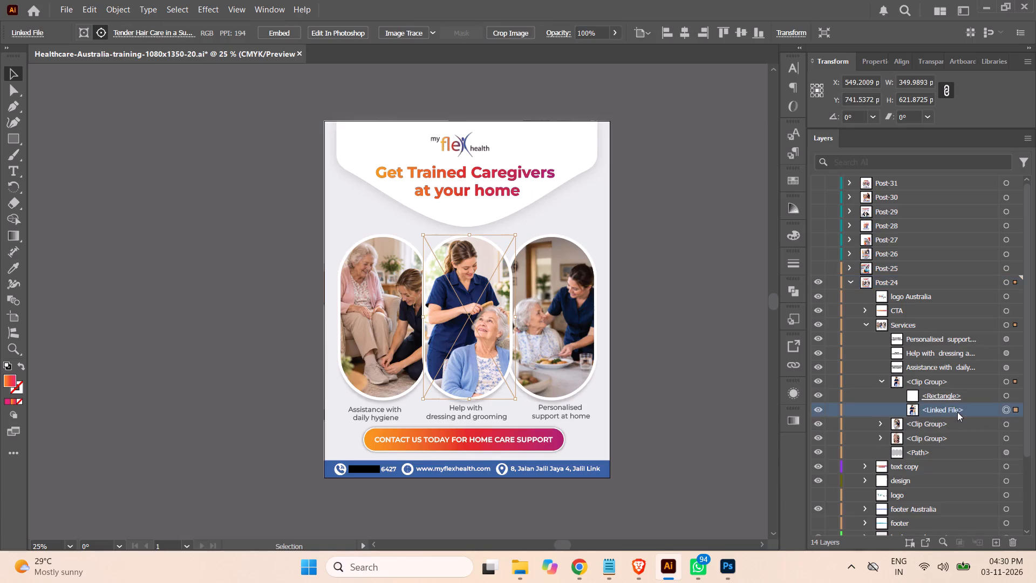
# In File Explorer, move the Duck-ai, CompassionateCareattheDiningTable and Gemini images from Downloads to the Health Services folder.
pyautogui.click(526, 573)
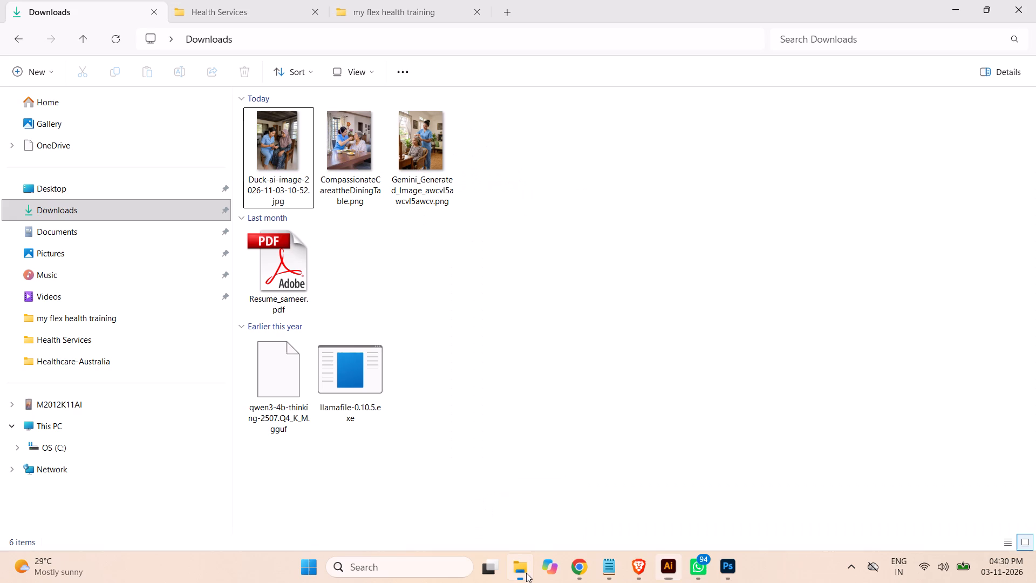
pyautogui.click(564, 195)
pyautogui.moveTo(512, 171); pyautogui.dragTo(283, 161)
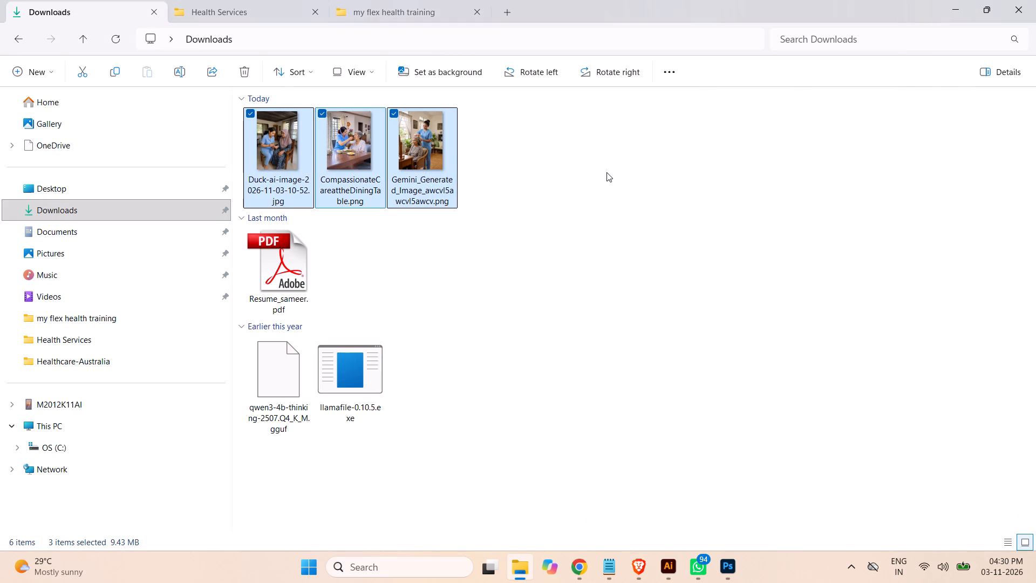
pyautogui.hotkey('ctrl', 'x')
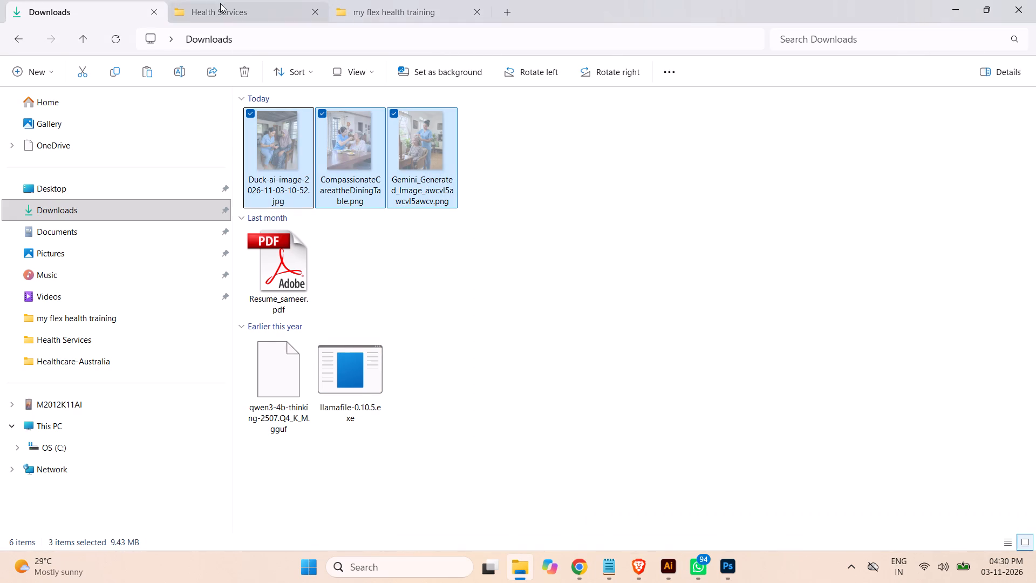
pyautogui.click(220, 3)
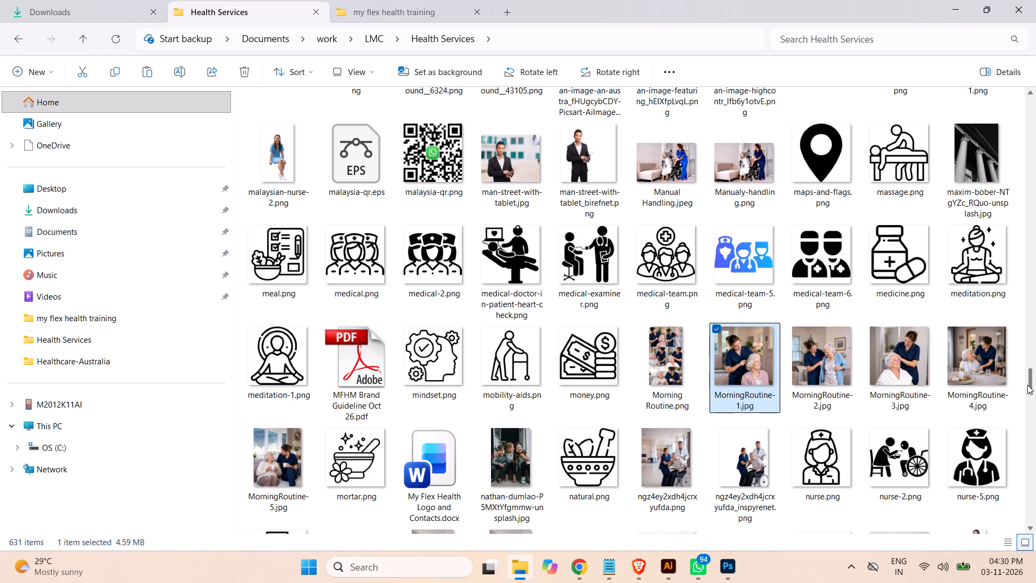
pyautogui.moveTo(1029, 384); pyautogui.dragTo(1029, 511)
pyautogui.click(843, 512)
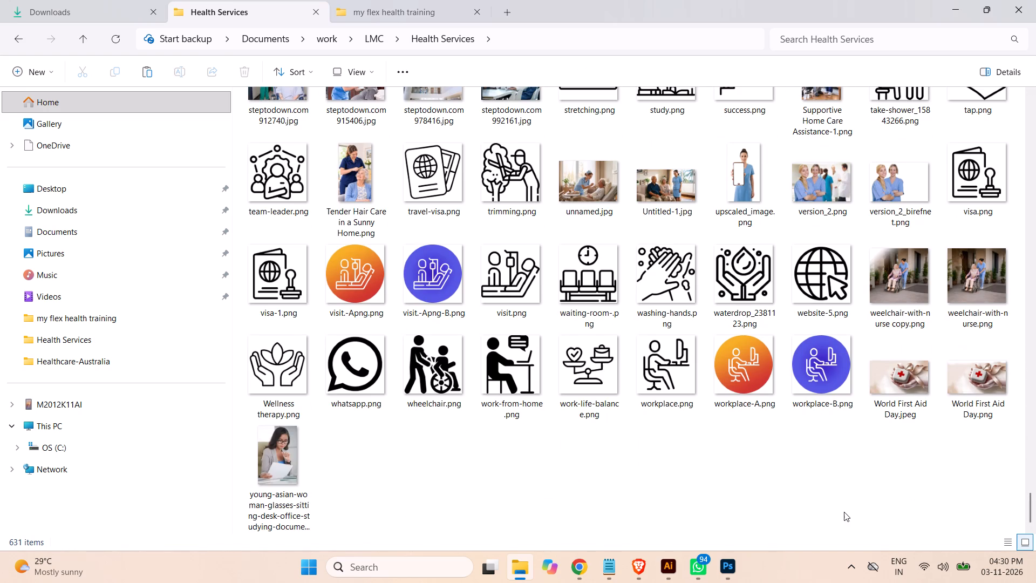
pyautogui.hotkey('ctrl', 'v')
pyautogui.click(691, 476)
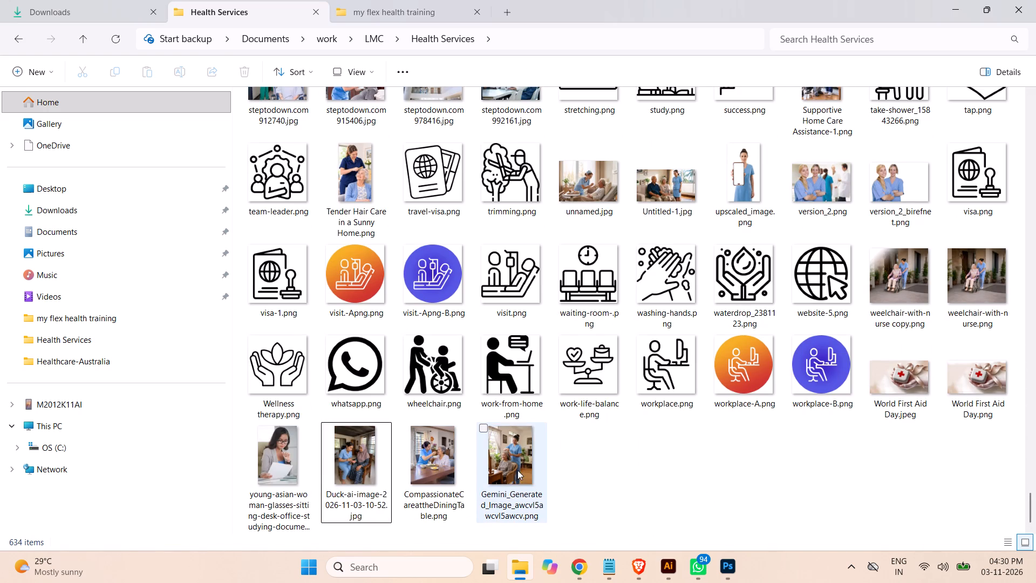
# Place the retouched Gemini hair-care PNG from the Health Services folder onto the Post-24 artboard in Illustrator.
pyautogui.moveTo(517, 470); pyautogui.dragTo(569, 433)
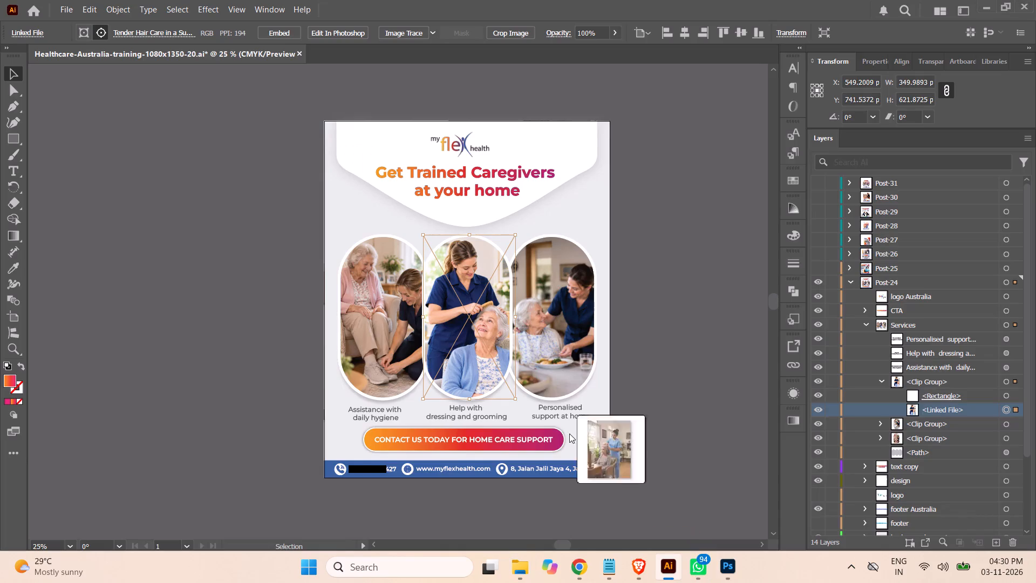
pyautogui.moveTo(569, 433); pyautogui.dragTo(502, 384)
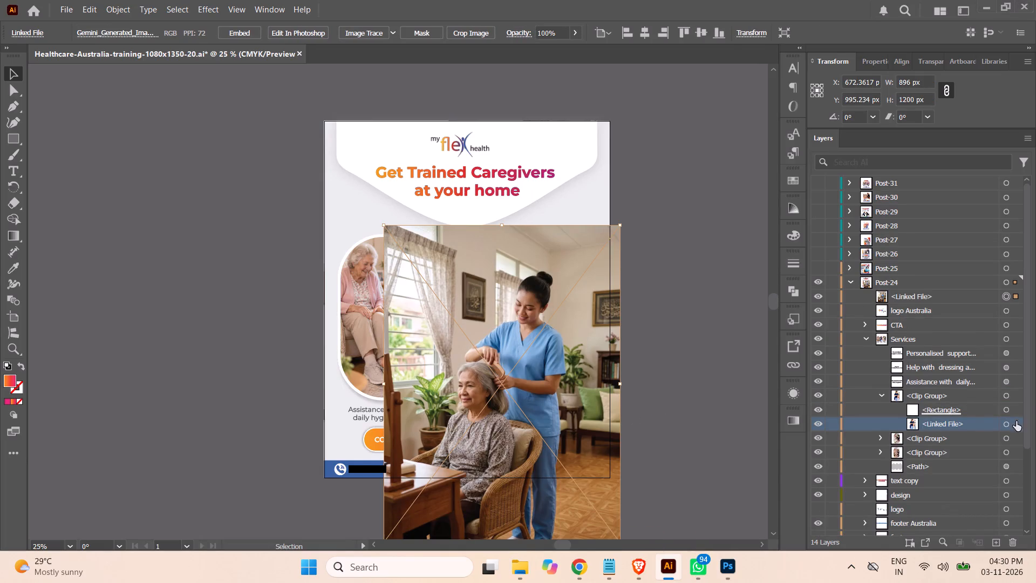
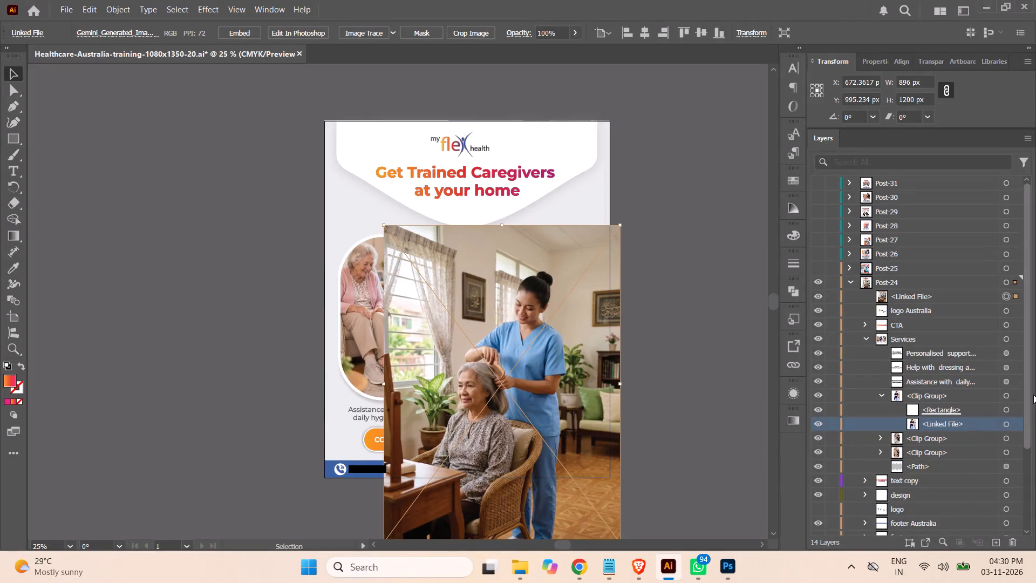
# Move the placed Gemini hair-care image into the first clip group in Services, directly beneath its rectangle mask.
pyautogui.moveTo(1027, 413); pyautogui.dragTo(1035, 460)
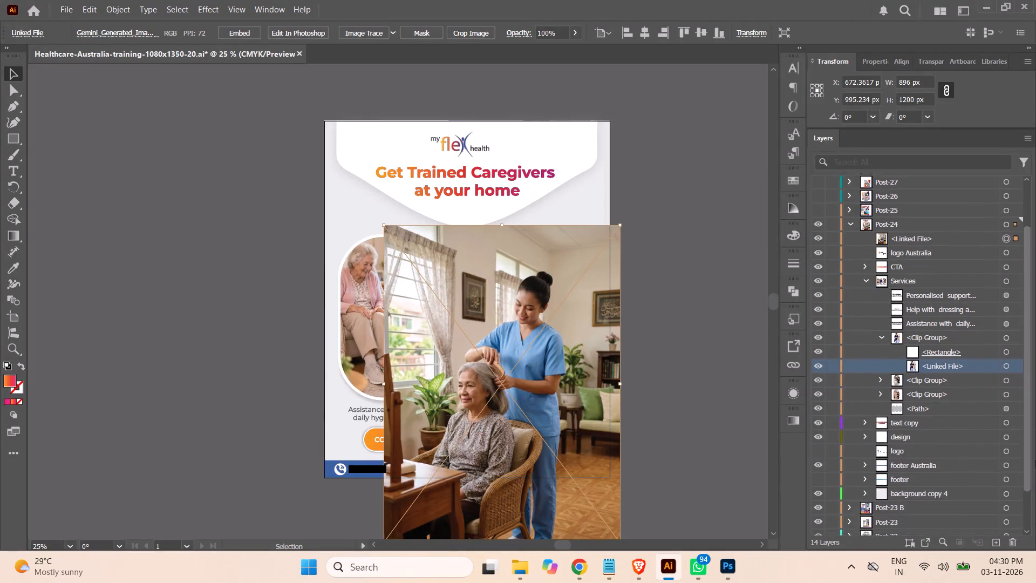
pyautogui.moveTo(1035, 460); pyautogui.dragTo(1035, 451)
pyautogui.click(939, 242)
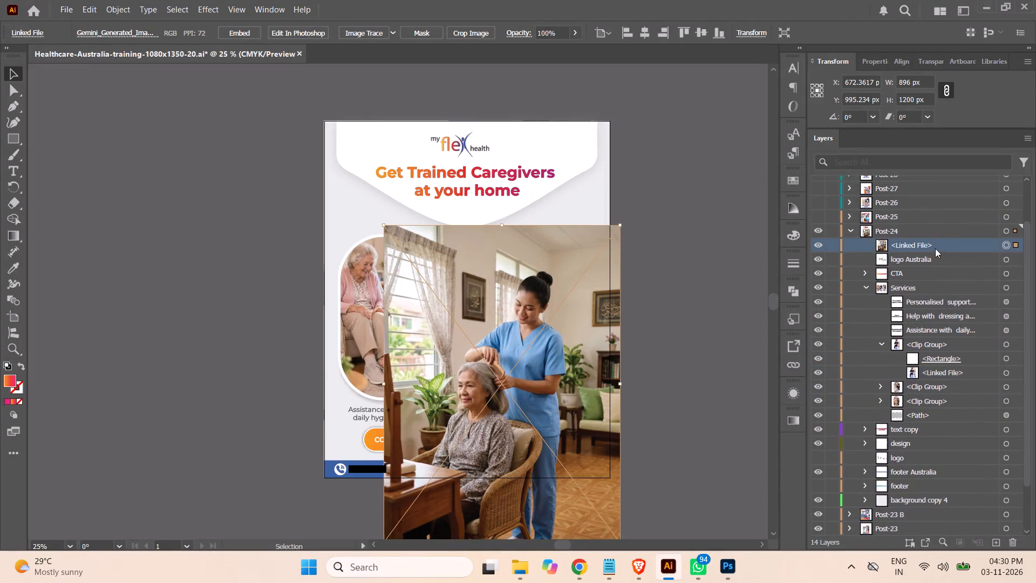
pyautogui.moveTo(933, 247); pyautogui.dragTo(939, 369)
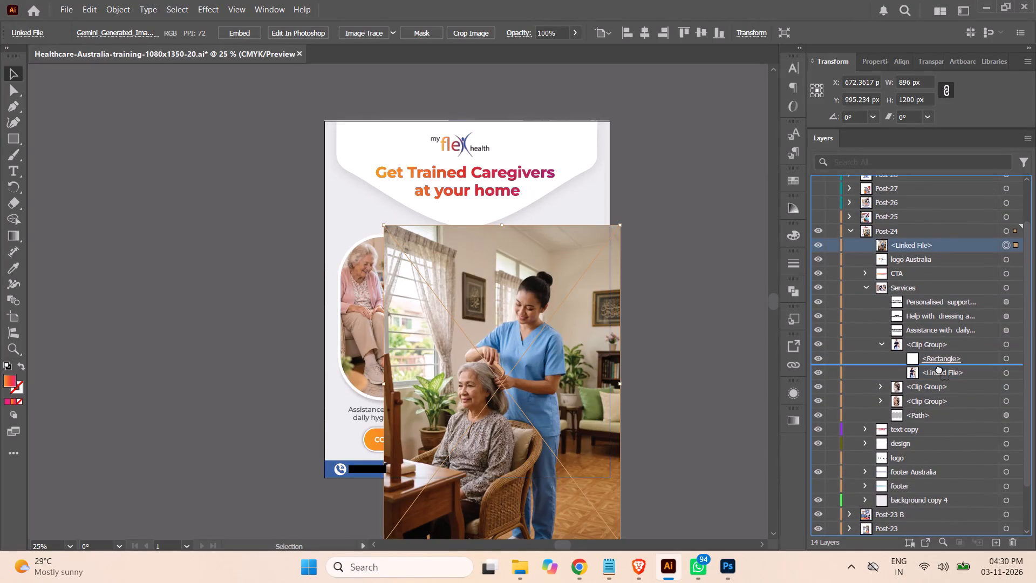
pyautogui.moveTo(939, 369); pyautogui.dragTo(938, 367)
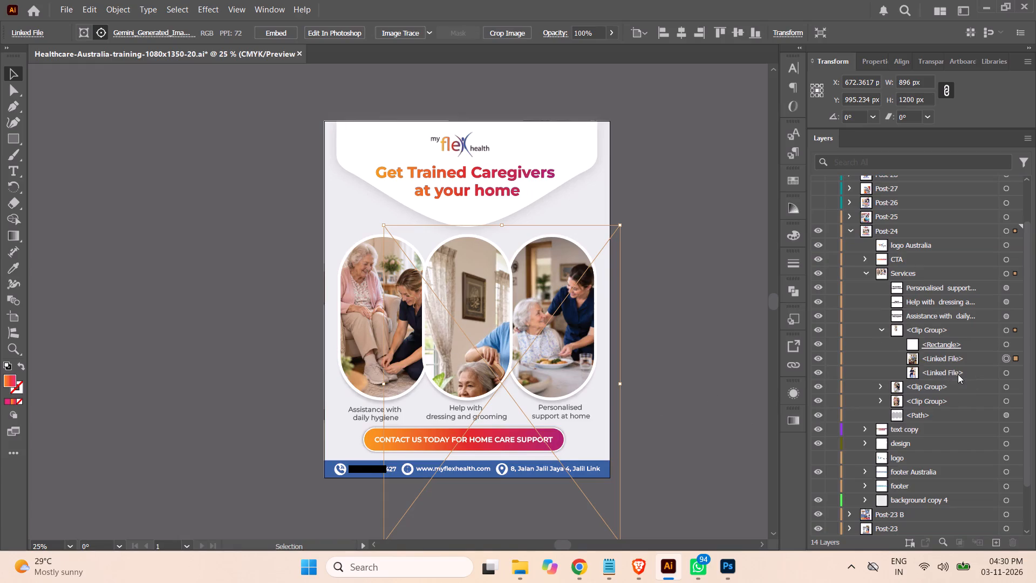
# Delete the old Tender Hair Care linked photo from the first clip group.
pyautogui.click(957, 374)
pyautogui.click(1008, 371)
pyautogui.click(981, 374)
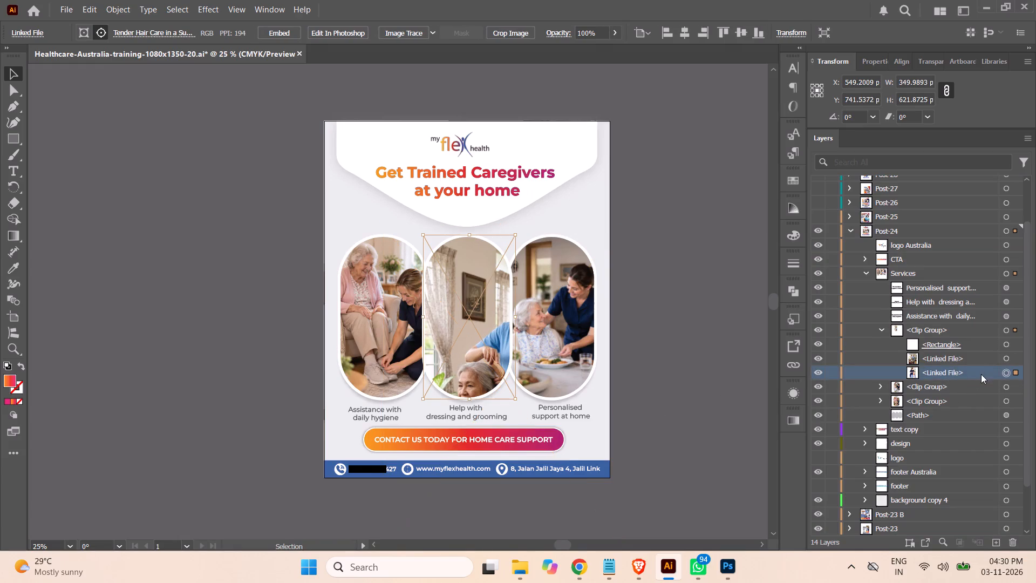
pyautogui.click(1015, 541)
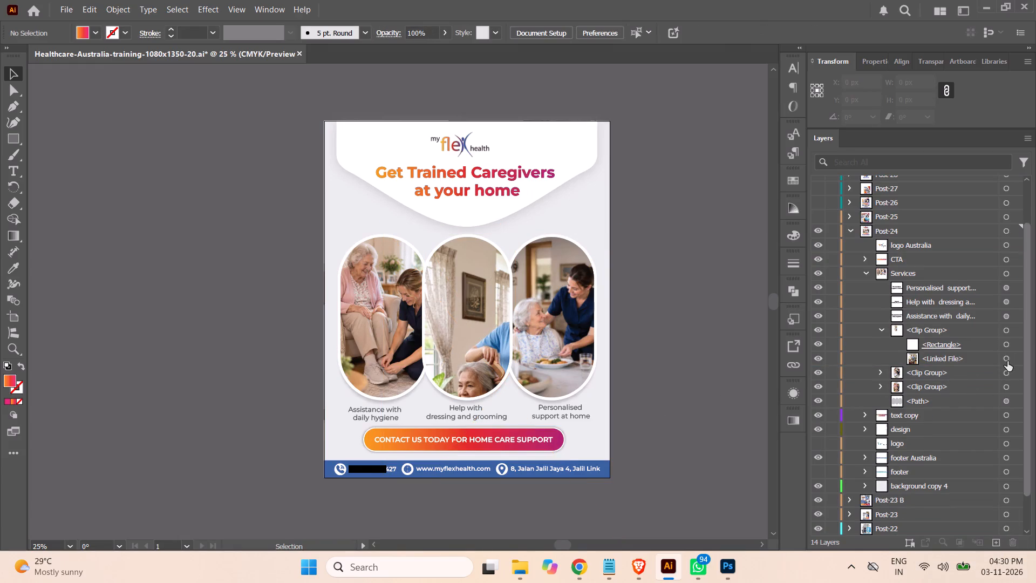
# Scale the Gemini hair-care image to about 492 × 659 px and position nurse and woman within the middle oval.
pyautogui.click(1004, 360)
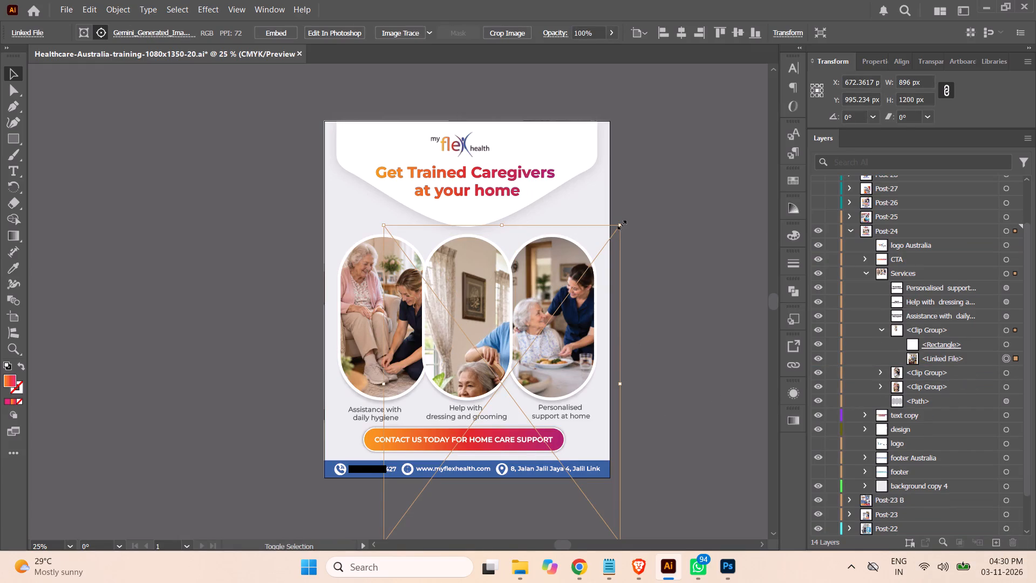
pyautogui.keyDown('shift'); pyautogui.moveTo(621, 223); pyautogui.dragTo(536, 368); pyautogui.keyUp('shift')
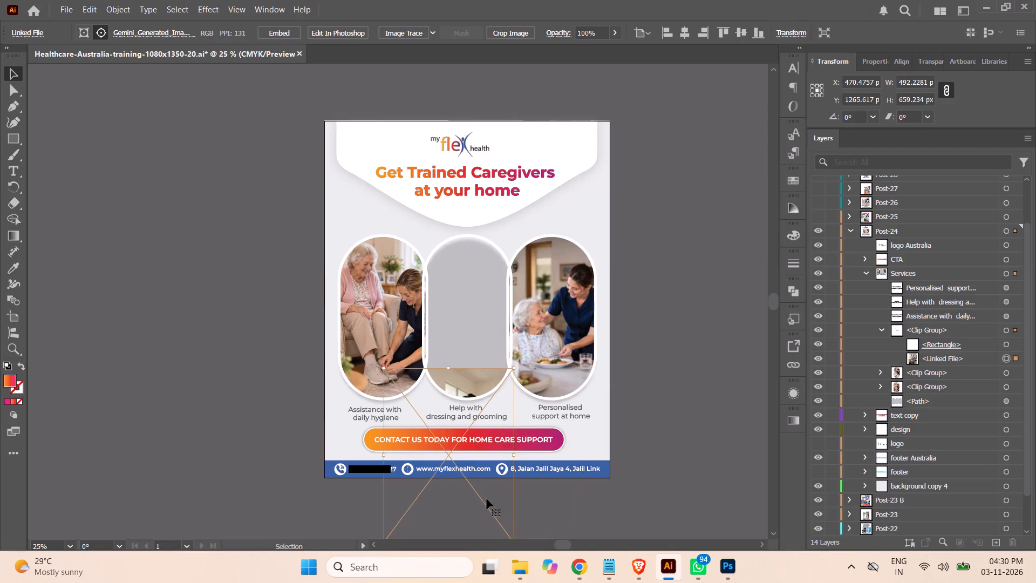
pyautogui.moveTo(484, 504); pyautogui.dragTo(503, 356)
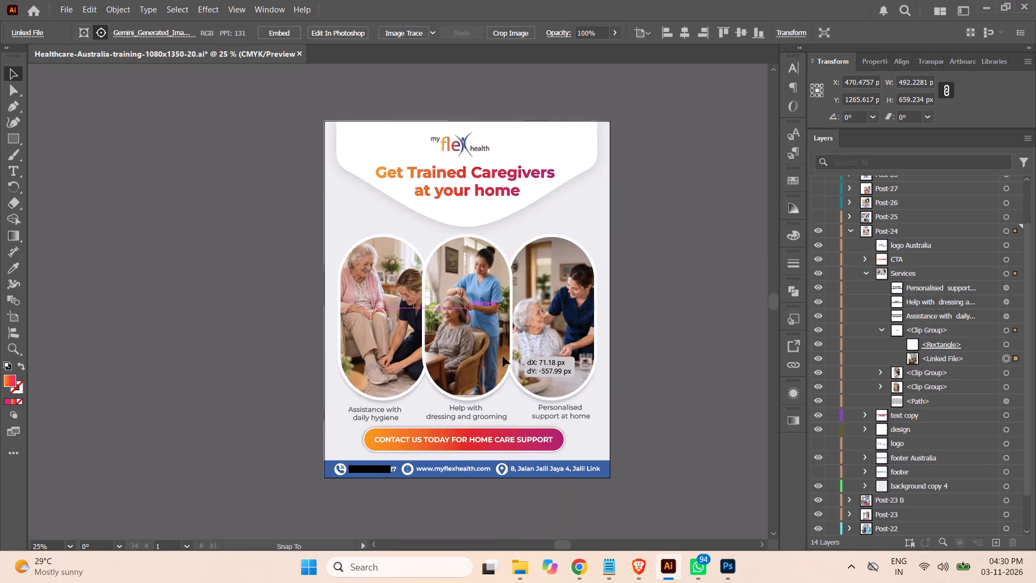
pyautogui.moveTo(503, 356); pyautogui.dragTo(505, 362)
pyautogui.click(721, 318)
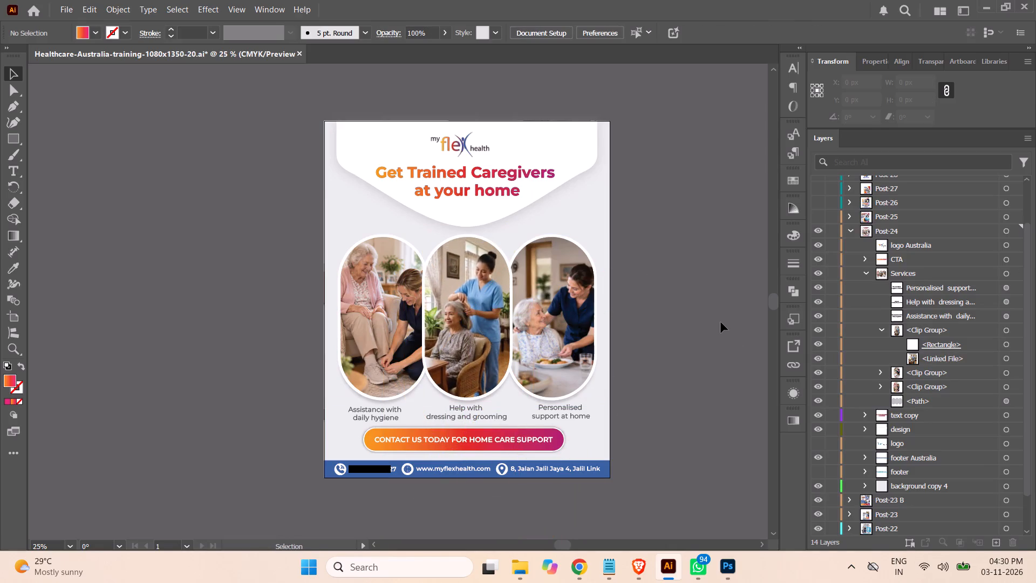
# Select the old MorningRoutine-4.jpg photo in the second clip group, then place CompassionateCareattheDiningTable.png from the Health Services folder onto the artboard.
pyautogui.click(883, 330)
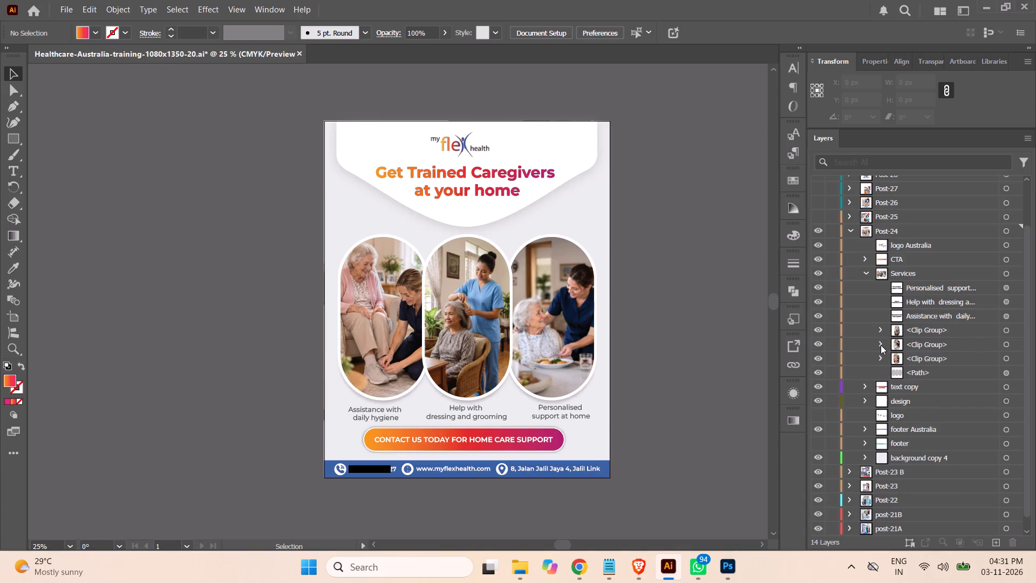
pyautogui.click(881, 345)
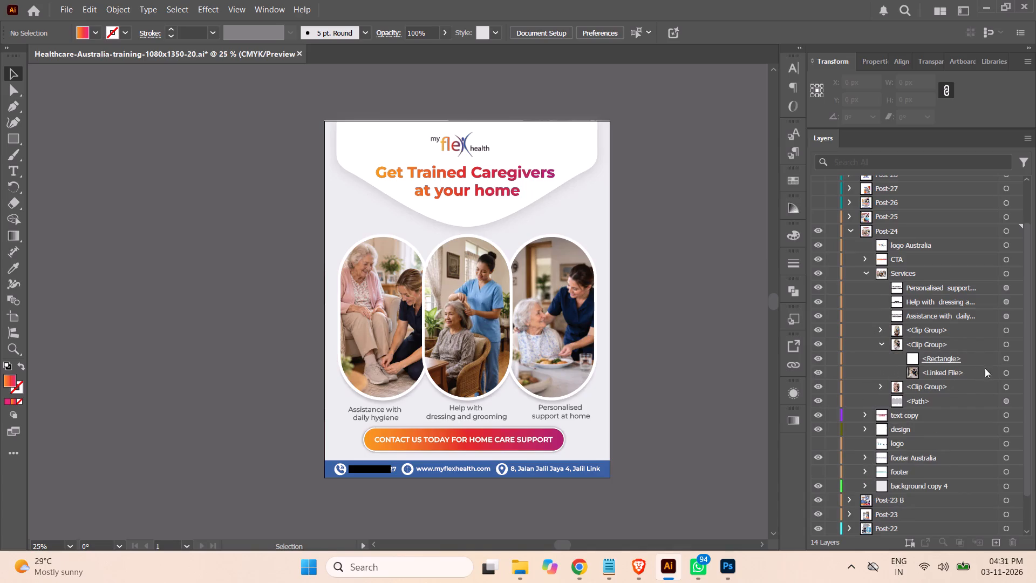
pyautogui.click(1006, 374)
pyautogui.click(984, 378)
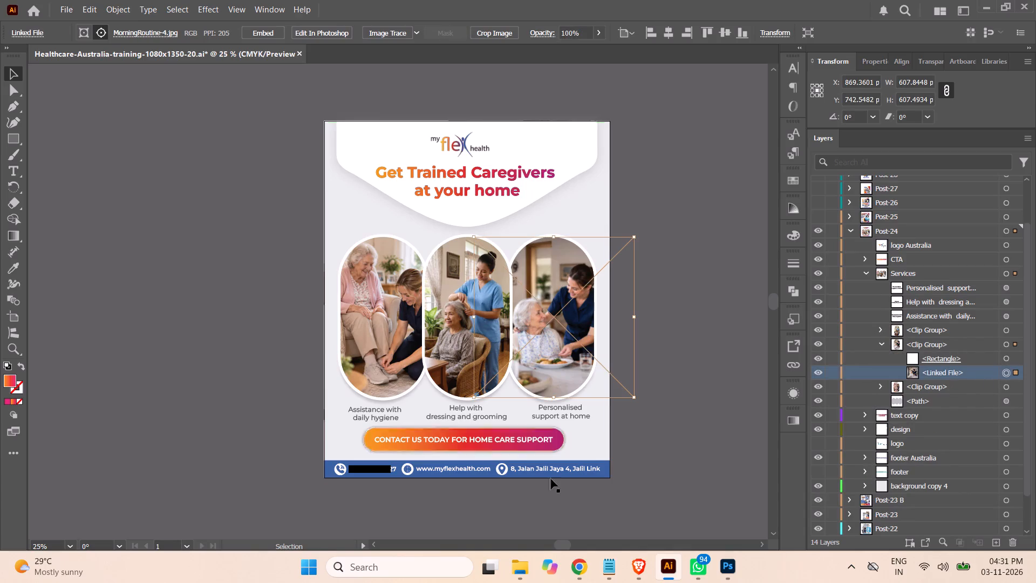
pyautogui.click(528, 569)
pyautogui.click(604, 467)
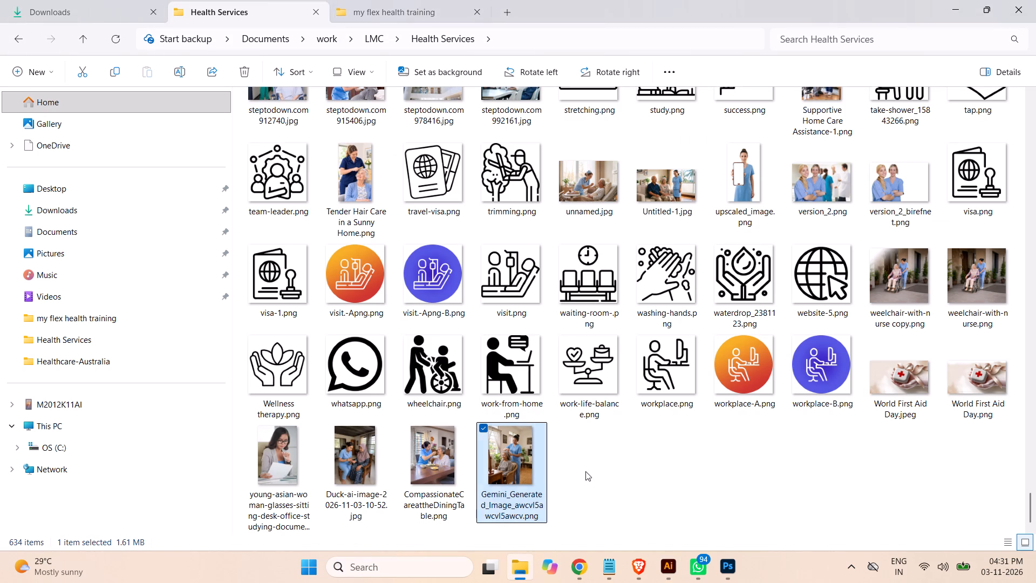
pyautogui.moveTo(441, 472); pyautogui.dragTo(584, 422)
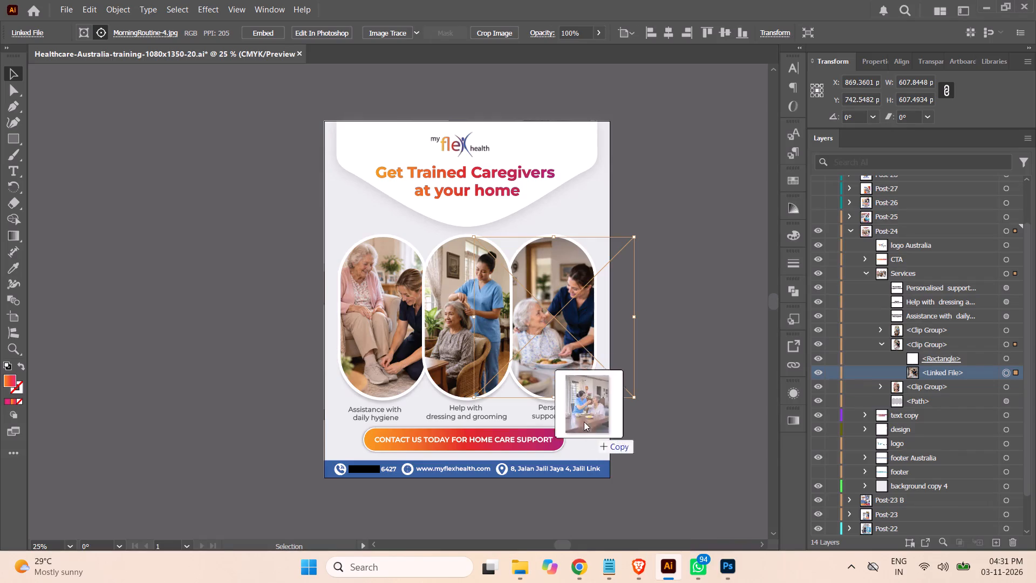
pyautogui.moveTo(584, 422); pyautogui.dragTo(569, 384)
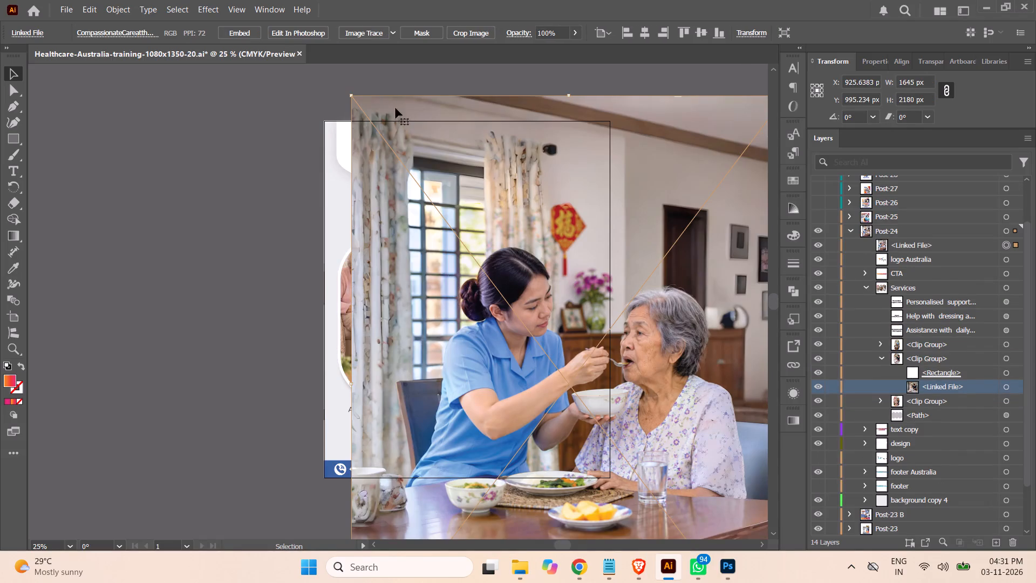
# Scale the dining-table image down to about 465 × 616 px and position it over the Personalised support at home oval.
pyautogui.keyDown('shift'); pyautogui.moveTo(352, 94); pyautogui.dragTo(599, 406); pyautogui.keyUp('shift')
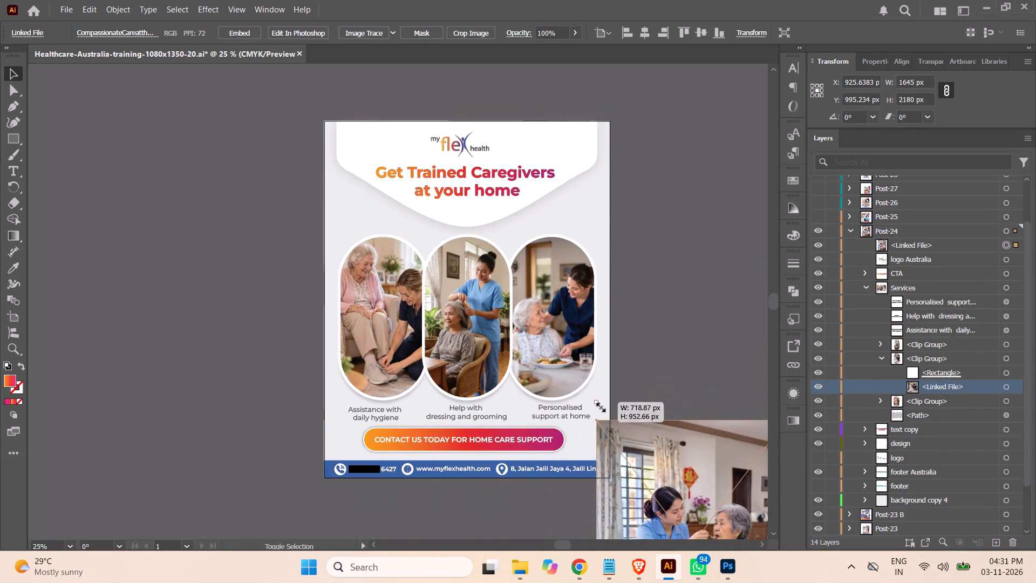
pyautogui.keyDown('shift'); pyautogui.moveTo(599, 406); pyautogui.dragTo(600, 406); pyautogui.keyUp('shift')
pyautogui.moveTo(690, 473); pyautogui.dragTo(553, 274)
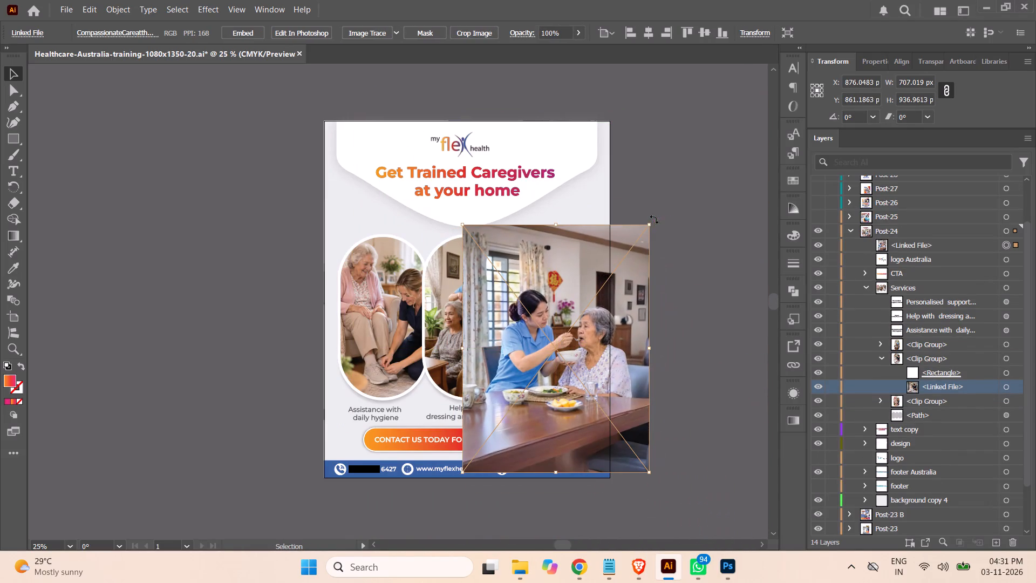
pyautogui.keyDown('shift'); pyautogui.moveTo(650, 224); pyautogui.dragTo(608, 322); pyautogui.keyUp('shift')
pyautogui.moveTo(556, 402); pyautogui.dragTo(590, 315)
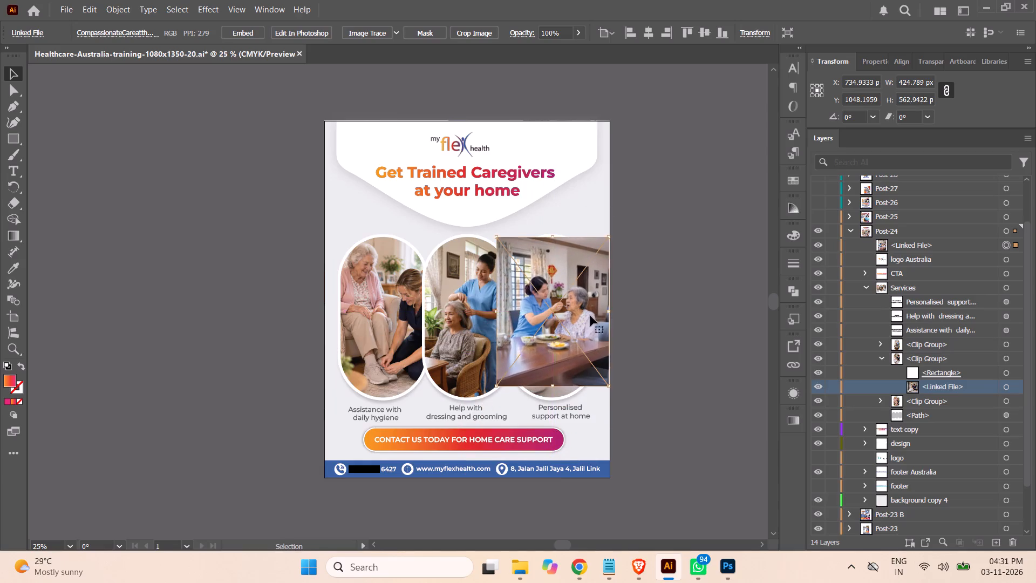
pyautogui.keyDown('shift'); pyautogui.moveTo(608, 385); pyautogui.dragTo(616, 401); pyautogui.keyUp('shift')
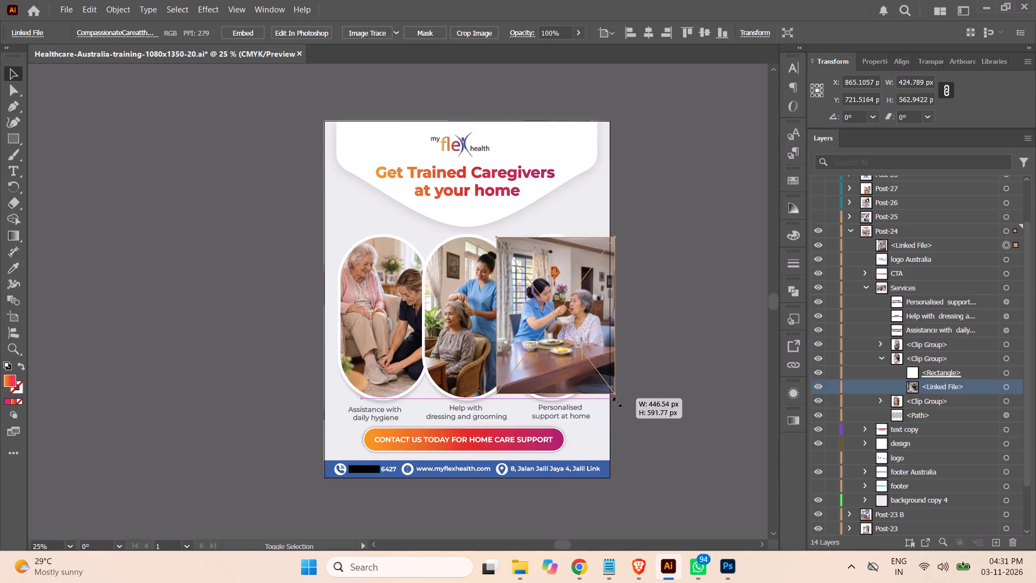
pyautogui.keyDown('shift'); pyautogui.moveTo(616, 401); pyautogui.dragTo(619, 407); pyautogui.keyUp('shift')
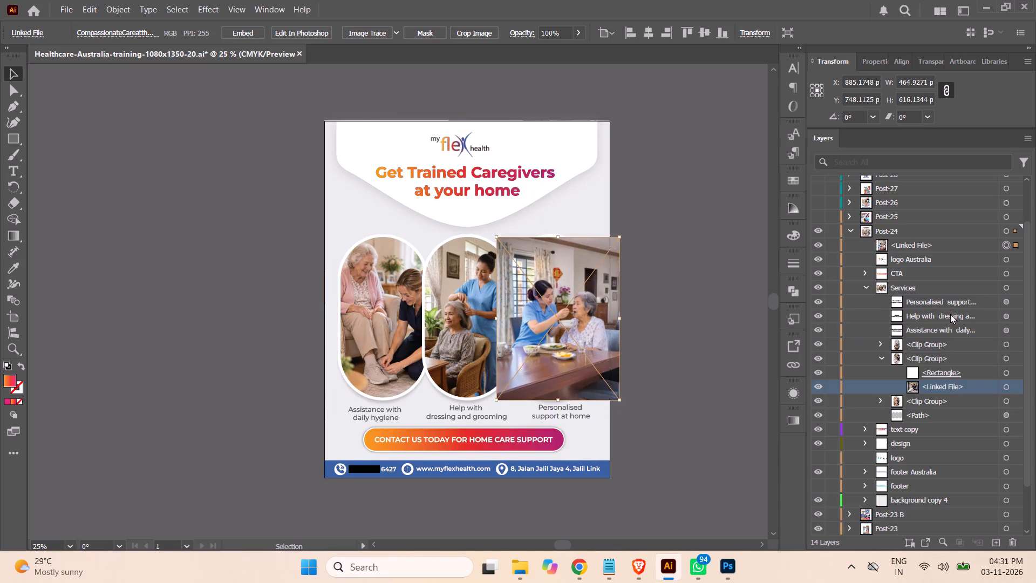
# Move the dining-table image into the second clip group, directly beneath its rectangle mask.
pyautogui.click(937, 245)
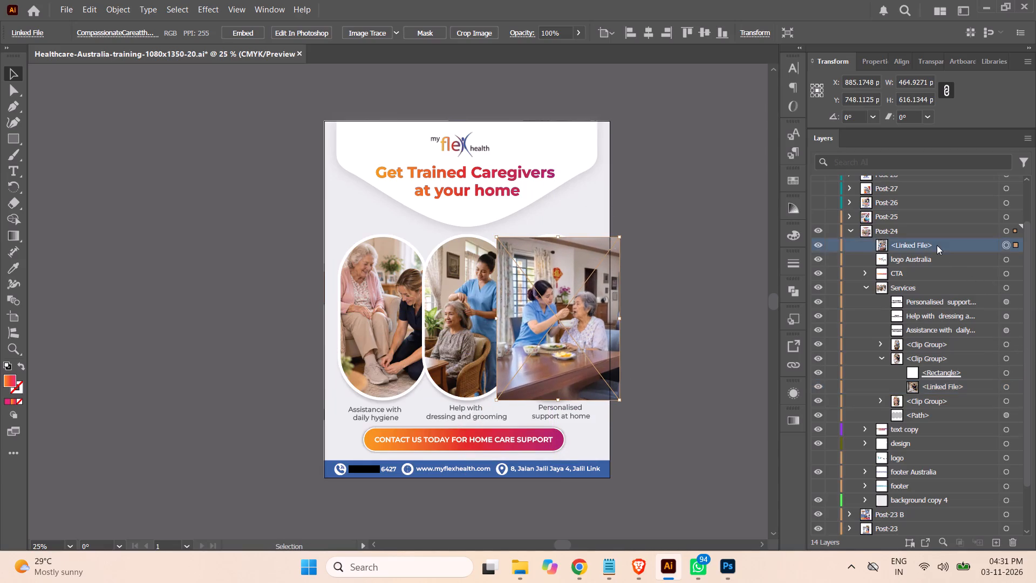
pyautogui.moveTo(937, 245); pyautogui.dragTo(943, 381)
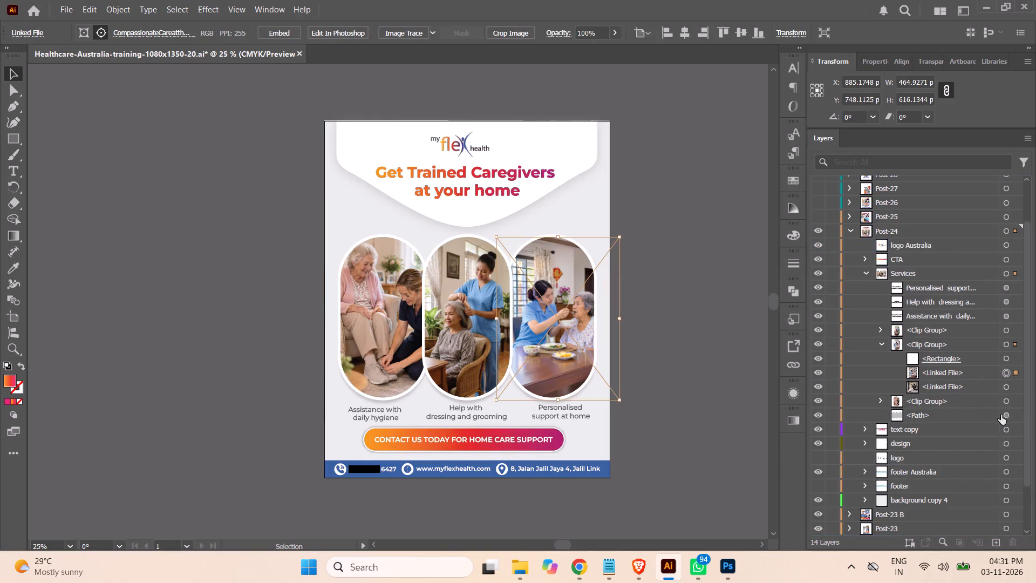
# Delete the old MorningRoutine-4.jpg linked photo from the second clip group.
pyautogui.click(954, 388)
pyautogui.click(1001, 387)
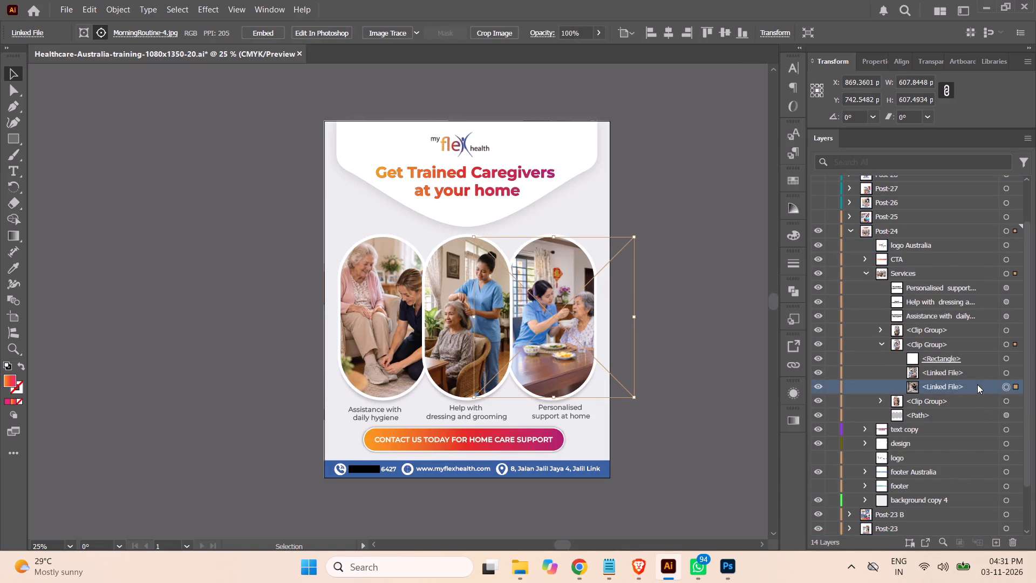
pyautogui.click(977, 384)
pyautogui.click(1012, 543)
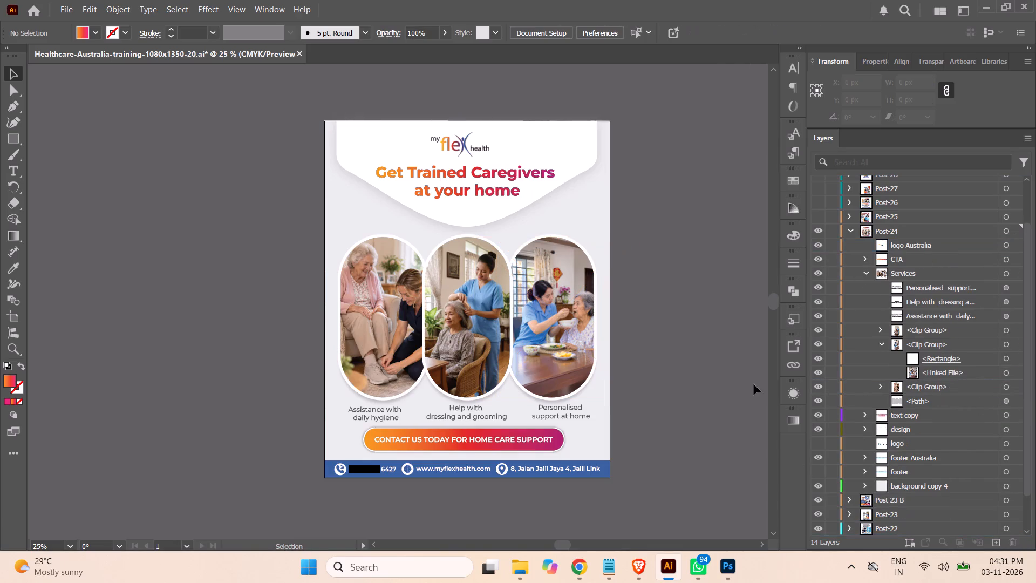
# Shift the dining-table image left inside its oval to about X 848 px so the elderly woman is fully framed.
pyautogui.click(1006, 375)
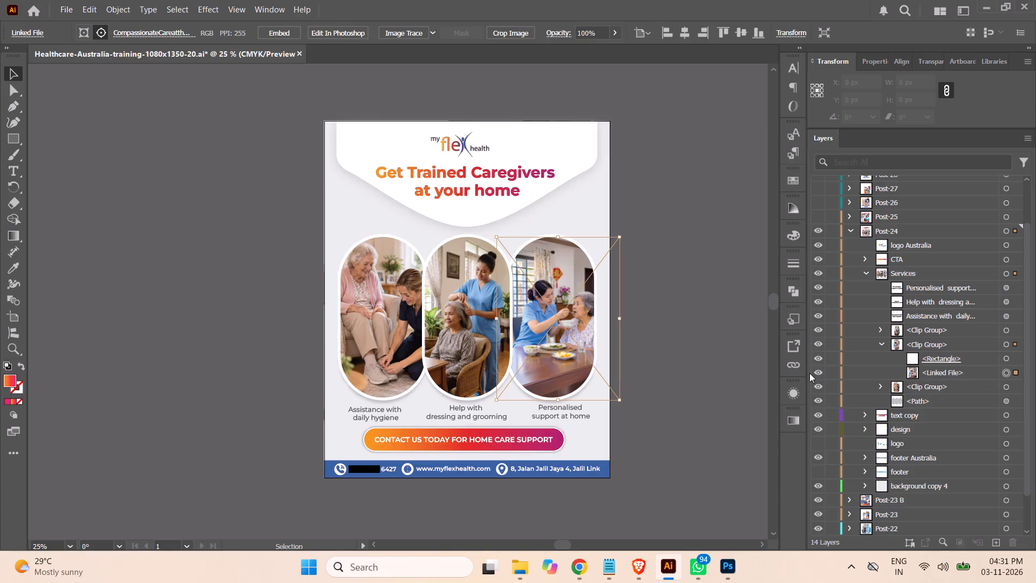
pyautogui.hotkey('ctrl', '=')
pyautogui.hotkey('ctrl', '=')
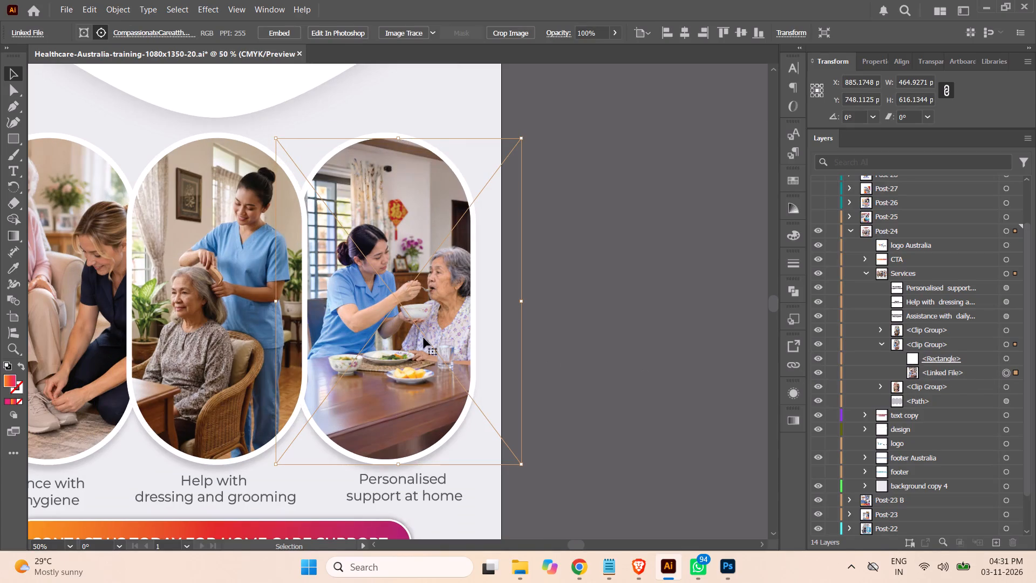
pyautogui.moveTo(441, 356); pyautogui.dragTo(437, 356)
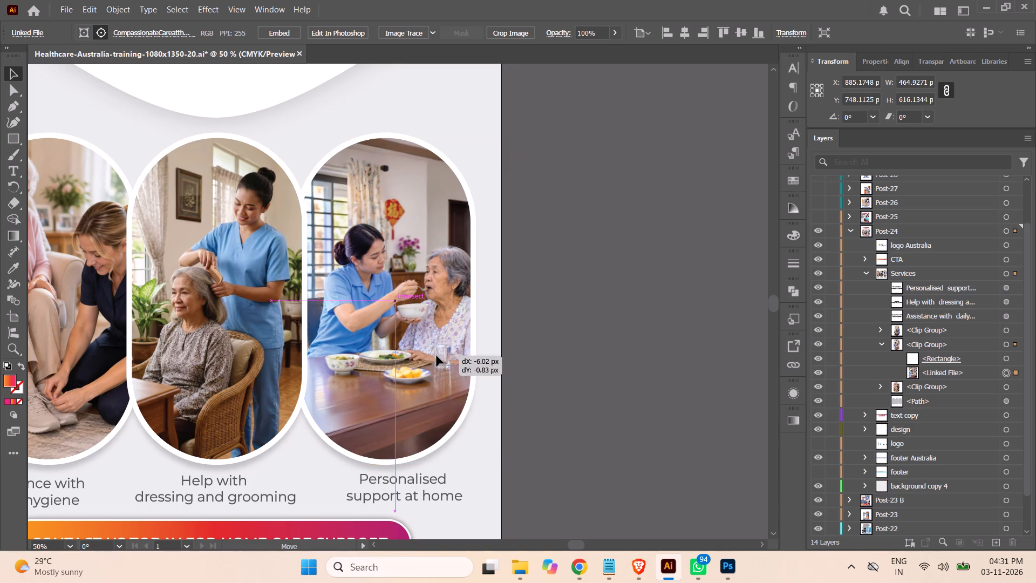
pyautogui.moveTo(437, 356); pyautogui.dragTo(421, 356)
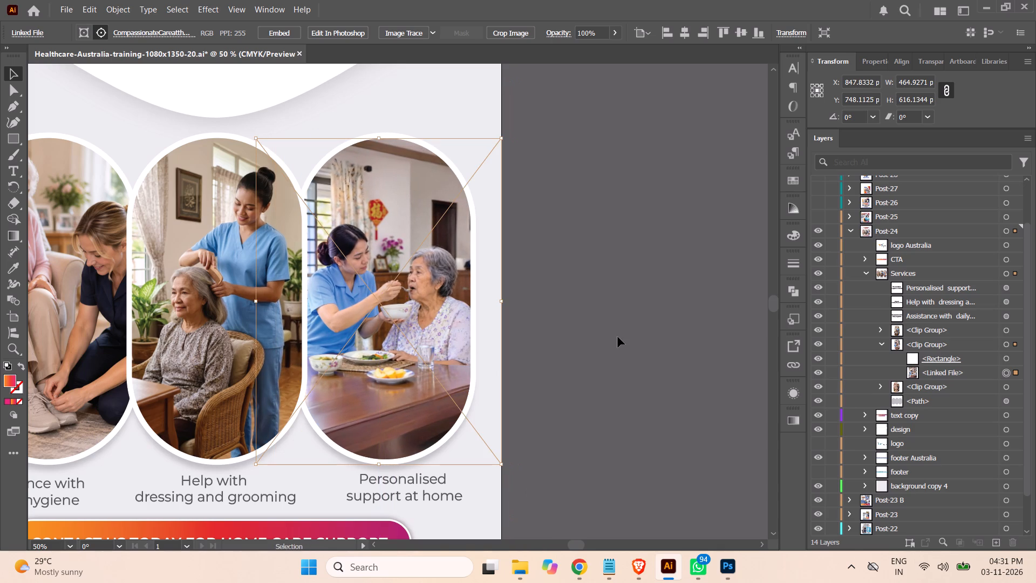
pyautogui.click(618, 337)
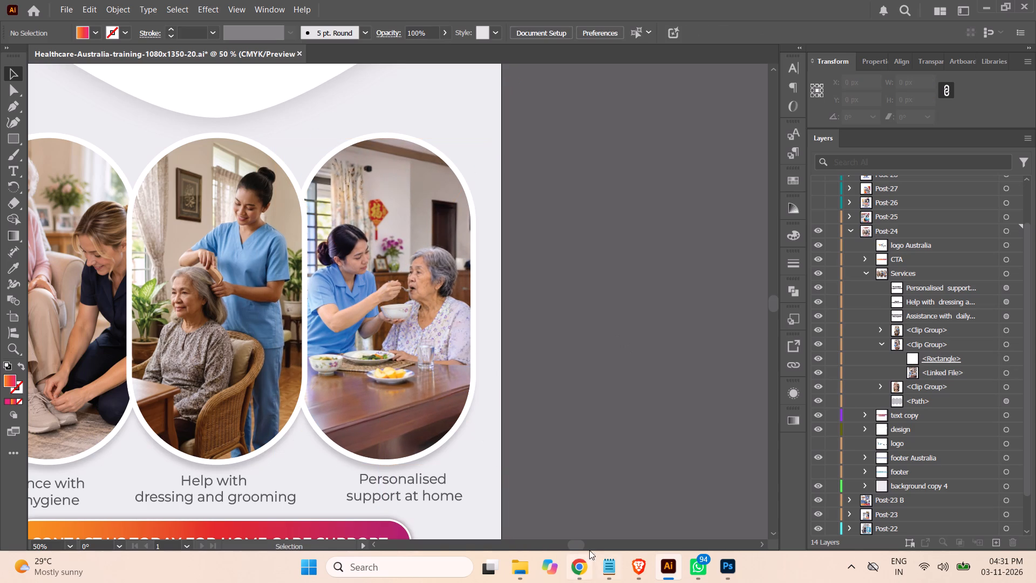
pyautogui.moveTo(580, 543); pyautogui.dragTo(568, 541)
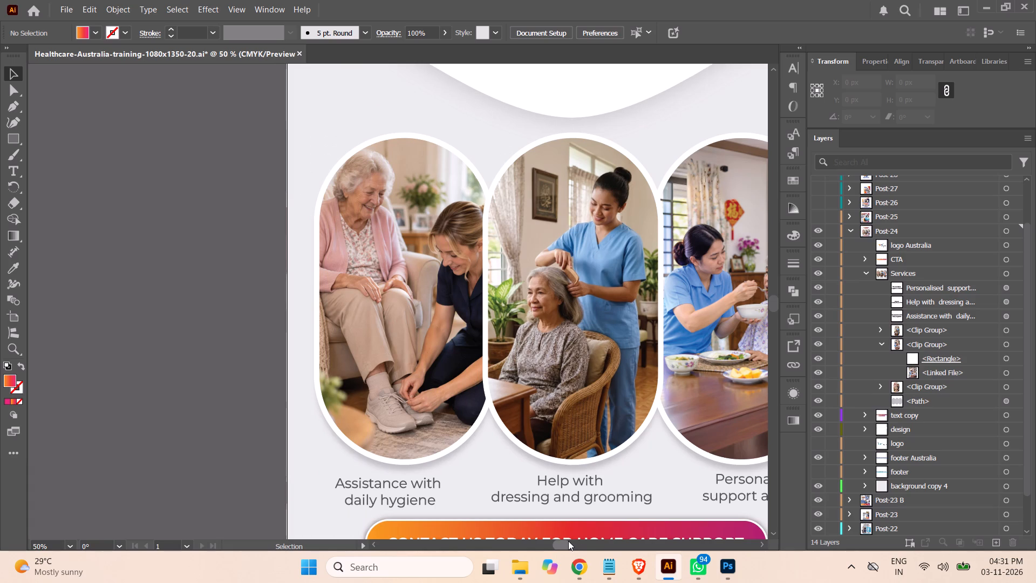
pyautogui.click(881, 344)
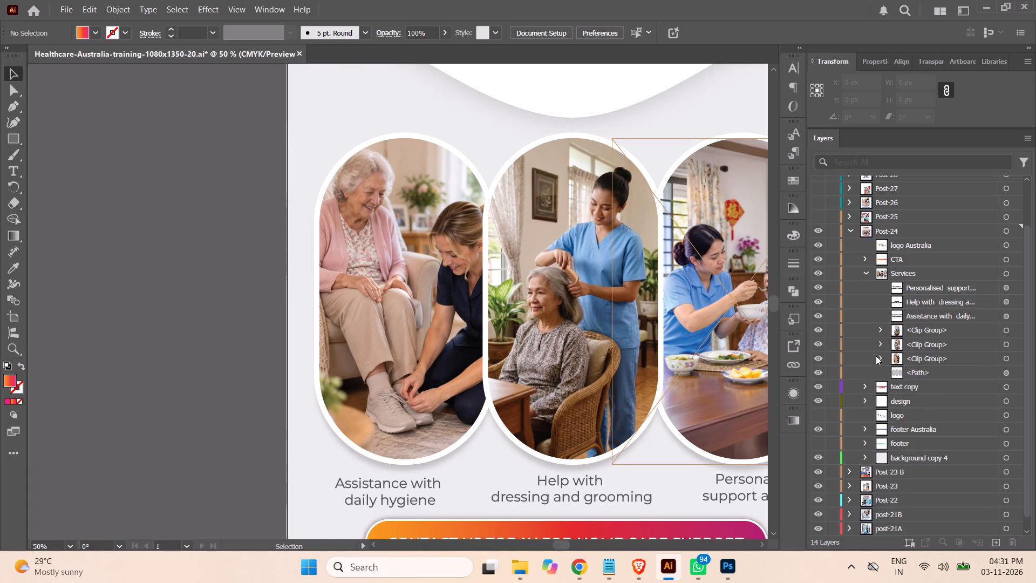
pyautogui.click(880, 358)
pyautogui.click(1007, 387)
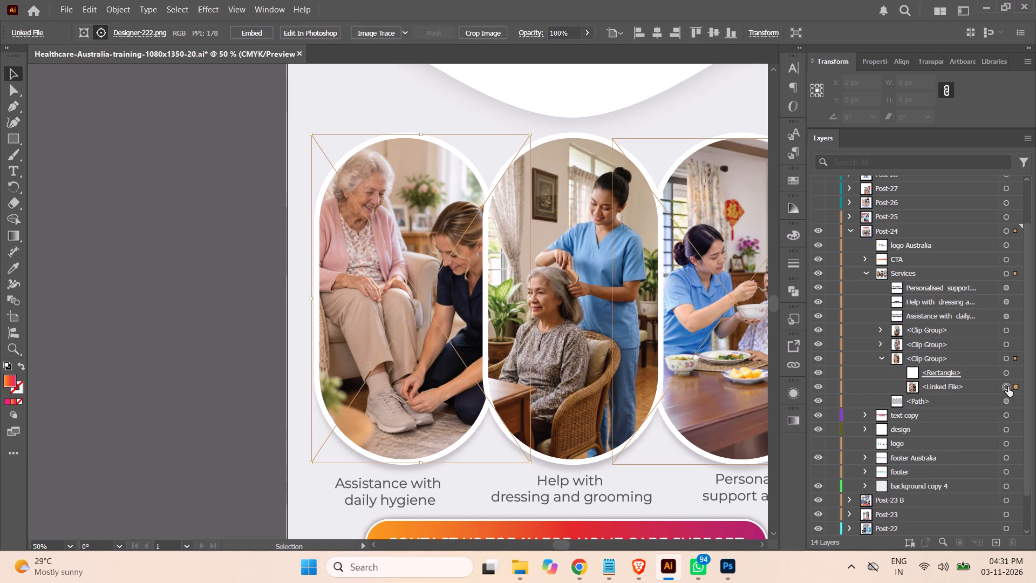
pyautogui.click(521, 575)
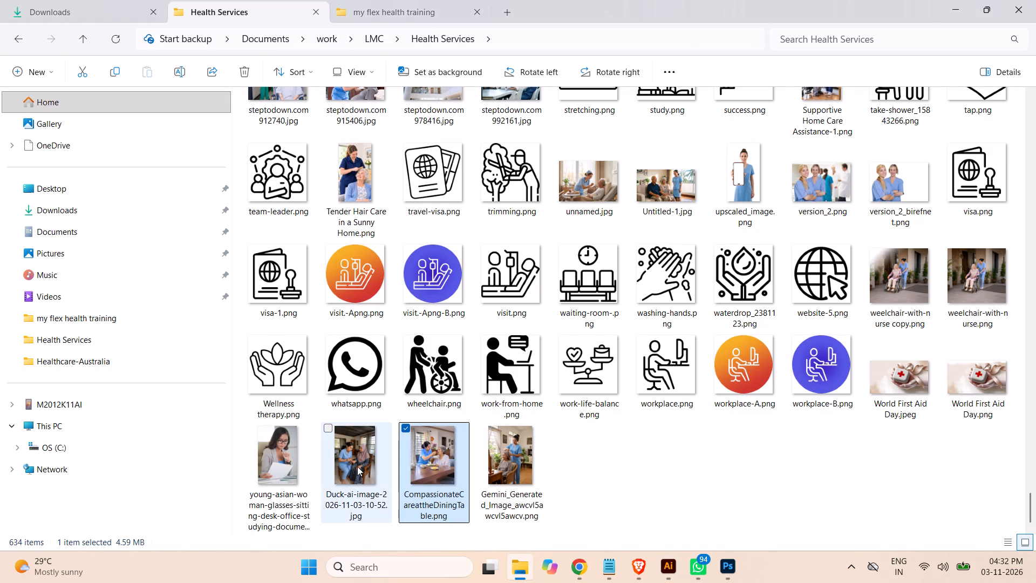
pyautogui.moveTo(357, 466); pyautogui.dragTo(659, 548)
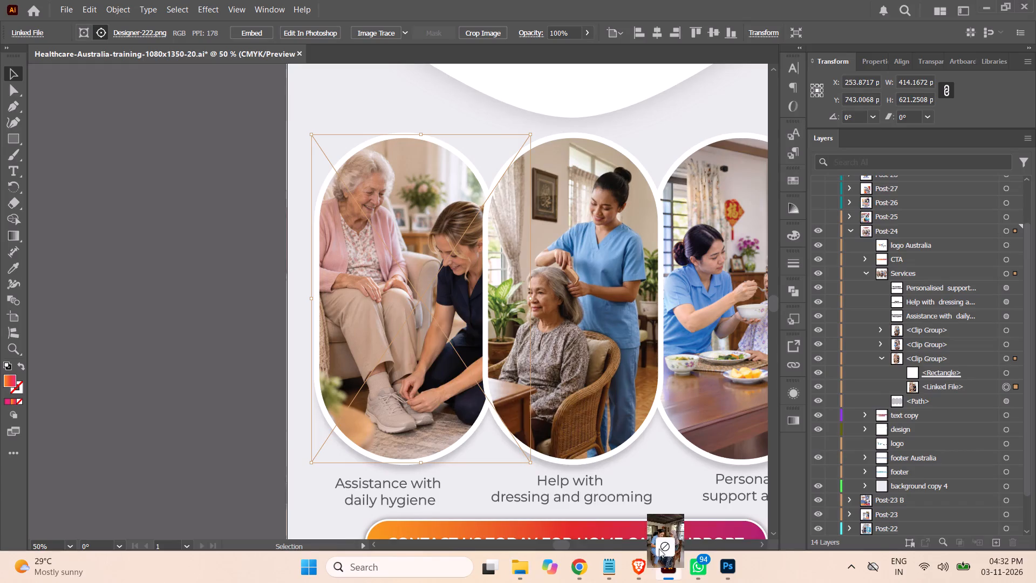
pyautogui.moveTo(659, 548); pyautogui.dragTo(445, 389)
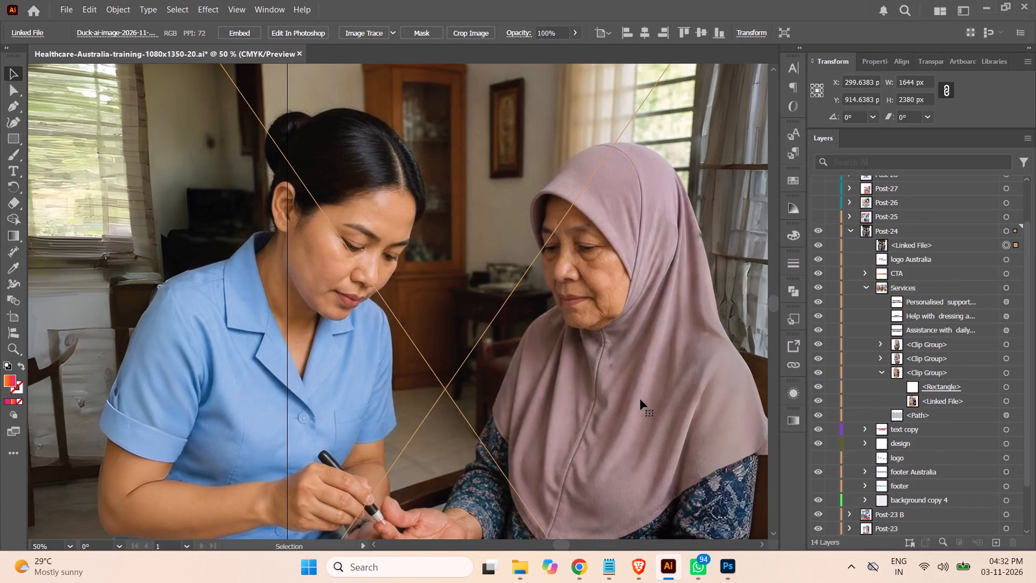
# Scale the headscarf-woman image down to about 476 × 690 px and position it over the Assistance with daily hygiene oval.
pyautogui.hotkey('ctrl', '-')
pyautogui.hotkey('ctrl', '-')
pyautogui.hotkey('ctrl', '-')
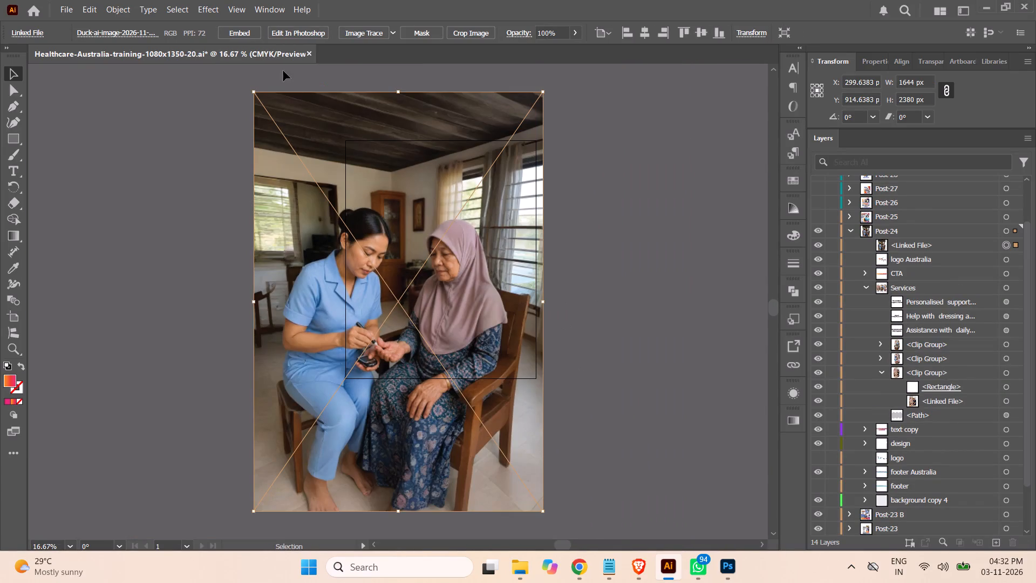
pyautogui.keyDown('shift'); pyautogui.moveTo(255, 92); pyautogui.dragTo(356, 282); pyautogui.keyUp('shift')
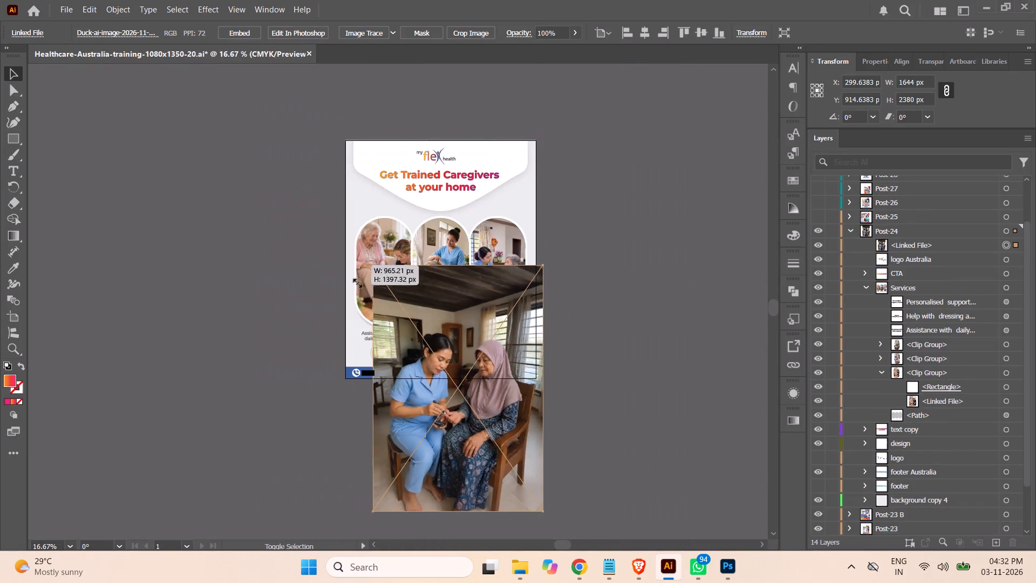
pyautogui.keyDown('shift'); pyautogui.moveTo(356, 282); pyautogui.dragTo(449, 438); pyautogui.keyUp('shift')
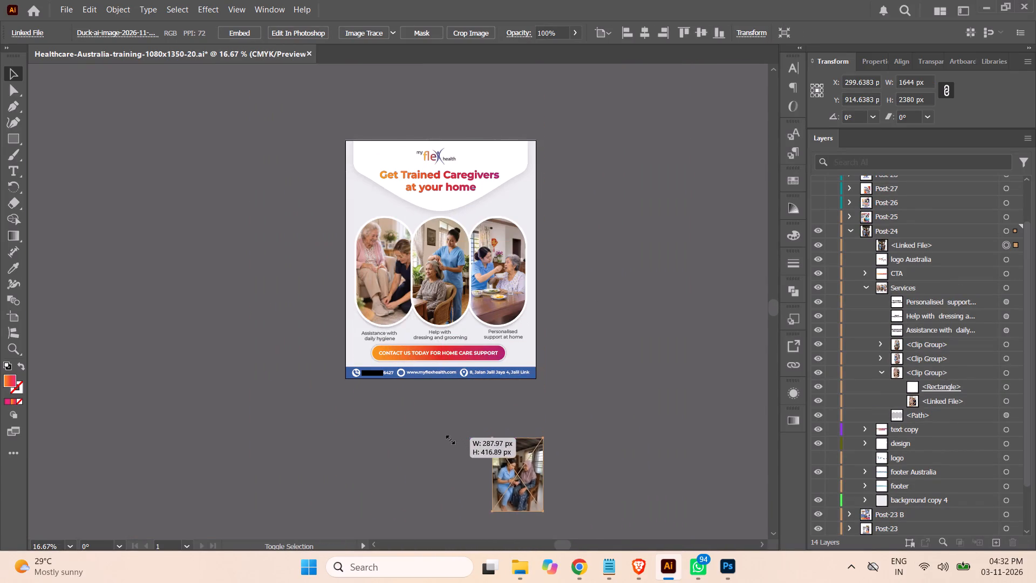
pyautogui.keyDown('shift'); pyautogui.moveTo(449, 438); pyautogui.dragTo(402, 390); pyautogui.keyUp('shift')
pyautogui.moveTo(512, 469); pyautogui.dragTo(399, 288)
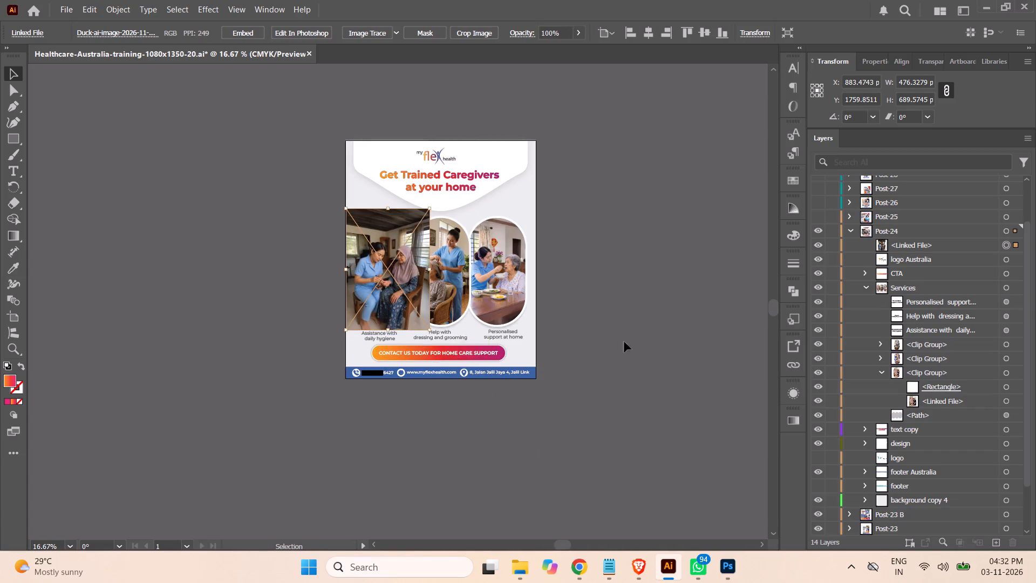
# Move the headscarf-woman image into the third clip group, directly beneath its rectangle mask.
pyautogui.click(943, 247)
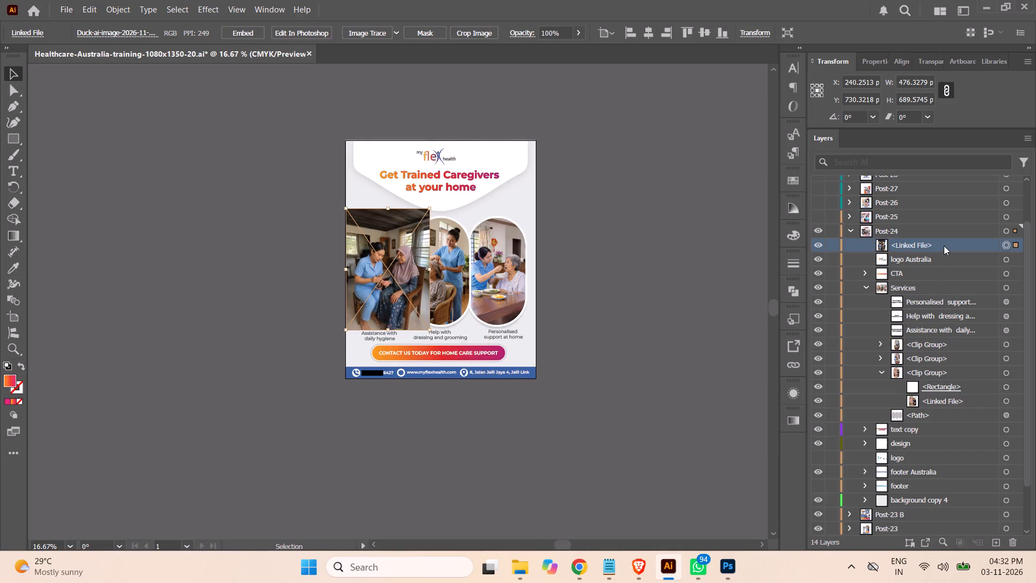
pyautogui.moveTo(944, 246); pyautogui.dragTo(934, 396)
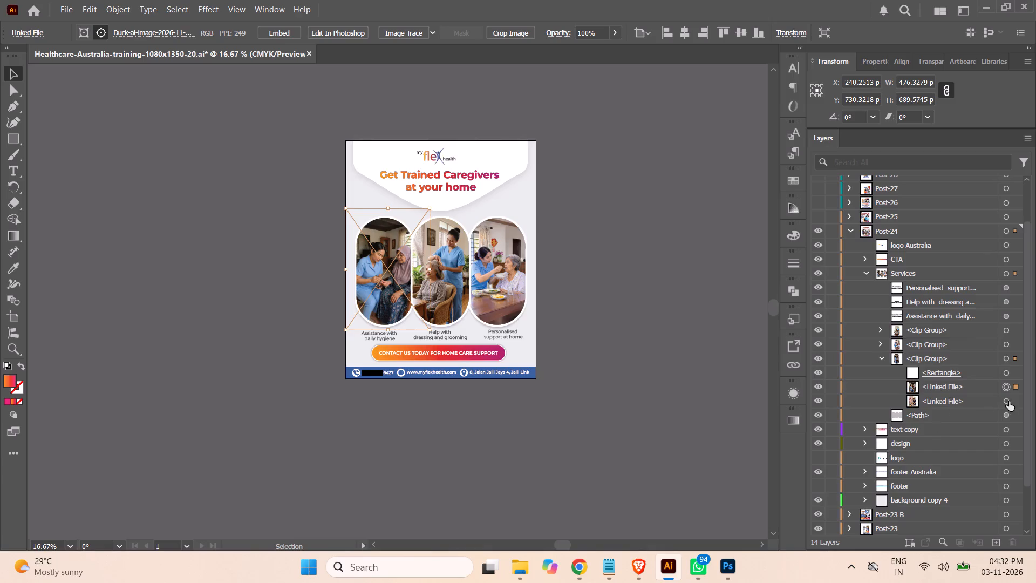
# Delete the old Designer-222.png linked photo from the third clip group.
pyautogui.click(1009, 401)
pyautogui.click(963, 405)
pyautogui.click(1012, 544)
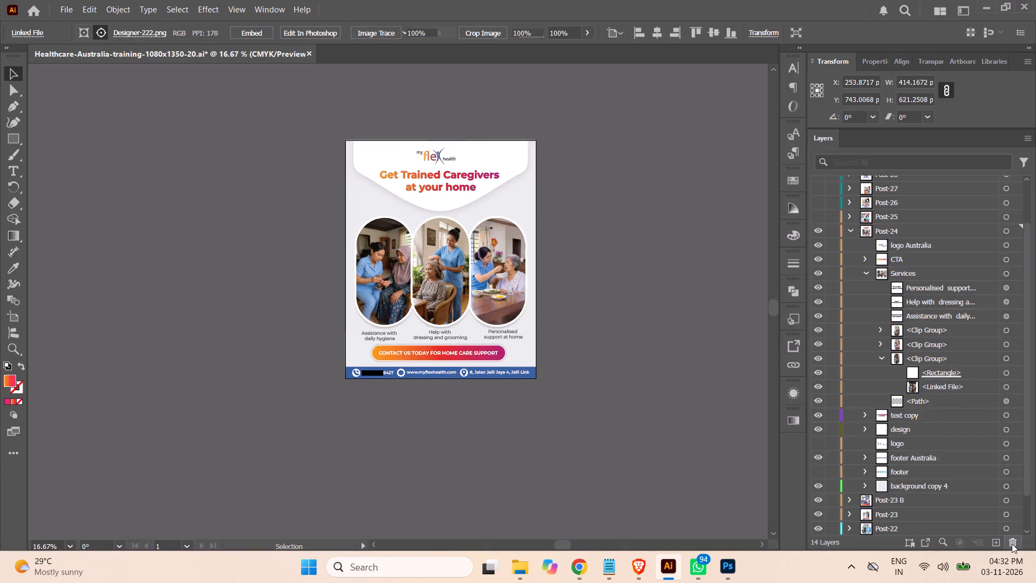
# Shrink the headscarf-woman image inside its oval to about 423 × 612 px so both figures are well framed.
pyautogui.hotkey('ctrl', '=')
pyautogui.hotkey('ctrl', '=')
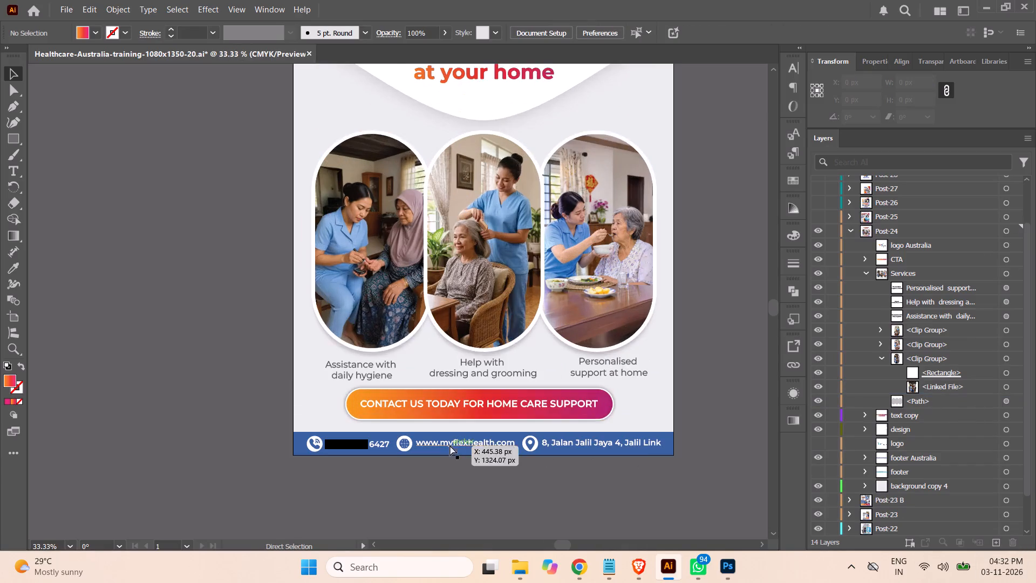
pyautogui.hotkey('ctrl', '=')
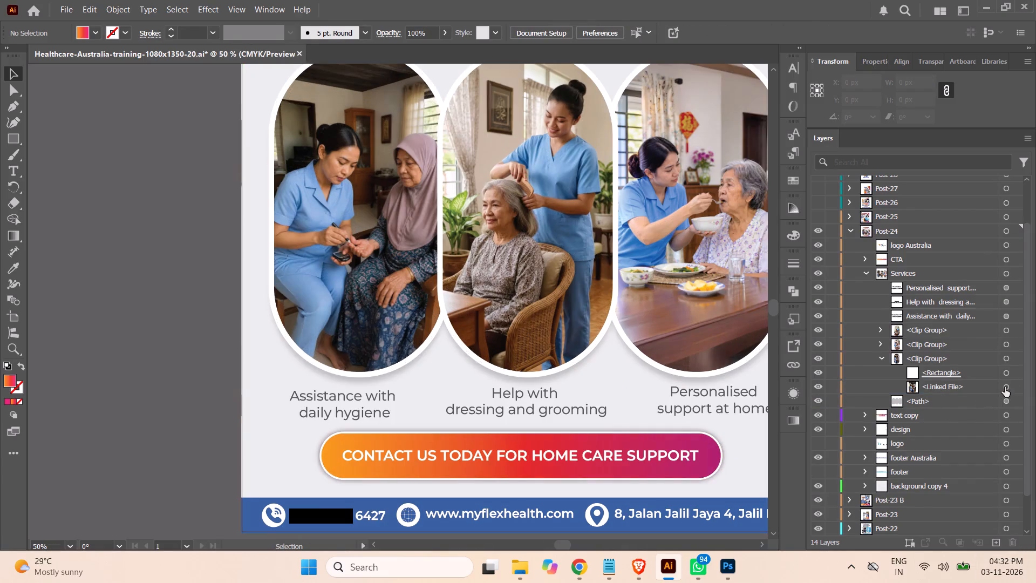
pyautogui.click(1005, 387)
pyautogui.scroll(-1, 489, 387)
pyautogui.scroll(2, 489, 387)
pyautogui.scroll(-1, 489, 384)
pyautogui.scroll(5, 489, 384)
pyautogui.scroll(-1, 492, 381)
pyautogui.scroll(1, 492, 381)
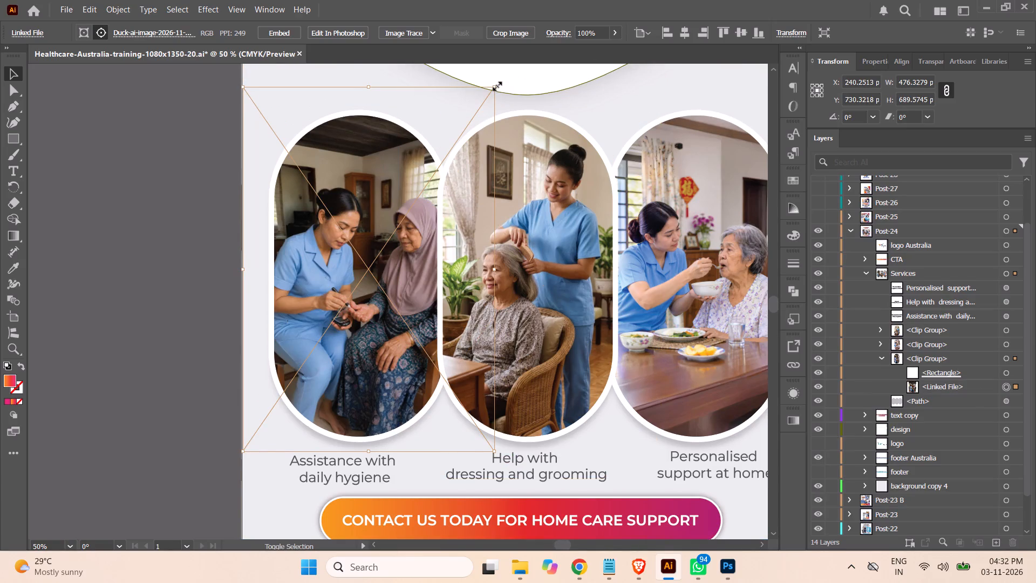
pyautogui.keyDown('shift'); pyautogui.moveTo(496, 85); pyautogui.dragTo(473, 104); pyautogui.keyUp('shift')
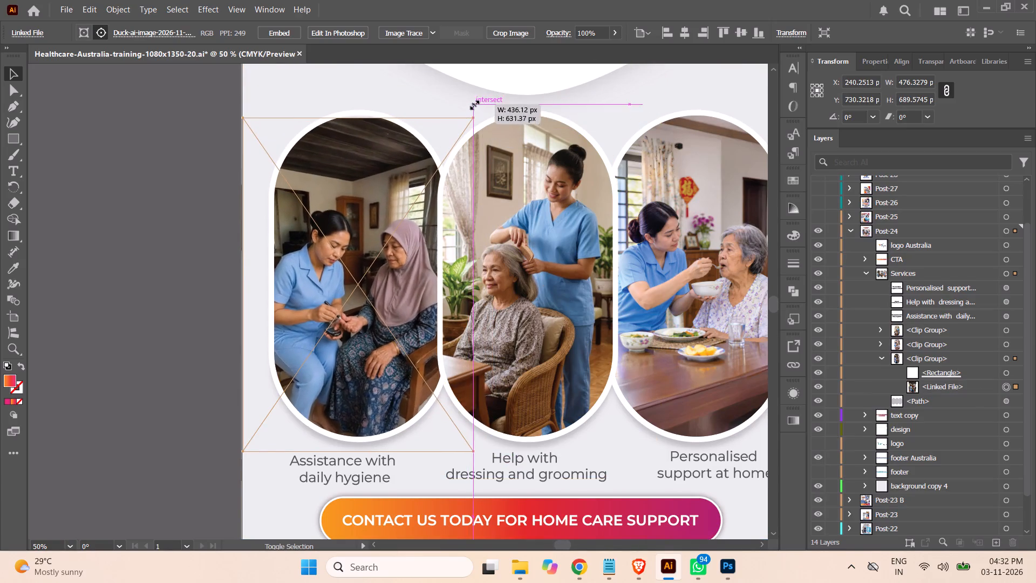
pyautogui.keyDown('shift'); pyautogui.moveTo(473, 104); pyautogui.dragTo(477, 92); pyautogui.keyUp('shift')
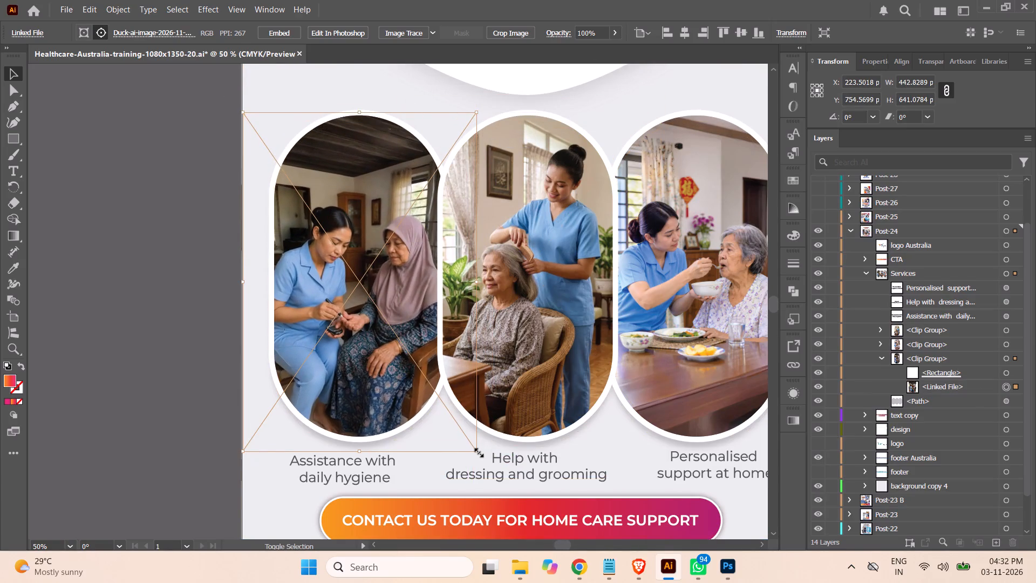
pyautogui.keyDown('shift'); pyautogui.moveTo(478, 451); pyautogui.dragTo(466, 442); pyautogui.keyUp('shift')
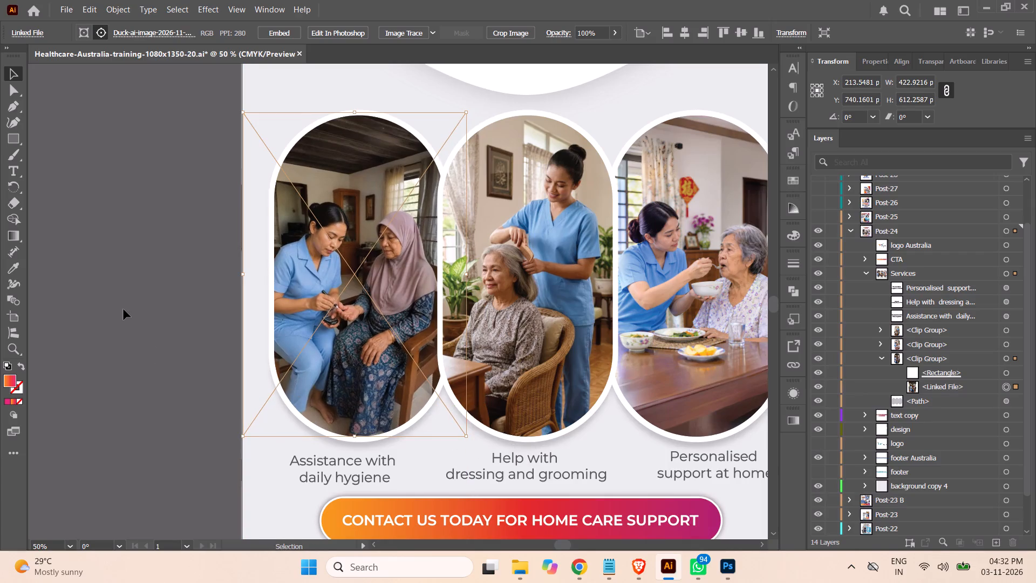
pyautogui.click(124, 309)
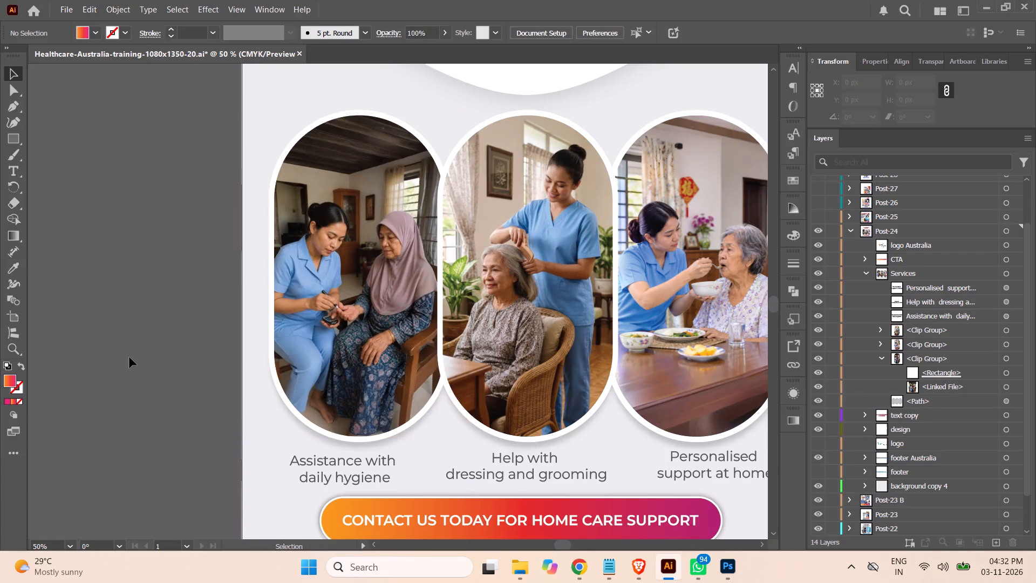
# Save the document with the three replaced service photos.
pyautogui.hotkey('ctrl', '-')
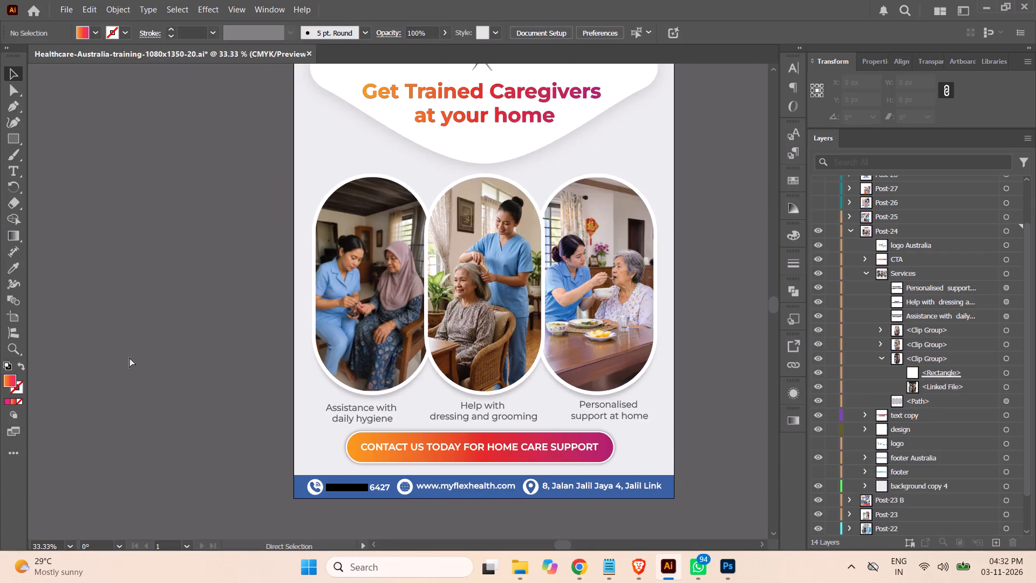
pyautogui.hotkey('ctrl', '-')
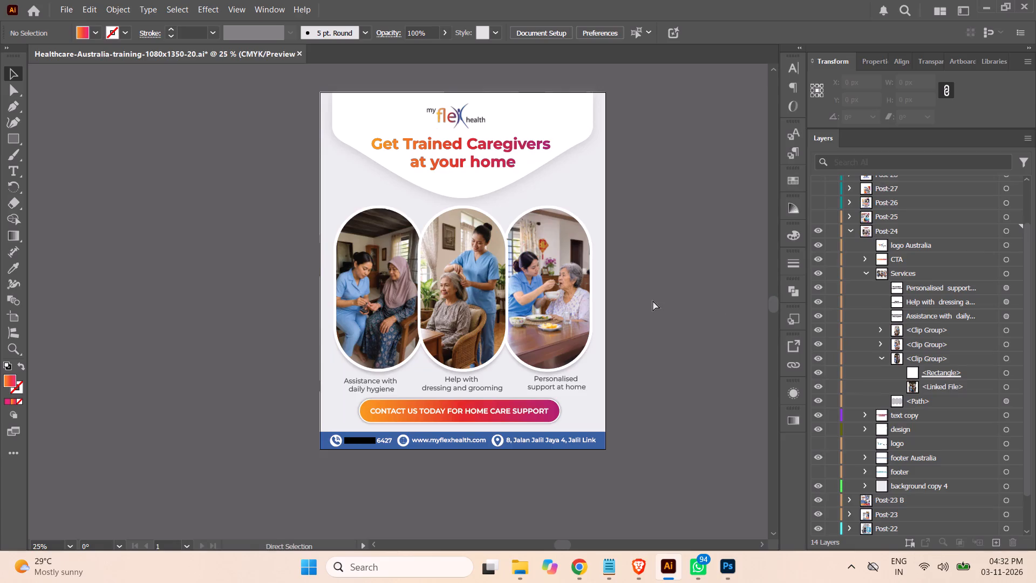
pyautogui.hotkey('ctrl', 's')
# Apply the orange-to-magenta gradient graphic style to the rectangle in Post-24's background copy 4 layer.
pyautogui.click(881, 358)
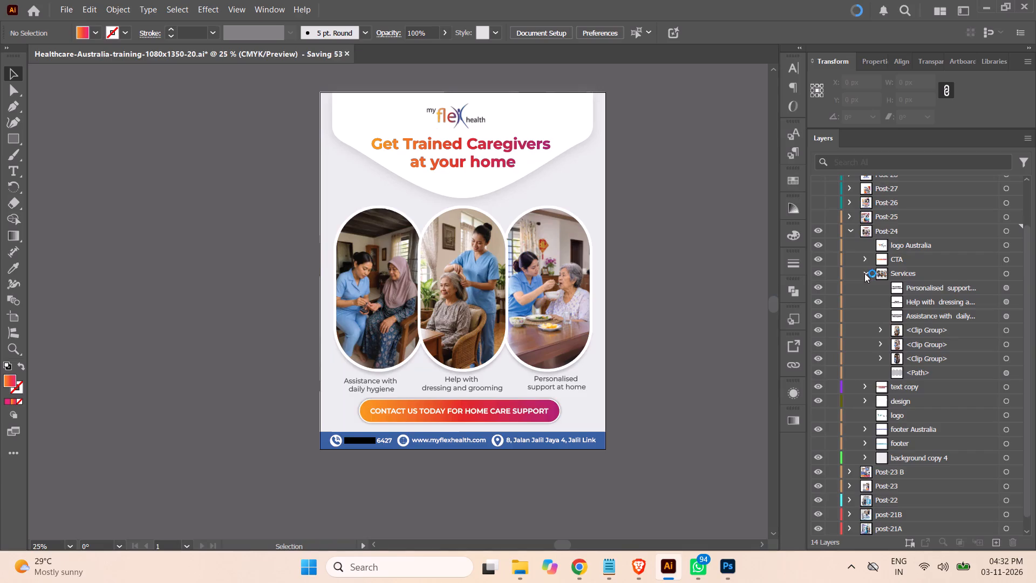
pyautogui.click(864, 273)
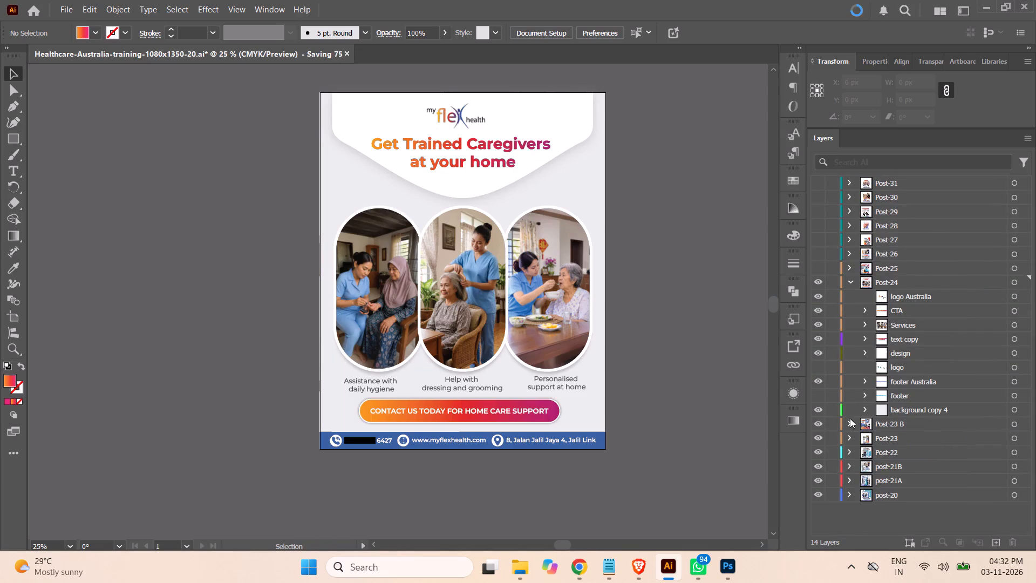
pyautogui.click(863, 407)
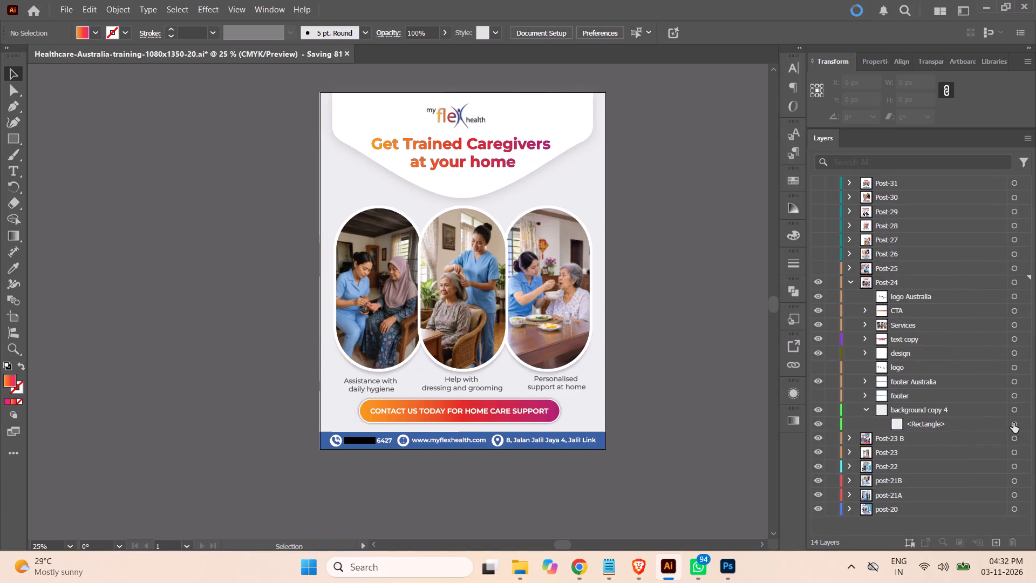
pyautogui.click(1013, 424)
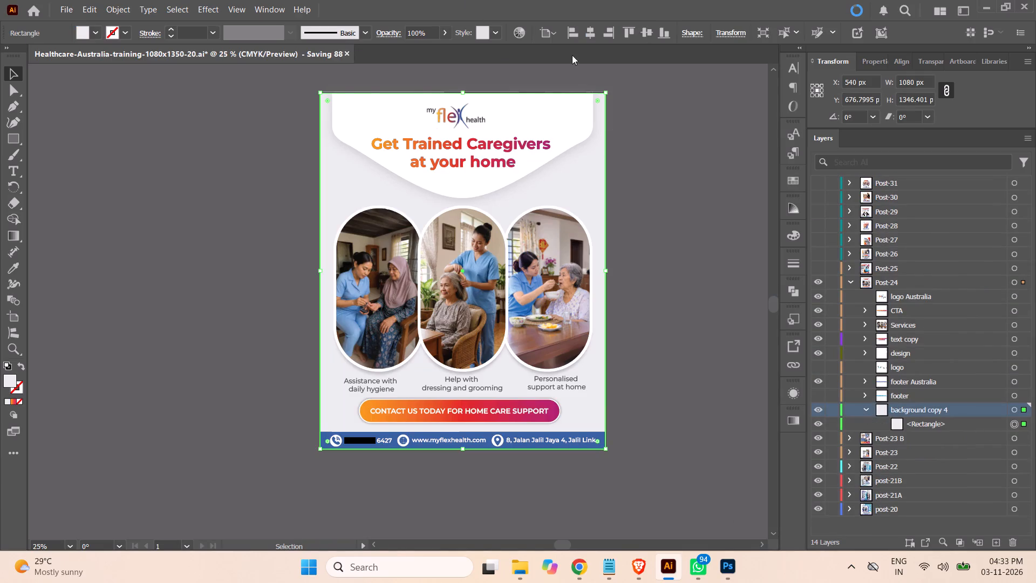
pyautogui.click(494, 36)
pyautogui.click(441, 84)
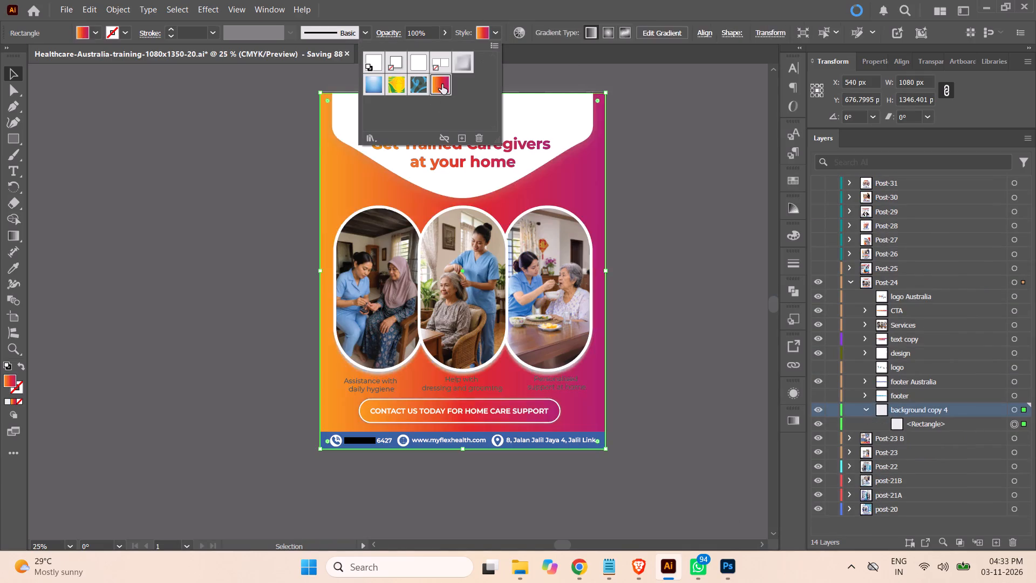
pyautogui.click(683, 240)
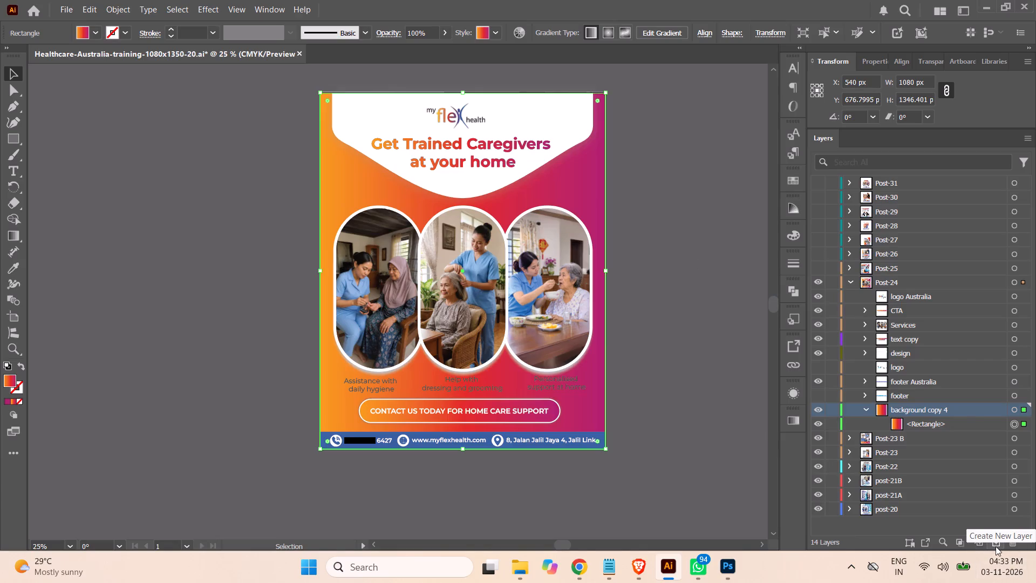
# Set the background rectangle's gradient angle to 45°.
pyautogui.click(1013, 425)
pyautogui.click(973, 427)
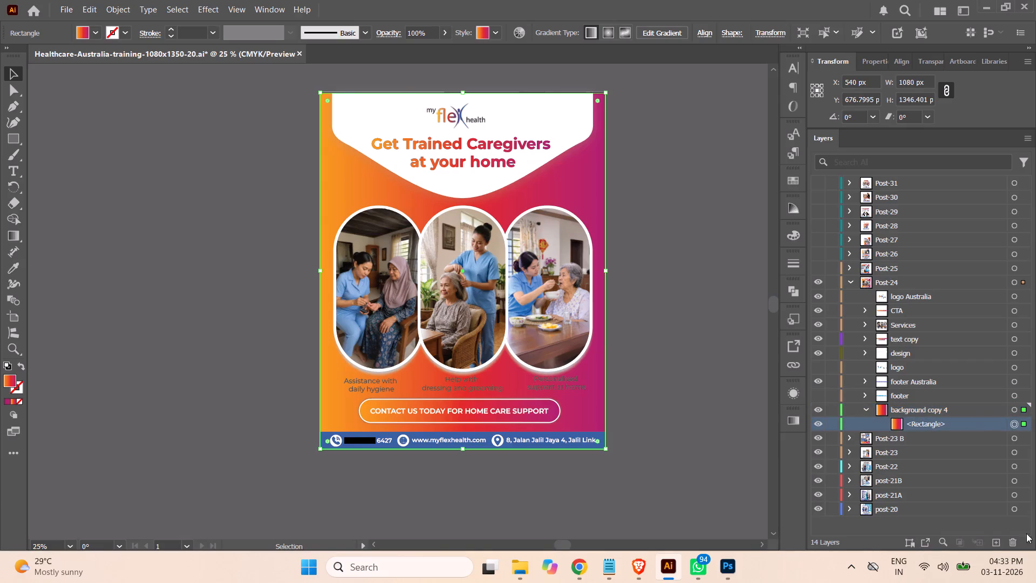
pyautogui.click(794, 421)
pyautogui.moveTo(695, 445); pyautogui.dragTo(662, 445)
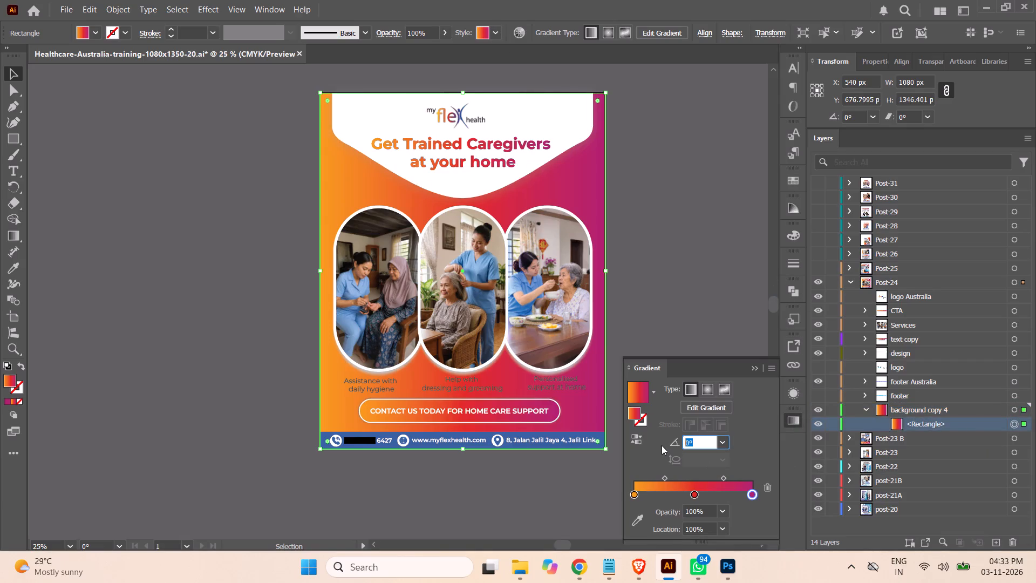
pyautogui.write('45')
pyautogui.press('Return')
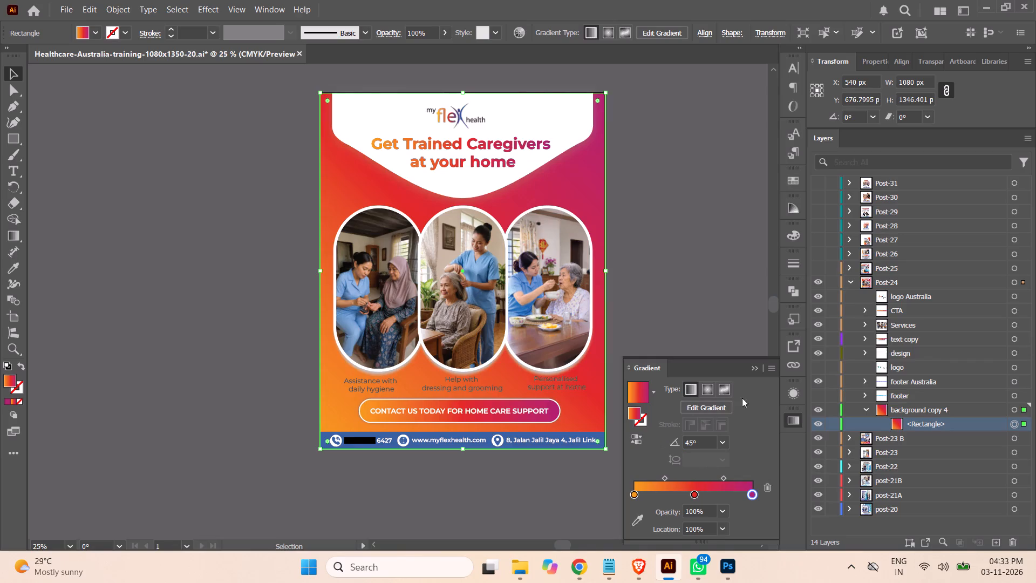
pyautogui.click(756, 369)
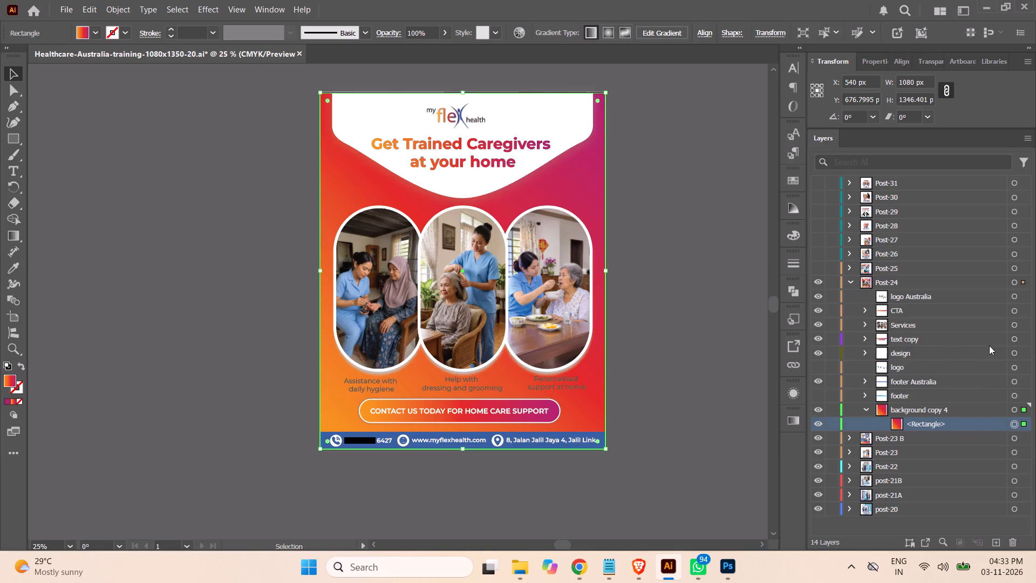
# Set the fill of the three service captions in Post-24's Services layer to white, ffffff.
pyautogui.click(865, 323)
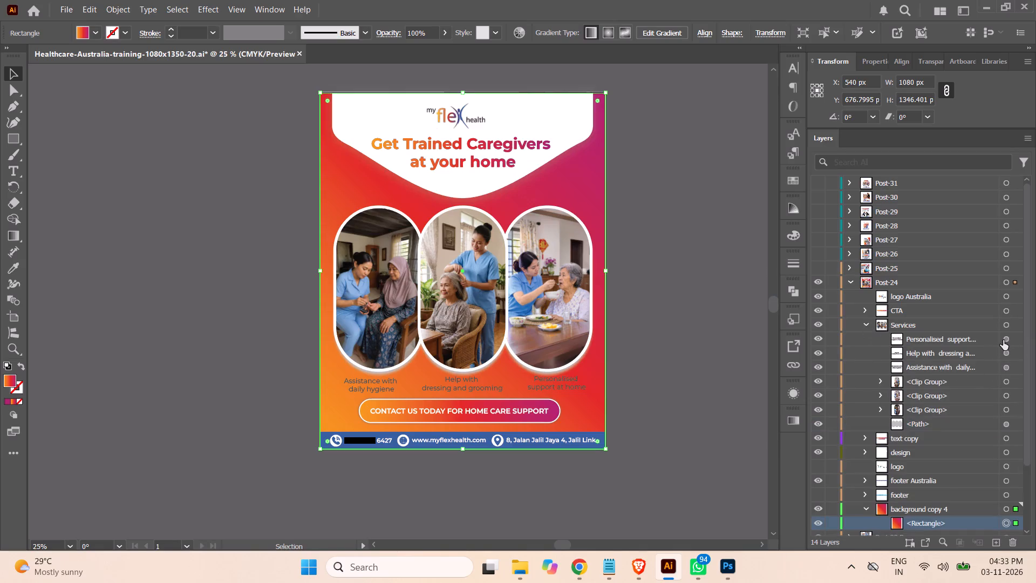
pyautogui.click(1004, 340)
pyautogui.keyDown('shift'); pyautogui.click(1005, 351); pyautogui.keyUp('shift')
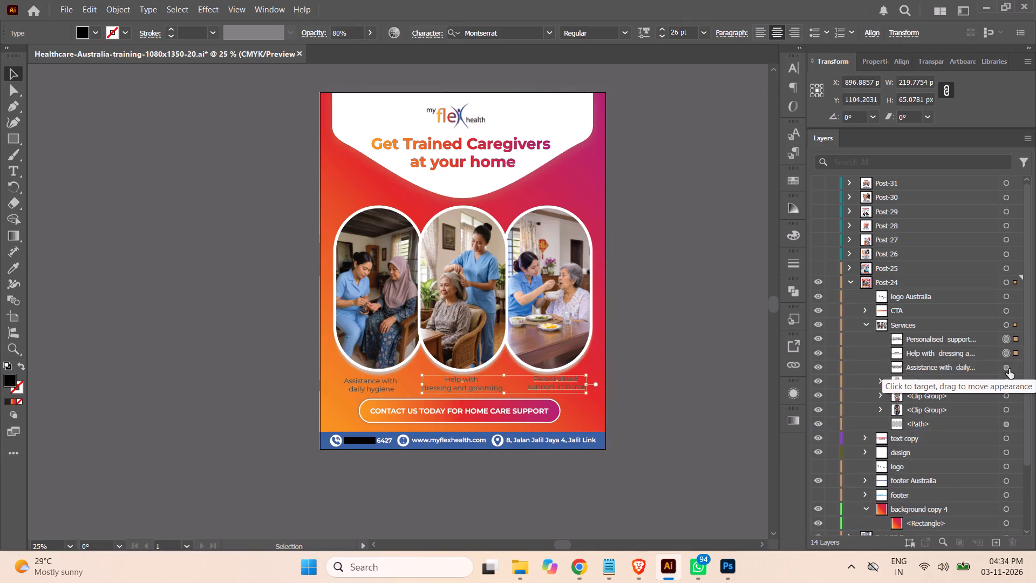
pyautogui.keyDown('shift'); pyautogui.click(1005, 365); pyautogui.keyUp('shift')
pyautogui.click(983, 337)
pyautogui.keyDown('shift'); pyautogui.click(980, 368); pyautogui.keyUp('shift')
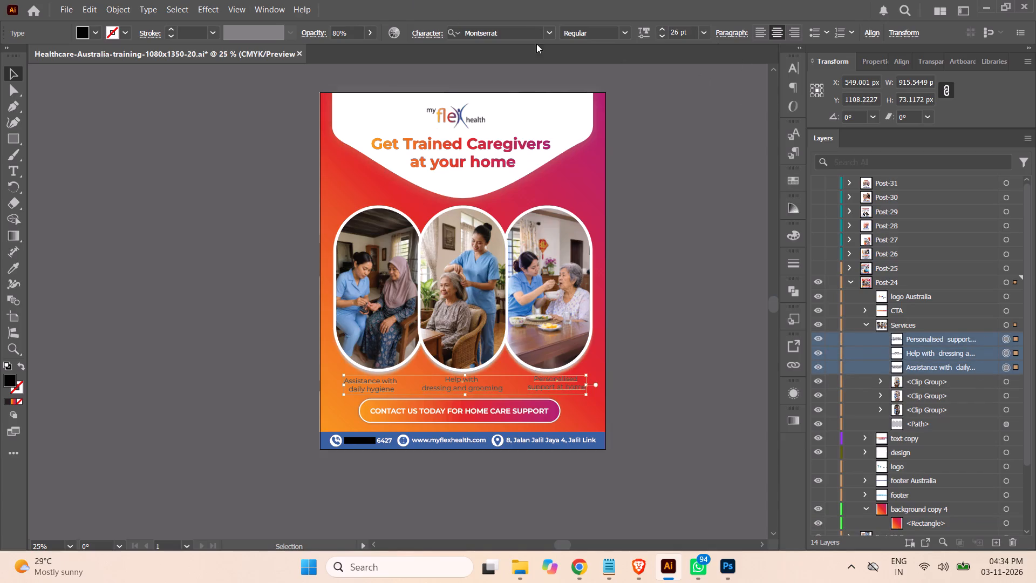
pyautogui.click(94, 33)
pyautogui.click(93, 35)
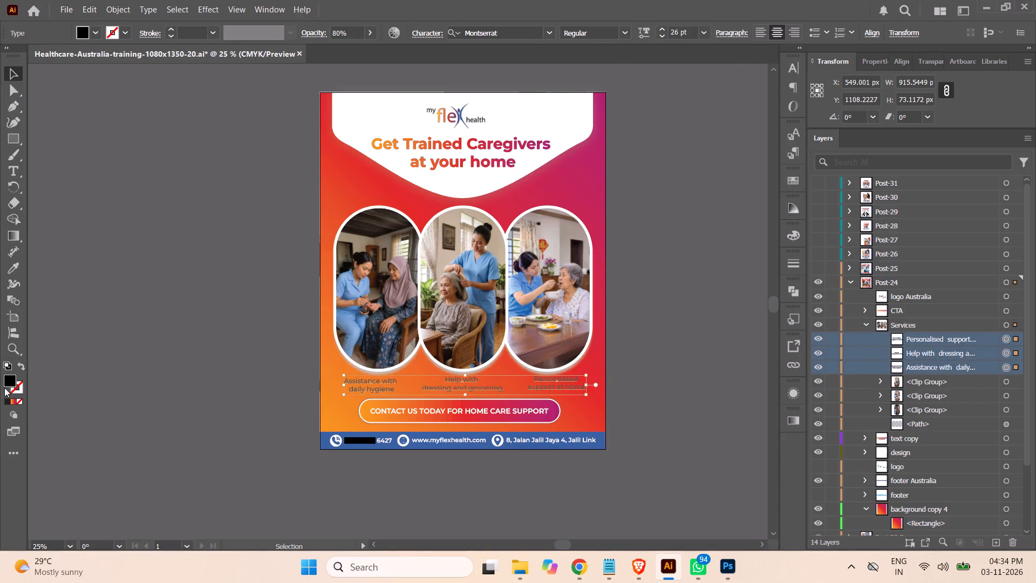
pyautogui.doubleClick(10, 377)
pyautogui.moveTo(637, 186); pyautogui.dragTo(591, 144)
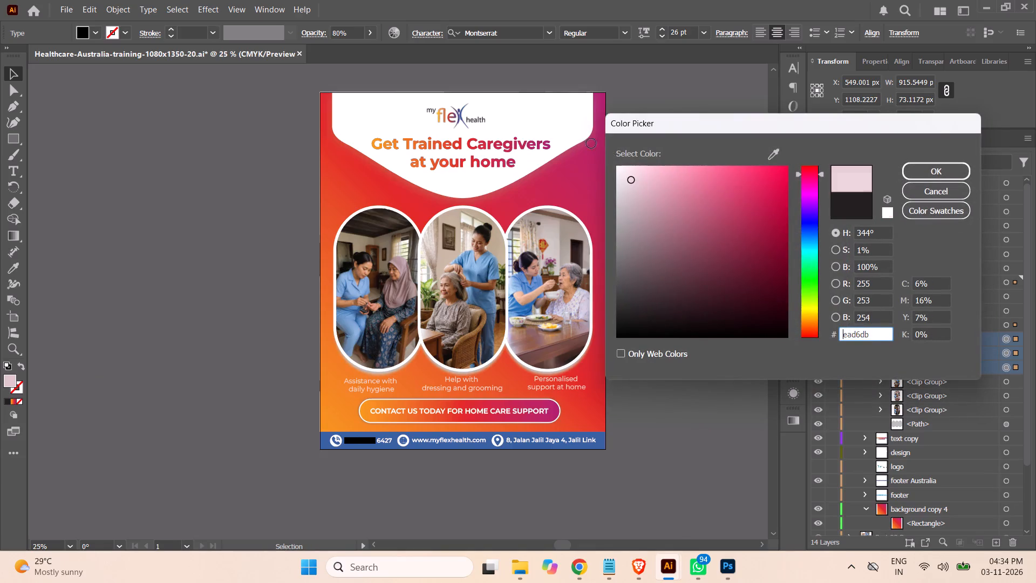
pyautogui.moveTo(591, 144); pyautogui.dragTo(576, 130)
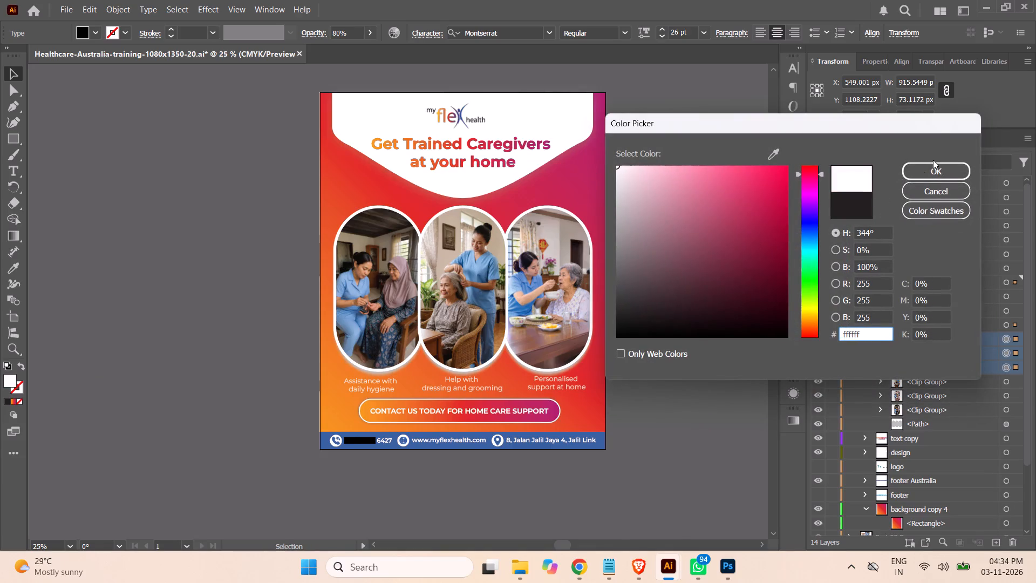
pyautogui.click(921, 175)
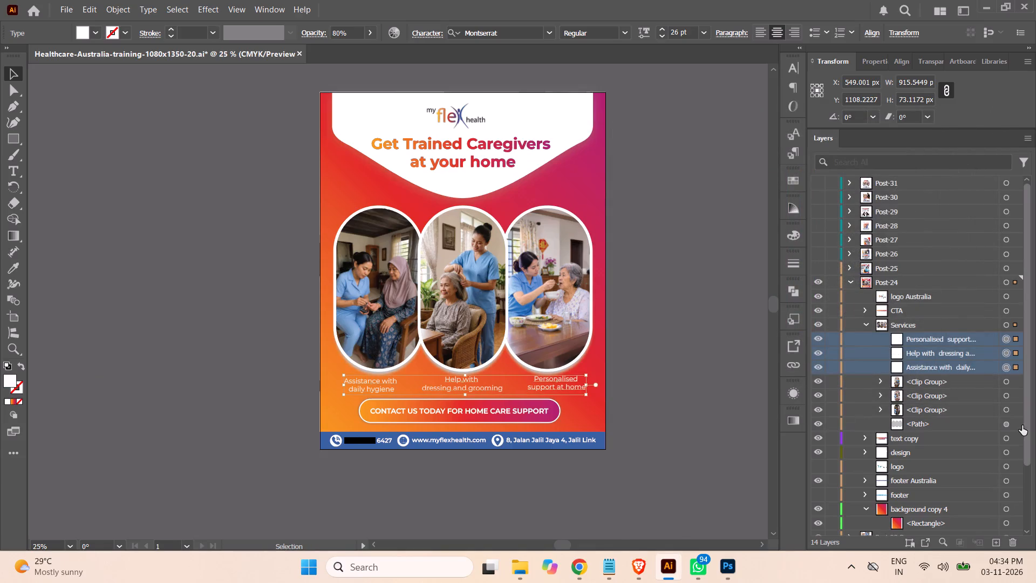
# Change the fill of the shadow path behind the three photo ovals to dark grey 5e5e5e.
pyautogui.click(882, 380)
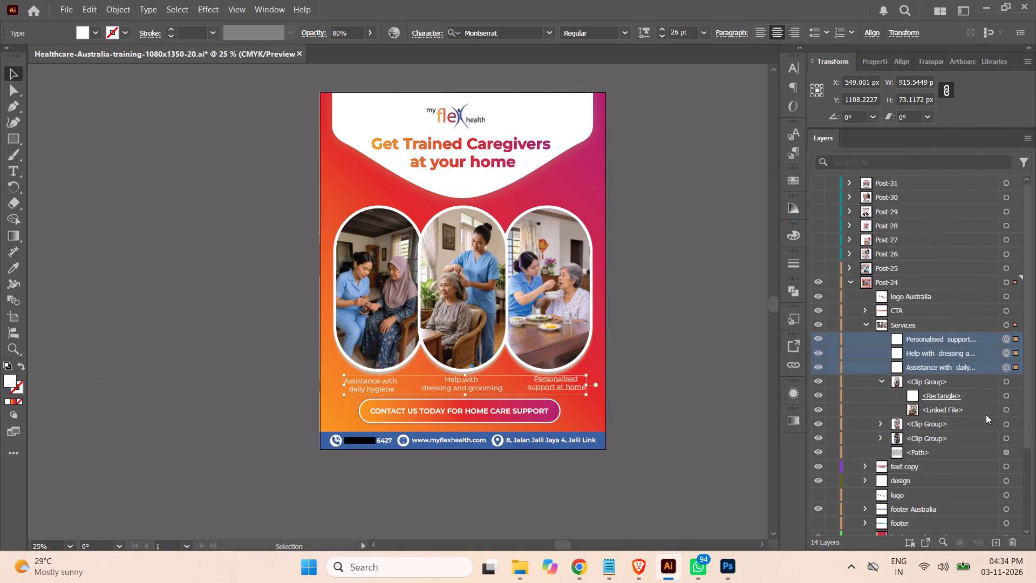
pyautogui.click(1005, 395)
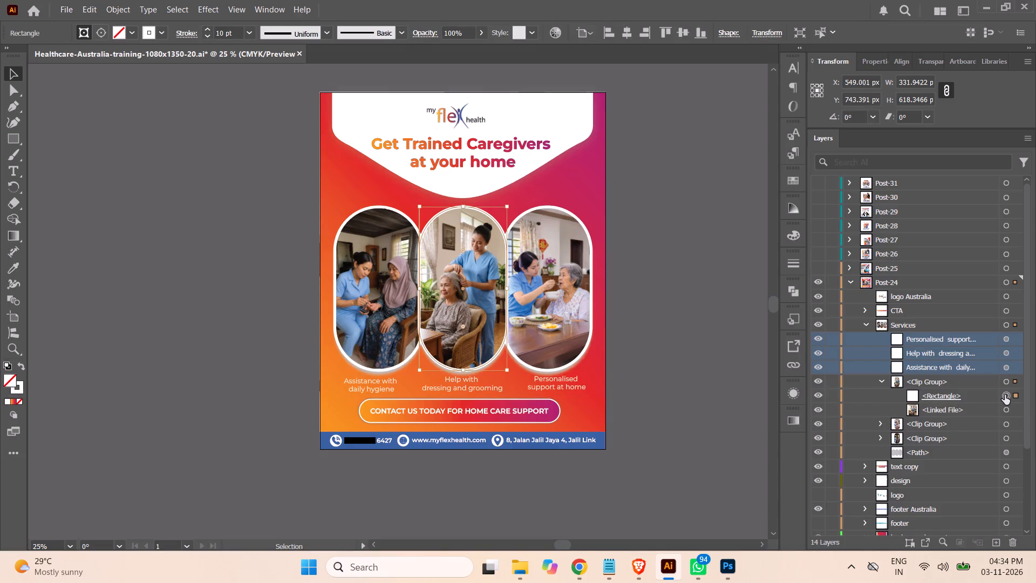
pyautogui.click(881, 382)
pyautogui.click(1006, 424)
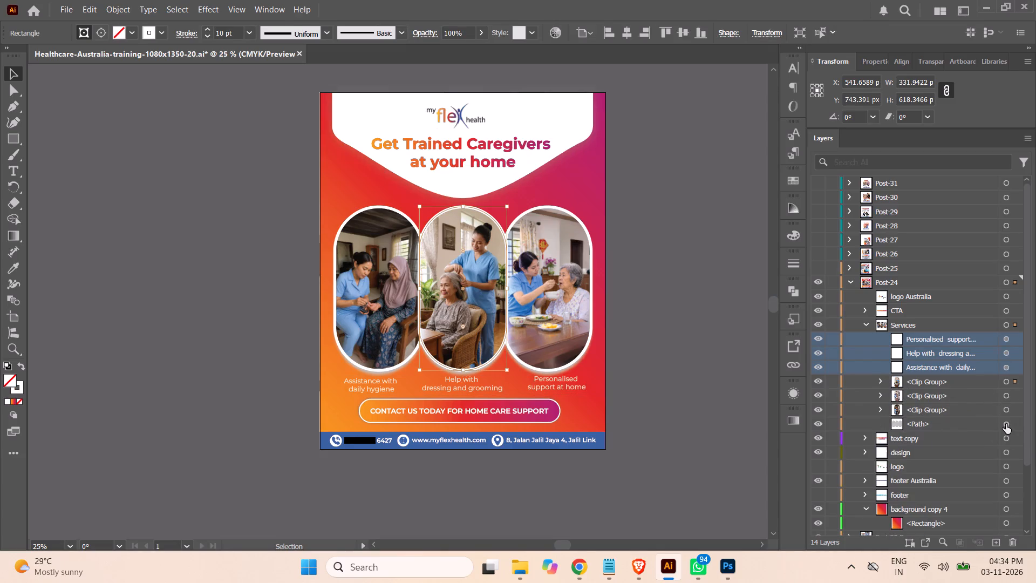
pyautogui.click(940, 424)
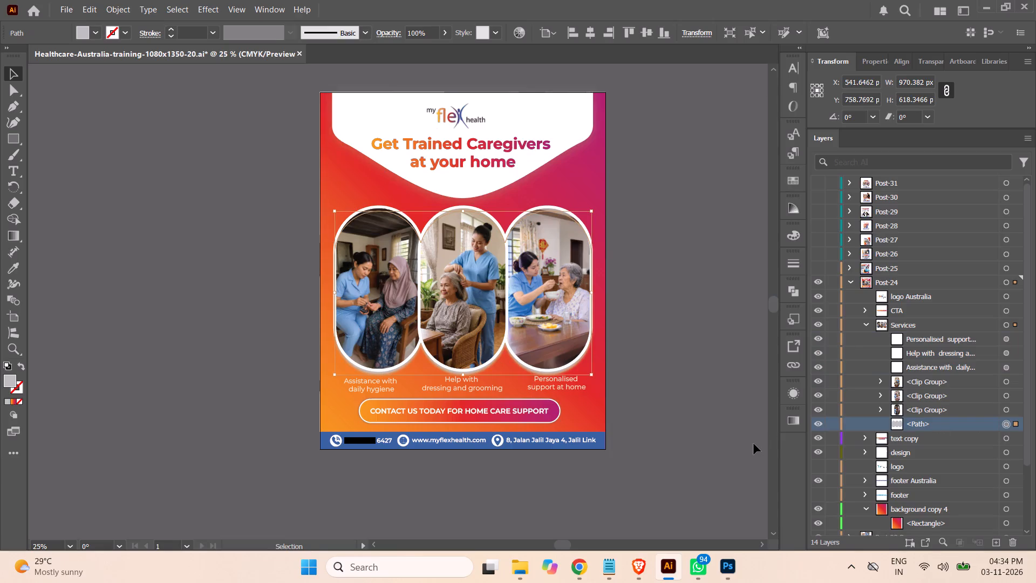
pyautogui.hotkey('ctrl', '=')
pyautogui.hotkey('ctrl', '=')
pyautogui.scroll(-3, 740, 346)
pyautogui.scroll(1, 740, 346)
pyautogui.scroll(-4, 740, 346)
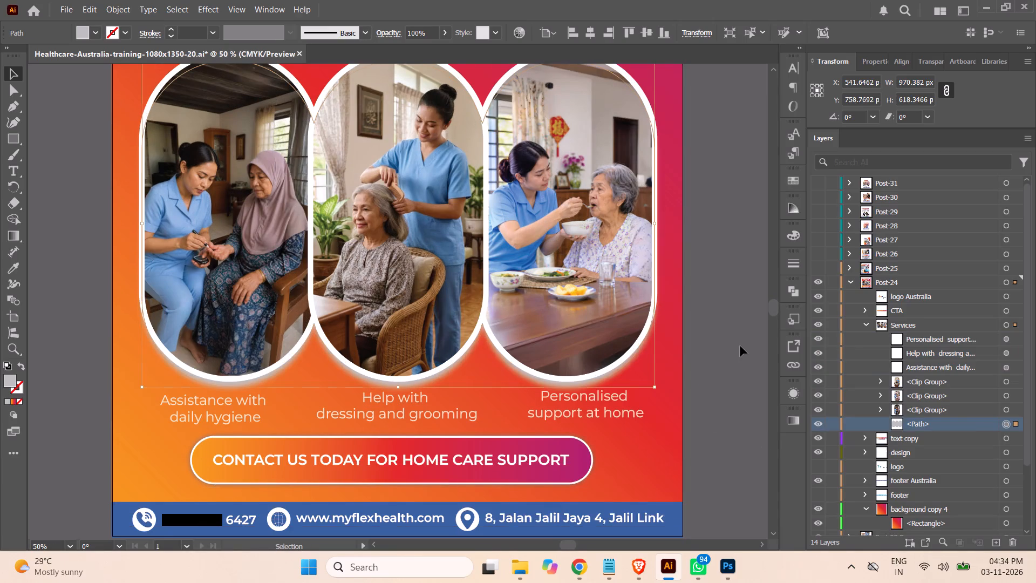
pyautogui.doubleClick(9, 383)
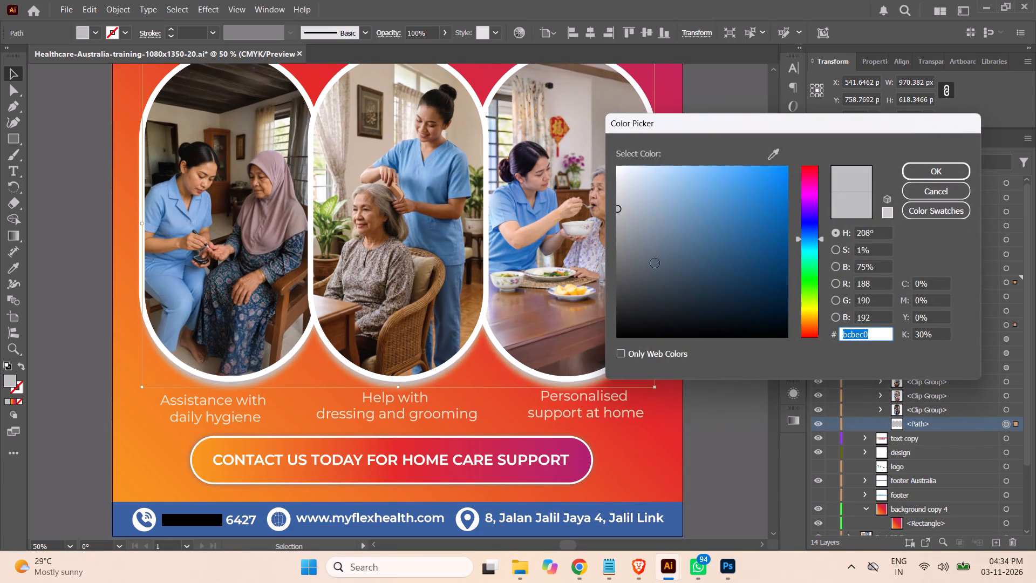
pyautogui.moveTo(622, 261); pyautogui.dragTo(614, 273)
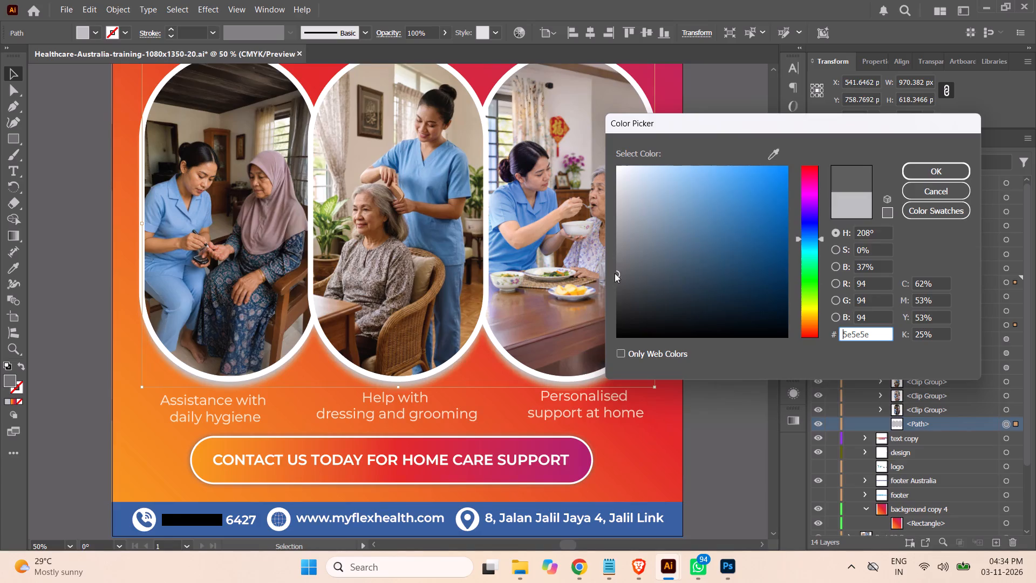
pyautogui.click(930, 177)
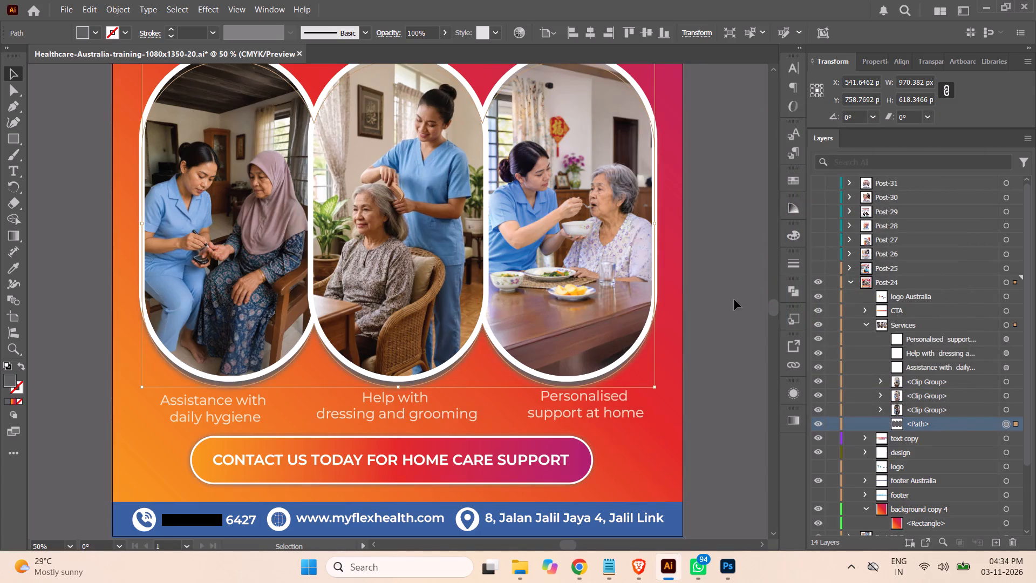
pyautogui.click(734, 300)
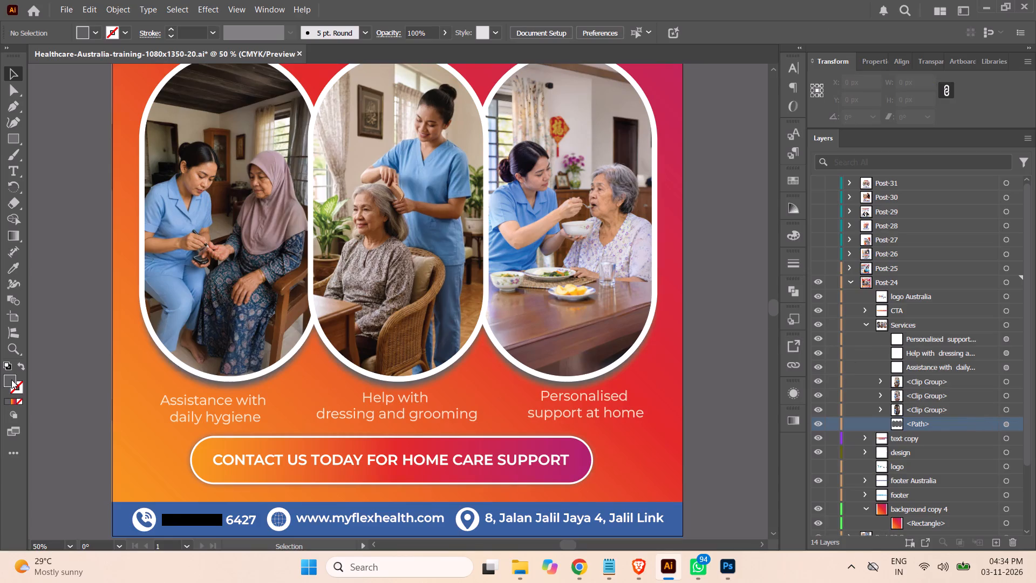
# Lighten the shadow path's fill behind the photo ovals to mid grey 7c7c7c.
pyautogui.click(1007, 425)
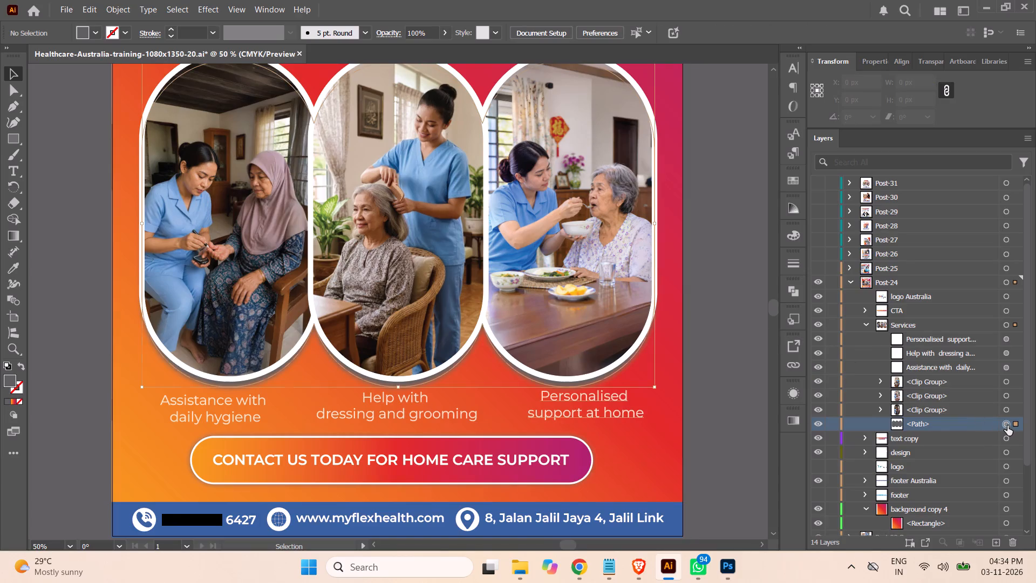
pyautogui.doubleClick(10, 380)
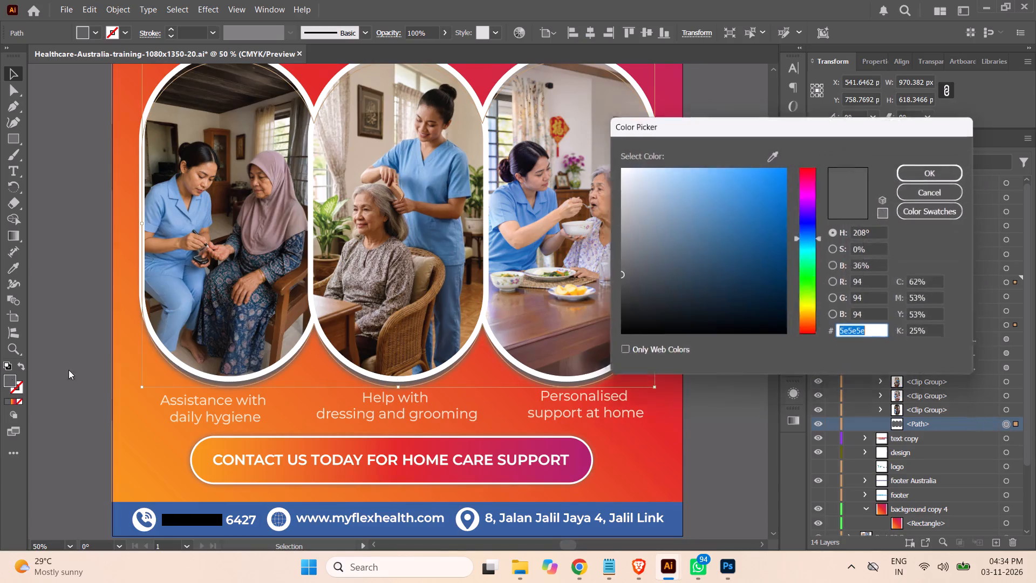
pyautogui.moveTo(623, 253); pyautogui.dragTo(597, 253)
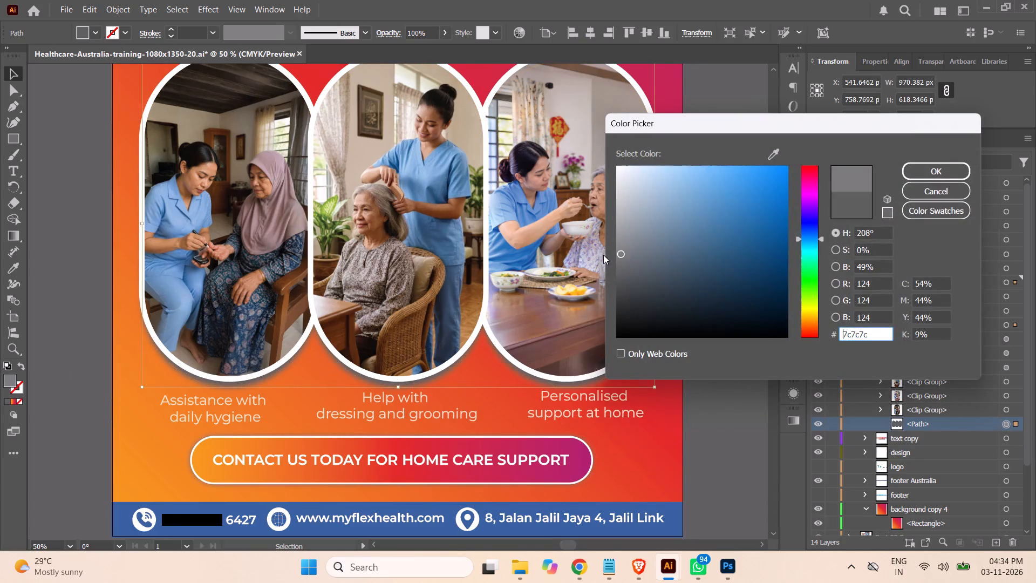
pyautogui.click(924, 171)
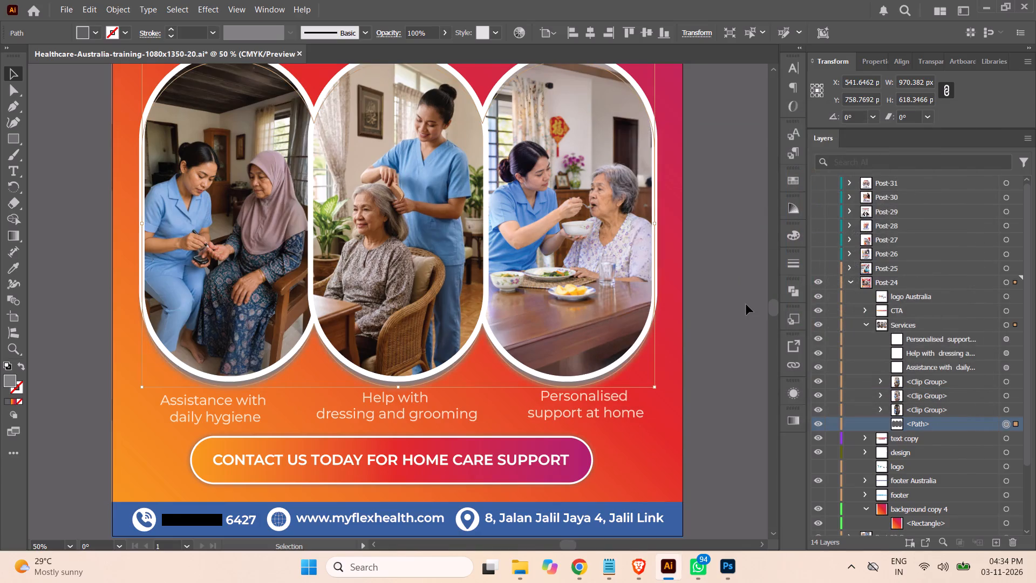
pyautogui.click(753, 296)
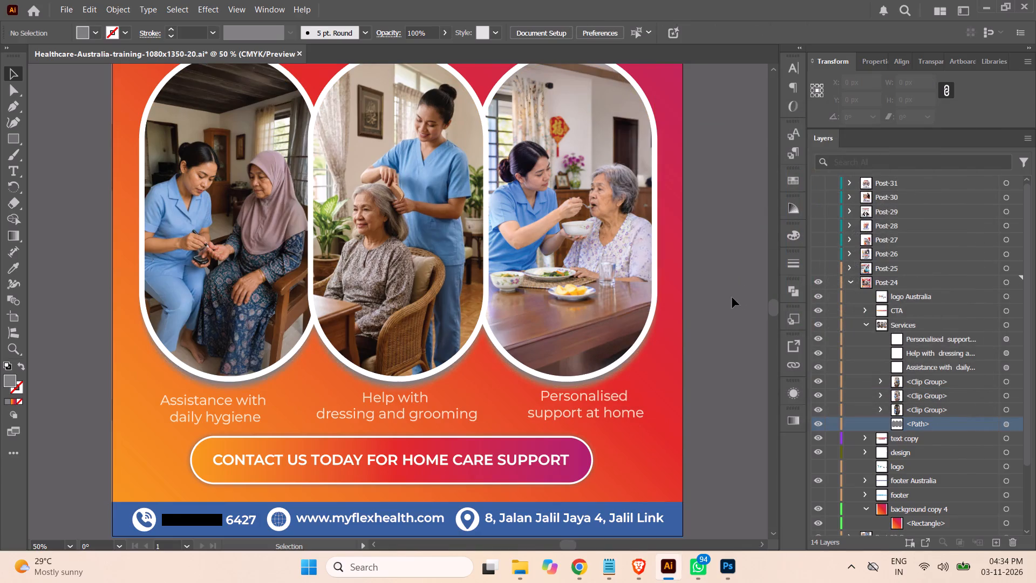
# Set the fill of the shadow path behind the three photo ovals to black, 000000.
pyautogui.scroll(6, 735, 258)
pyautogui.scroll(-2, 734, 257)
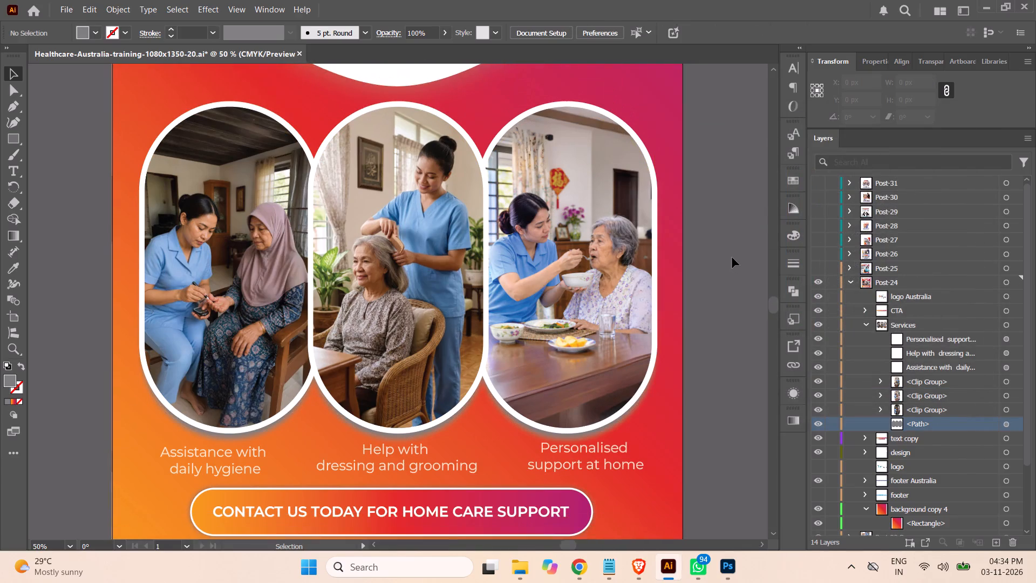
pyautogui.scroll(-1, 732, 257)
pyautogui.scroll(1, 732, 257)
pyautogui.scroll(-2, 732, 257)
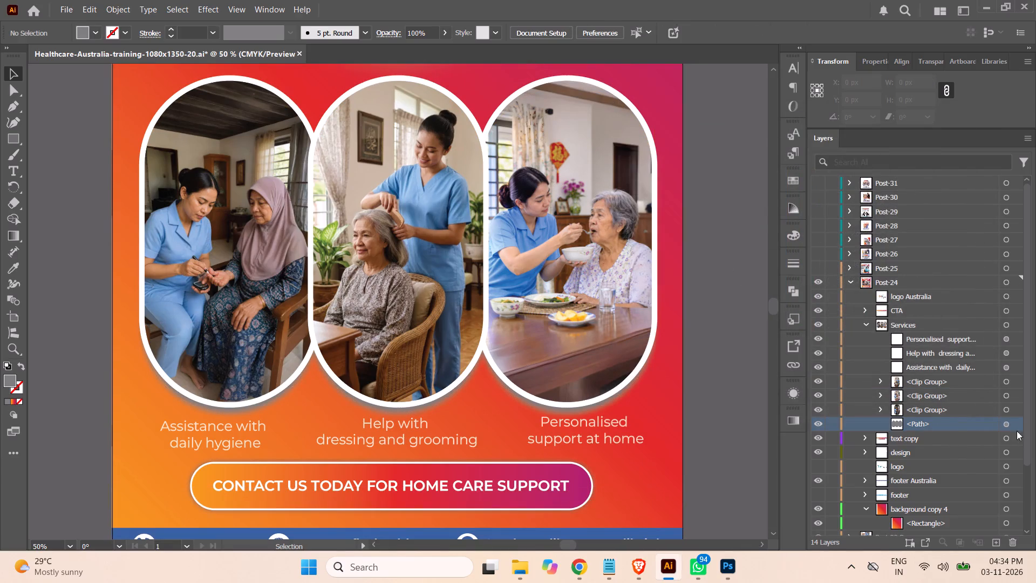
pyautogui.click(1008, 424)
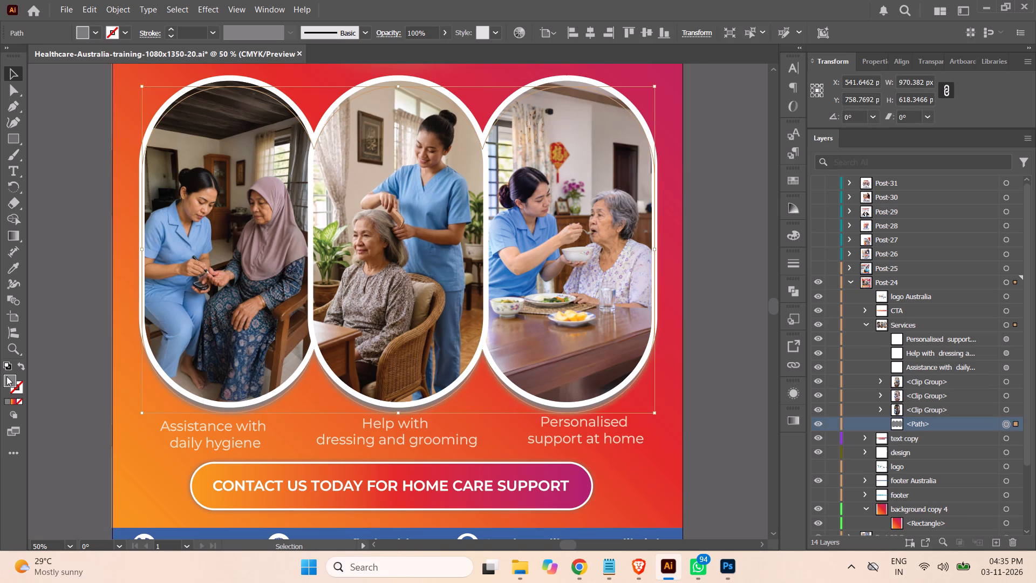
pyautogui.doubleClick(9, 379)
pyautogui.moveTo(651, 315); pyautogui.dragTo(534, 359)
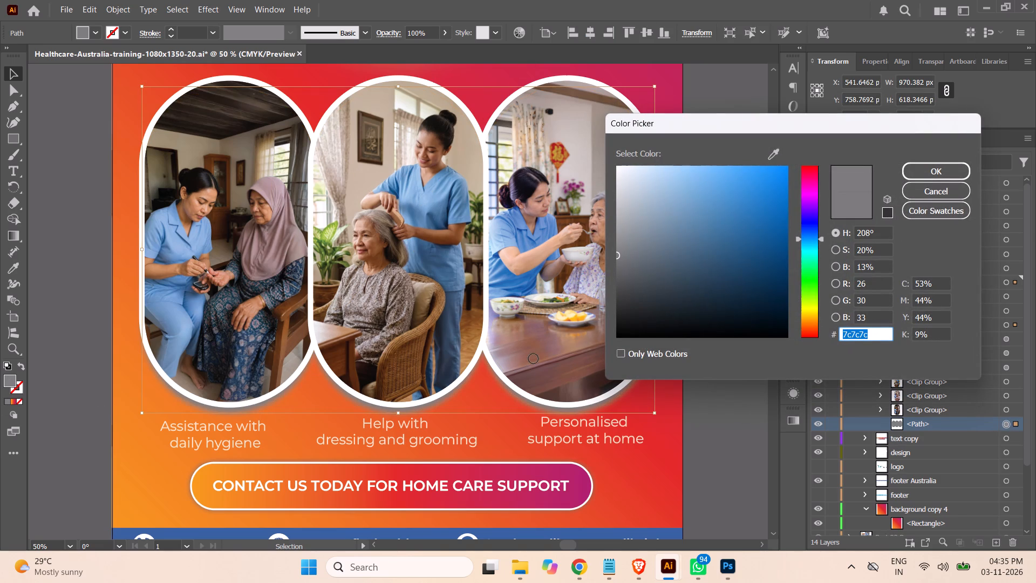
pyautogui.moveTo(534, 359); pyautogui.dragTo(531, 362)
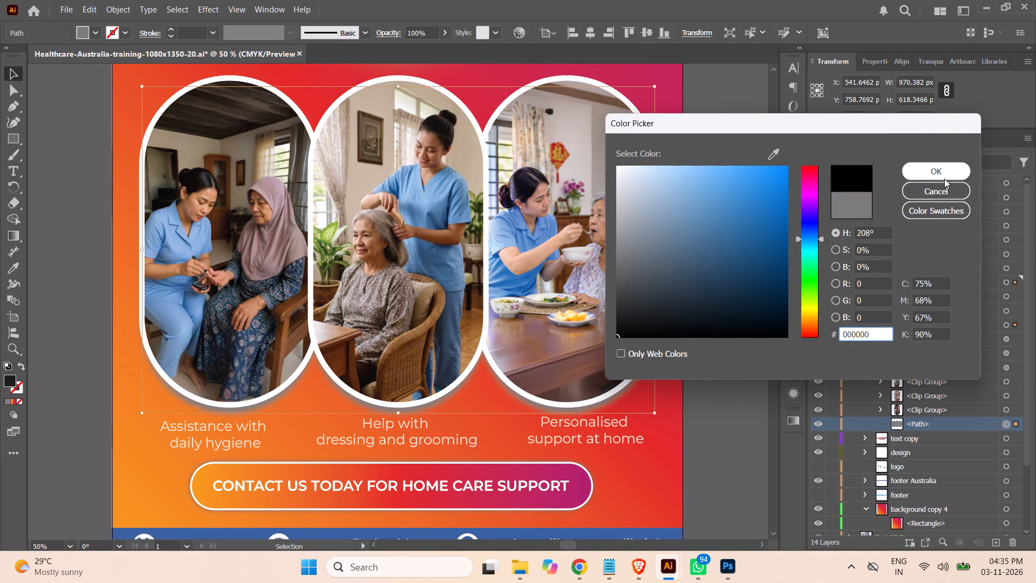
pyautogui.click(939, 172)
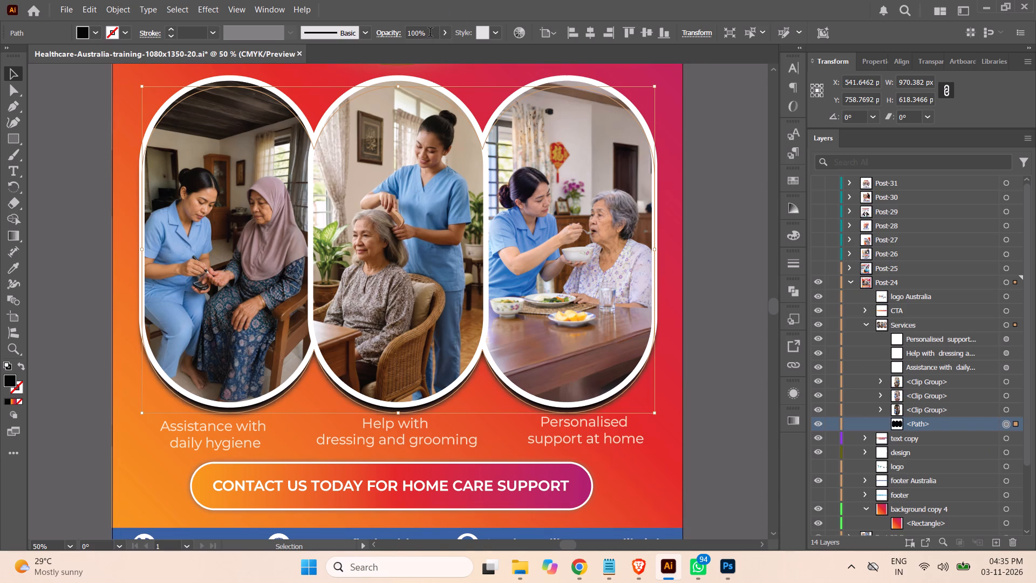
# Set the opacity of the shadow path behind the photo ovals to 30%.
pyautogui.moveTo(430, 36); pyautogui.dragTo(396, 36)
pyautogui.write('30')
pyautogui.press('Return')
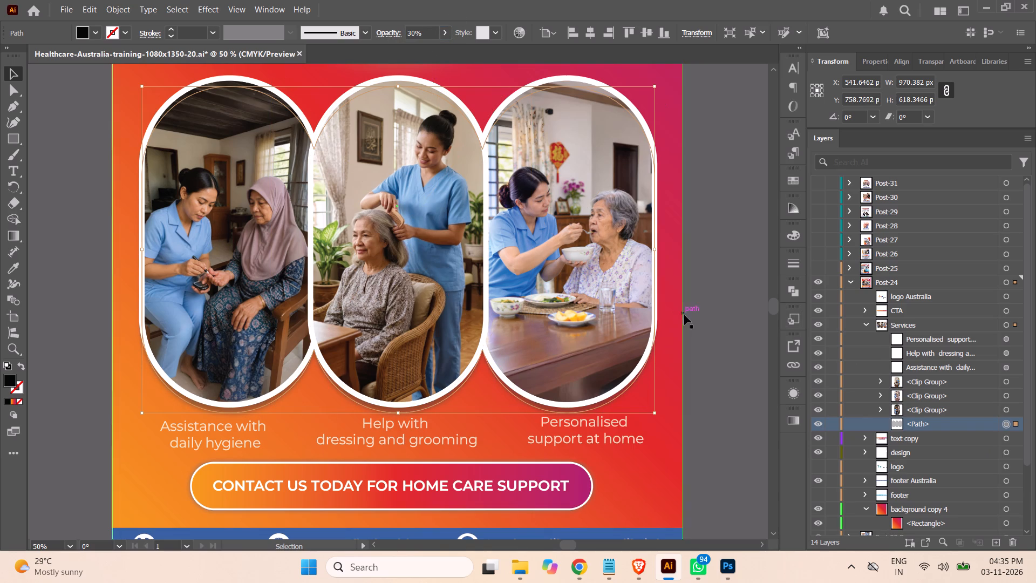
pyautogui.click(721, 316)
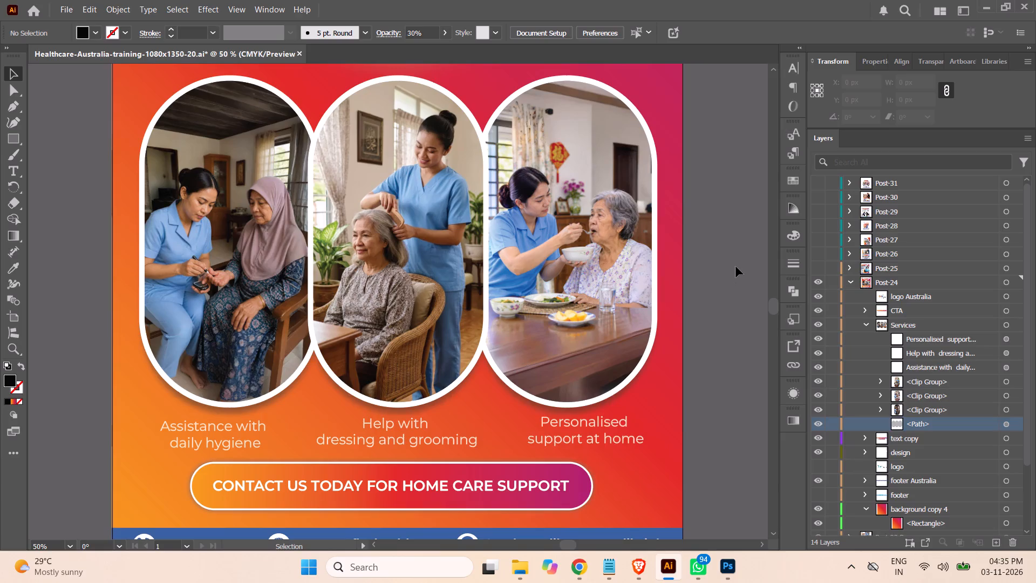
# Select the three service captions beneath the photos and open their alignment options.
pyautogui.scroll(-1, 737, 266)
pyautogui.scroll(1, 737, 266)
pyautogui.scroll(-2, 737, 266)
pyautogui.scroll(1, 737, 266)
pyautogui.scroll(-4, 737, 266)
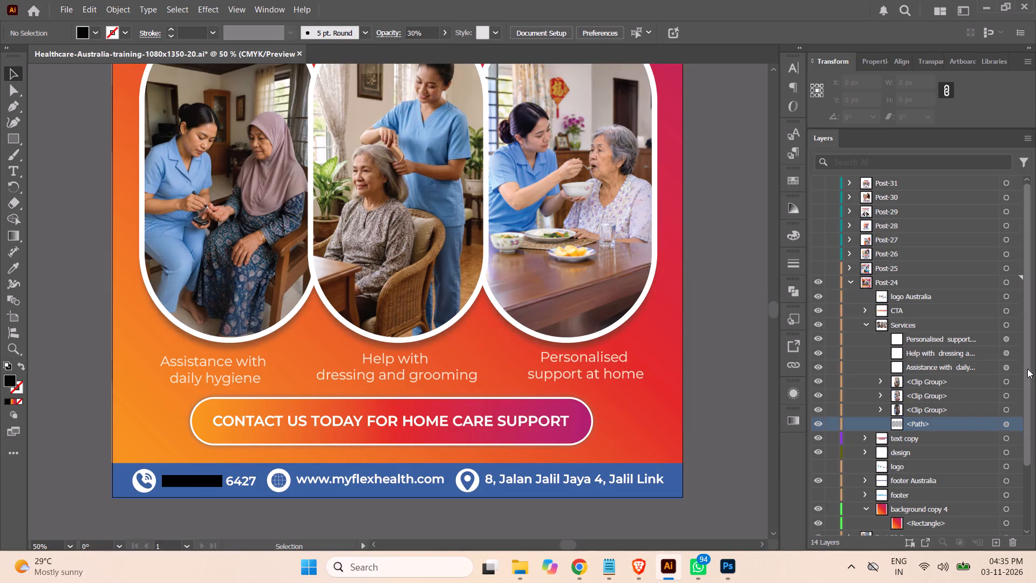
pyautogui.click(1008, 339)
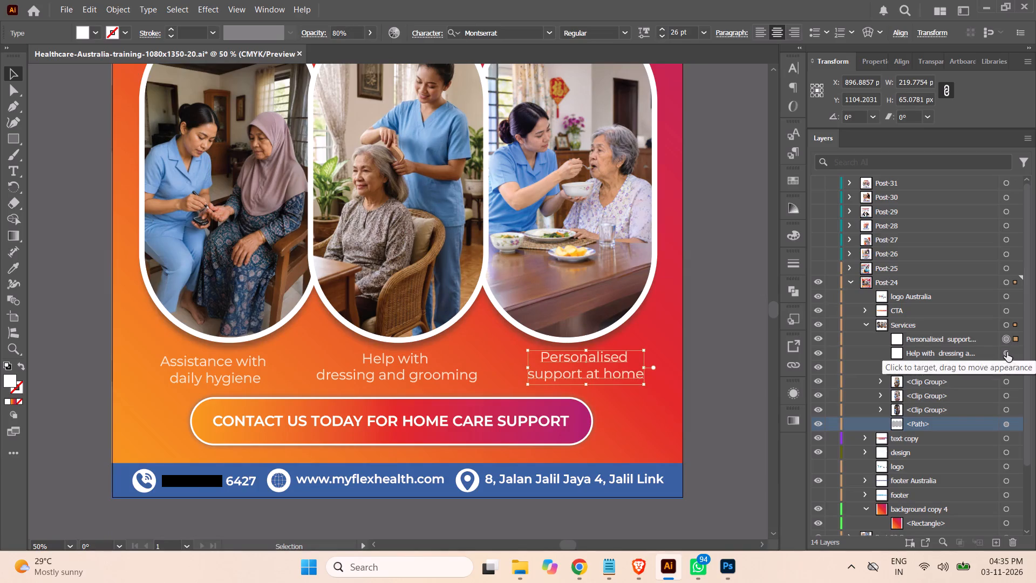
pyautogui.keyDown('shift'); pyautogui.click(1007, 352); pyautogui.keyUp('shift')
pyautogui.keyDown('shift'); pyautogui.click(1008, 366); pyautogui.keyUp('shift')
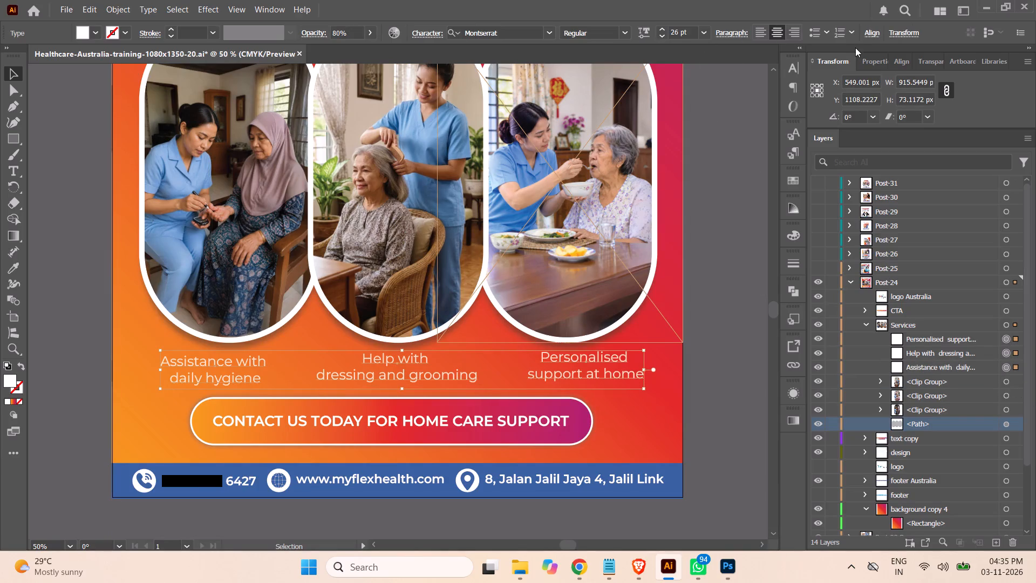
pyautogui.click(875, 33)
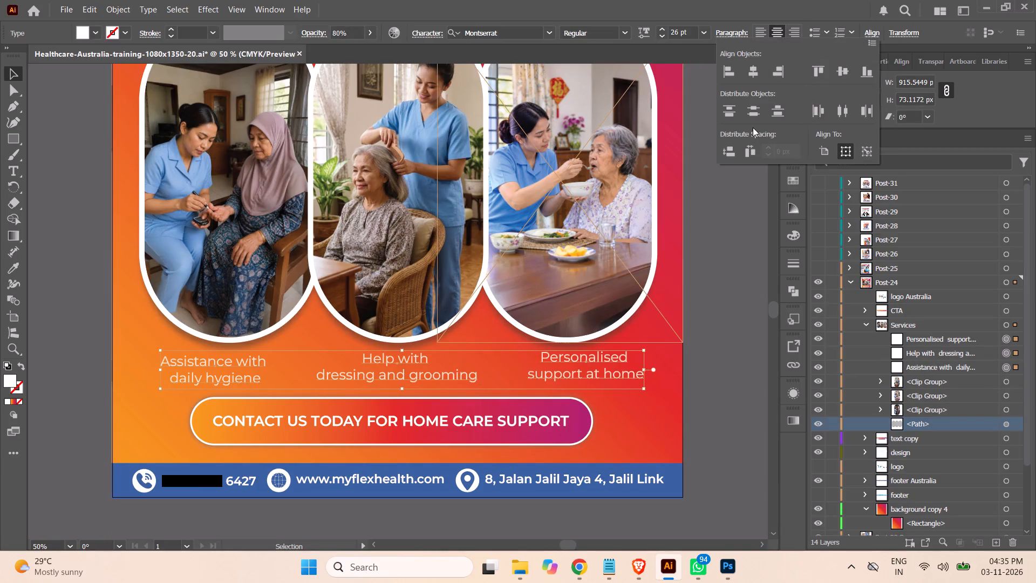
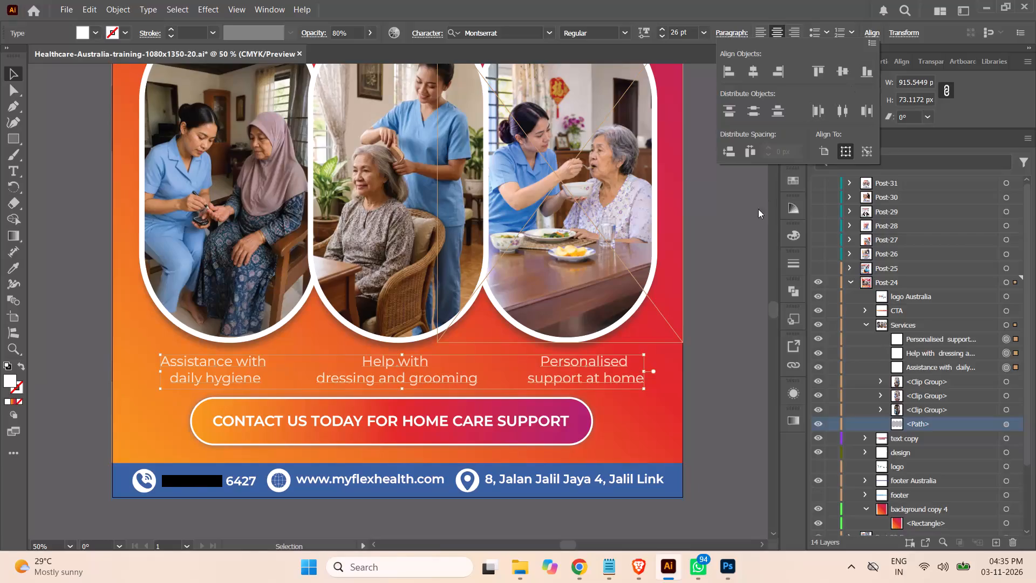
# Move the Personalised support at home caption about 25 px and the Assistance with daily hygiene caption about 30 px inward, keeping both level.
pyautogui.click(724, 224)
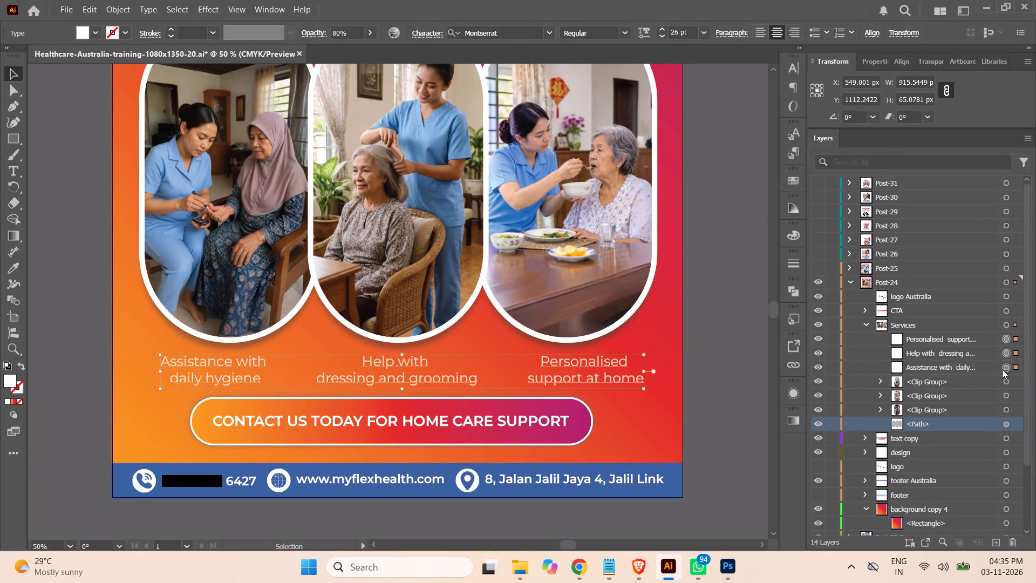
pyautogui.click(1006, 337)
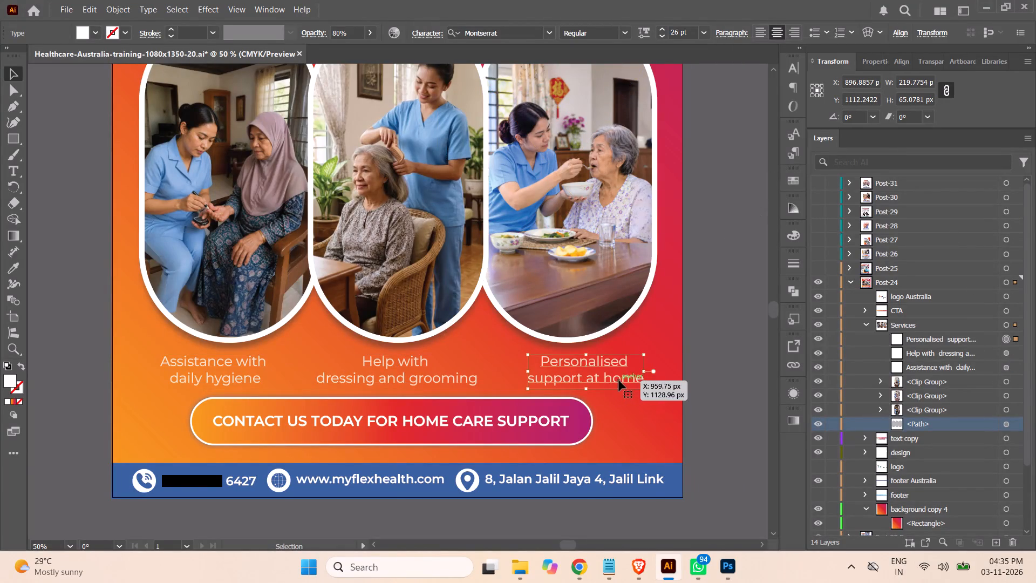
pyautogui.moveTo(619, 381); pyautogui.dragTo(607, 379)
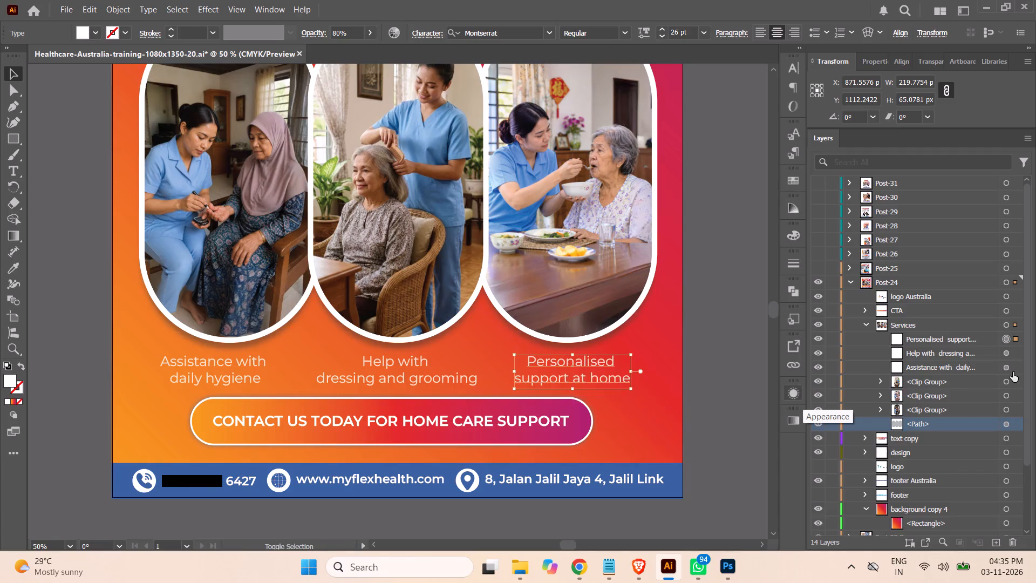
pyautogui.click(1004, 368)
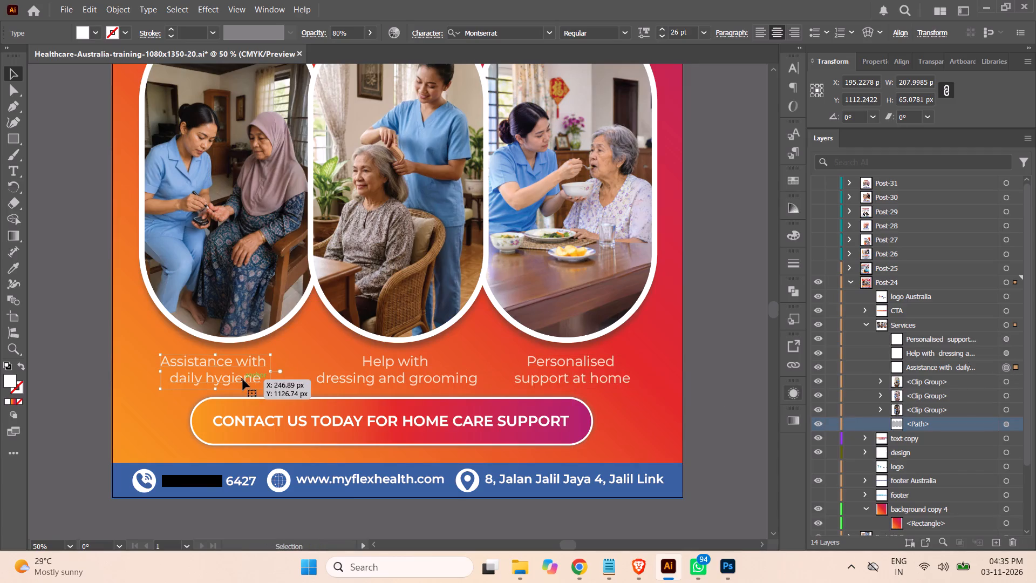
pyautogui.moveTo(242, 380); pyautogui.dragTo(257, 381)
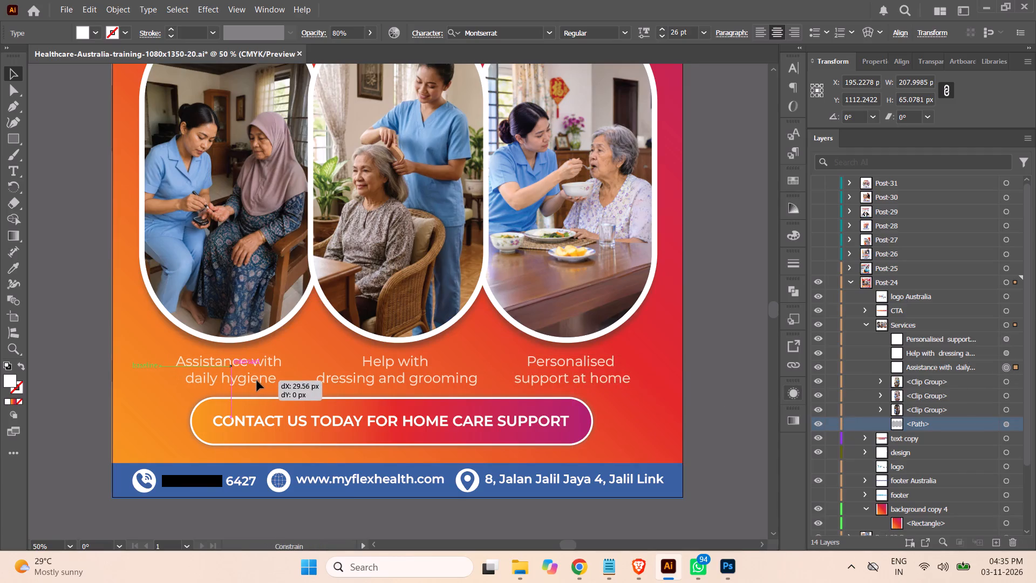
pyautogui.moveTo(257, 381); pyautogui.dragTo(257, 381)
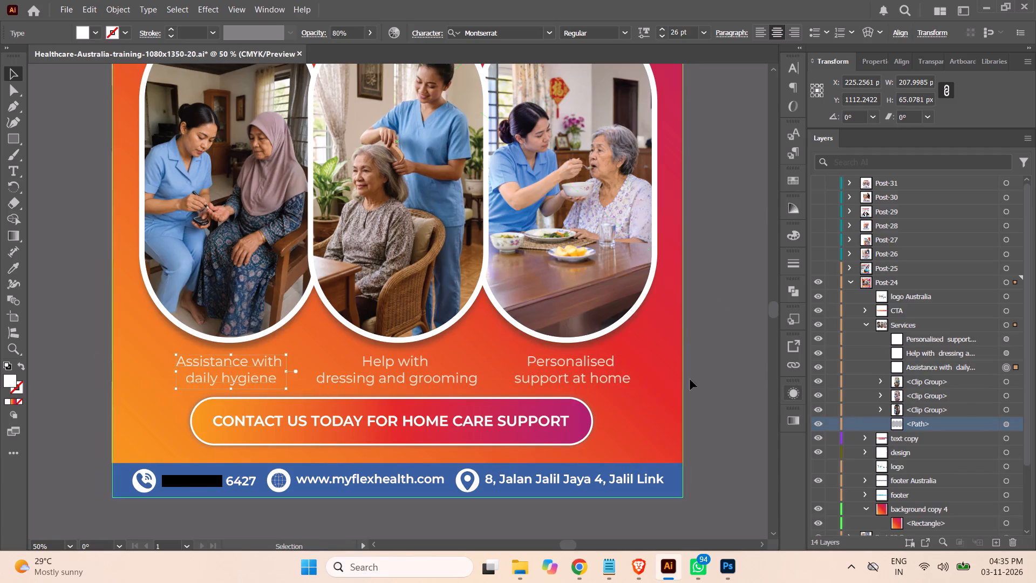
pyautogui.click(720, 364)
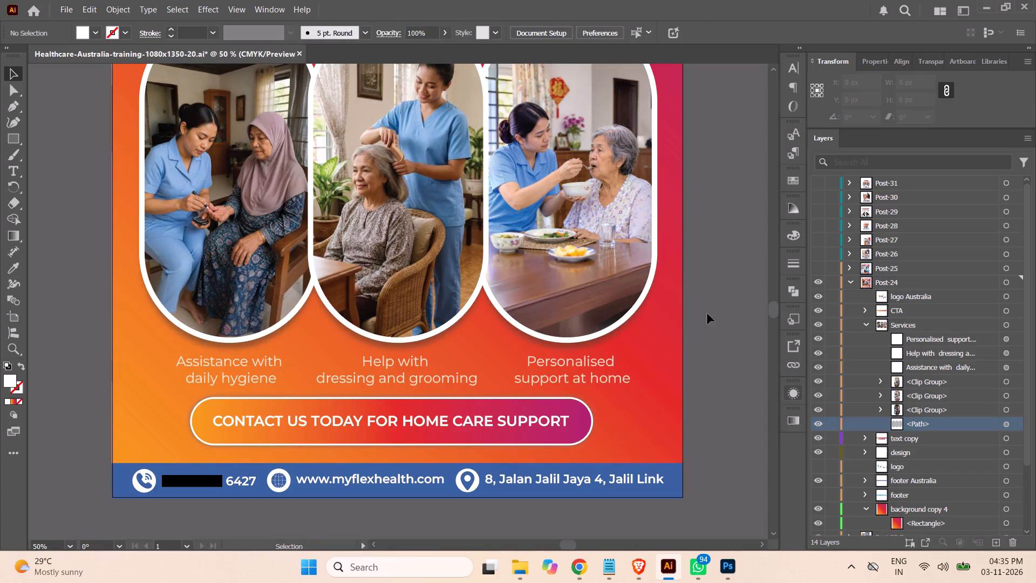
# Set the fill of the Contact Us Today for Home Care Support text in the CTA layer to dark grey 383838.
pyautogui.click(865, 326)
pyautogui.click(863, 309)
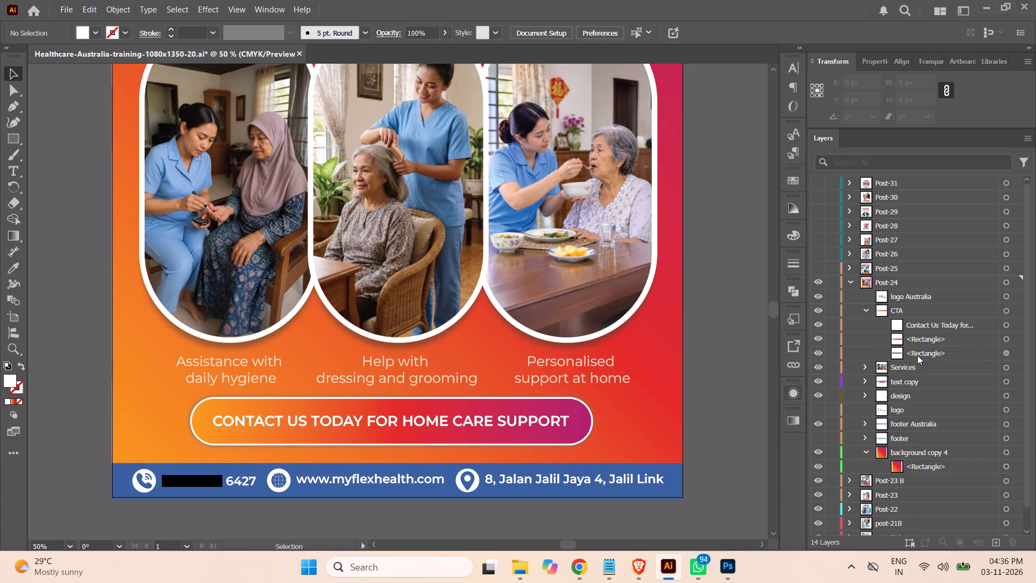
pyautogui.click(1006, 326)
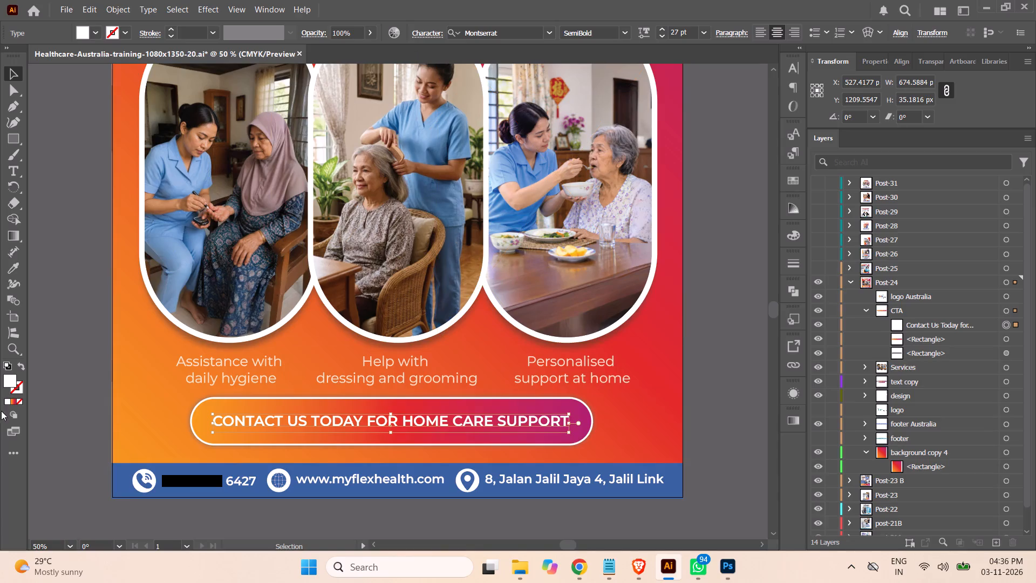
pyautogui.doubleClick(11, 378)
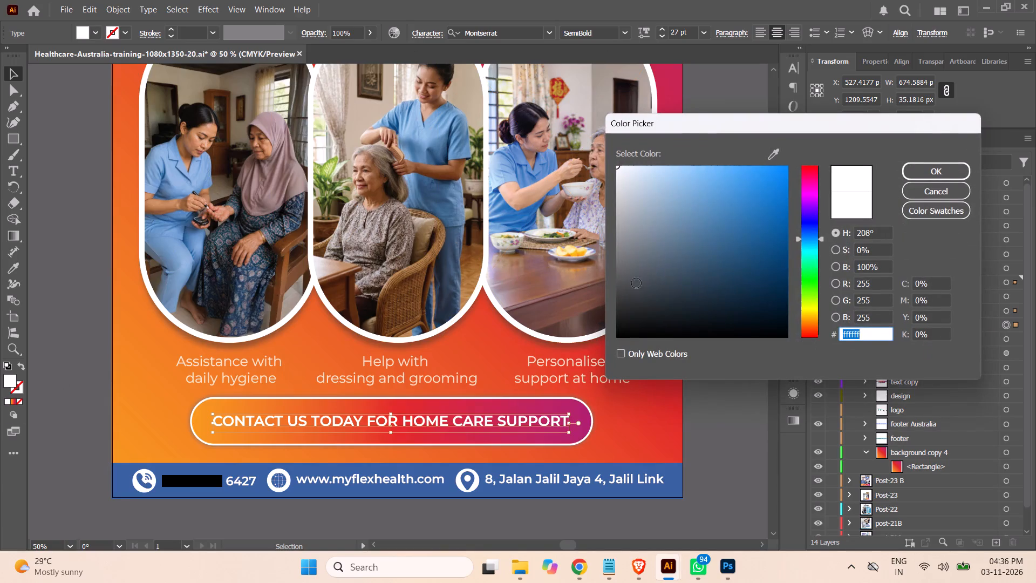
pyautogui.moveTo(624, 289); pyautogui.dragTo(610, 299)
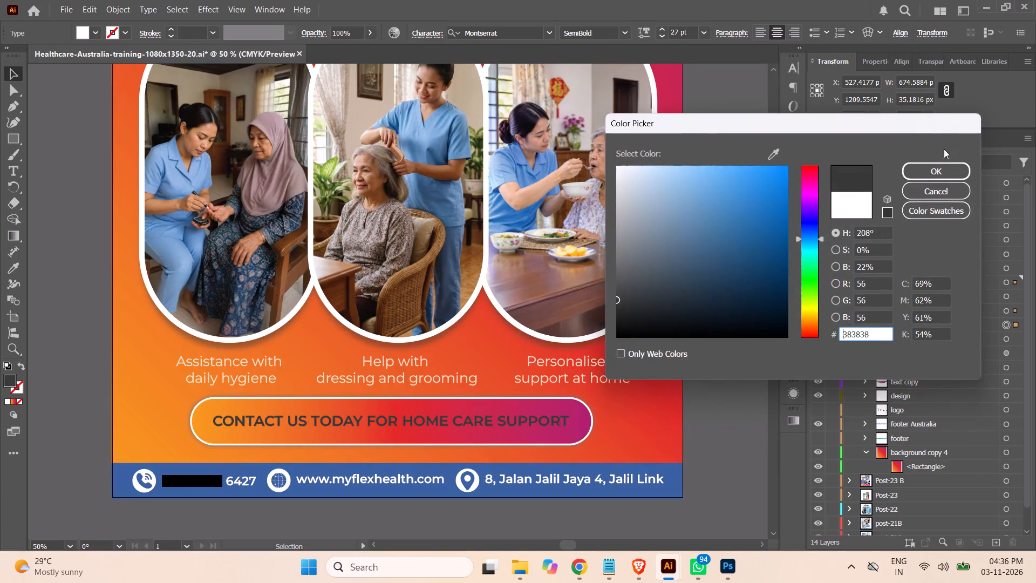
pyautogui.click(942, 171)
# Replace the gradient fill of the CTA button's upper rectangle with white, ffffff.
pyautogui.click(1006, 341)
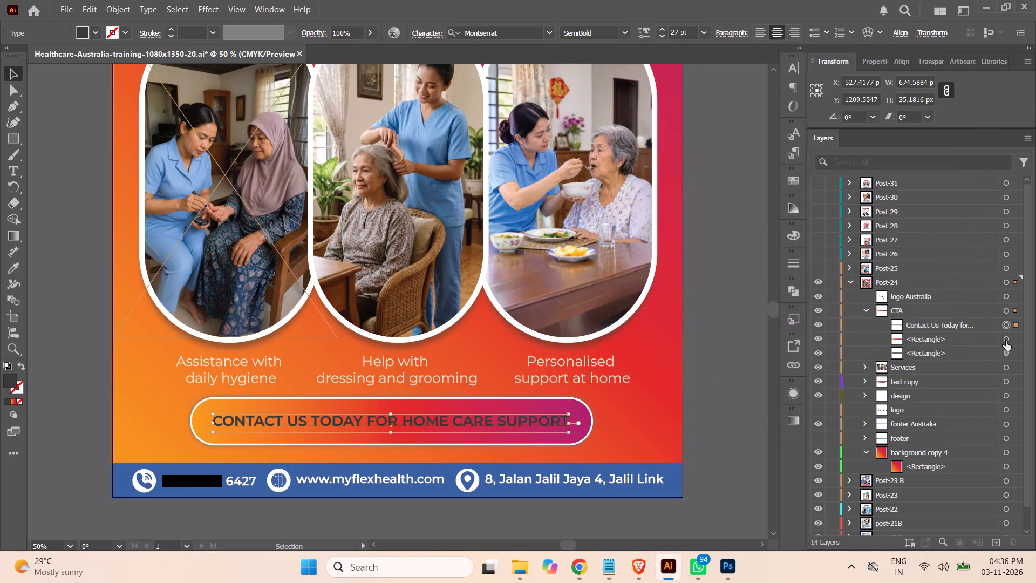
pyautogui.doubleClick(14, 379)
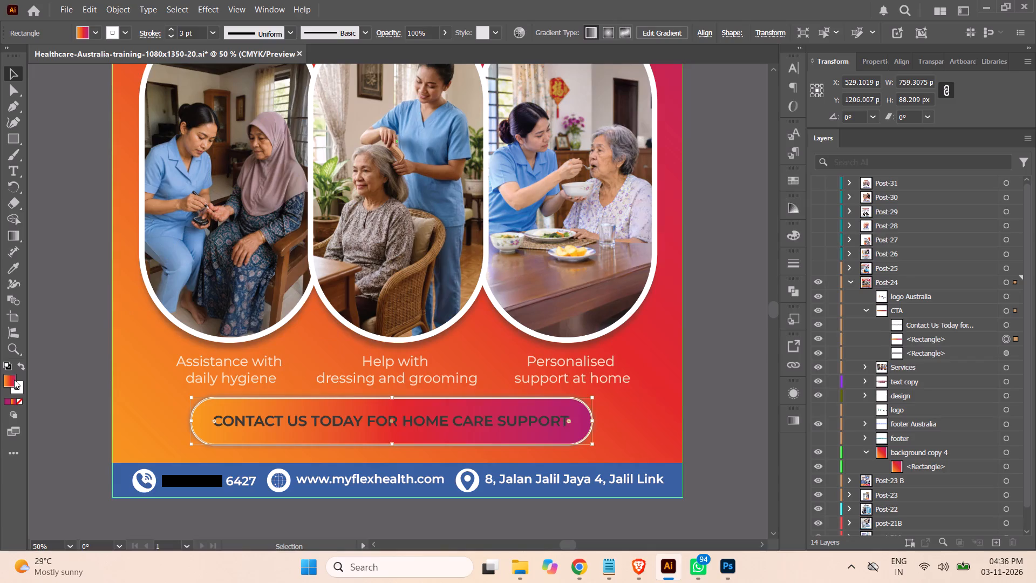
pyautogui.moveTo(647, 191); pyautogui.dragTo(588, 145)
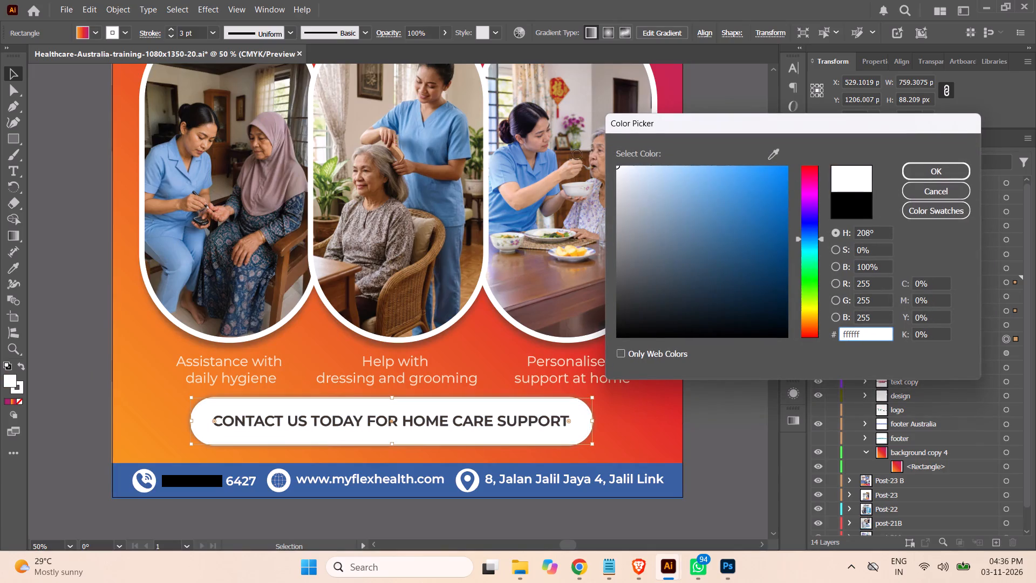
pyautogui.click(933, 171)
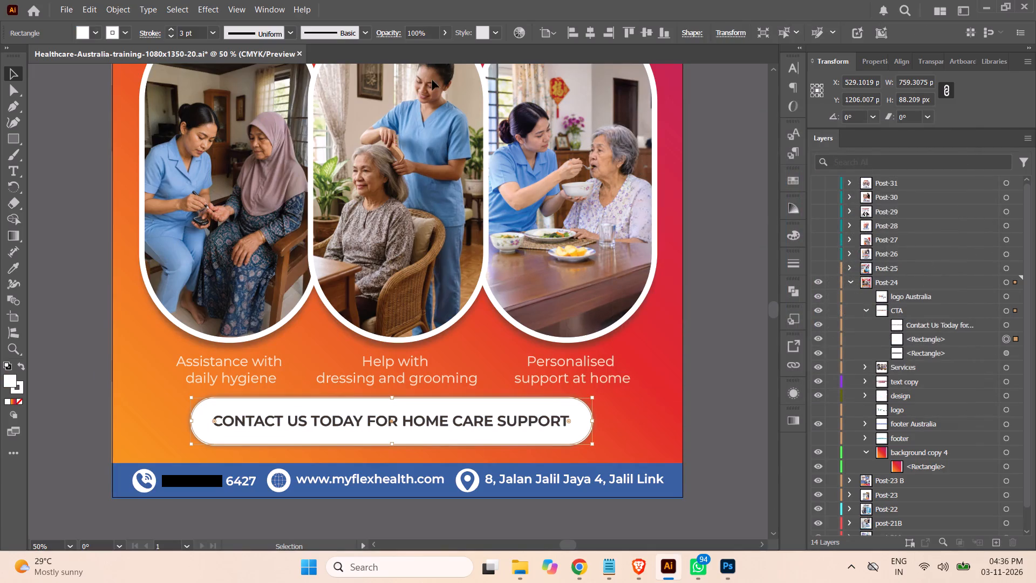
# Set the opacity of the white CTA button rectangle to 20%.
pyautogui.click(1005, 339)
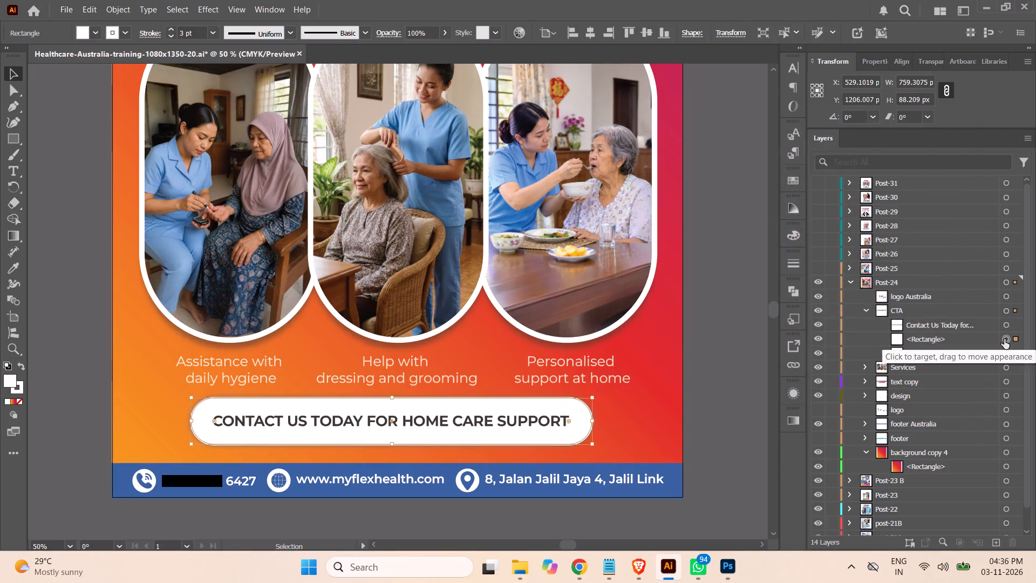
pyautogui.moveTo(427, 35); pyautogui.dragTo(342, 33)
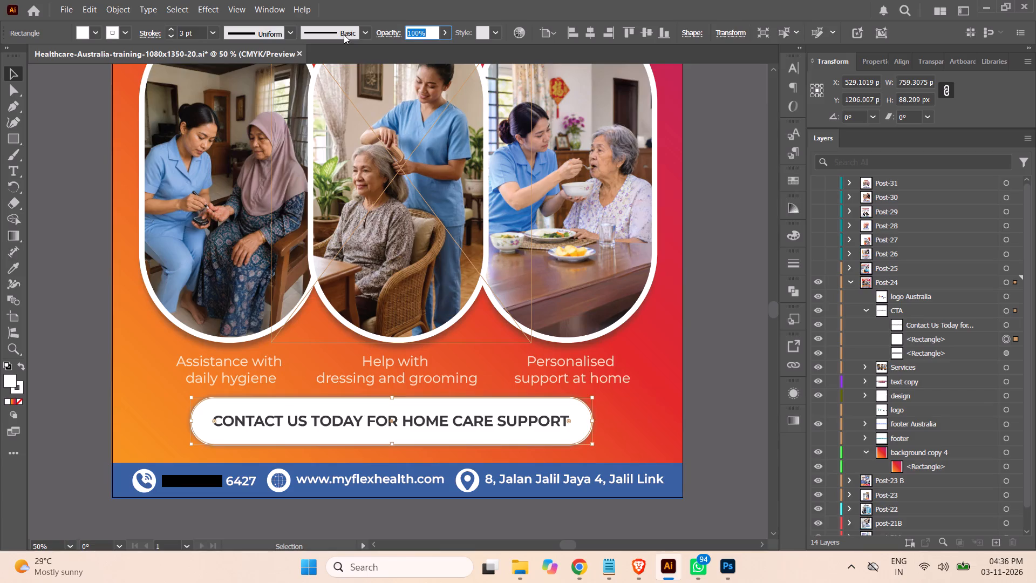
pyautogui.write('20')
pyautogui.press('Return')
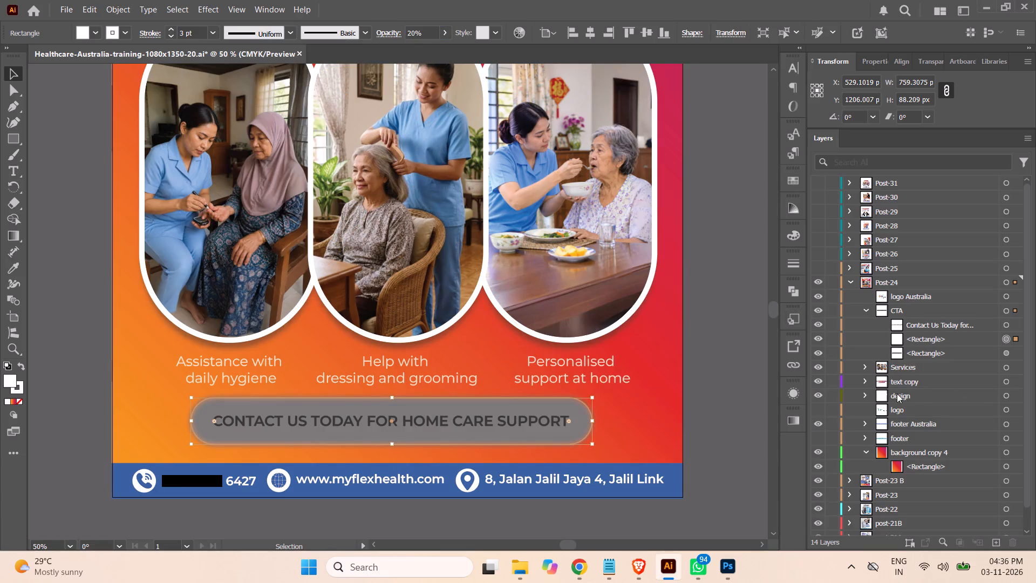
# Hide and delete the lower shadow rectangle behind the CTA button.
pyautogui.click(820, 354)
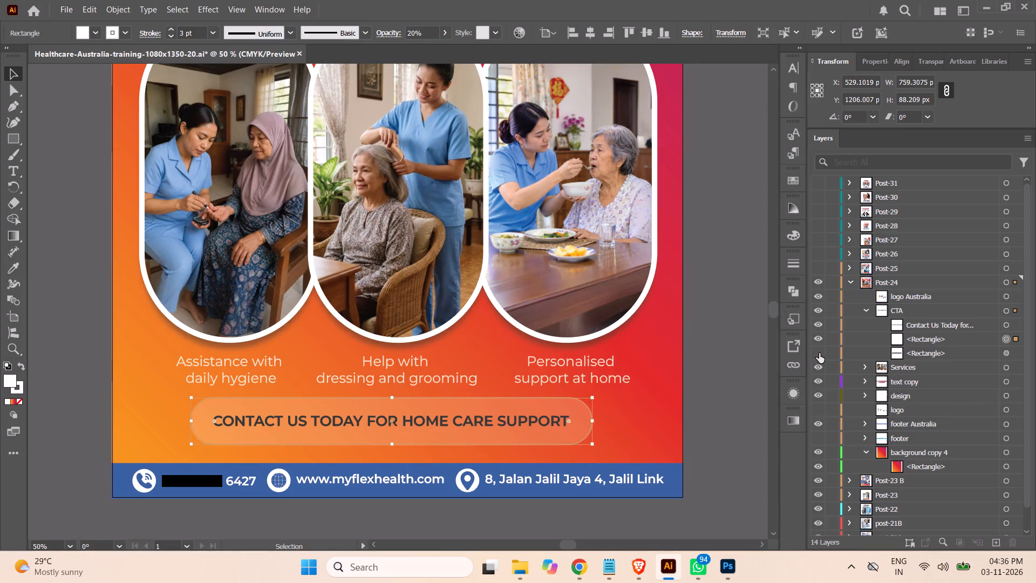
pyautogui.click(721, 370)
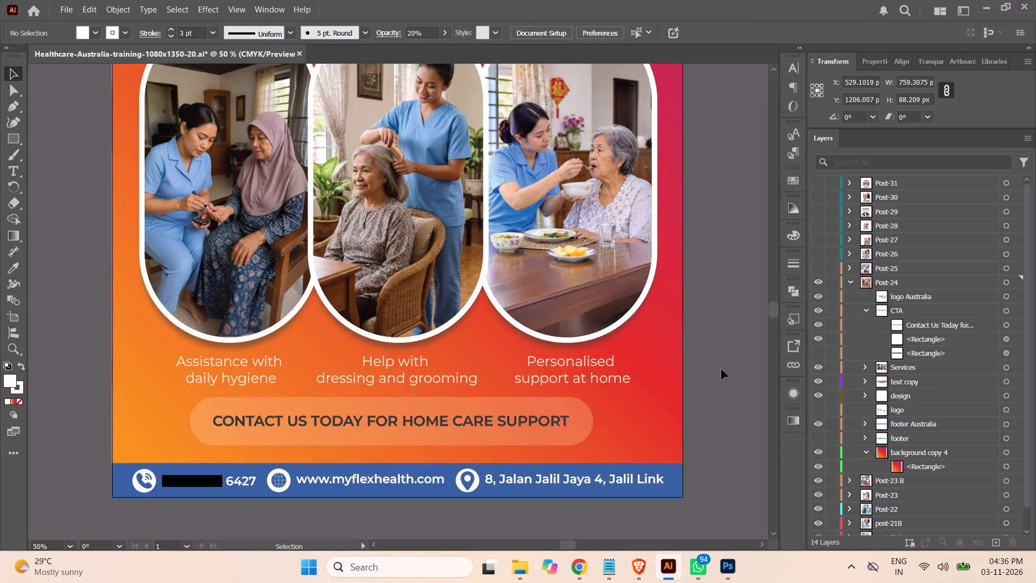
pyautogui.click(945, 355)
pyautogui.moveTo(960, 354); pyautogui.dragTo(1013, 544)
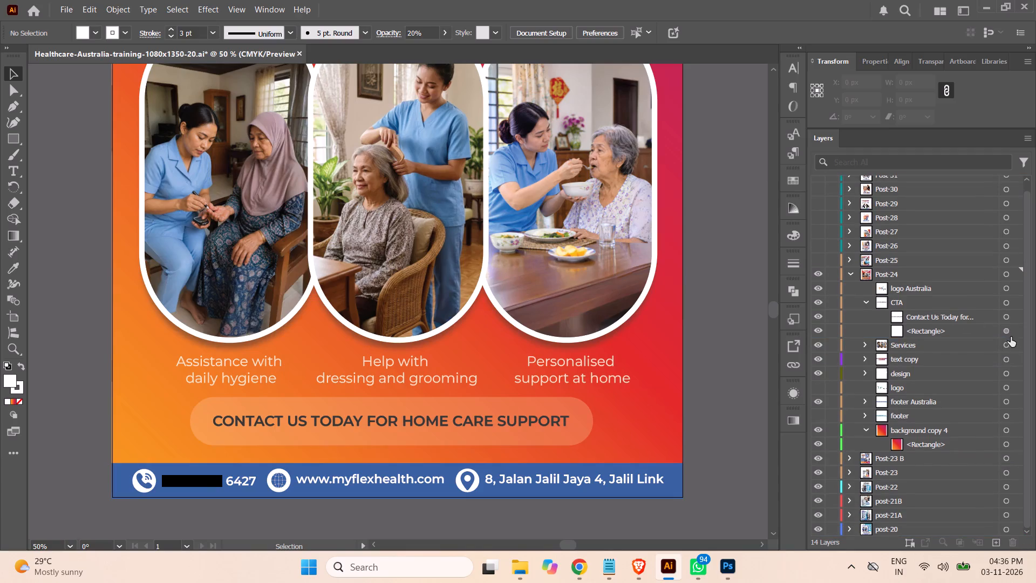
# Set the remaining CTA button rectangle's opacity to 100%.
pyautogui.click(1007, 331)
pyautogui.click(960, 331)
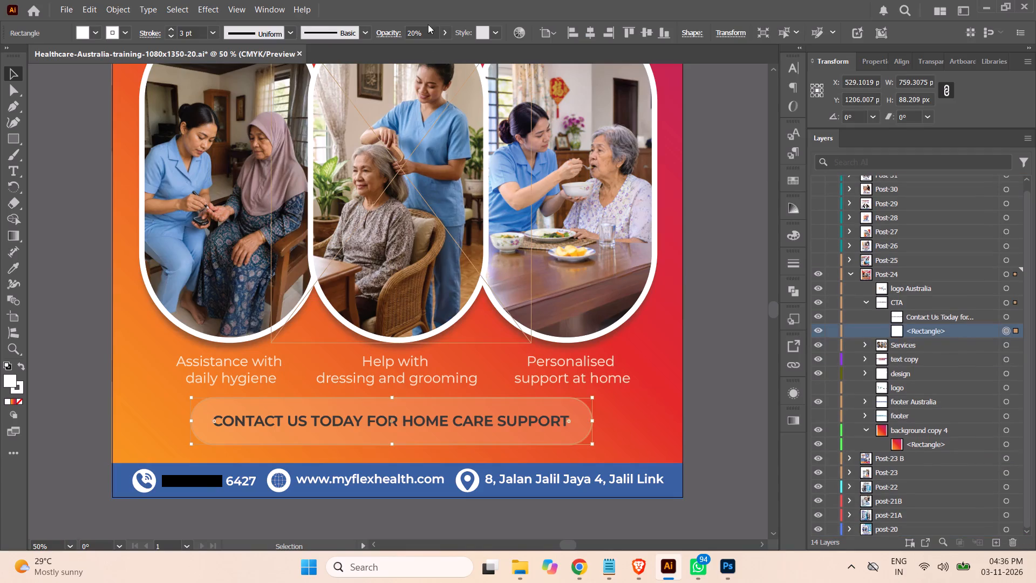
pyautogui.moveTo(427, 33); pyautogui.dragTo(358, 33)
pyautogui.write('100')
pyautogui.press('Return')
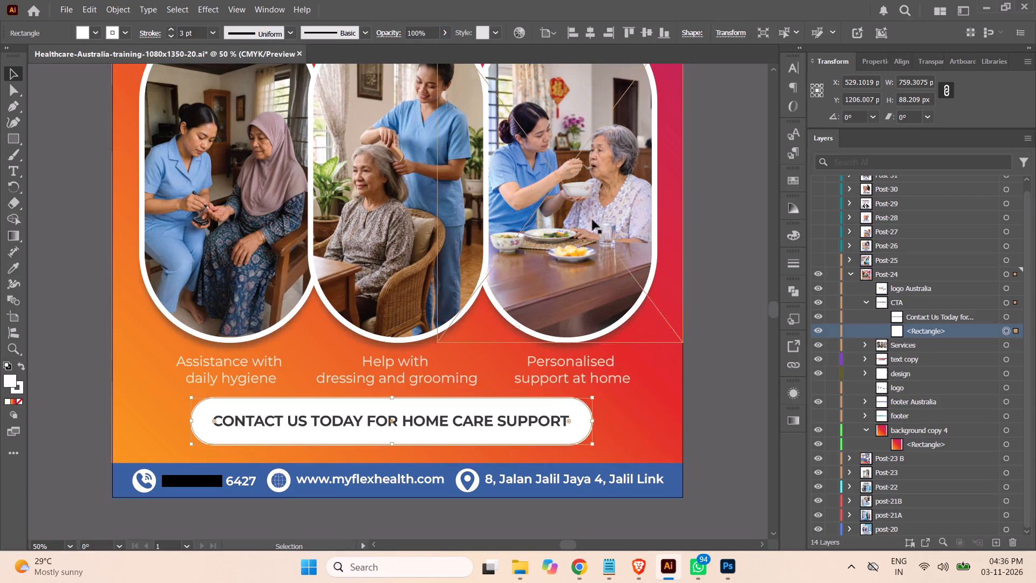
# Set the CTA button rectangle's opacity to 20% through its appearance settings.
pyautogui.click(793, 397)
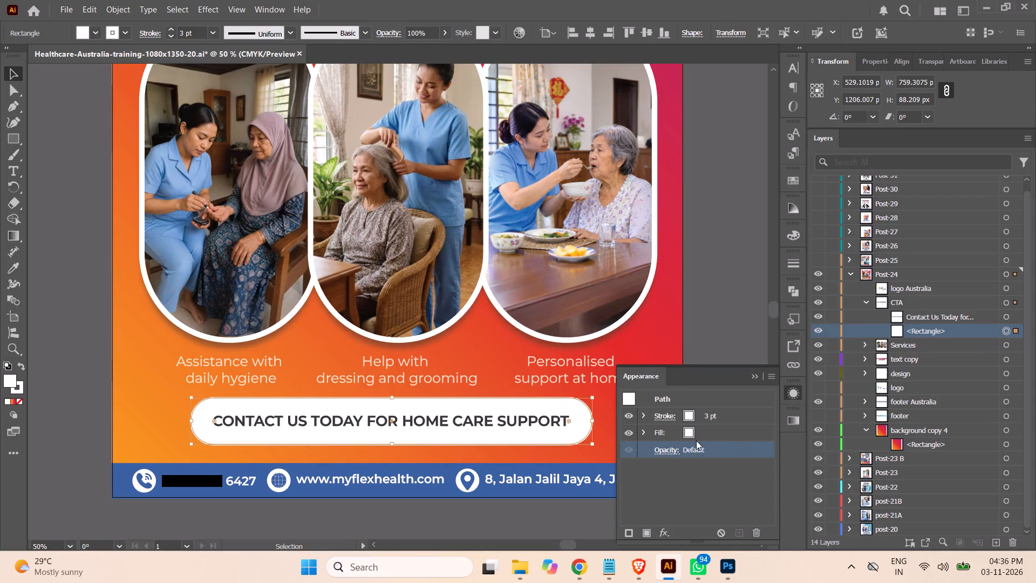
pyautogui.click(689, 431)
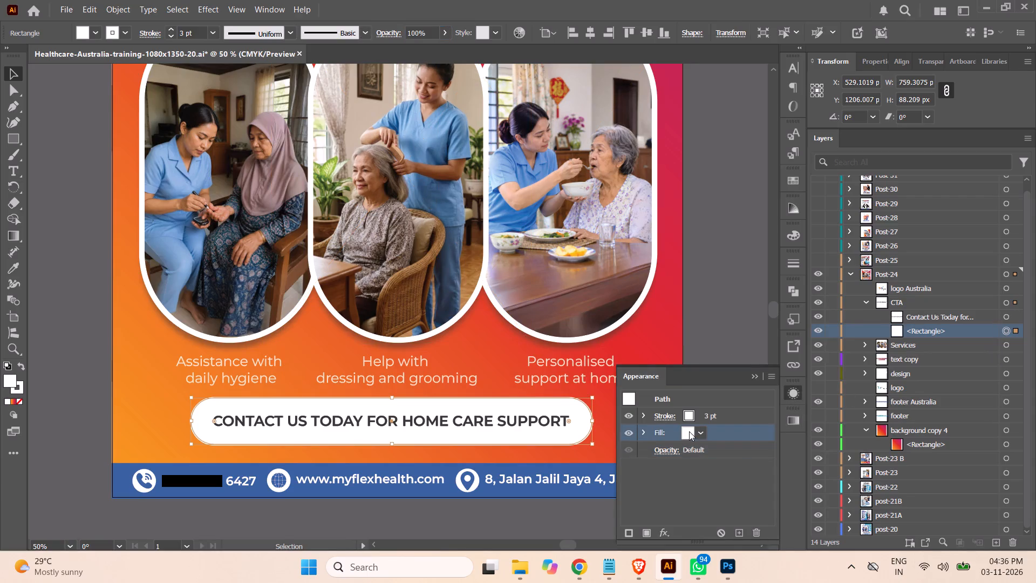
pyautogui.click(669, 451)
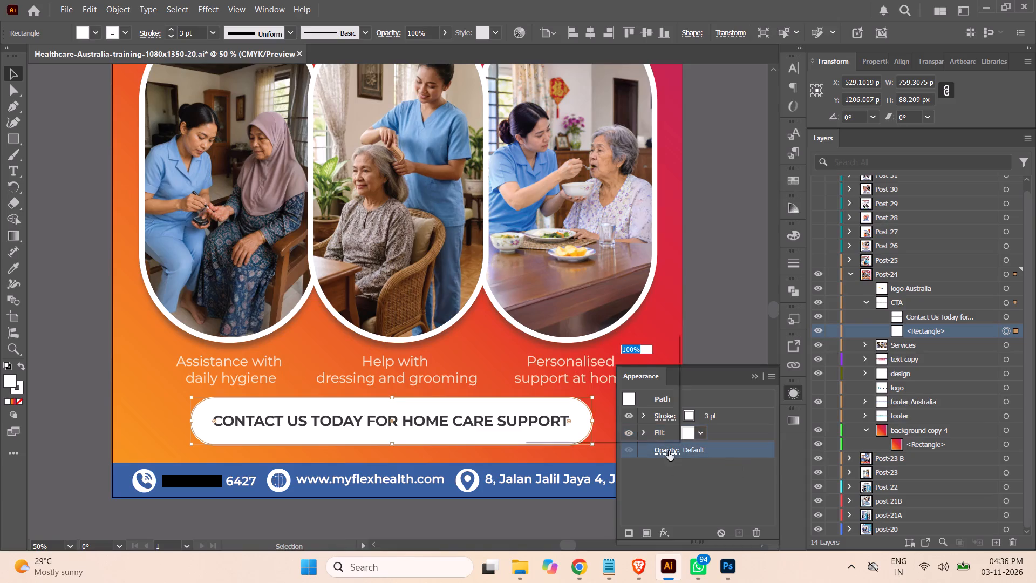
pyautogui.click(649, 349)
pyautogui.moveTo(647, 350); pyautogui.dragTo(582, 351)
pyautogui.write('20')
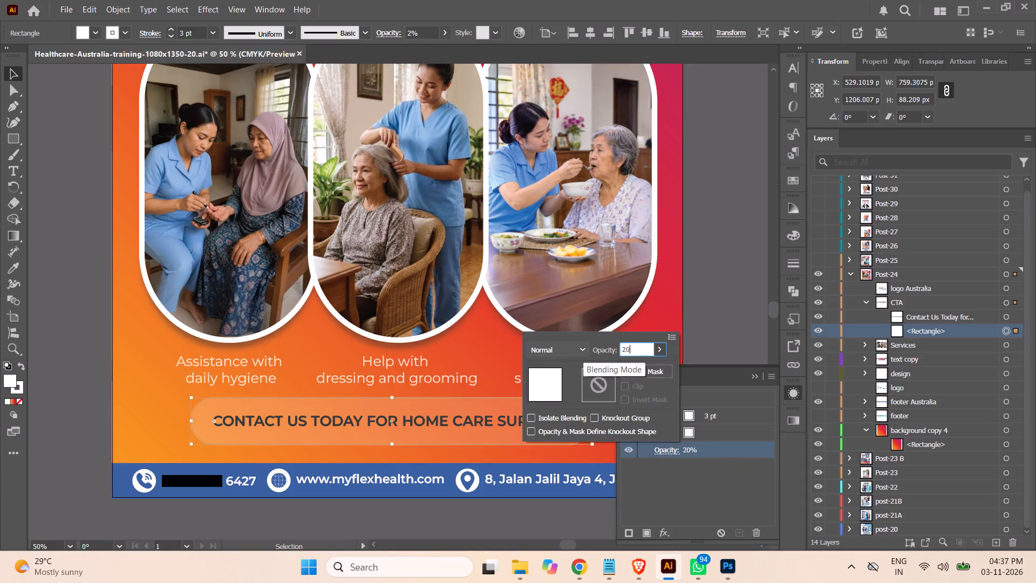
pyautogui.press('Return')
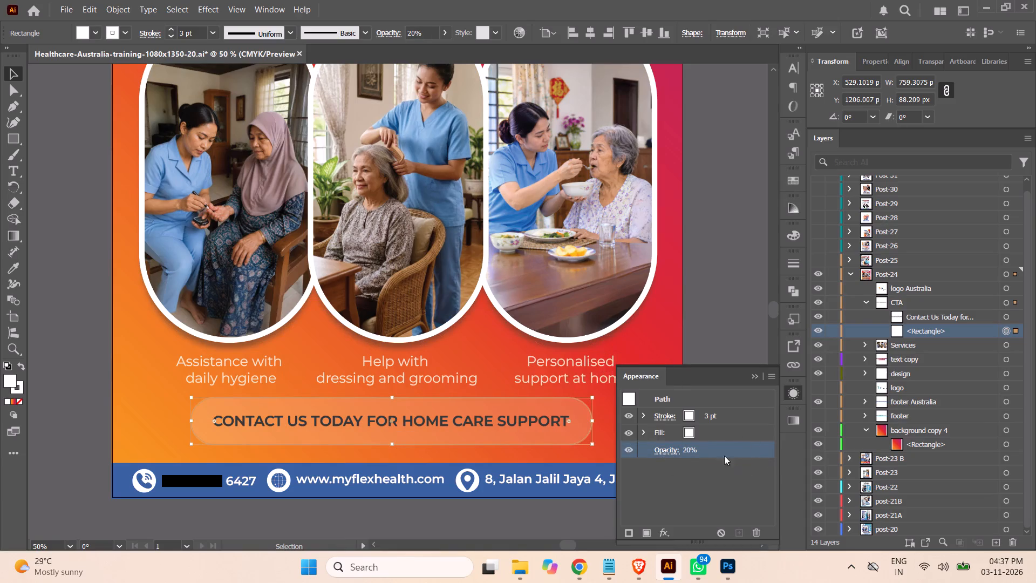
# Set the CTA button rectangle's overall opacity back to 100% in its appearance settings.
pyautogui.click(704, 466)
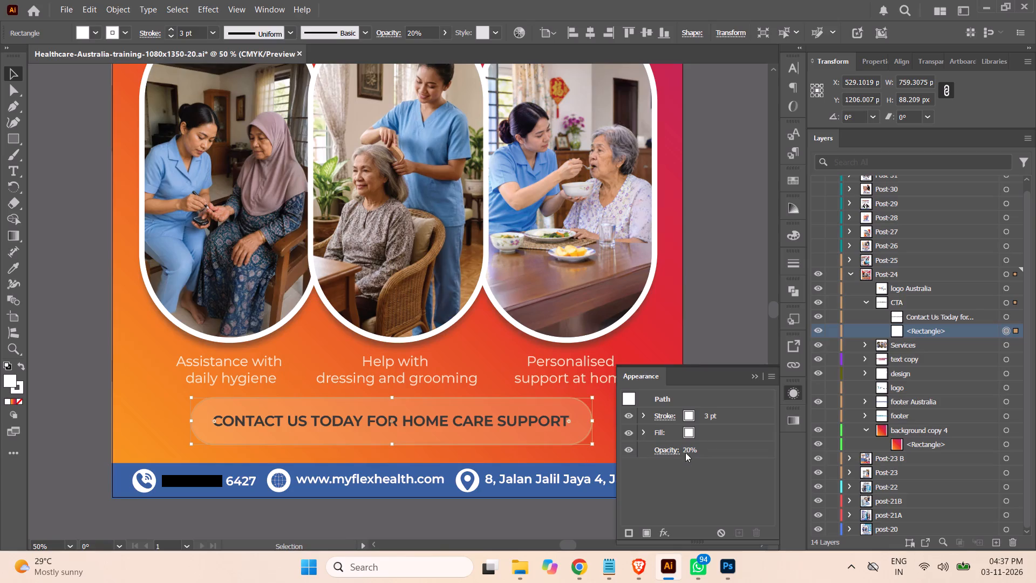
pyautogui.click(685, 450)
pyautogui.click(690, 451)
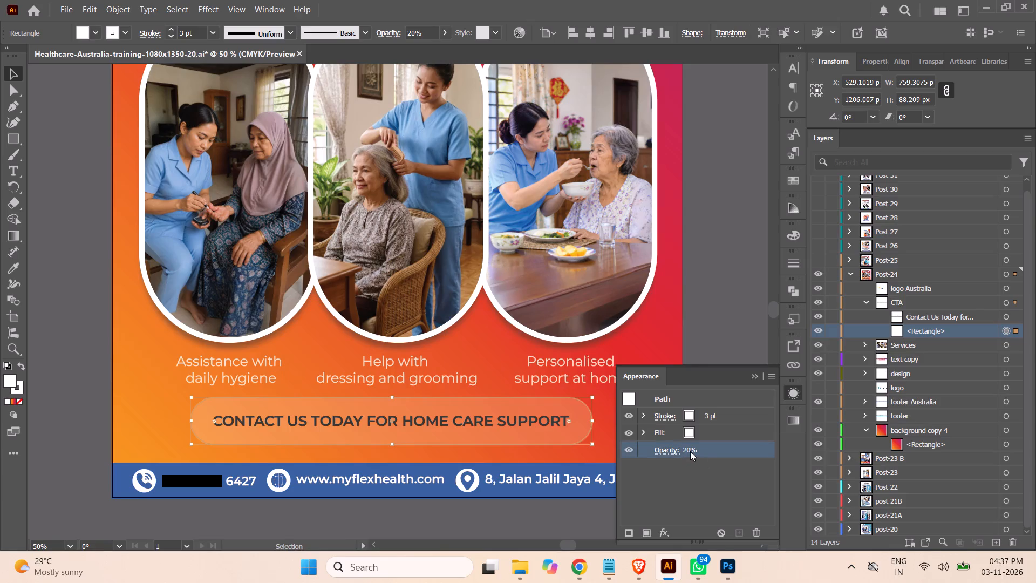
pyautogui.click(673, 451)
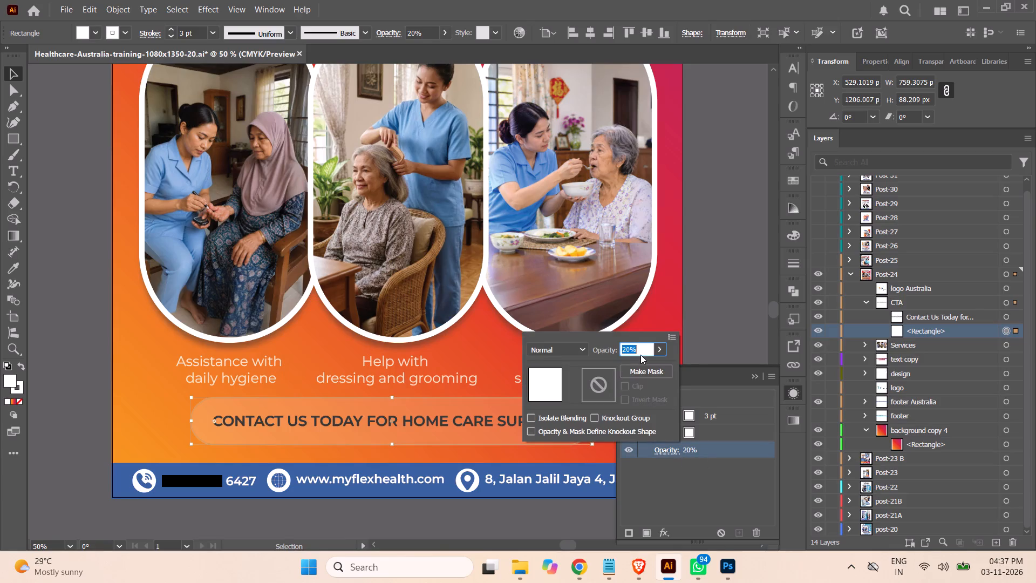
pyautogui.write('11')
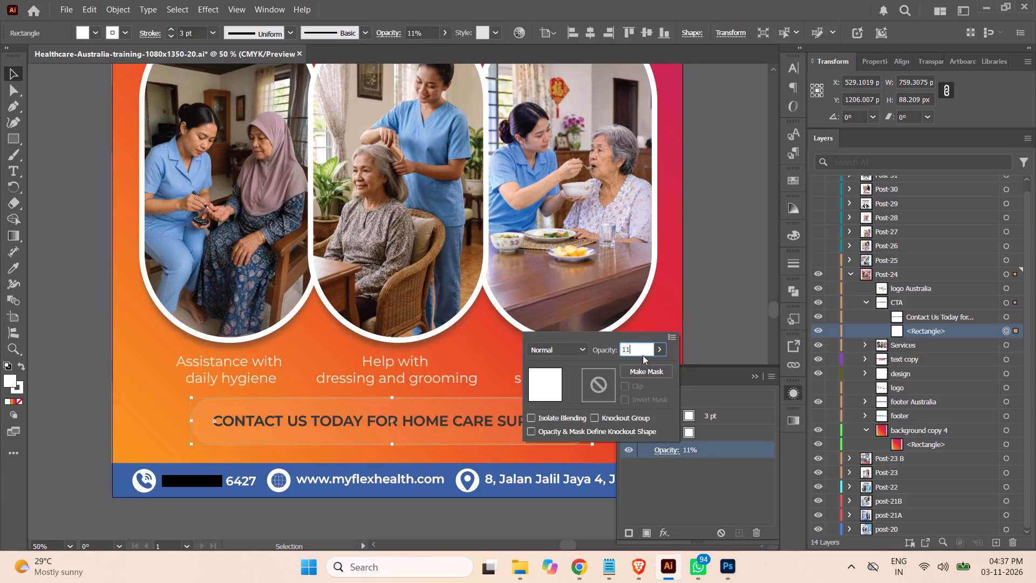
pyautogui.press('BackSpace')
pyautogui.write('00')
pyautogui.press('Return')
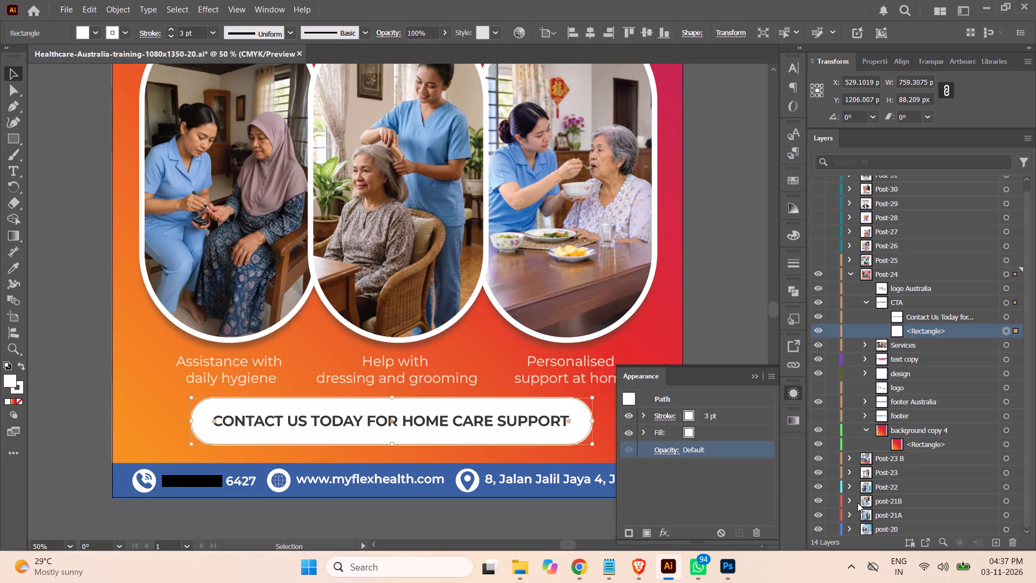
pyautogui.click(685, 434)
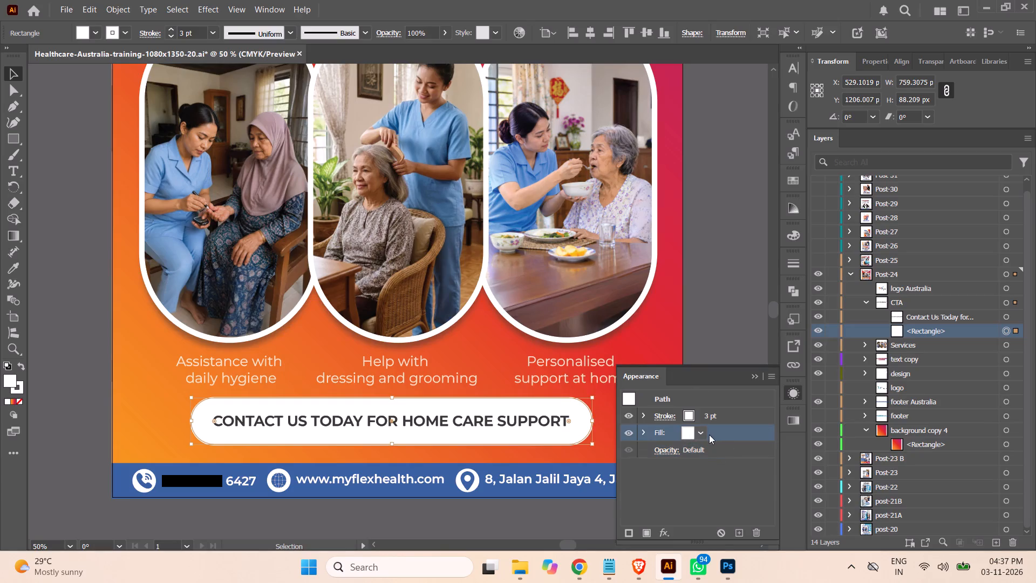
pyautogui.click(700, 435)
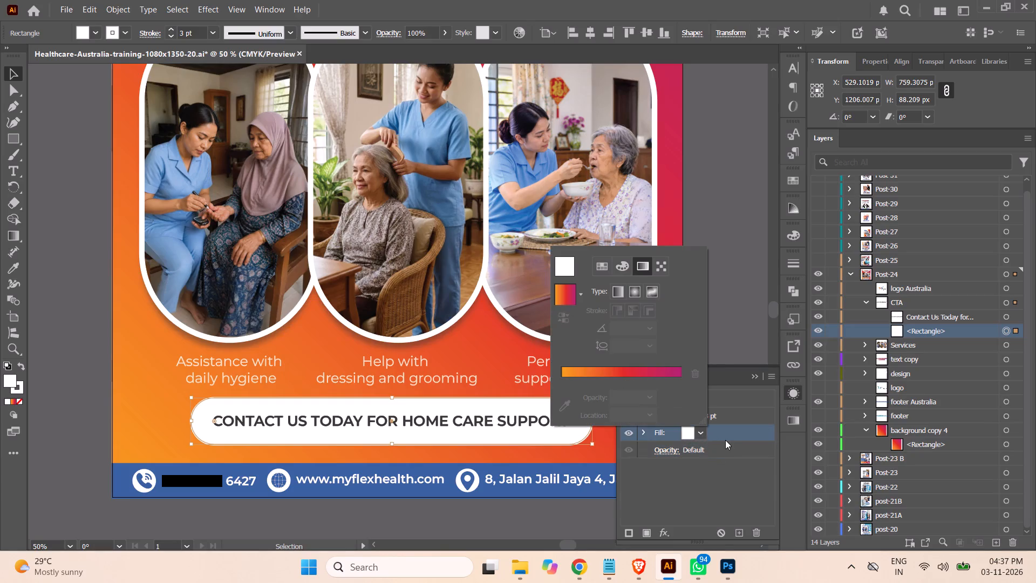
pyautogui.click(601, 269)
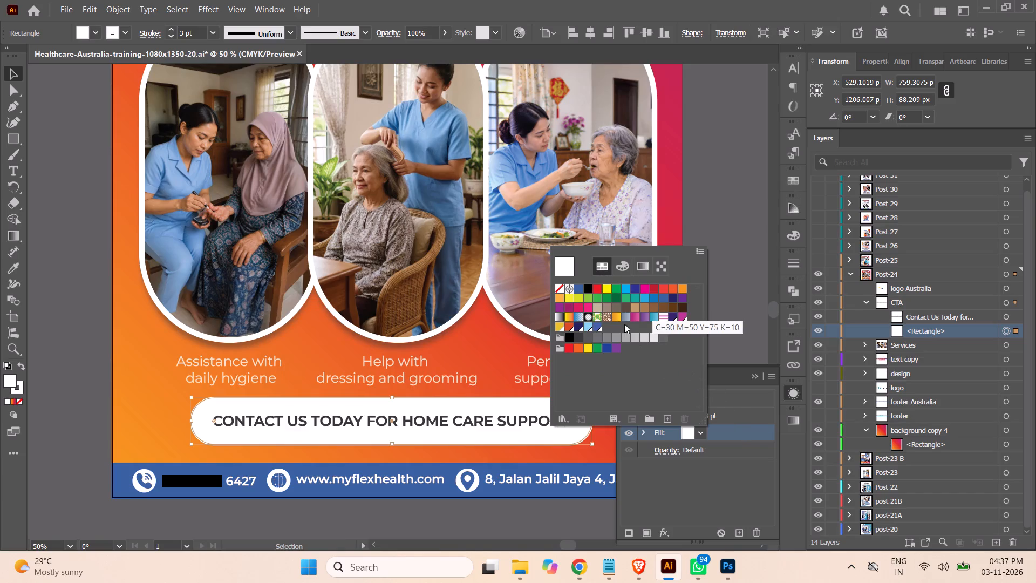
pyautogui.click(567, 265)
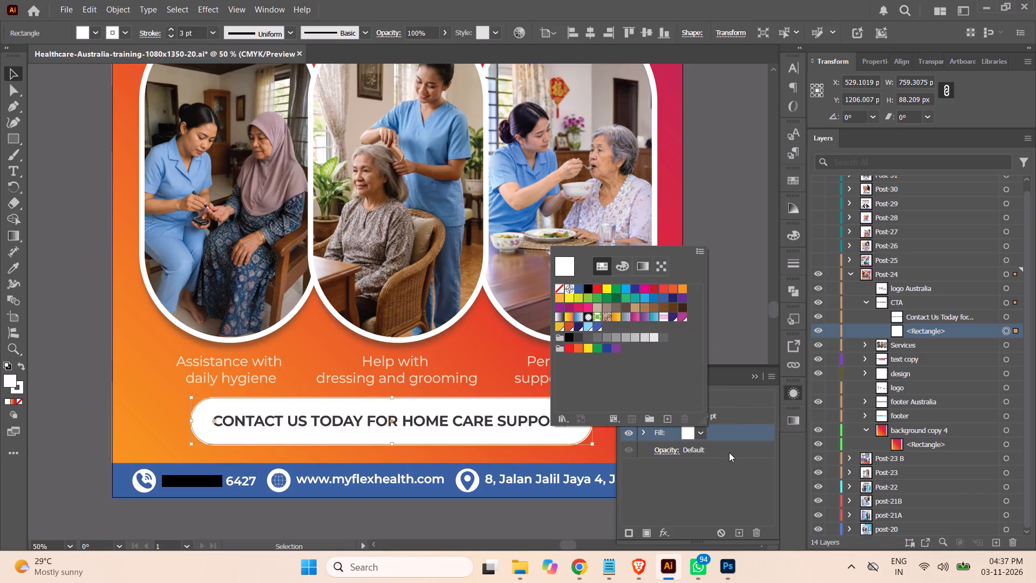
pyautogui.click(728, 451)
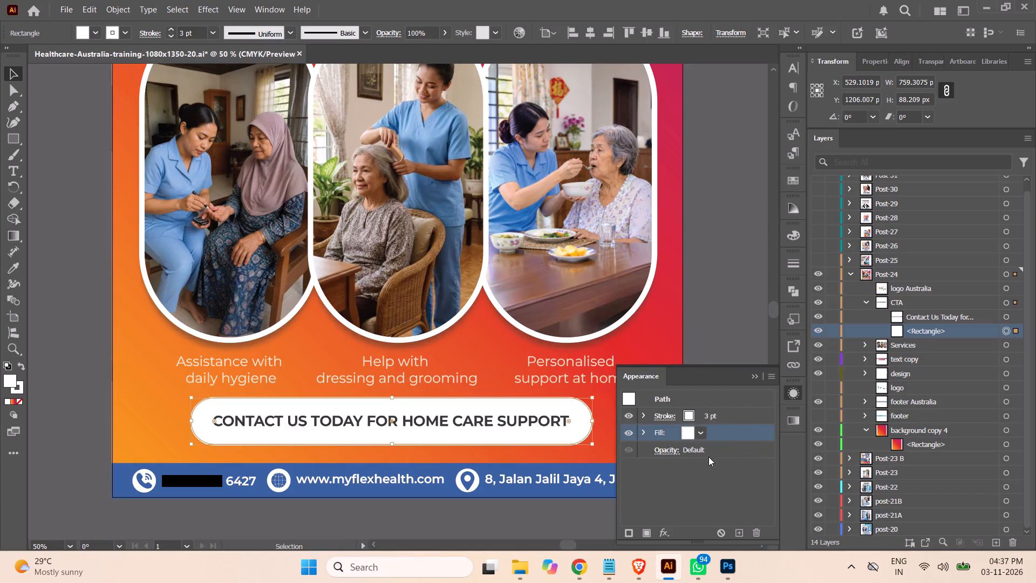
# Set only the fill opacity of the CTA button rectangle to 20%, leaving its stroke opaque.
pyautogui.click(643, 431)
pyautogui.click(685, 451)
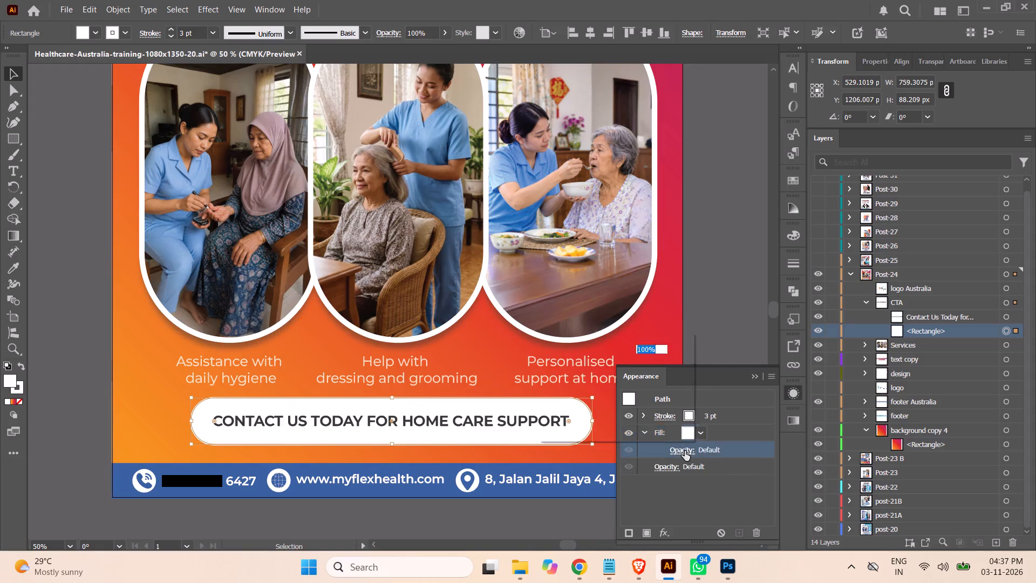
pyautogui.write('20')
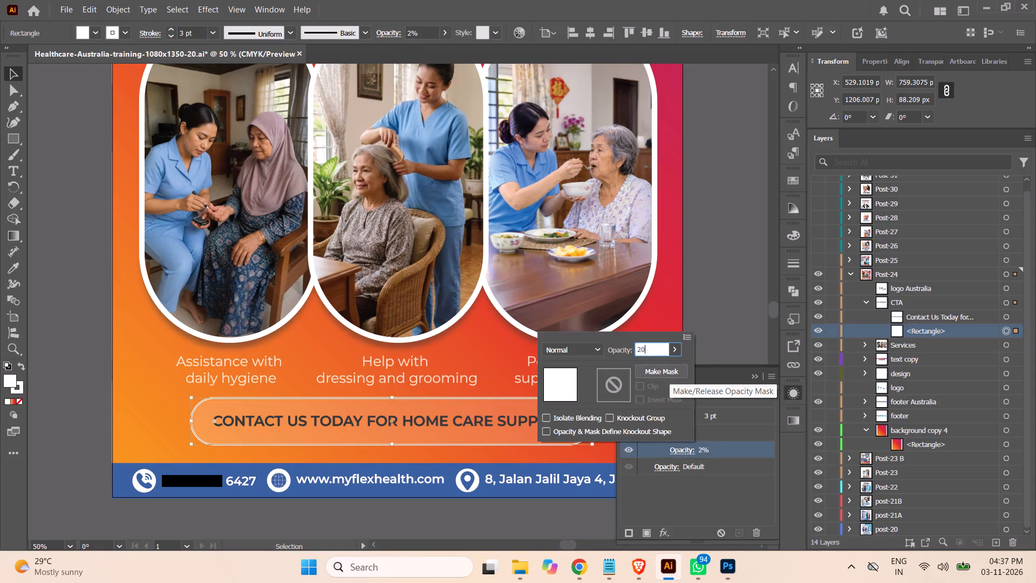
pyautogui.press('Return')
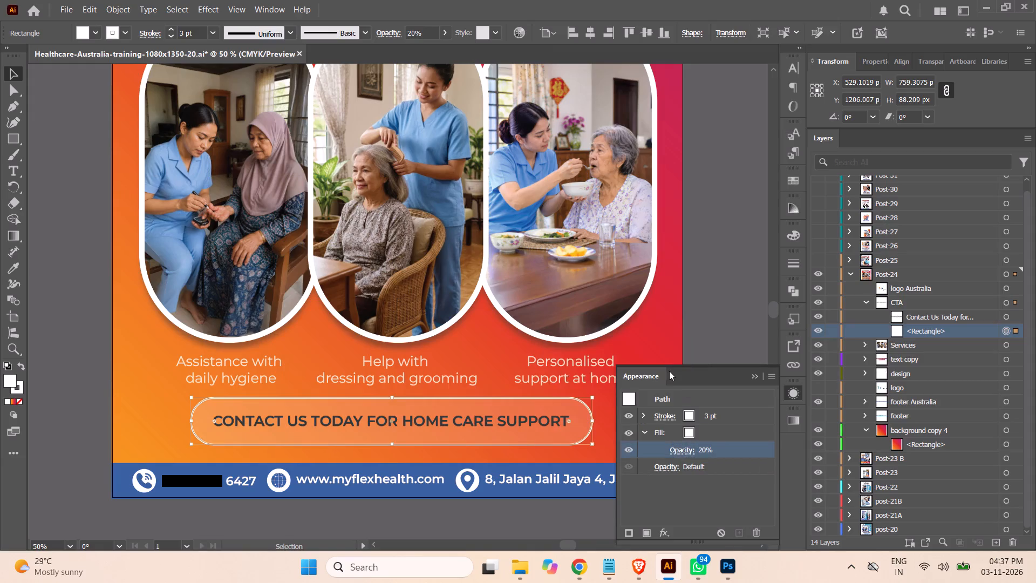
pyautogui.click(753, 381)
pyautogui.click(719, 359)
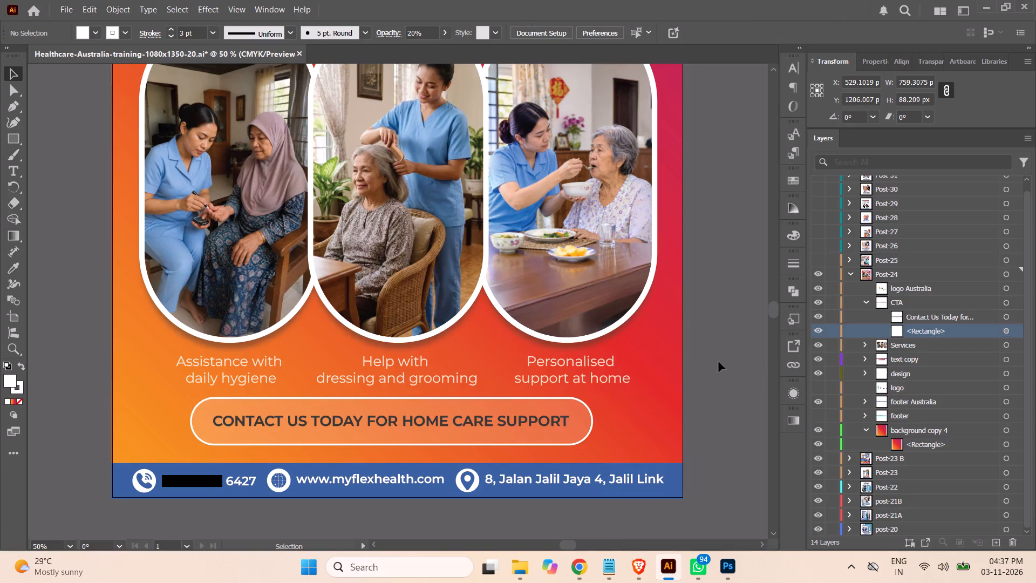
# Reduce the CTA button rectangle's white stroke weight to 1 pt in its appearance settings.
pyautogui.hotkey('ctrl', '-')
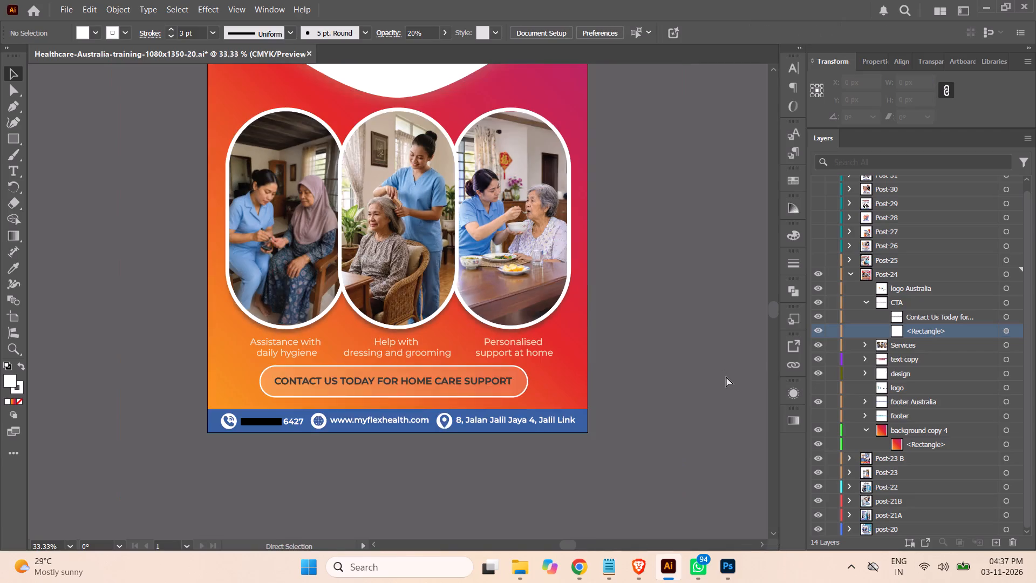
pyautogui.hotkey('ctrl', '-')
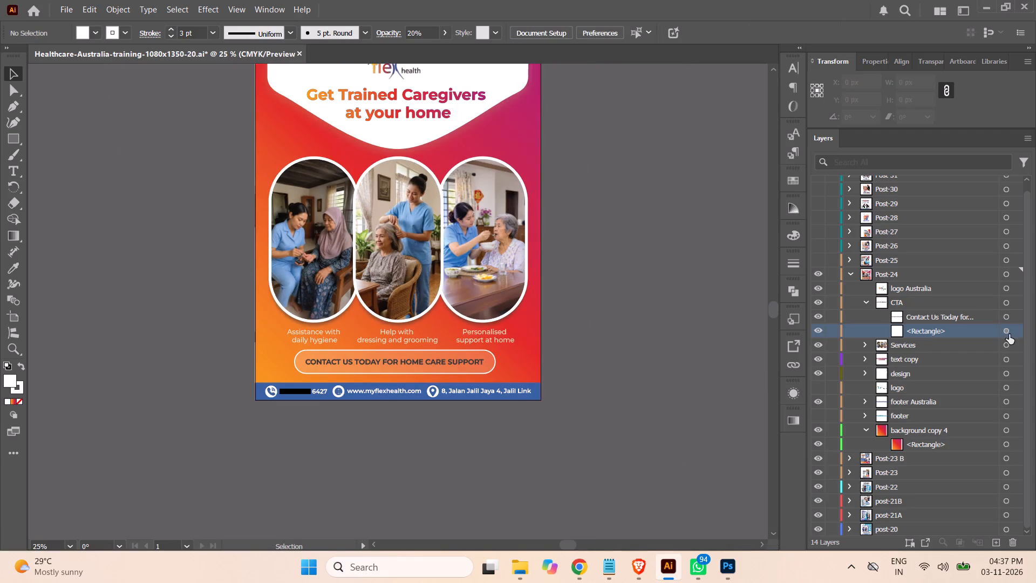
pyautogui.click(1007, 331)
pyautogui.click(792, 392)
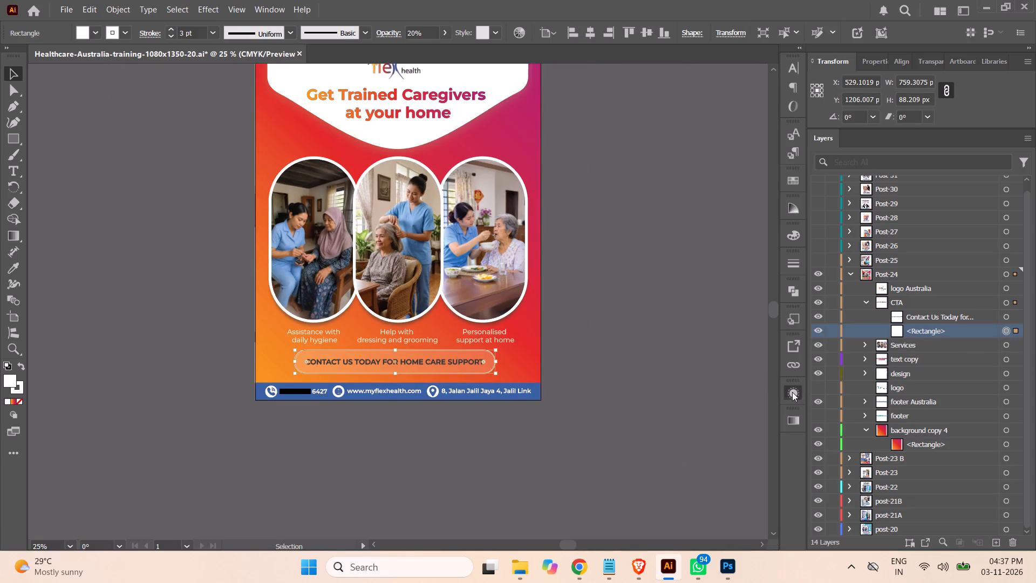
pyautogui.click(712, 415)
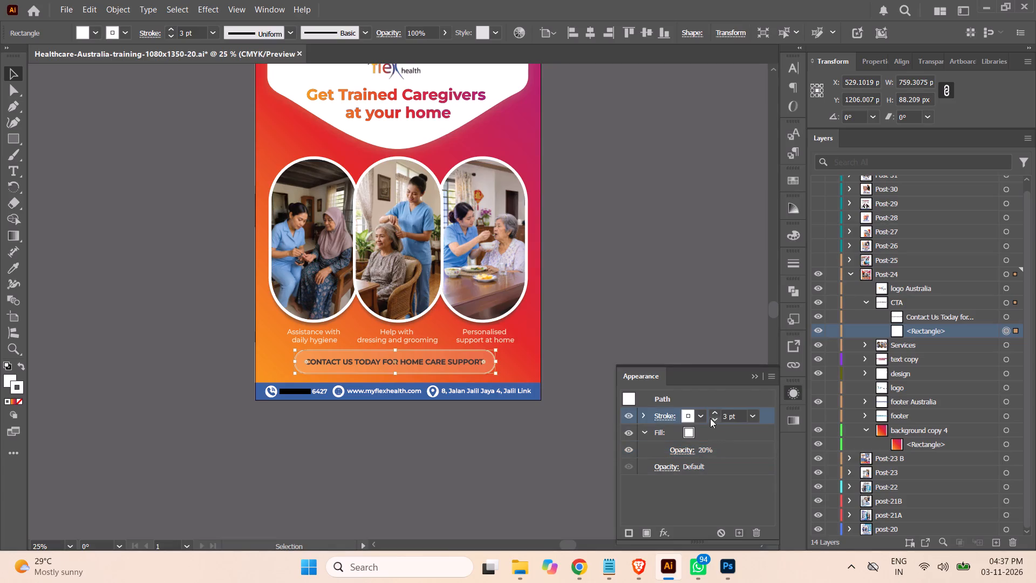
pyautogui.moveTo(727, 417); pyautogui.dragTo(722, 414)
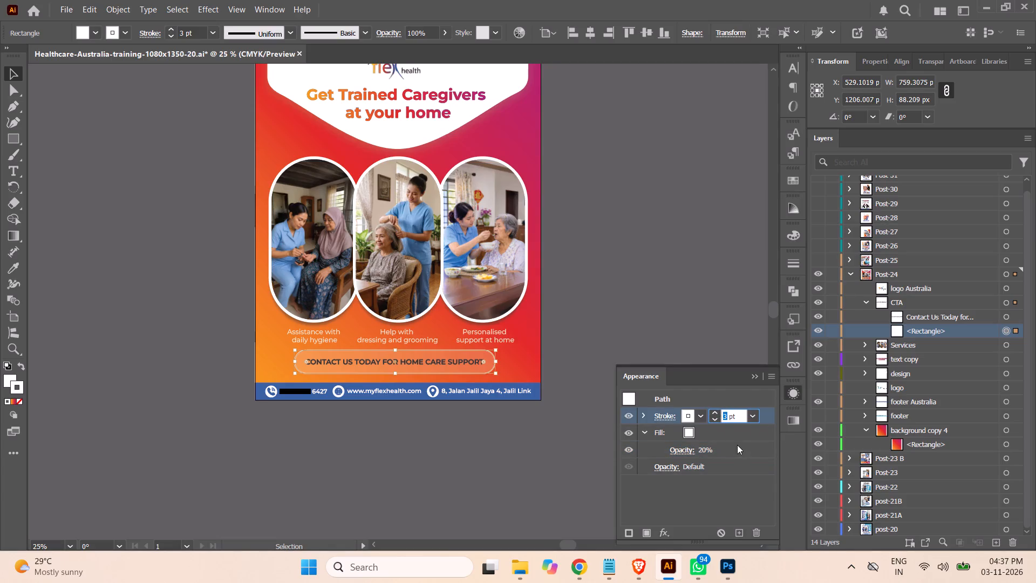
pyautogui.press('1')
pyautogui.press('Return')
pyautogui.click(712, 332)
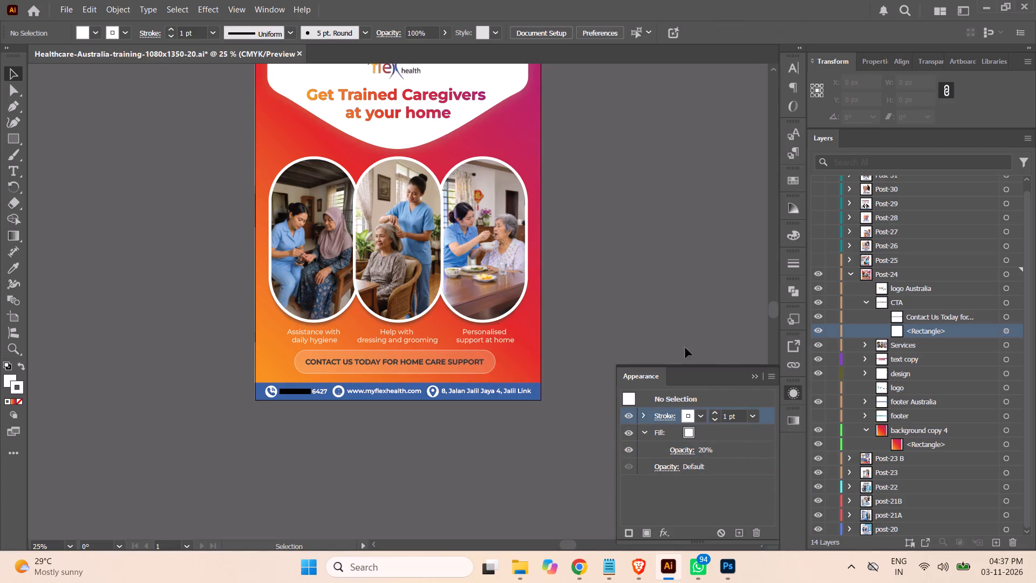
pyautogui.click(750, 376)
pyautogui.click(700, 351)
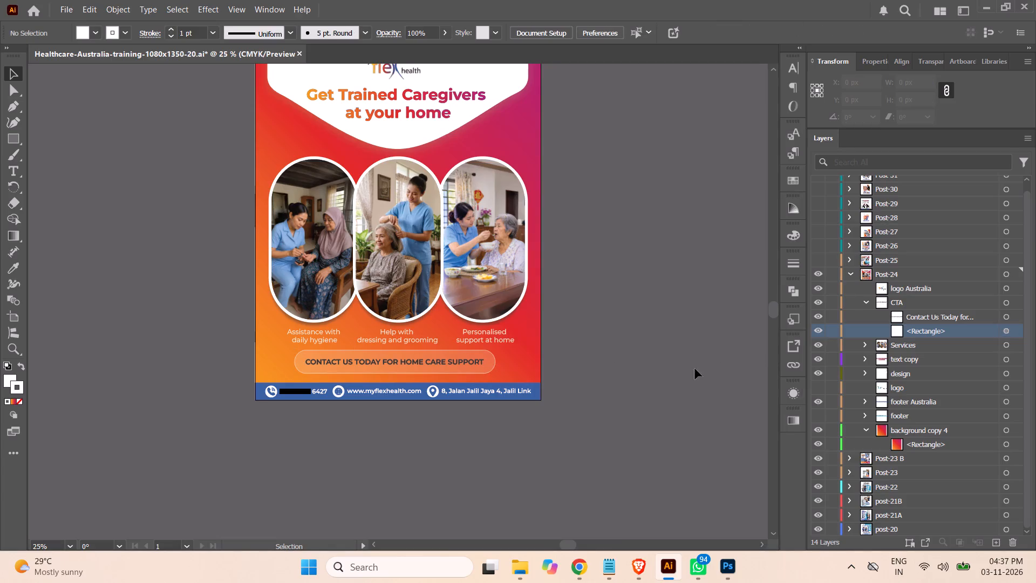
# Review the full Post-24 layout, temporarily showing the Post-25 layer for comparison.
pyautogui.scroll(7, 722, 372)
pyautogui.scroll(-1, 721, 371)
pyautogui.scroll(2, 721, 371)
pyautogui.scroll(-1, 721, 371)
pyautogui.scroll(1, 721, 371)
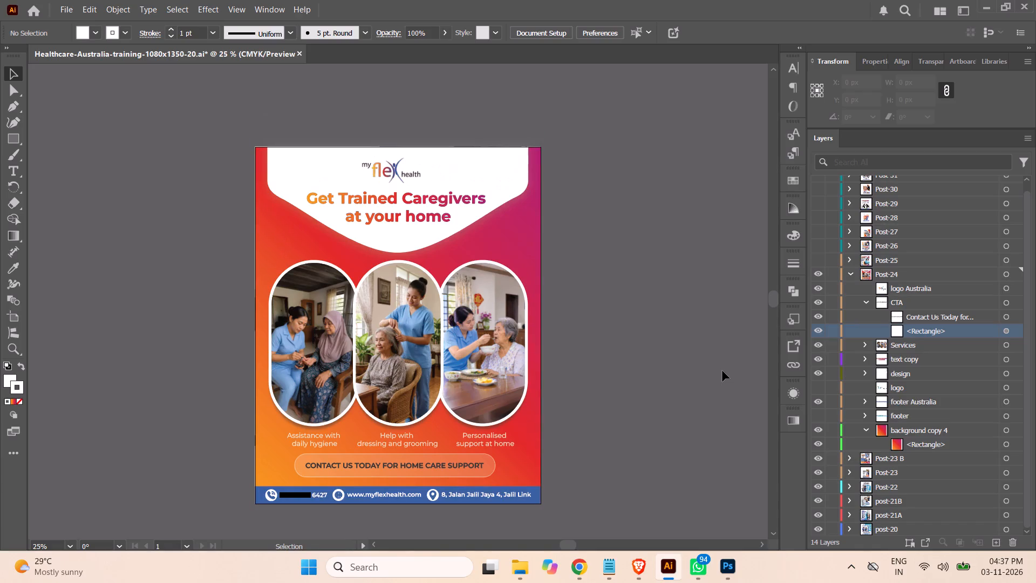
pyautogui.scroll(-1, 724, 370)
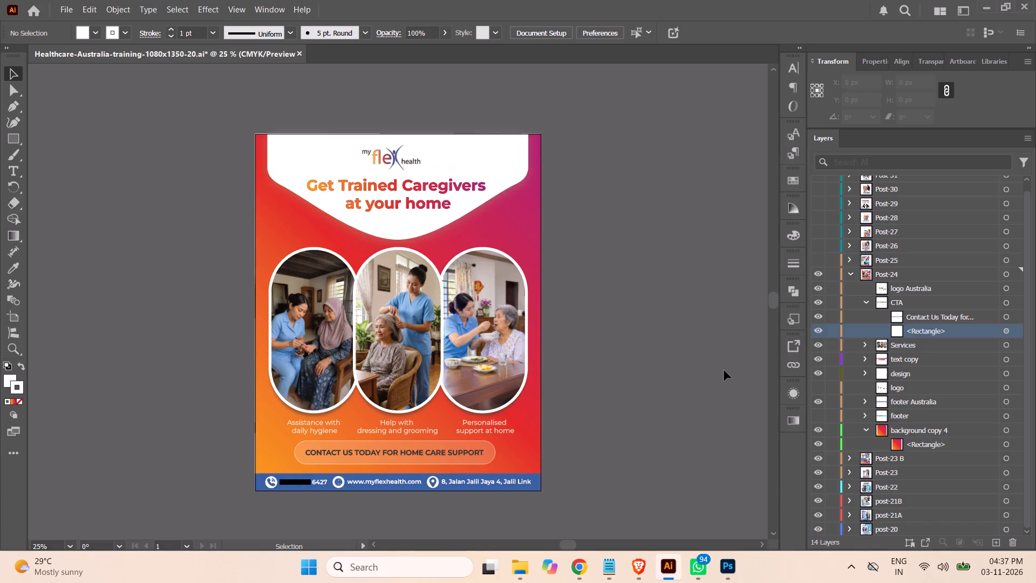
pyautogui.click(866, 302)
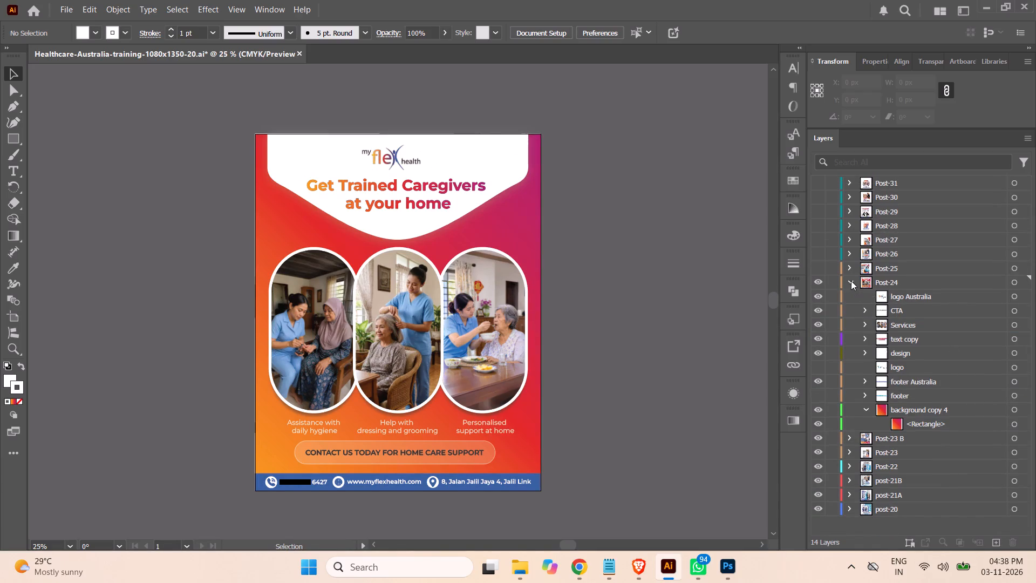
pyautogui.click(851, 281)
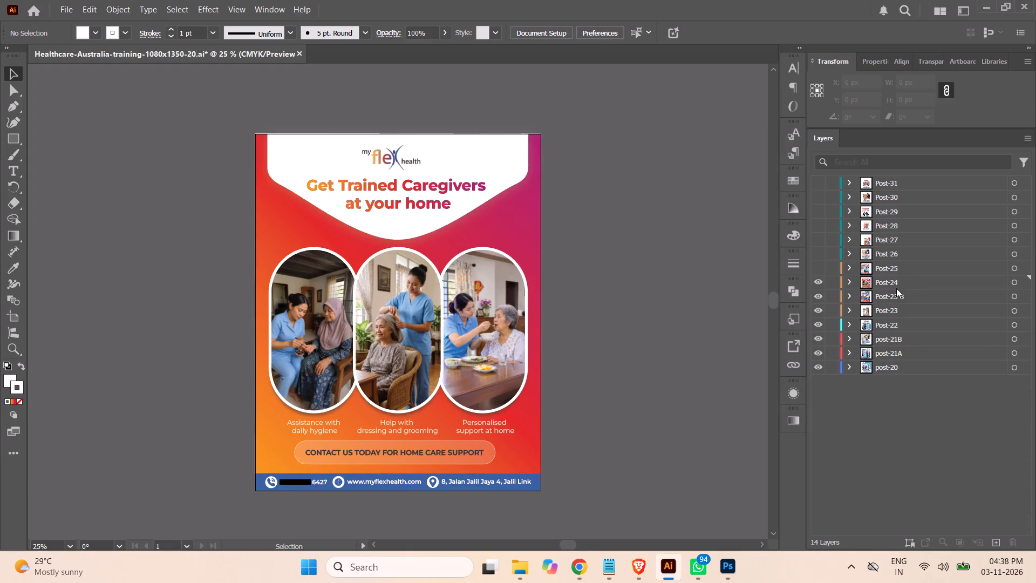
pyautogui.click(820, 268)
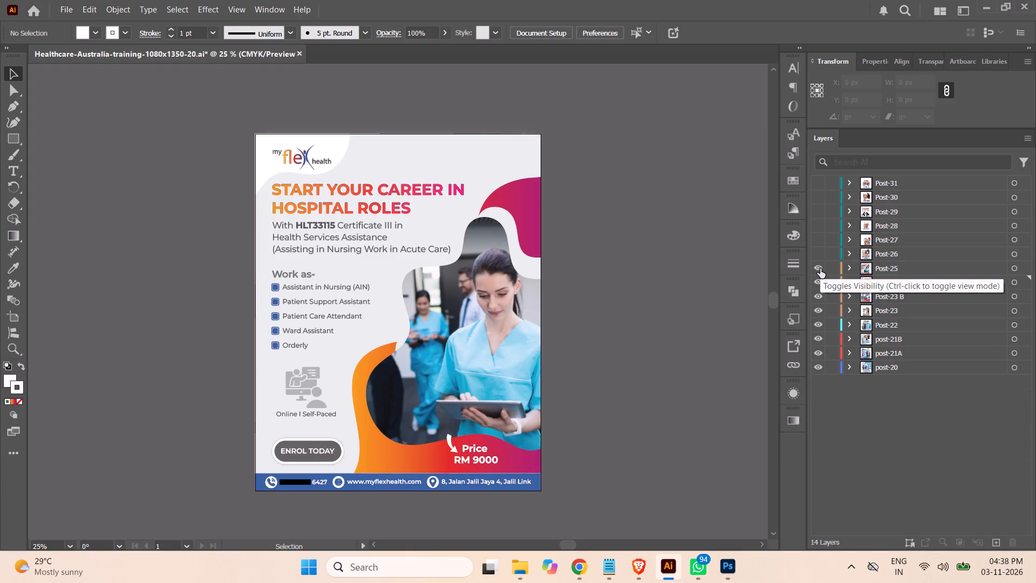
pyautogui.click(820, 268)
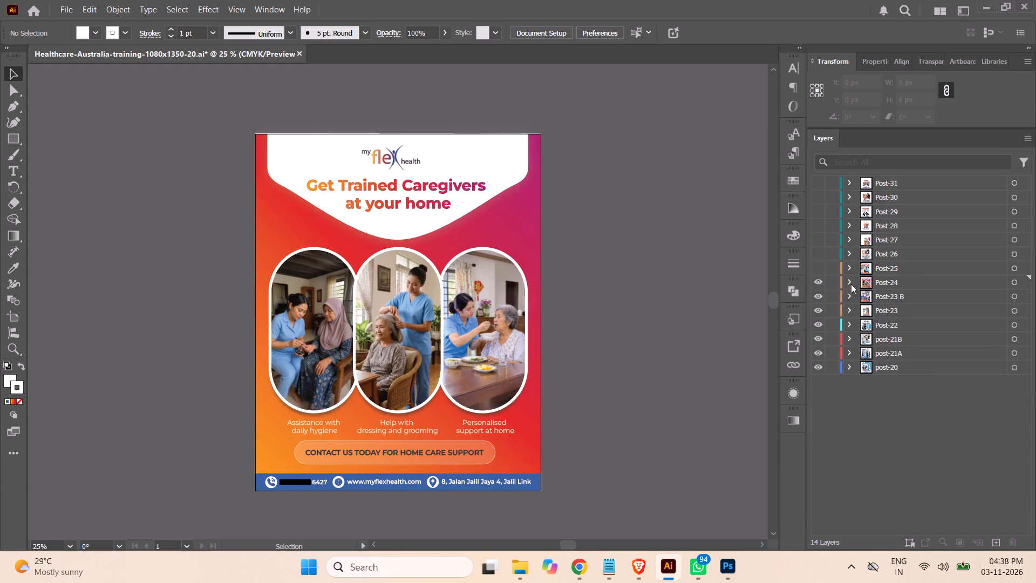
# Tidy the Post-24 layer list by collapsing background copy 4, and save the document.
pyautogui.click(848, 283)
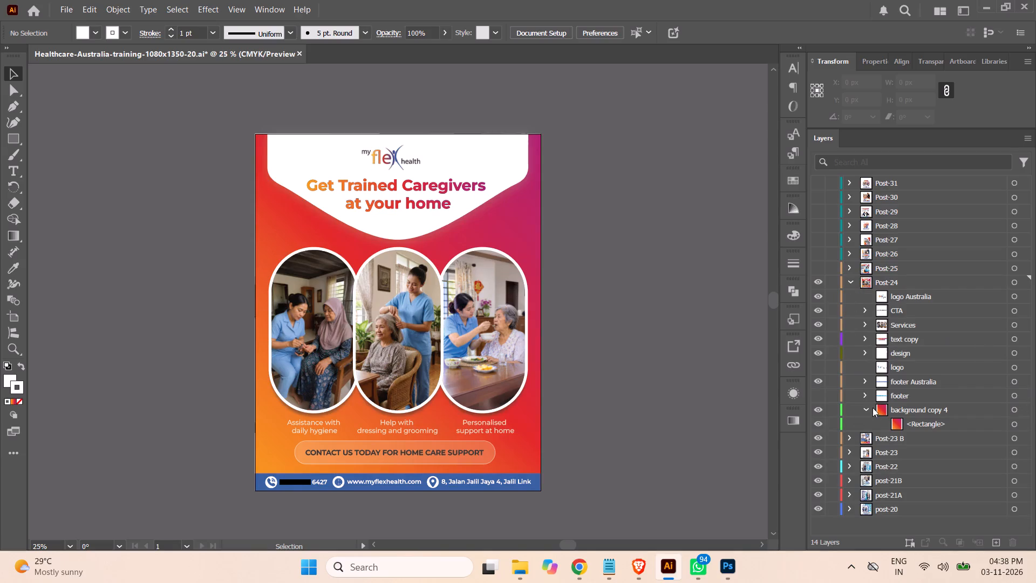
pyautogui.click(864, 410)
pyautogui.hotkey('ctrl', 's')
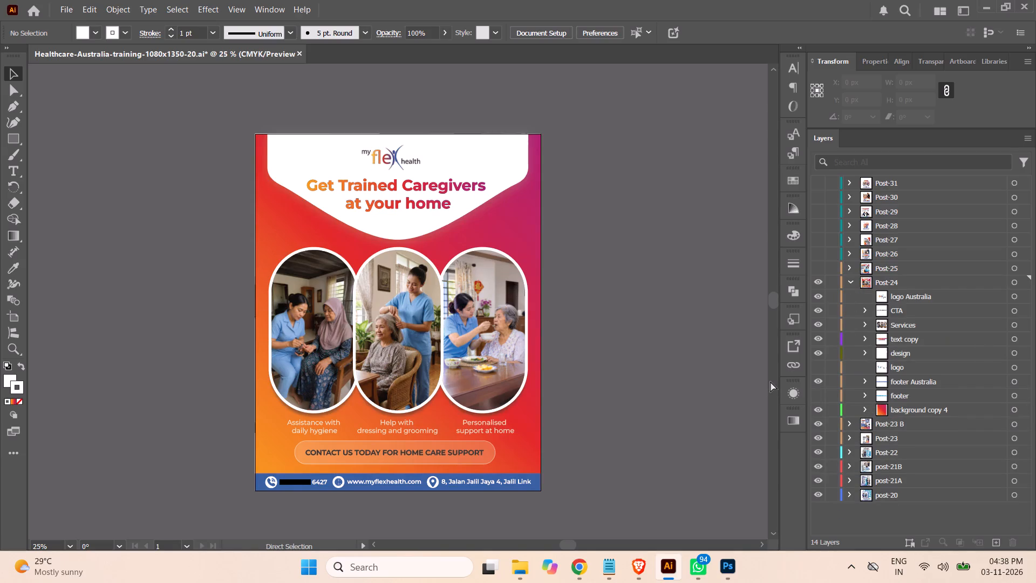
# Change the fill of the lower path in the design layer, the white header's shadow, to black (#000000).
pyautogui.click(866, 354)
pyautogui.click(1014, 382)
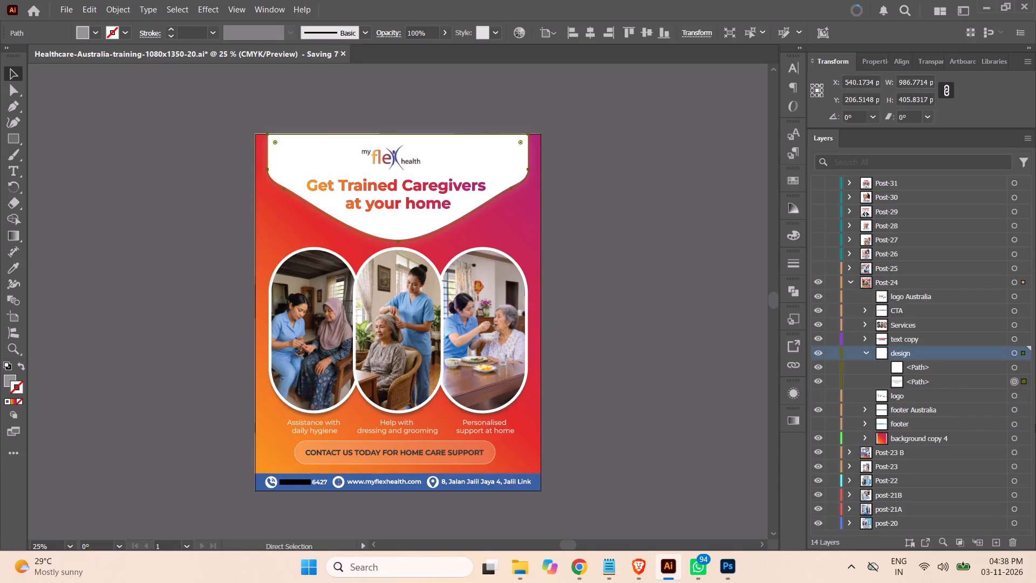
pyautogui.click(8, 379)
pyautogui.doubleClick(9, 378)
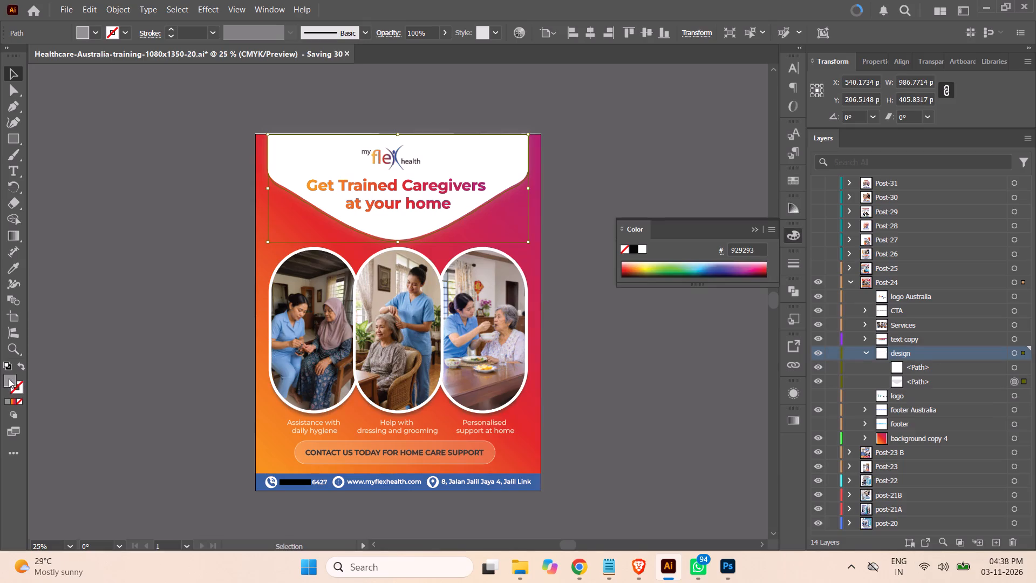
pyautogui.moveTo(654, 304); pyautogui.dragTo(563, 371)
pyautogui.click(924, 175)
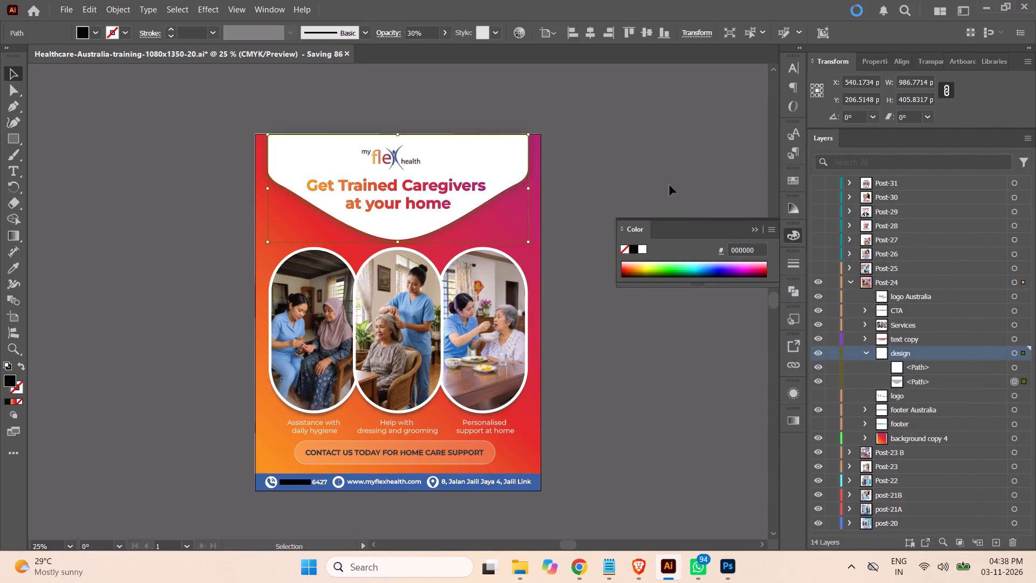
pyautogui.click(754, 231)
pyautogui.click(672, 220)
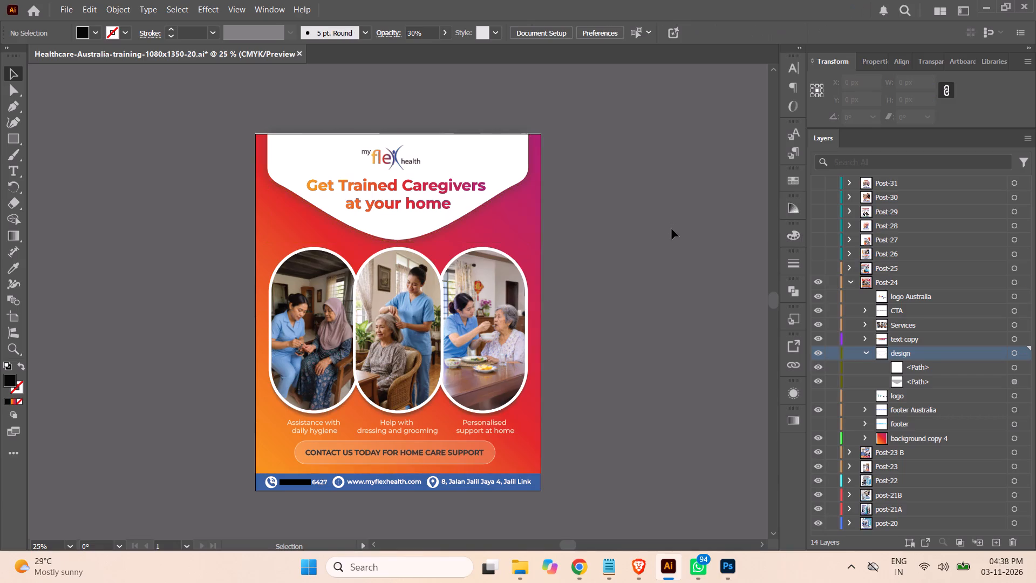
# Save the document and collapse the design layer.
pyautogui.hotkey('ctrl', 's')
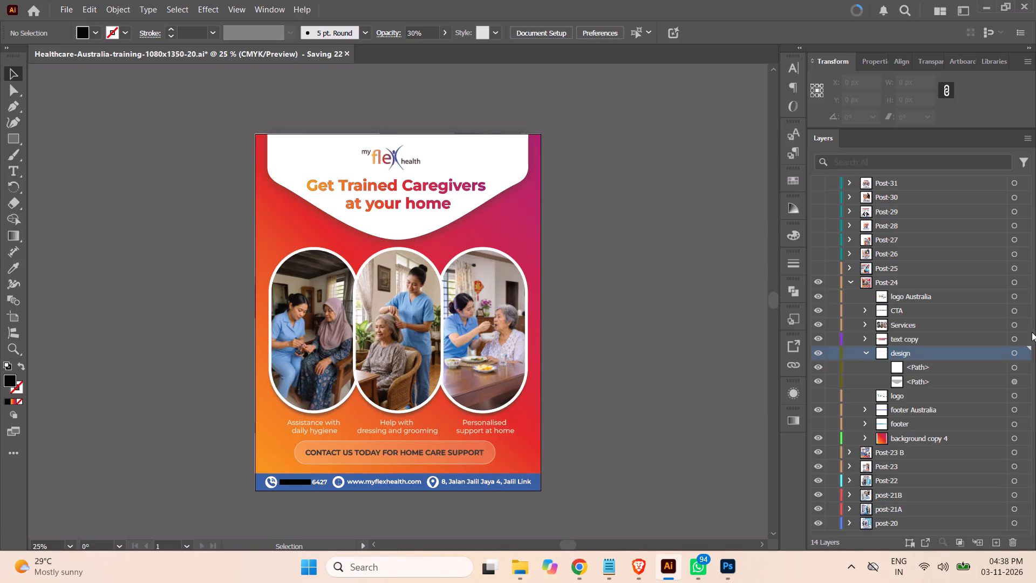
pyautogui.click(867, 352)
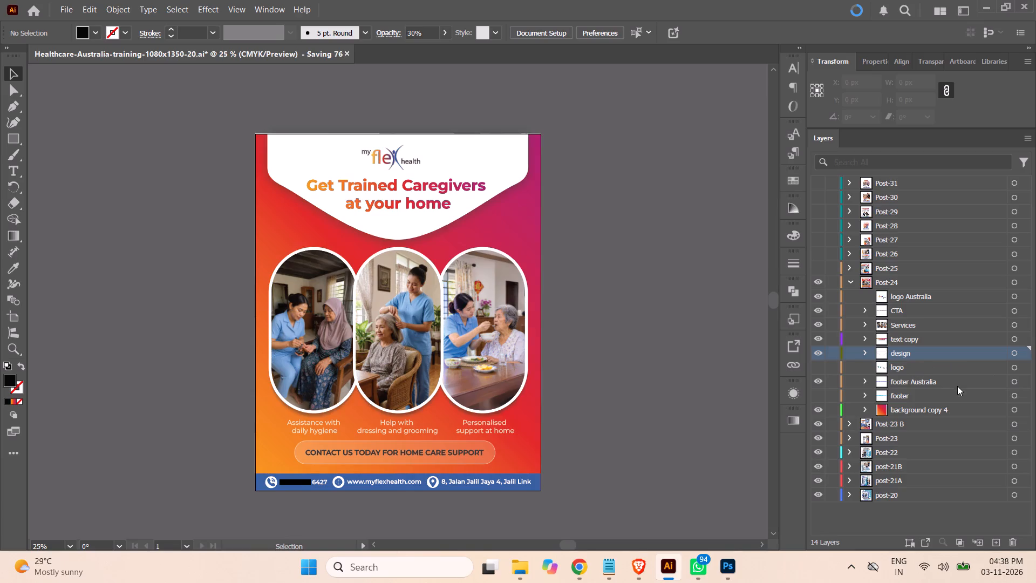
# Set the fill opacity of the rounded rectangle behind Post-24's CTA text to 40%.
pyautogui.click(864, 308)
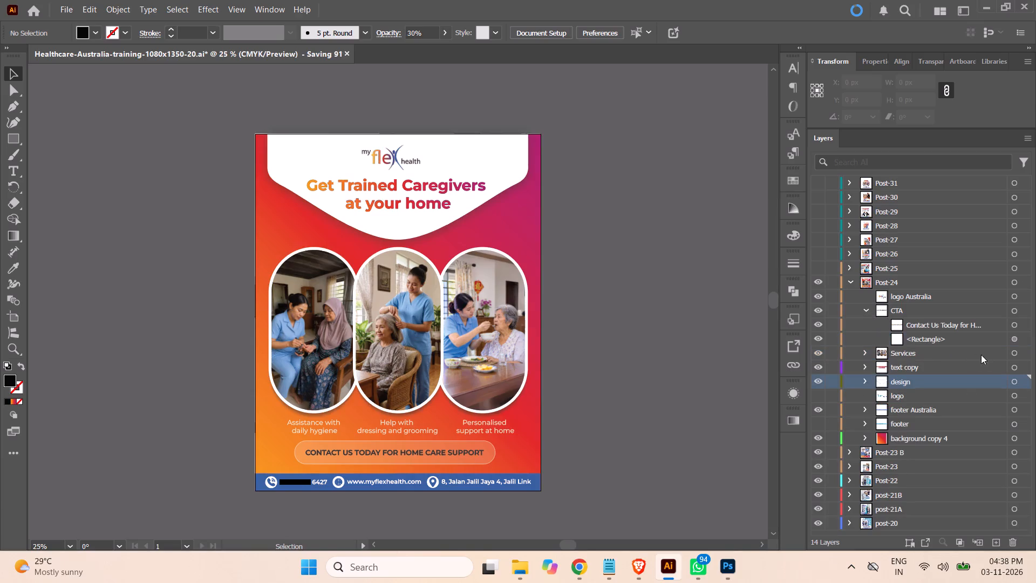
pyautogui.click(1012, 337)
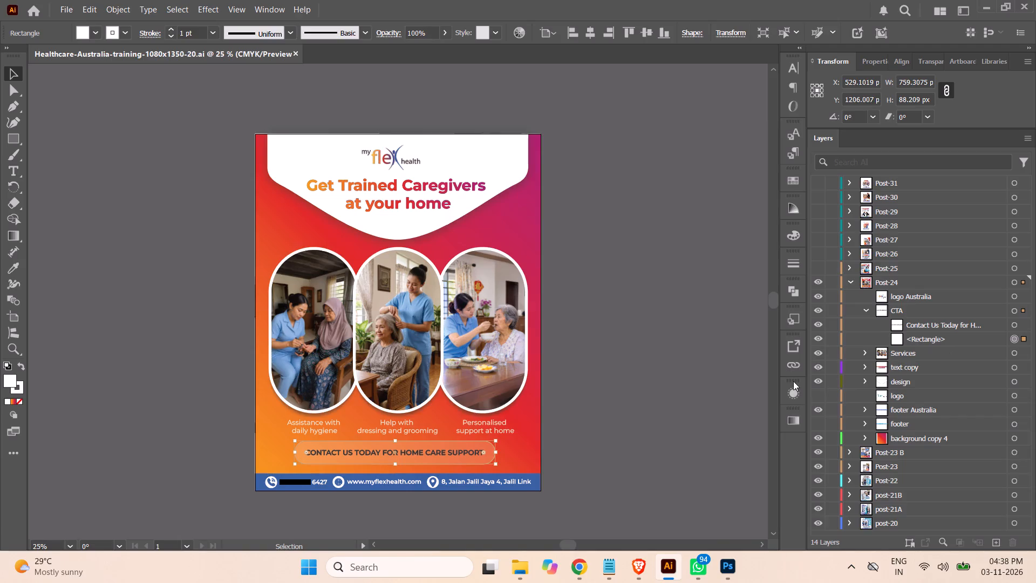
pyautogui.click(793, 396)
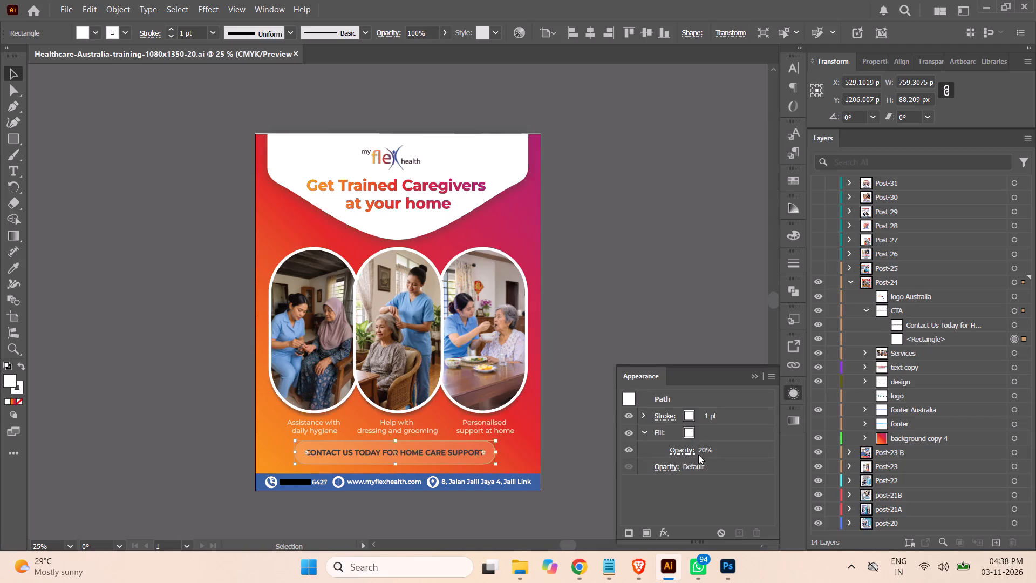
pyautogui.click(699, 451)
pyautogui.click(704, 450)
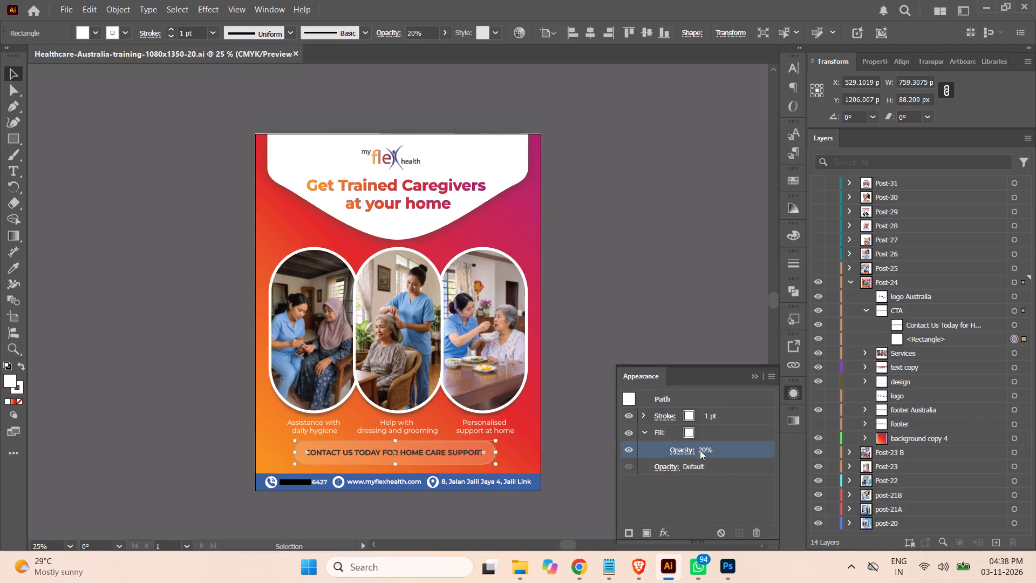
pyautogui.doubleClick(702, 451)
pyautogui.click(686, 449)
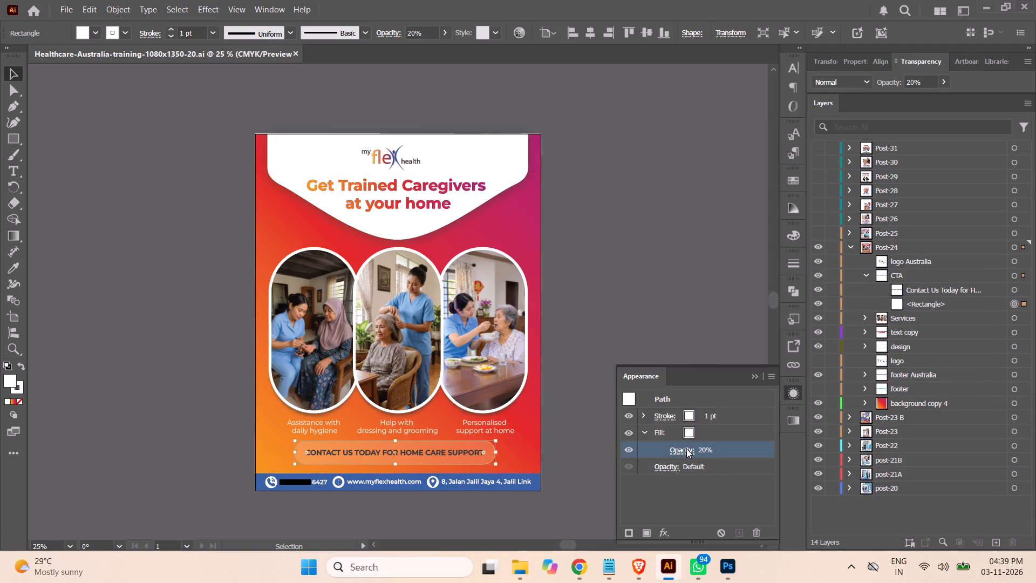
pyautogui.click(645, 352)
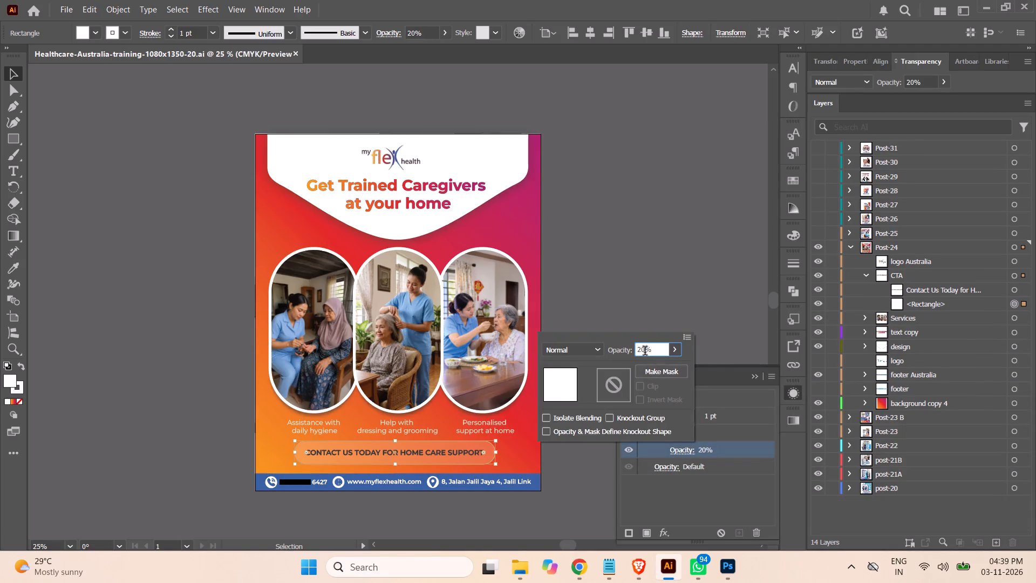
pyautogui.moveTo(645, 352); pyautogui.dragTo(611, 352)
pyautogui.write('40')
pyautogui.press('Return')
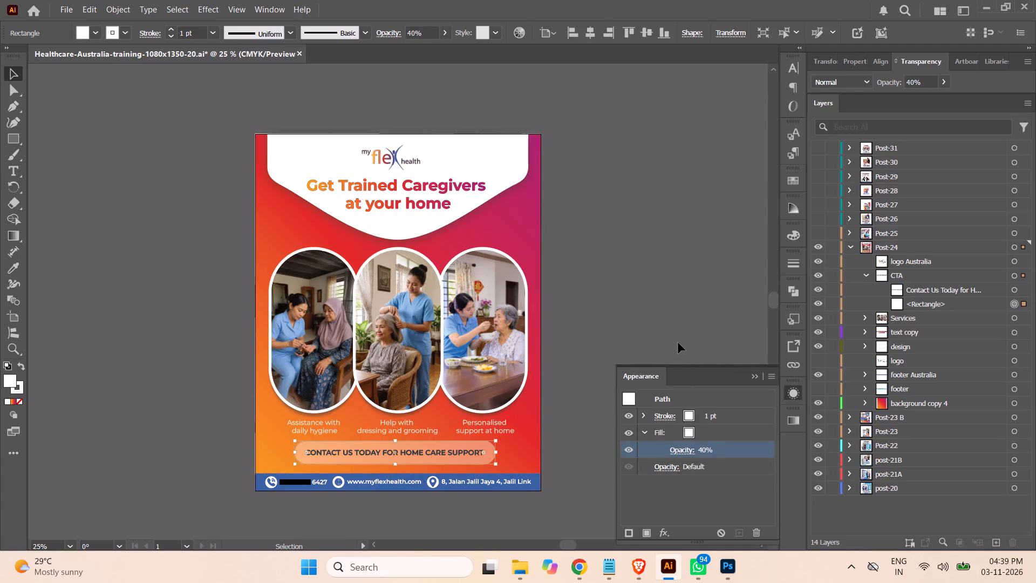
pyautogui.click(678, 343)
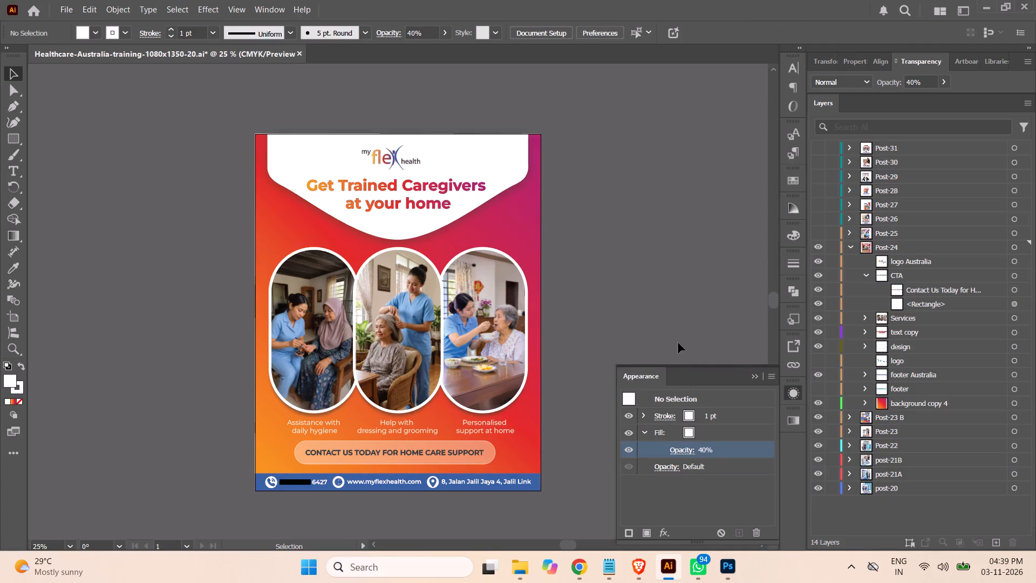
pyautogui.click(755, 376)
# Collapse the CTA and Post-24 layers and save the document.
pyautogui.click(865, 276)
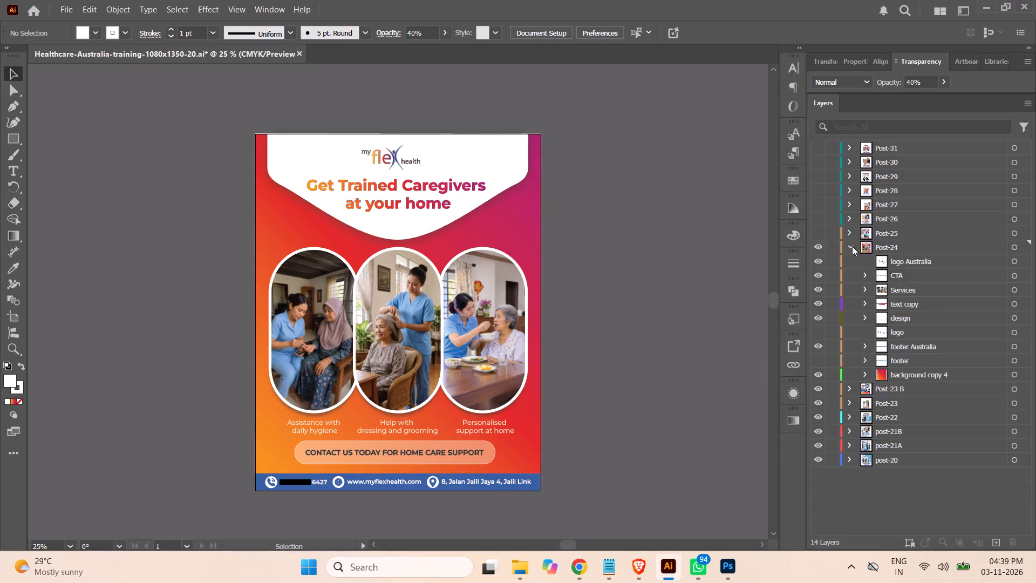
pyautogui.click(852, 246)
pyautogui.hotkey('ctrl', 's')
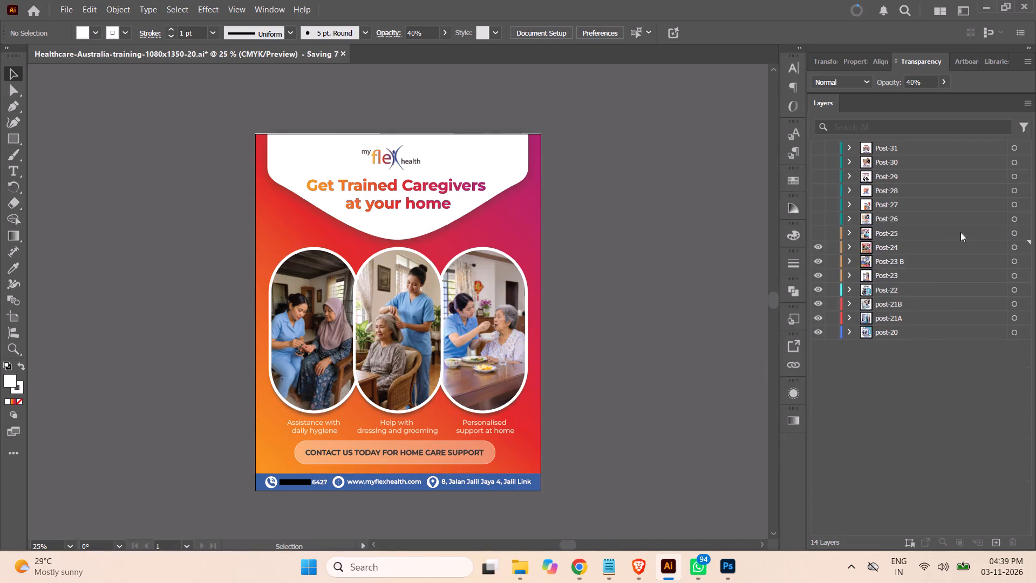
# Show the Post-25 layer and expand it to list its sublayers.
pyautogui.click(815, 234)
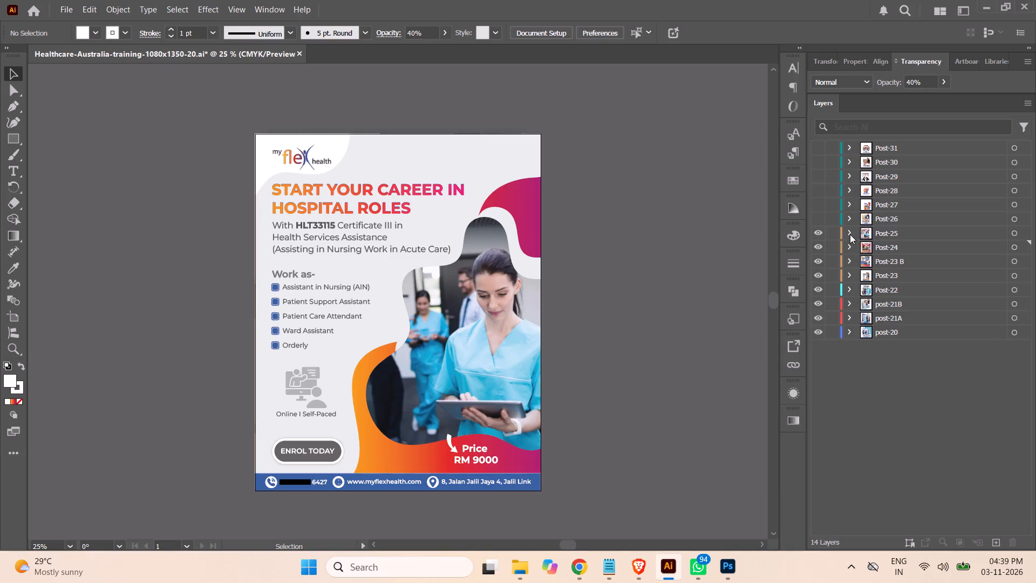
pyautogui.click(848, 233)
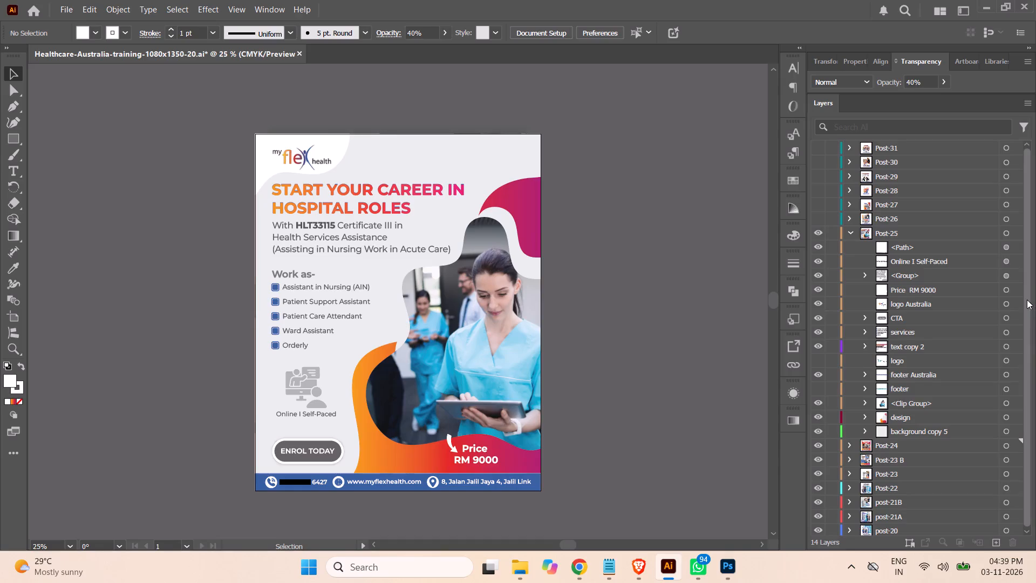
pyautogui.moveTo(1027, 305); pyautogui.dragTo(1035, 392)
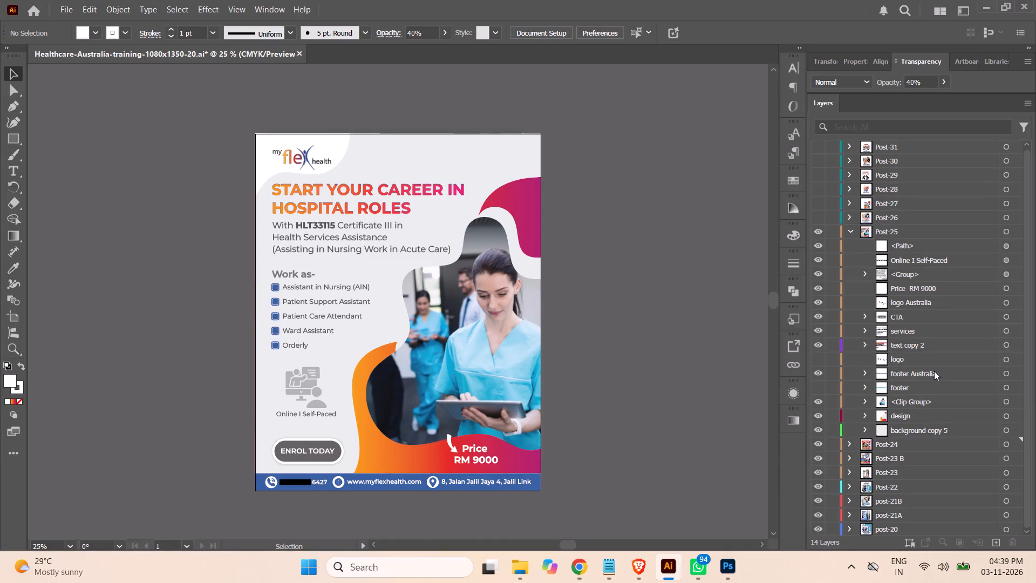
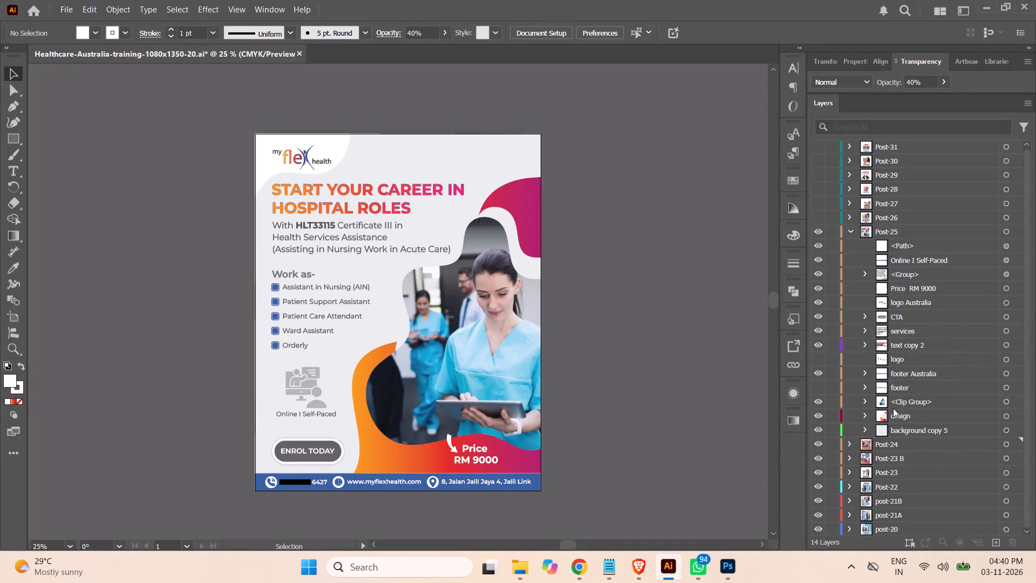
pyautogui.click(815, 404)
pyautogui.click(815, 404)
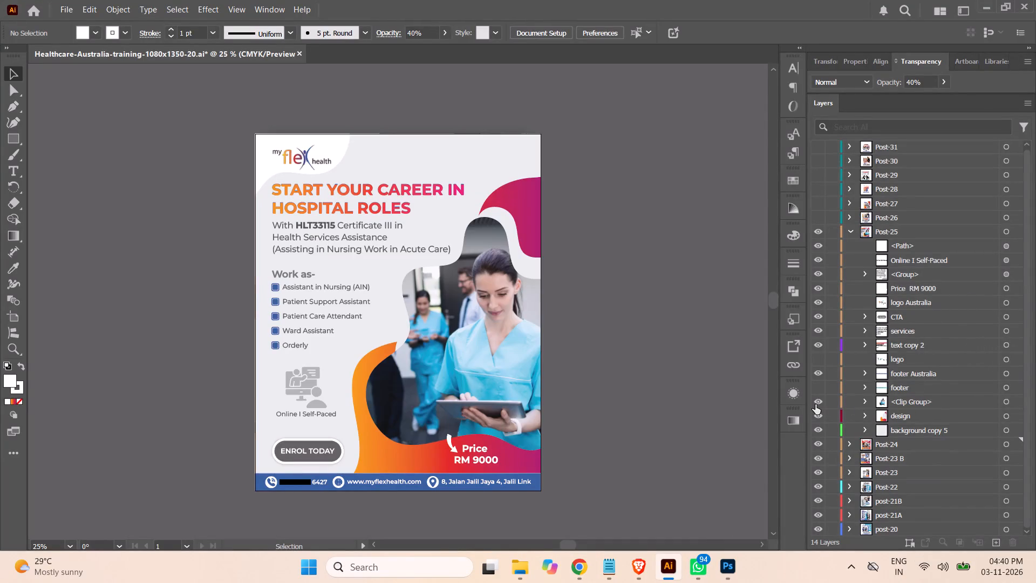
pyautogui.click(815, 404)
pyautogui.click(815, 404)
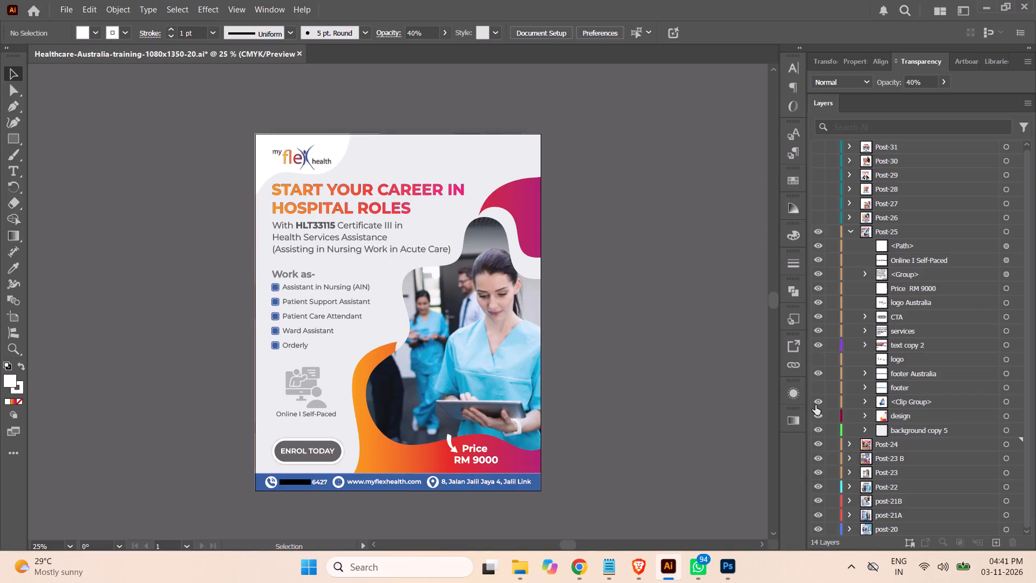
# Expand Post-25's design layer and fill the curved shape behind the logo with the light grey sampled from the background.
pyautogui.click(863, 415)
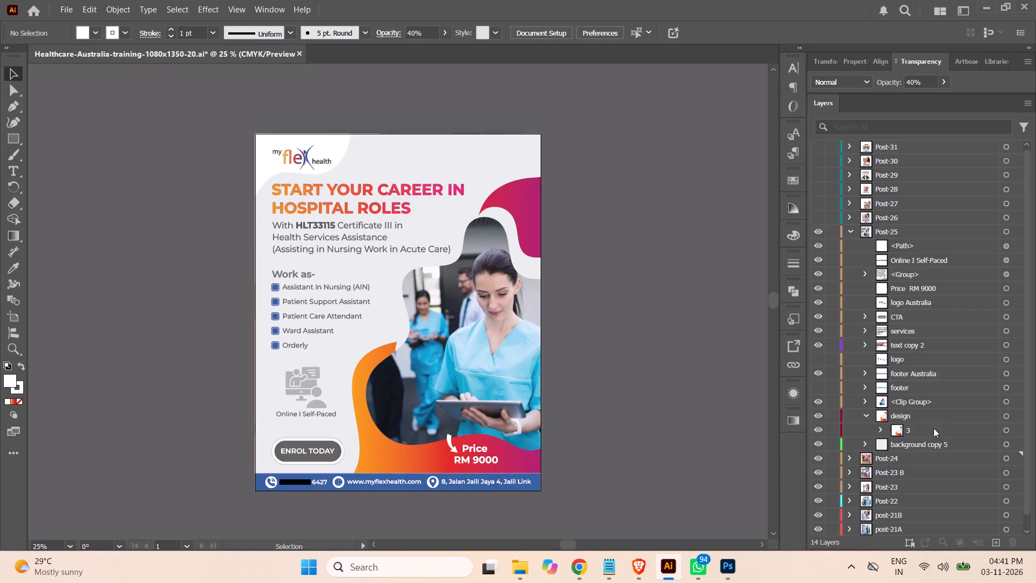
pyautogui.moveTo(1028, 363); pyautogui.dragTo(1027, 454)
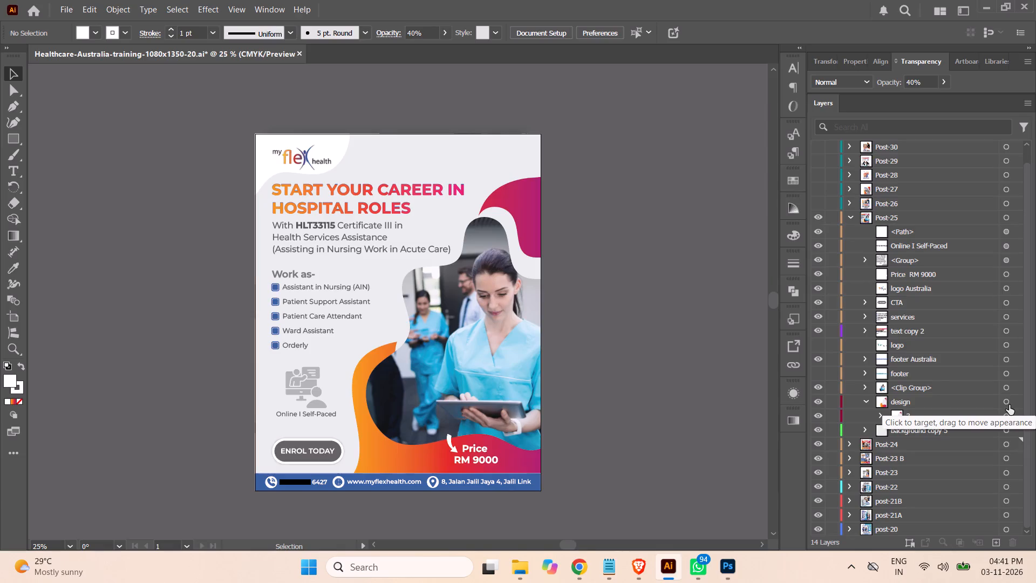
pyautogui.click(880, 415)
pyautogui.click(895, 430)
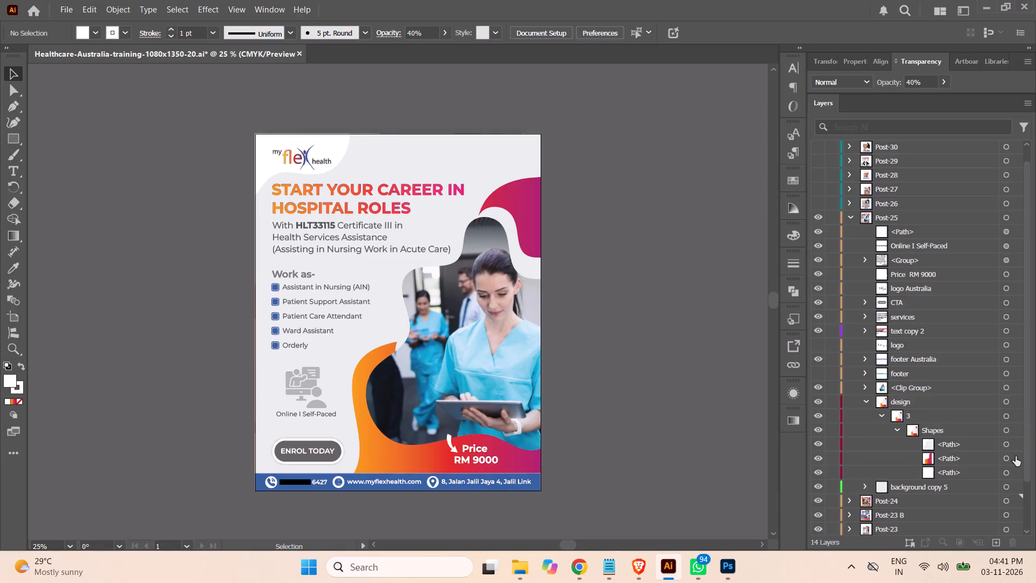
pyautogui.click(1004, 445)
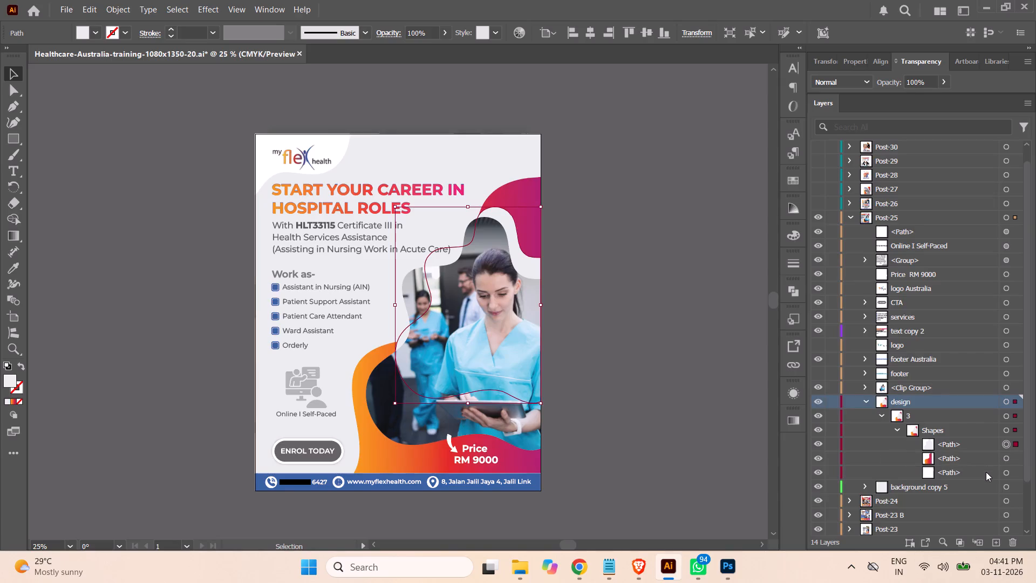
pyautogui.click(1006, 474)
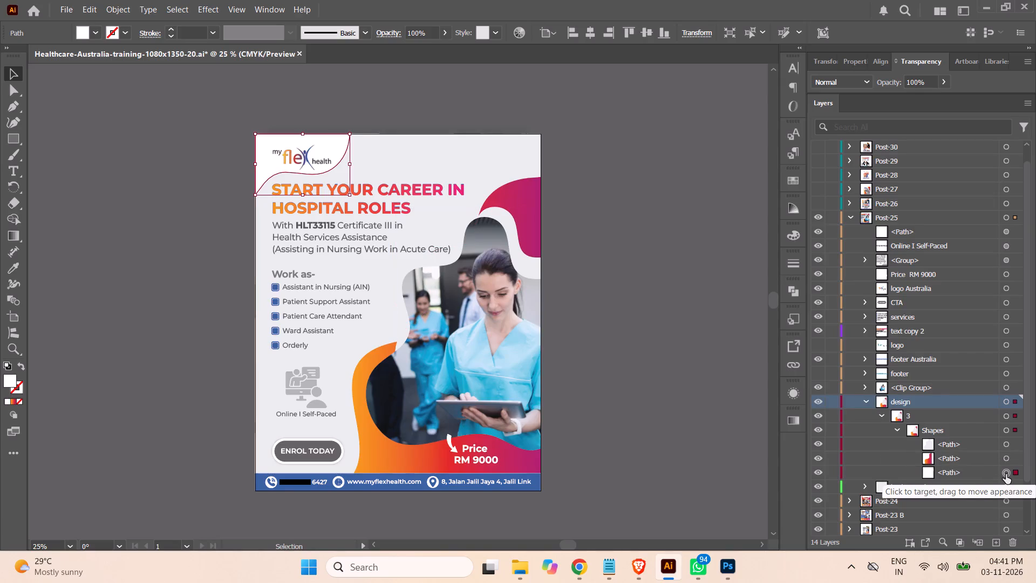
pyautogui.click(15, 267)
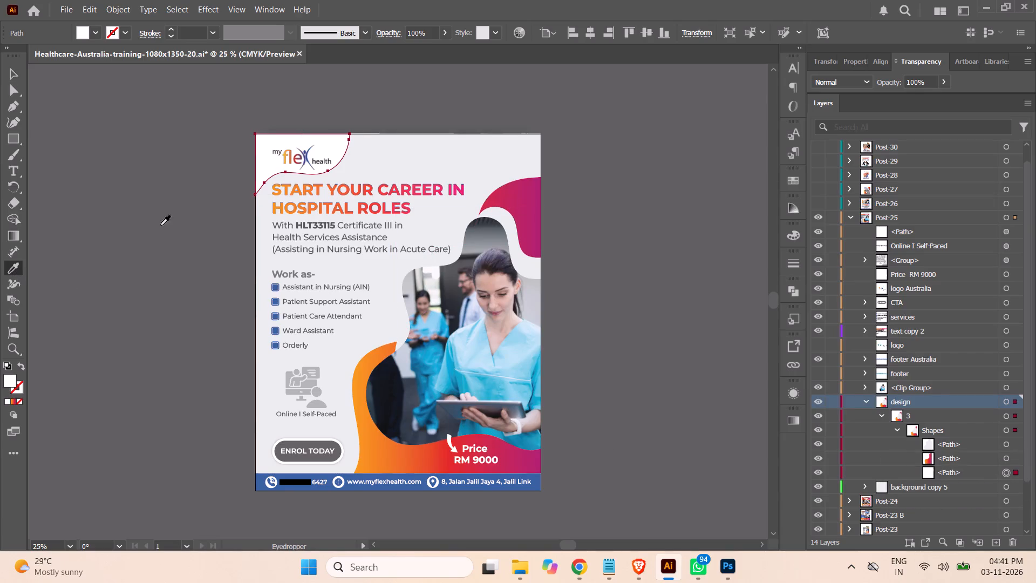
pyautogui.click(372, 154)
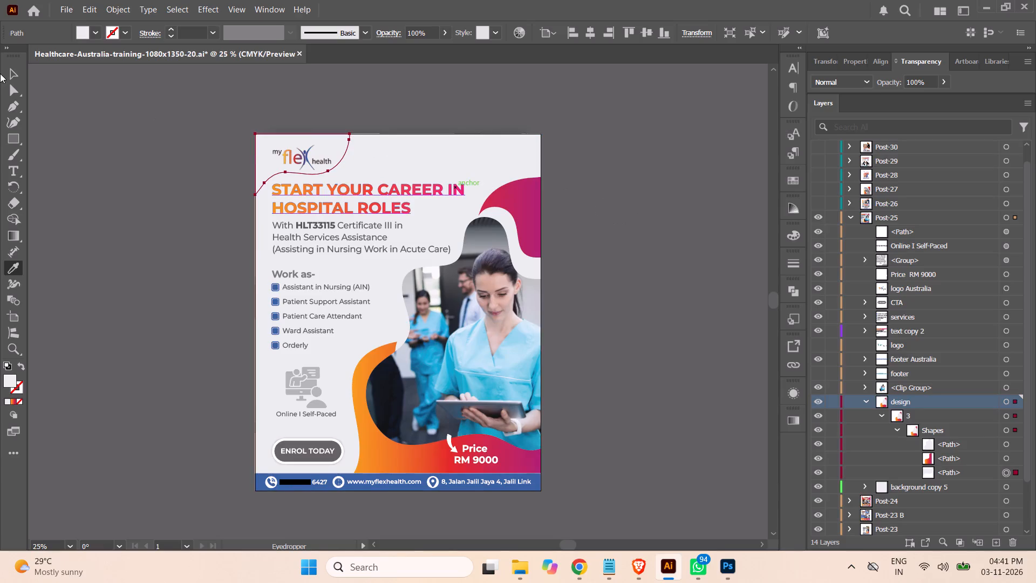
pyautogui.click(11, 74)
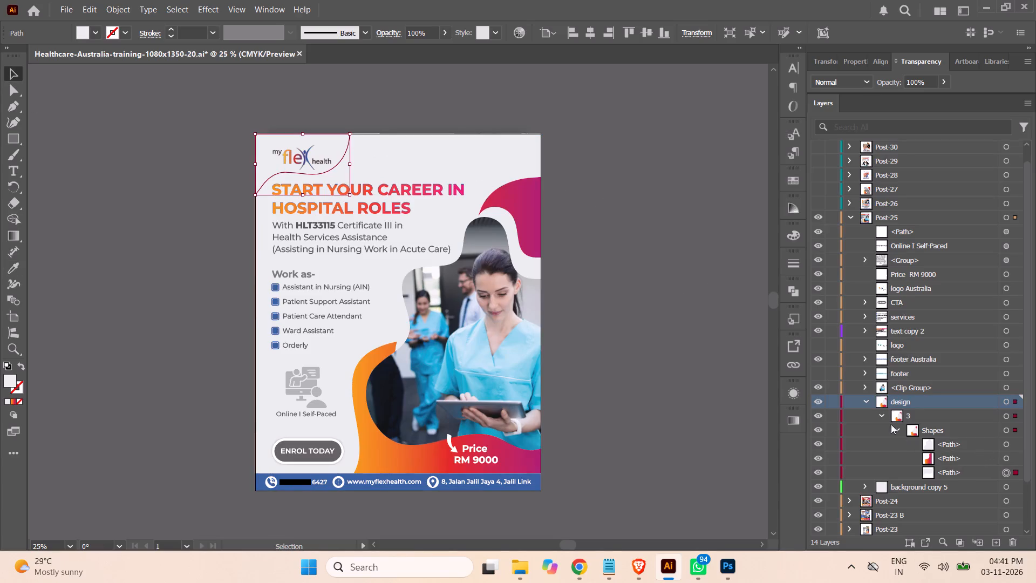
# Set the fill of Post-25's background rectangle in background copy 5 to white (#ffffff).
pyautogui.click(864, 485)
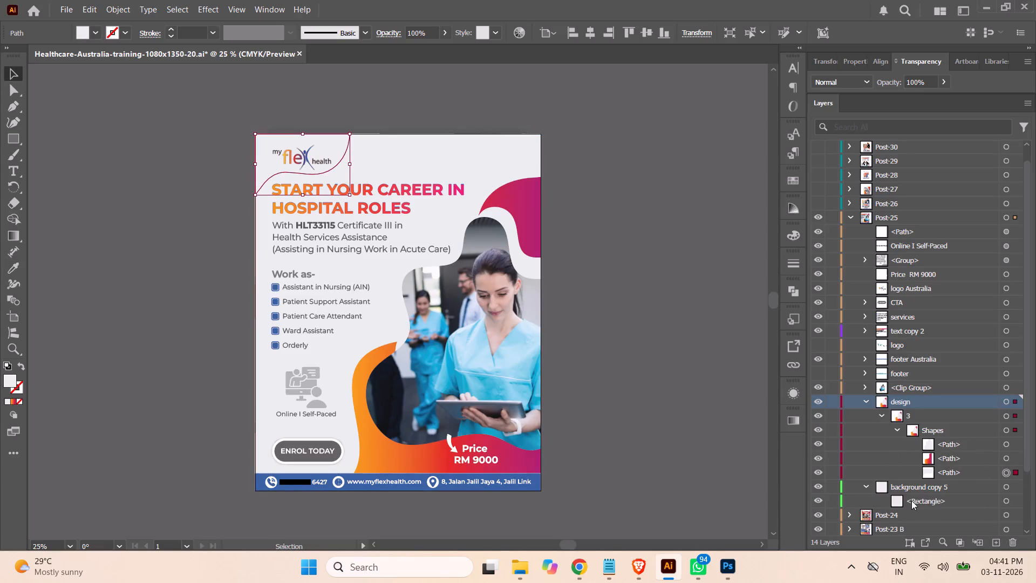
pyautogui.click(1007, 504)
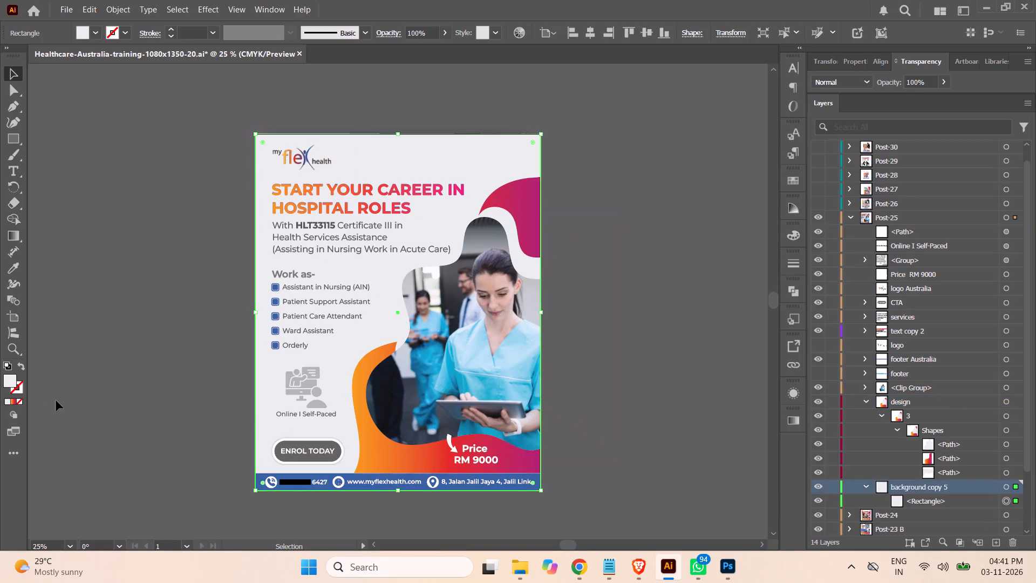
pyautogui.doubleClick(6, 382)
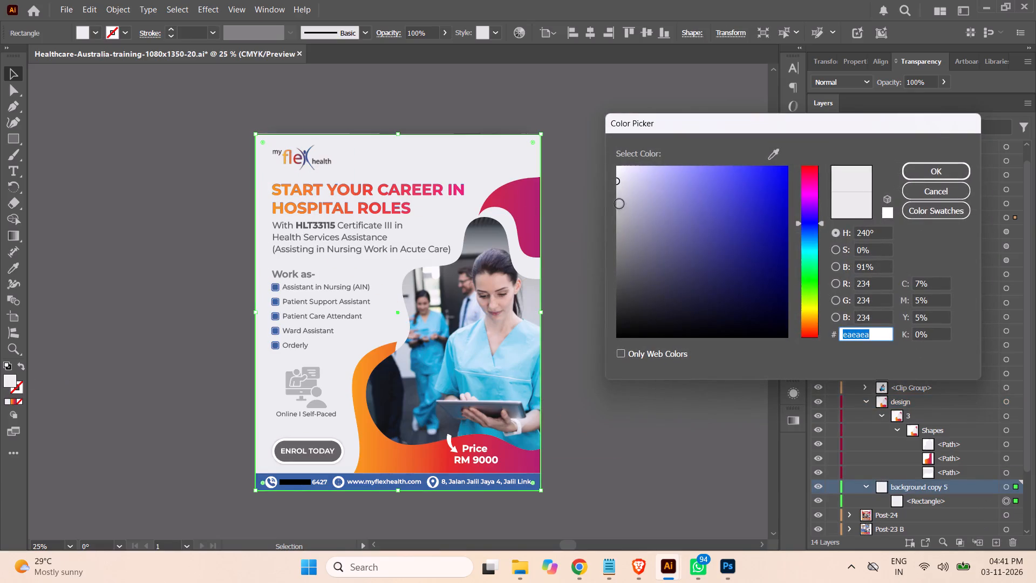
pyautogui.moveTo(625, 184); pyautogui.dragTo(569, 130)
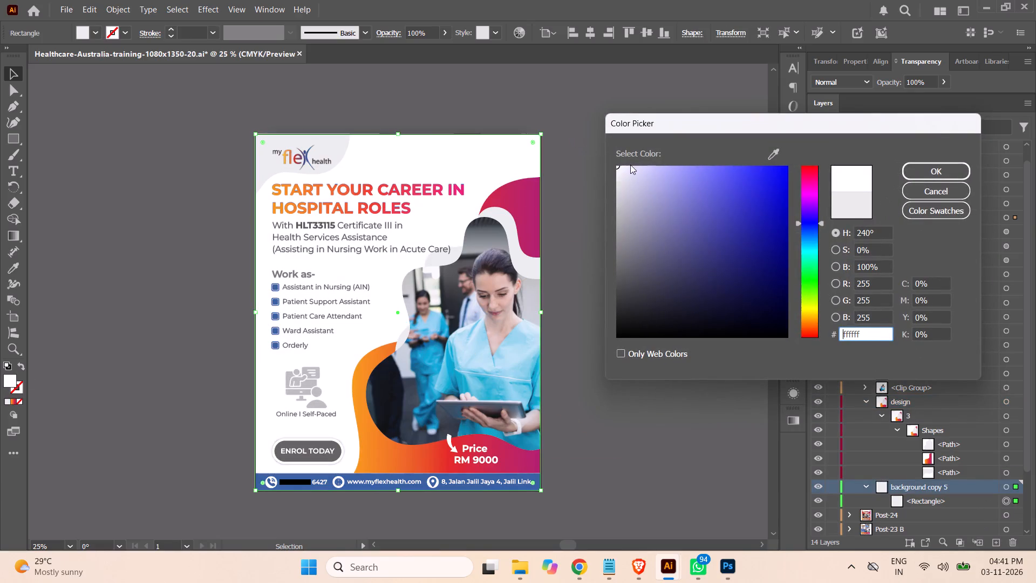
pyautogui.click(933, 170)
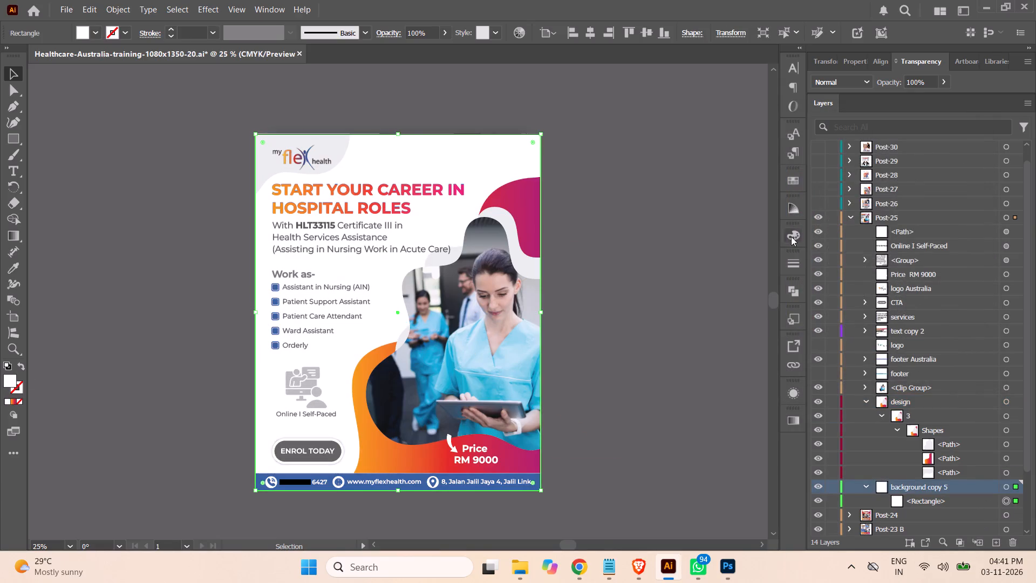
# Set the fill of the wavy light grey shape around Post-25's photo to white (#ffffff).
pyautogui.click(1007, 445)
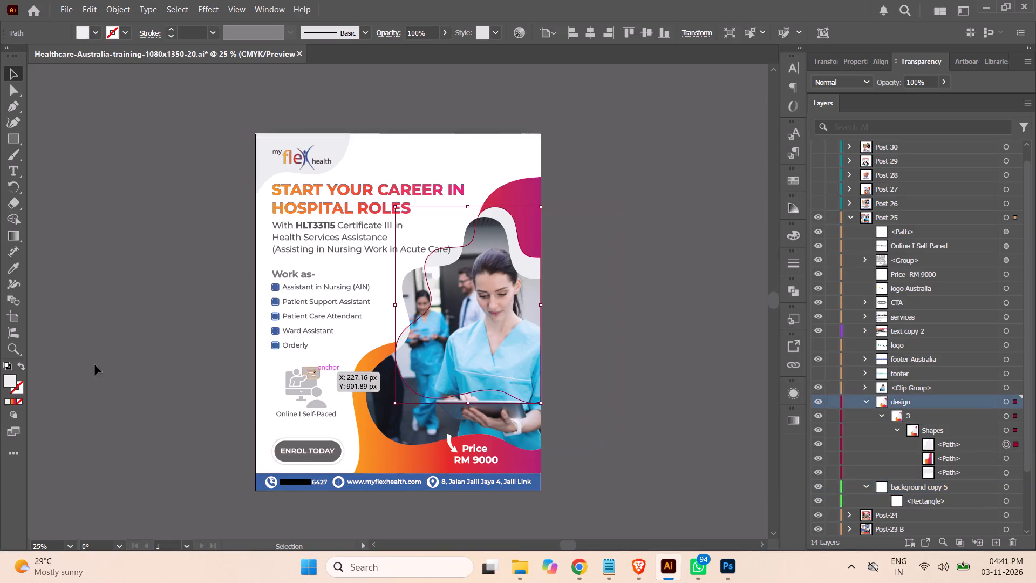
pyautogui.doubleClick(9, 377)
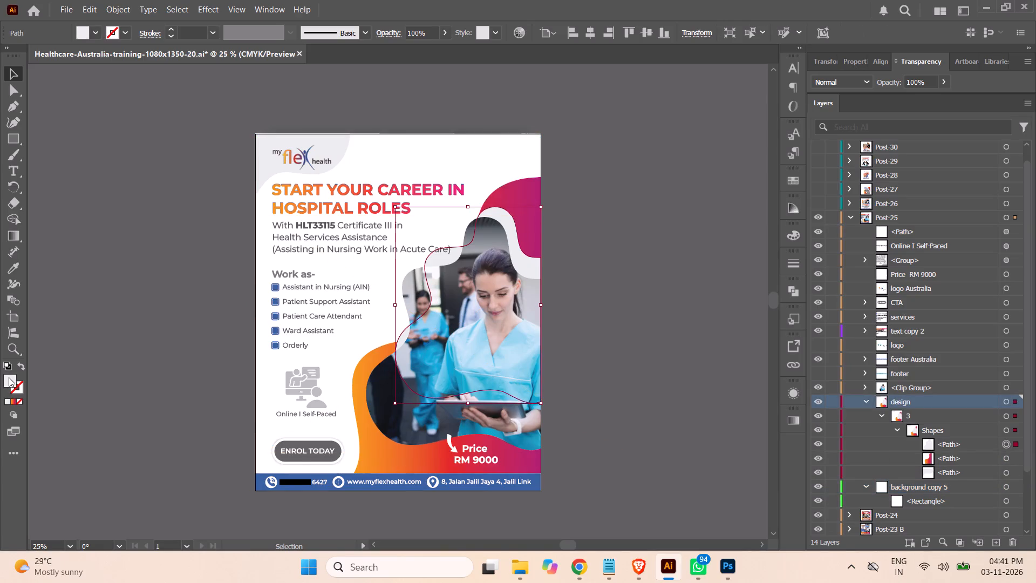
pyautogui.moveTo(660, 207); pyautogui.dragTo(585, 137)
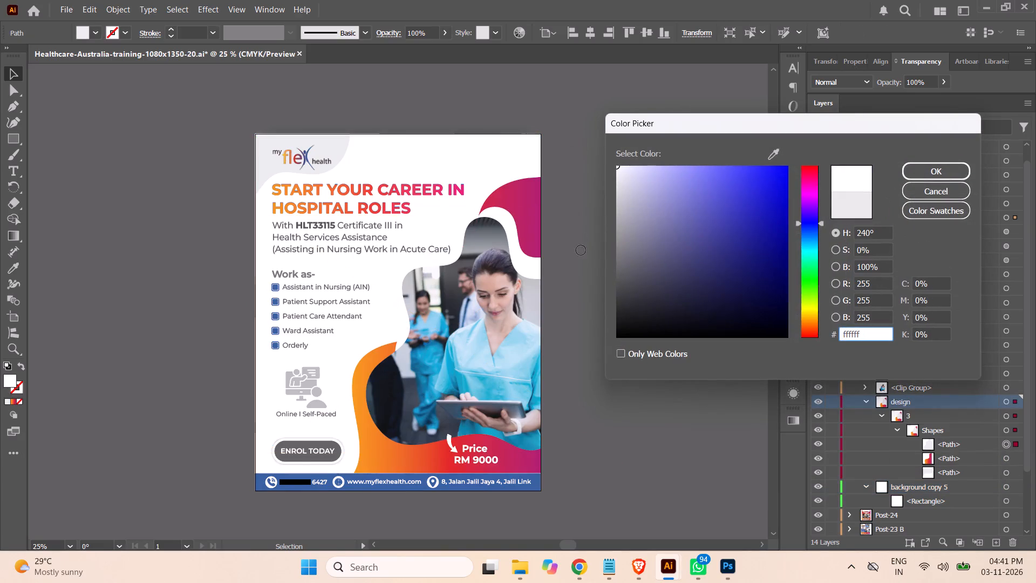
pyautogui.click(932, 173)
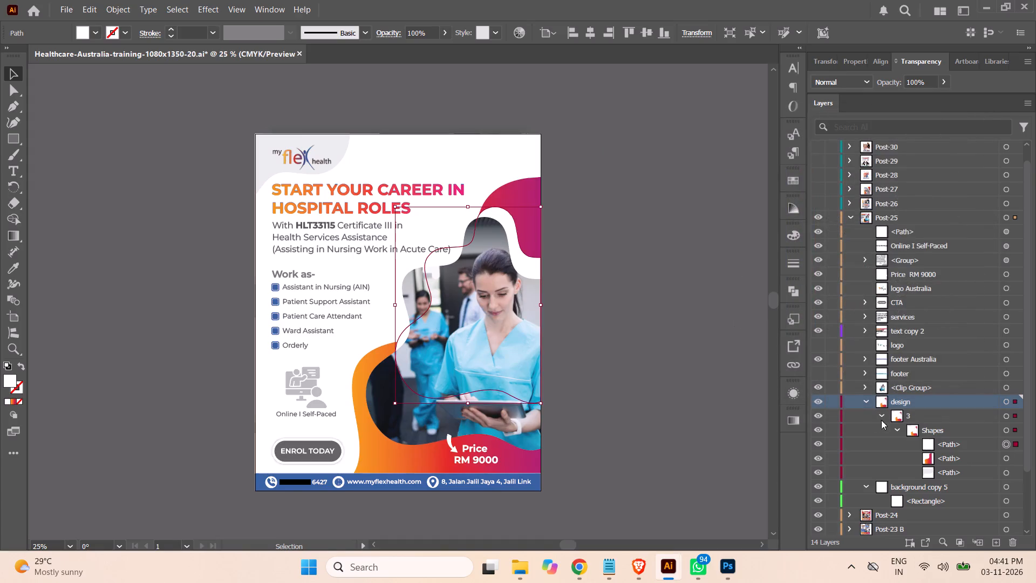
# Collapse the design, background copy 5 and Post-25 layers and save the document.
pyautogui.click(892, 429)
pyautogui.click(880, 416)
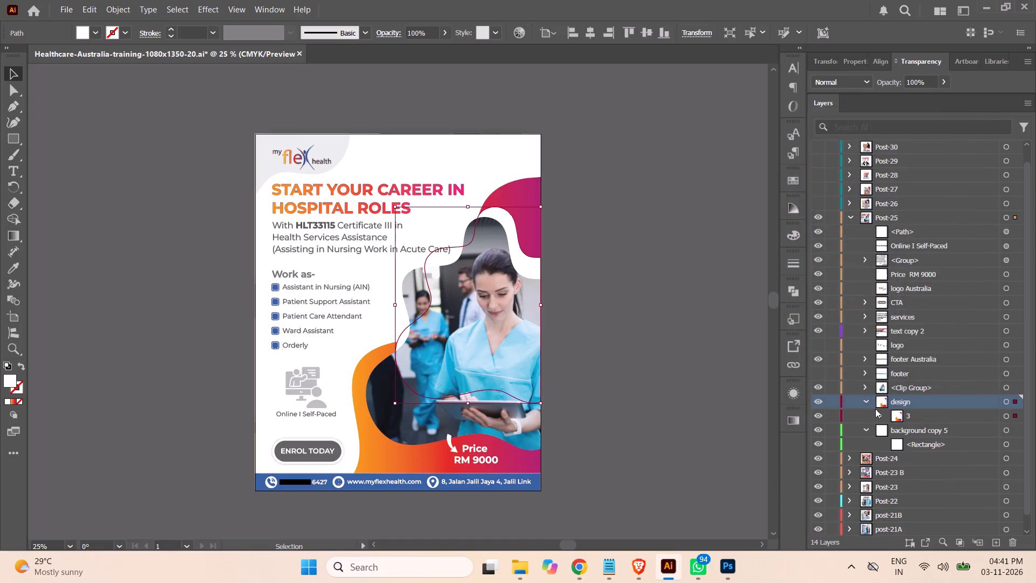
pyautogui.click(864, 396)
pyautogui.click(864, 416)
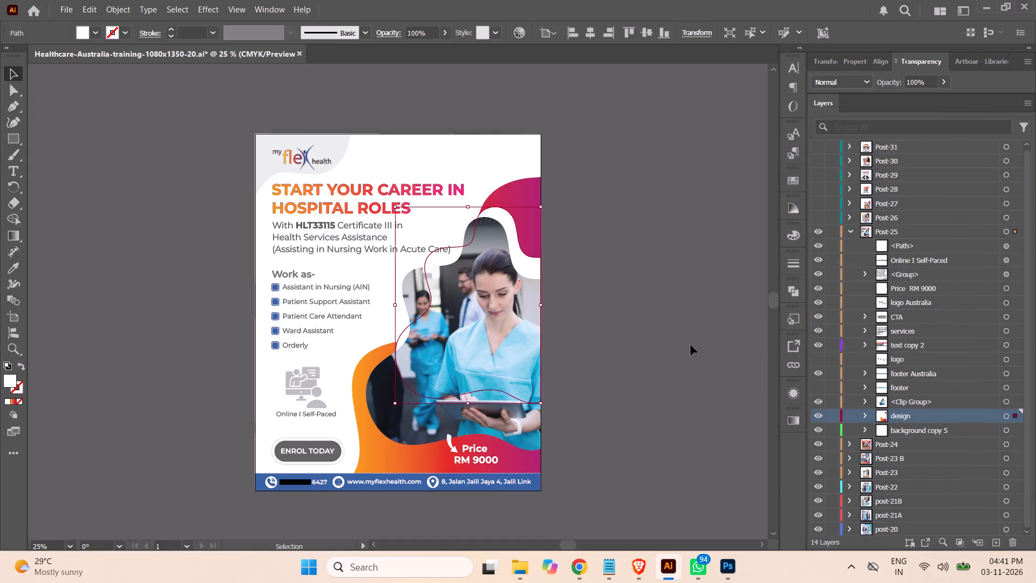
pyautogui.click(690, 345)
pyautogui.hotkey('ctrl', 's')
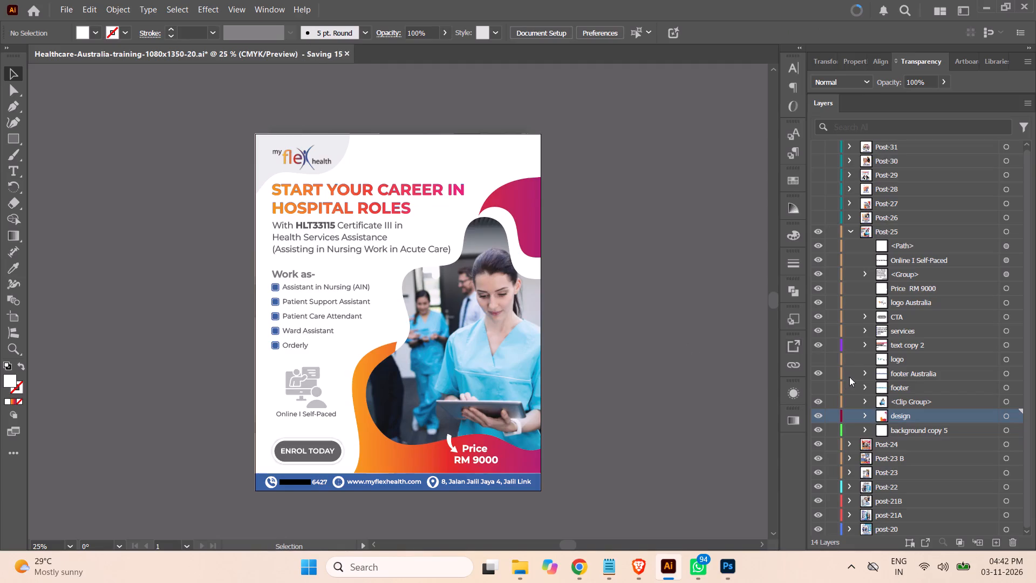
pyautogui.click(849, 230)
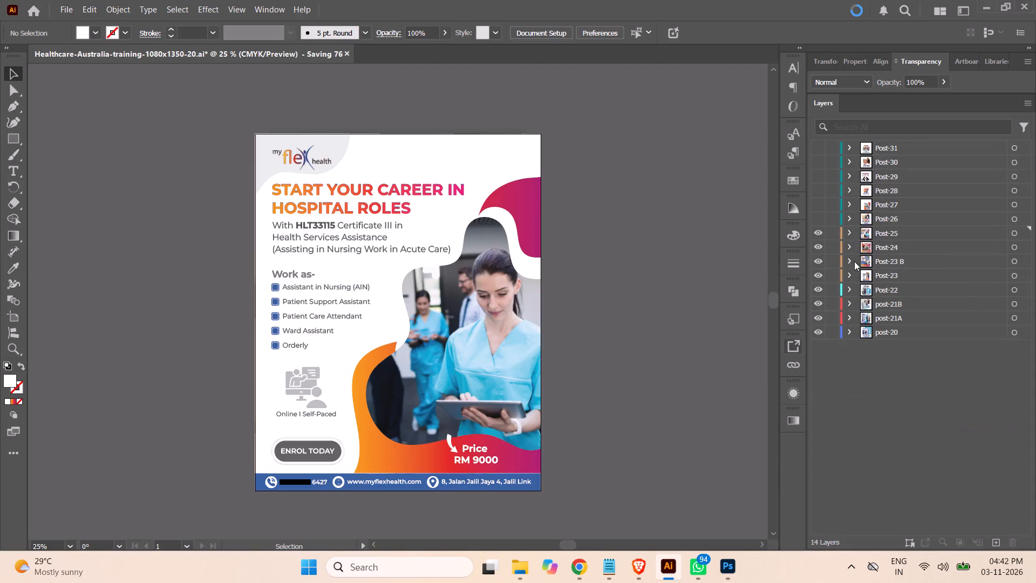
# Show the Post-26 layer and expand it to list its sublayers.
pyautogui.click(819, 219)
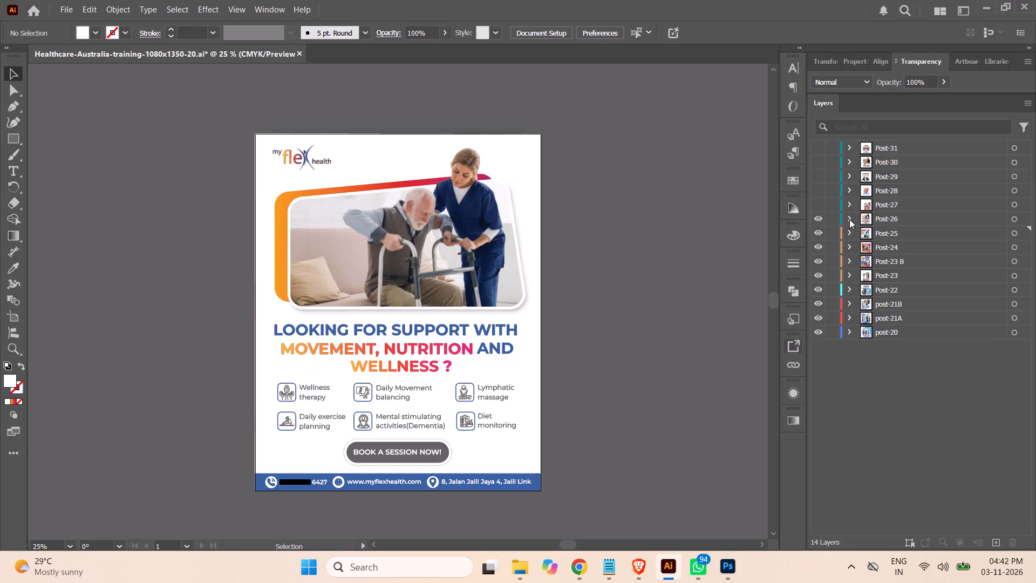
pyautogui.click(849, 219)
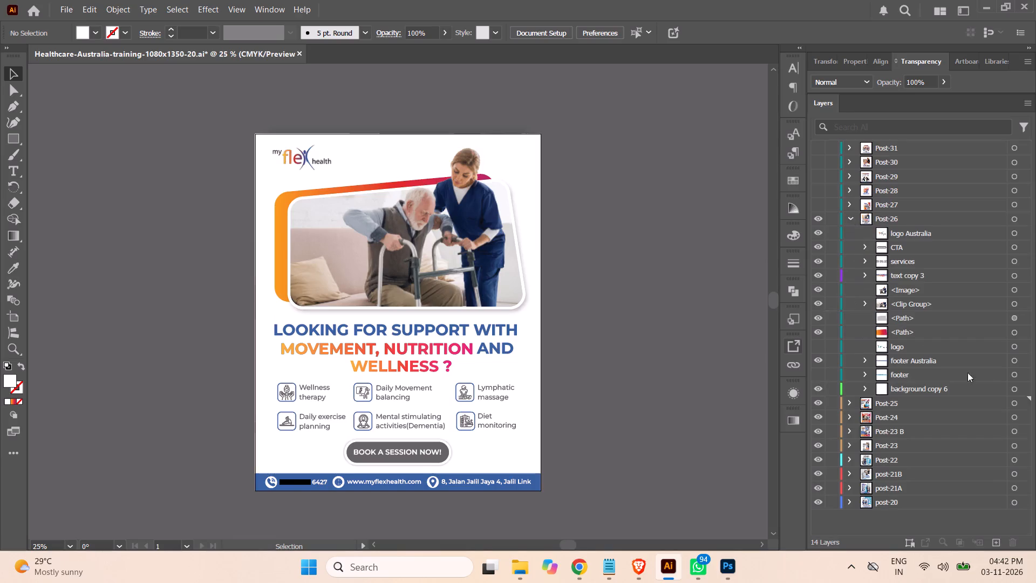
# Apply the orange-to-magenta gradient graphic style to Post-26's background rectangle at a 45° angle and collapse its background layer.
pyautogui.click(863, 387)
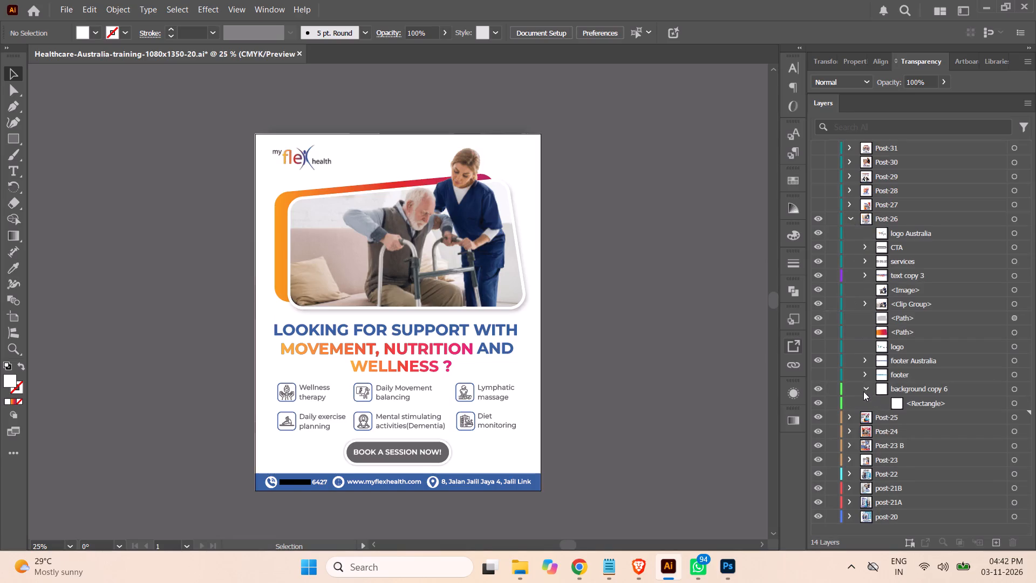
pyautogui.click(1013, 404)
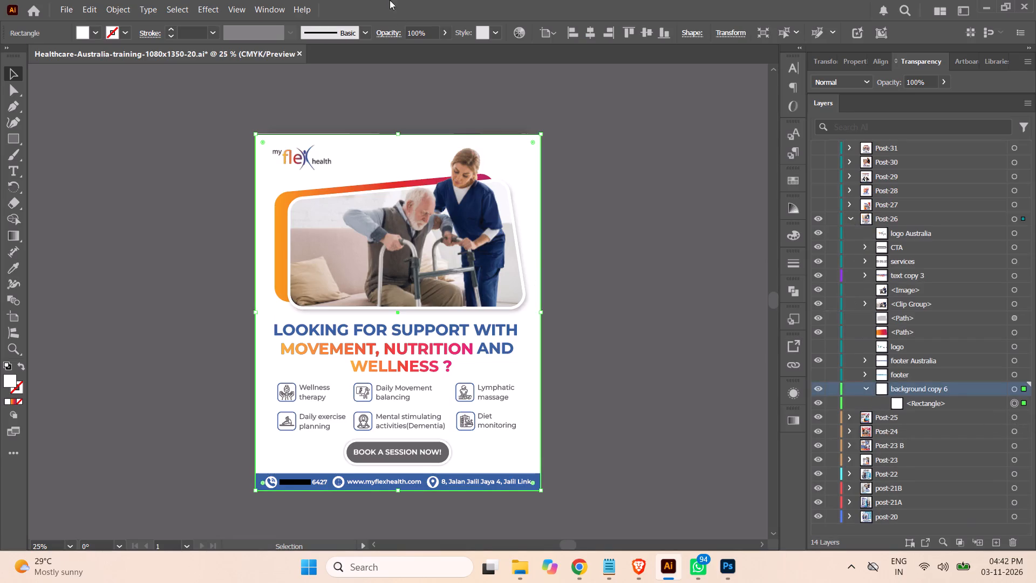
pyautogui.click(494, 33)
pyautogui.click(439, 86)
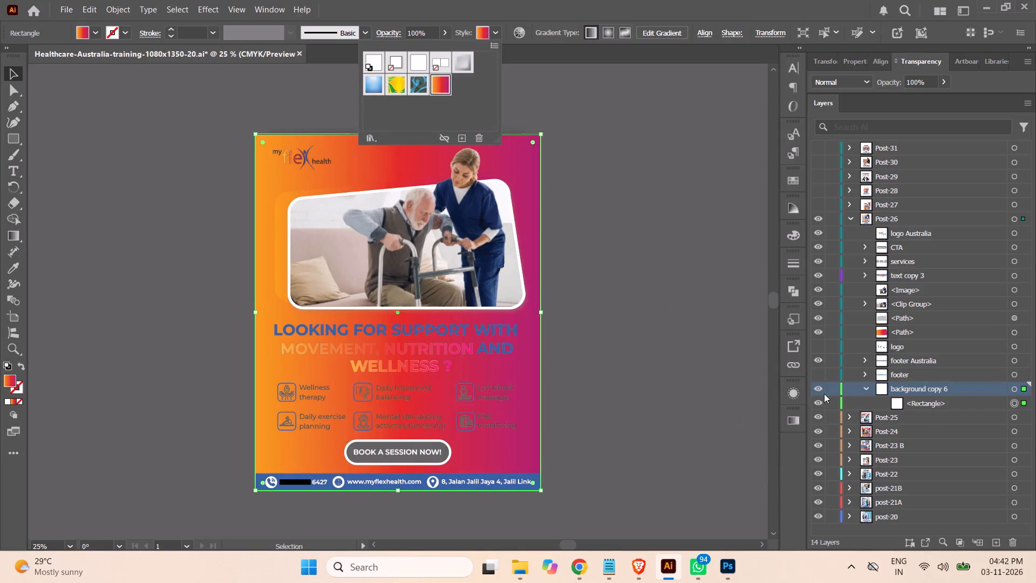
pyautogui.click(794, 419)
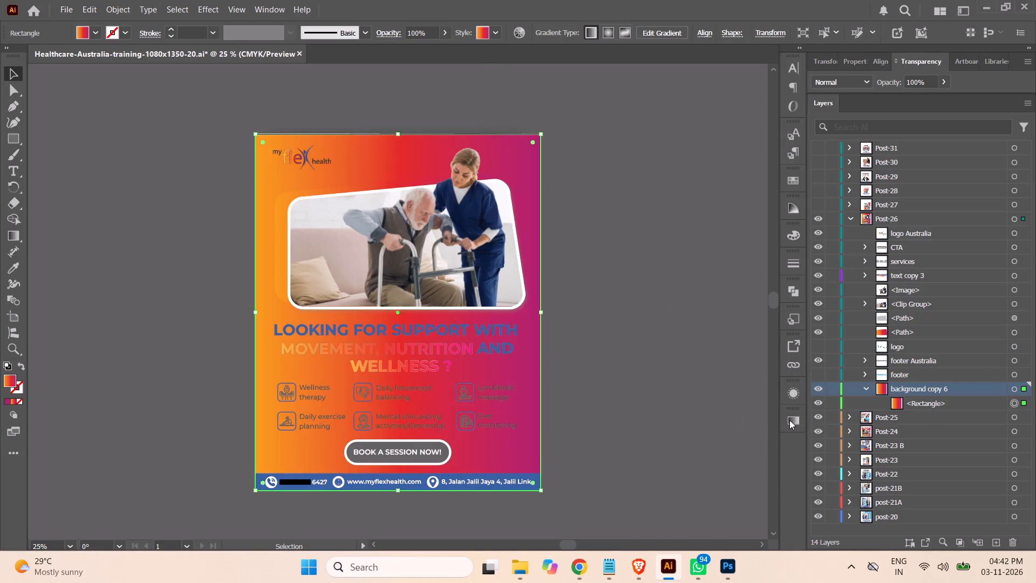
pyautogui.click(789, 420)
pyautogui.moveTo(695, 444); pyautogui.dragTo(636, 455)
pyautogui.write('45')
pyautogui.press('Return')
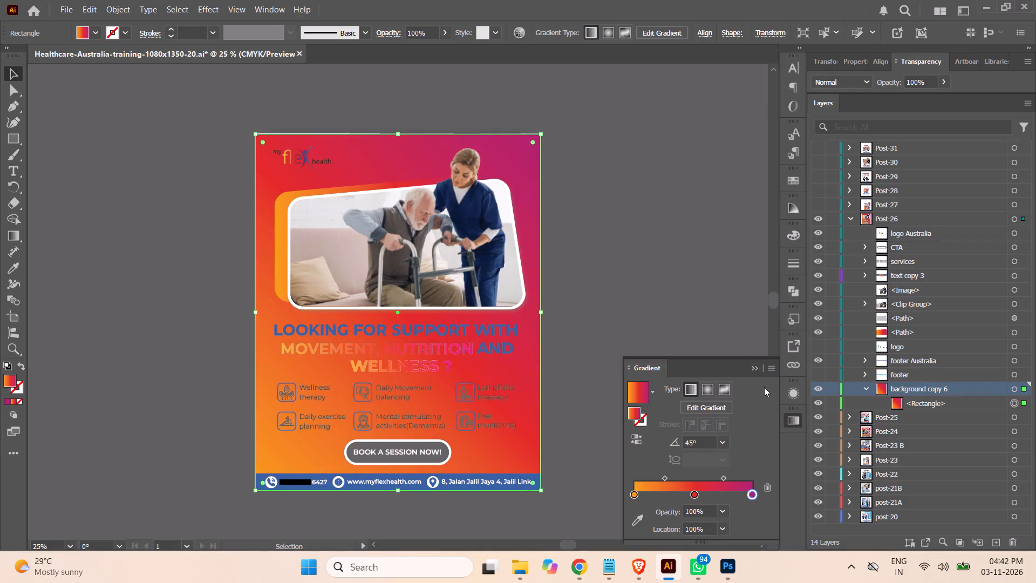
pyautogui.click(753, 370)
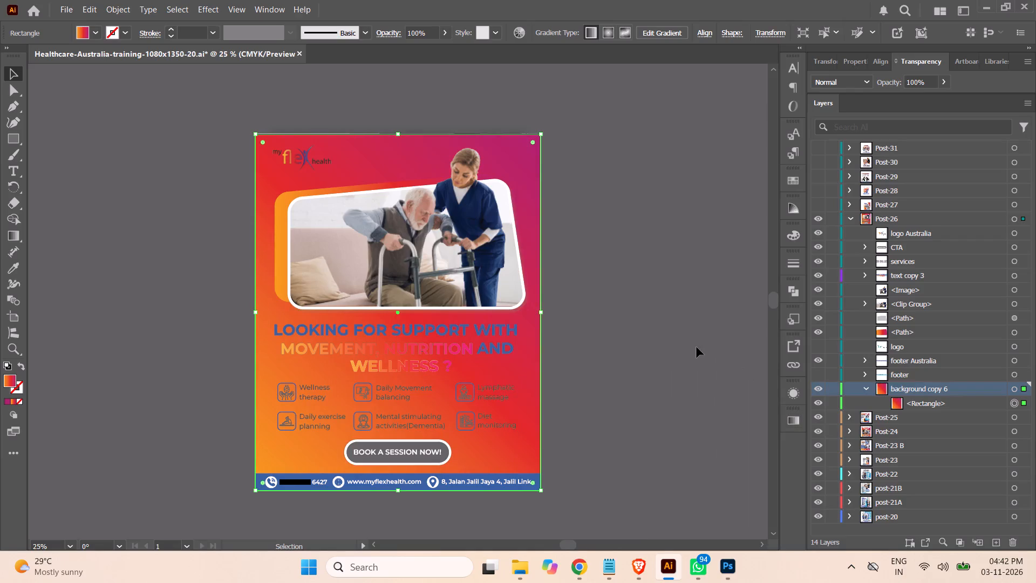
pyautogui.click(697, 347)
pyautogui.click(656, 358)
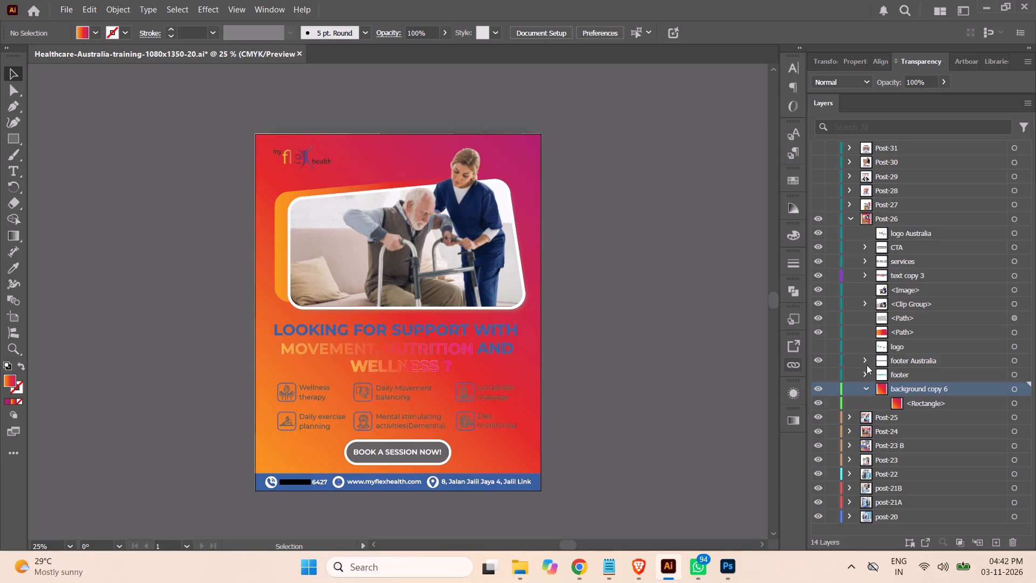
pyautogui.click(867, 389)
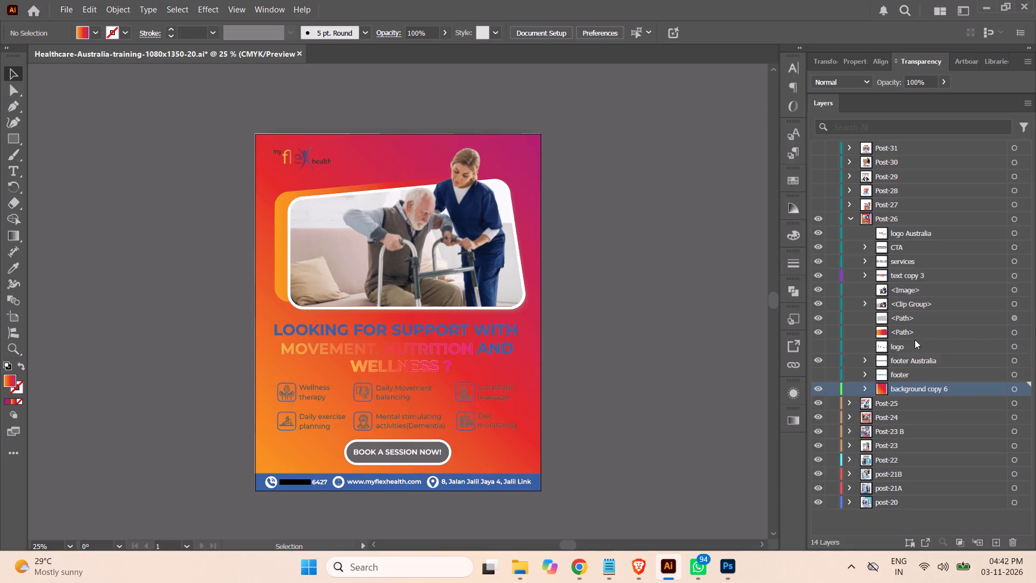
# Set the fill of the gradient shape behind Post-26's photo to white (#ffffff).
pyautogui.click(1012, 331)
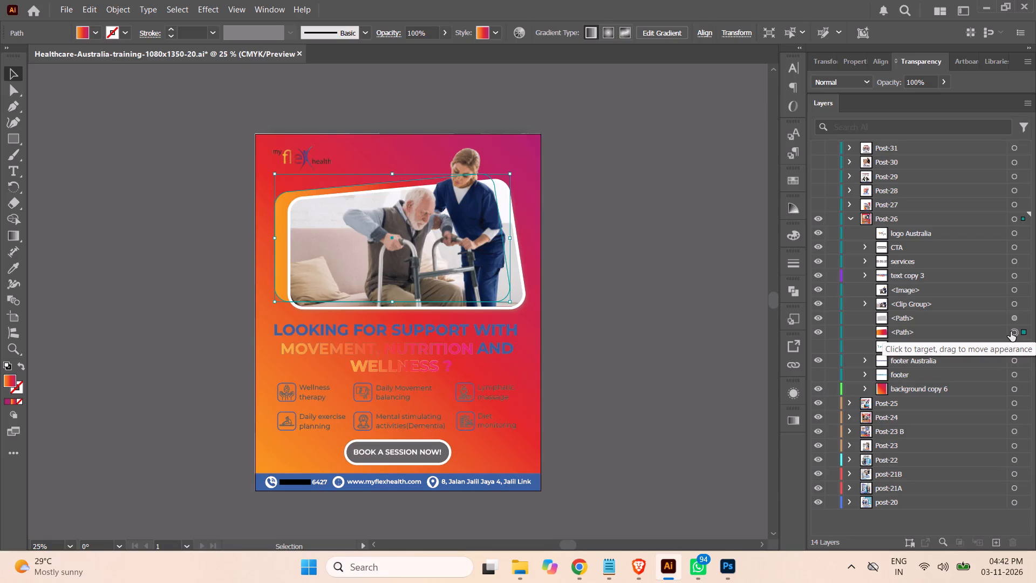
pyautogui.doubleClick(10, 379)
pyautogui.moveTo(624, 185); pyautogui.dragTo(598, 131)
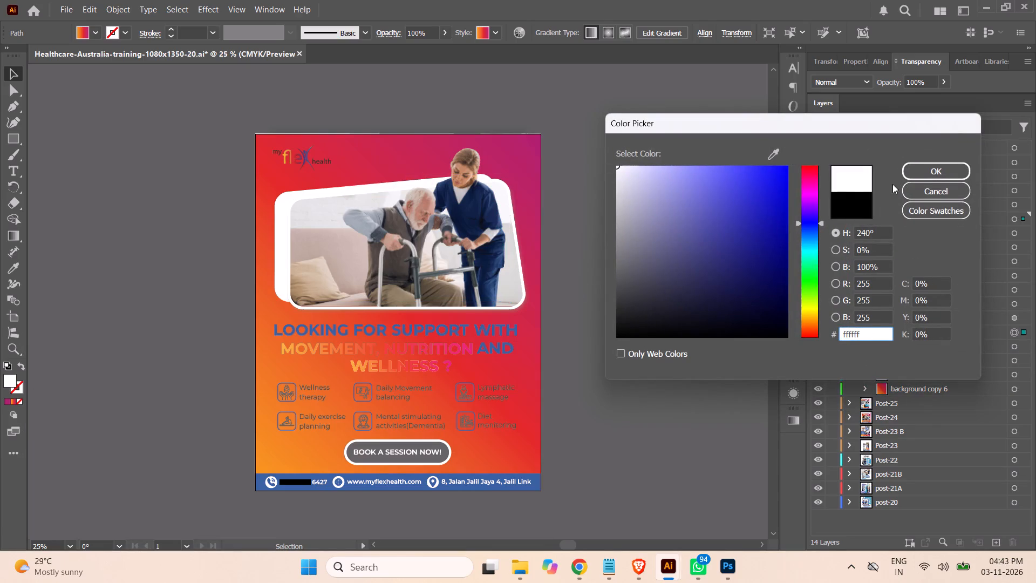
pyautogui.click(928, 174)
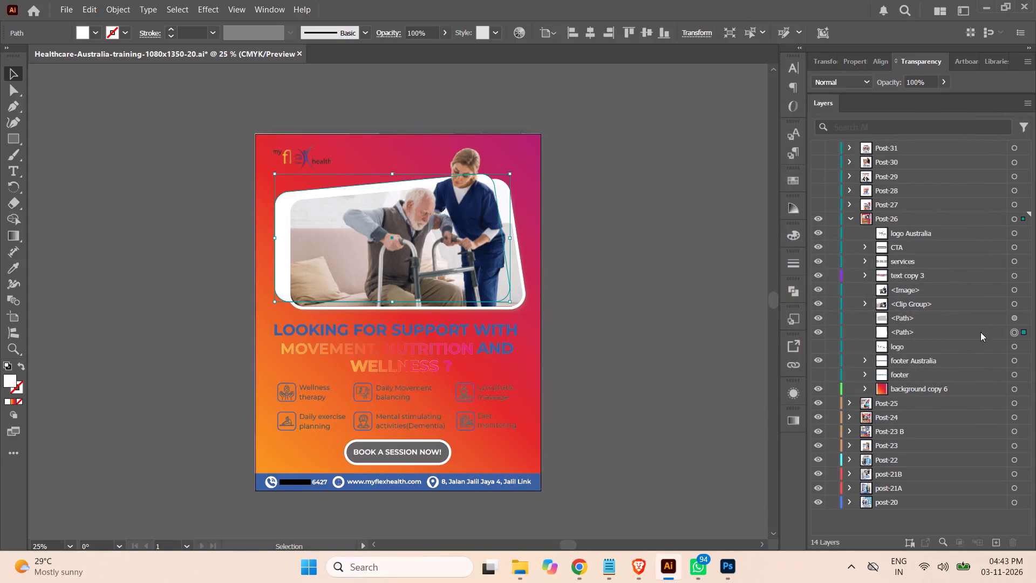
pyautogui.click(1014, 333)
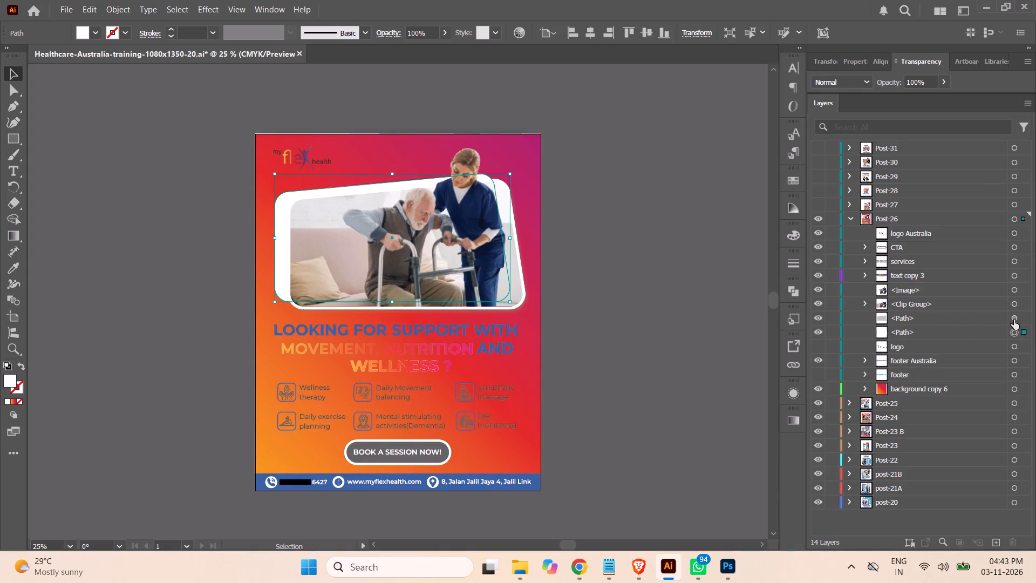
# Set the fill of the grey path directly beneath Post-26's photo to black (#000000).
pyautogui.click(1014, 320)
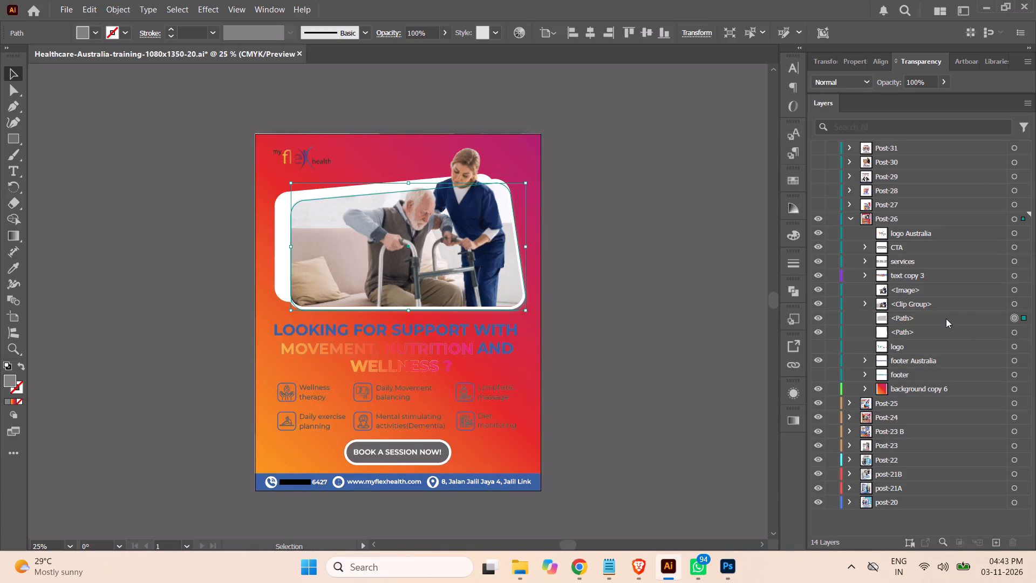
pyautogui.doubleClick(10, 379)
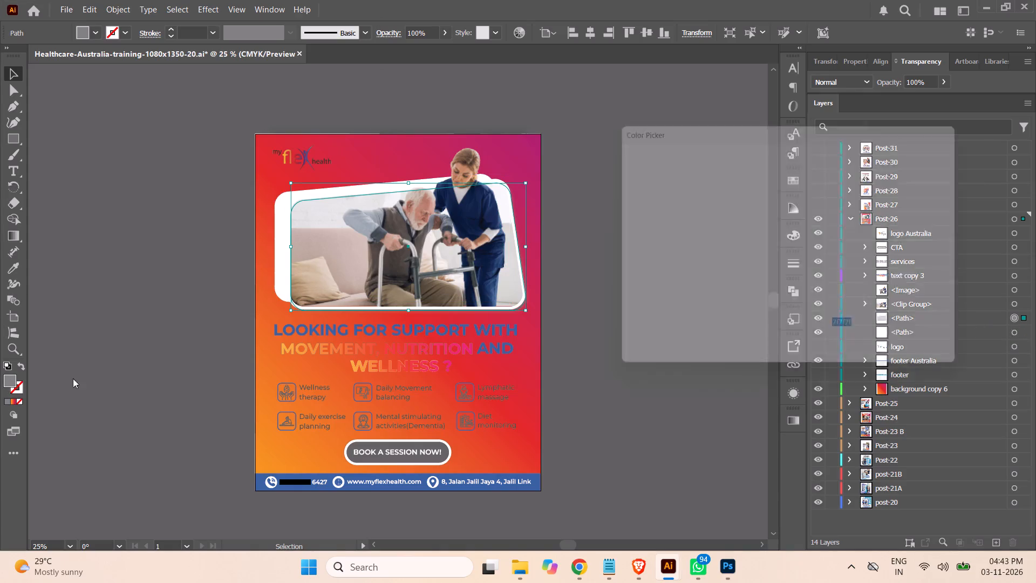
pyautogui.moveTo(666, 270); pyautogui.dragTo(567, 379)
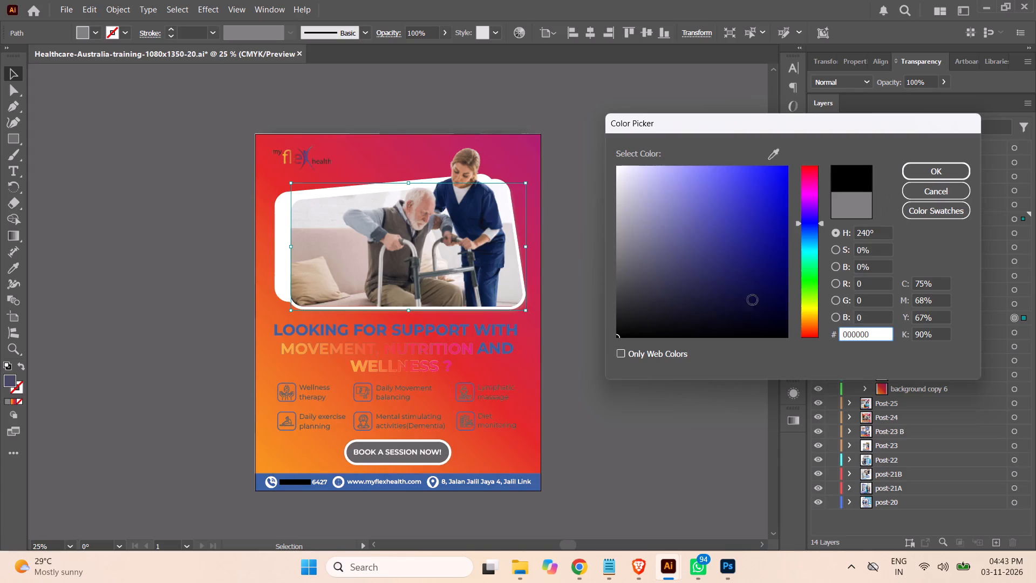
pyautogui.click(943, 173)
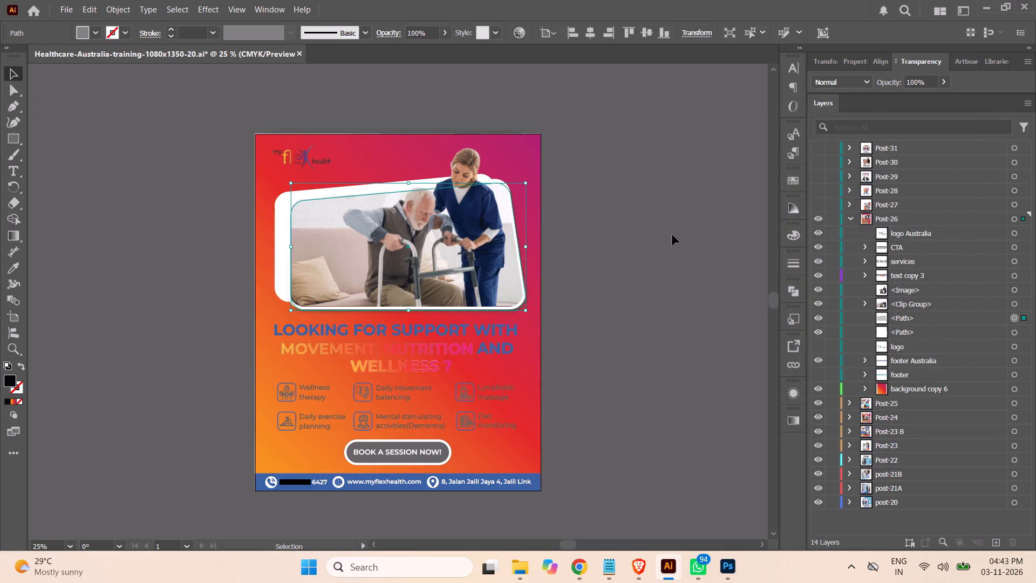
pyautogui.click(672, 235)
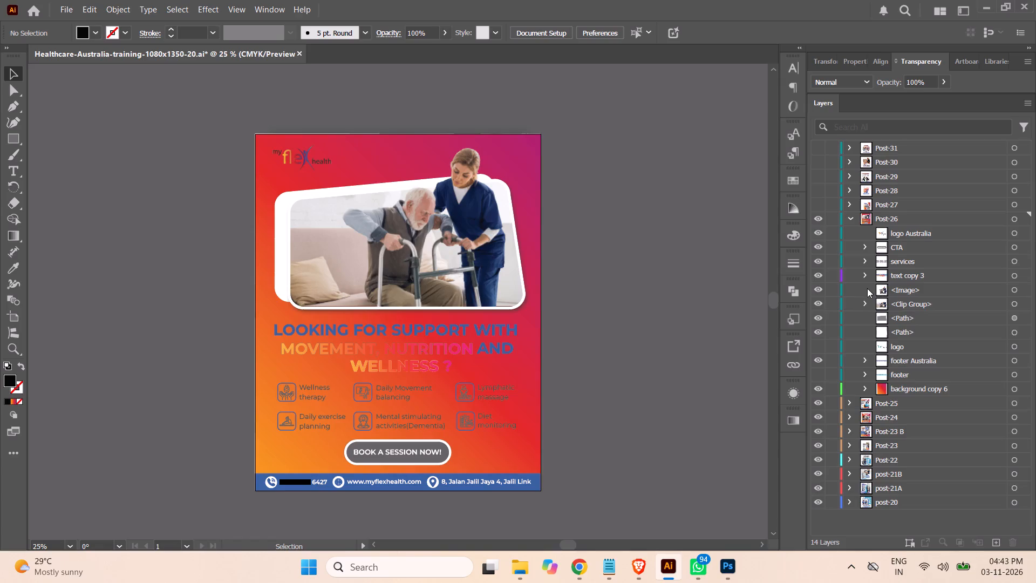
# Expand the photo's clip group and set the stroke opacity of its clipping path to 0%.
pyautogui.click(1015, 289)
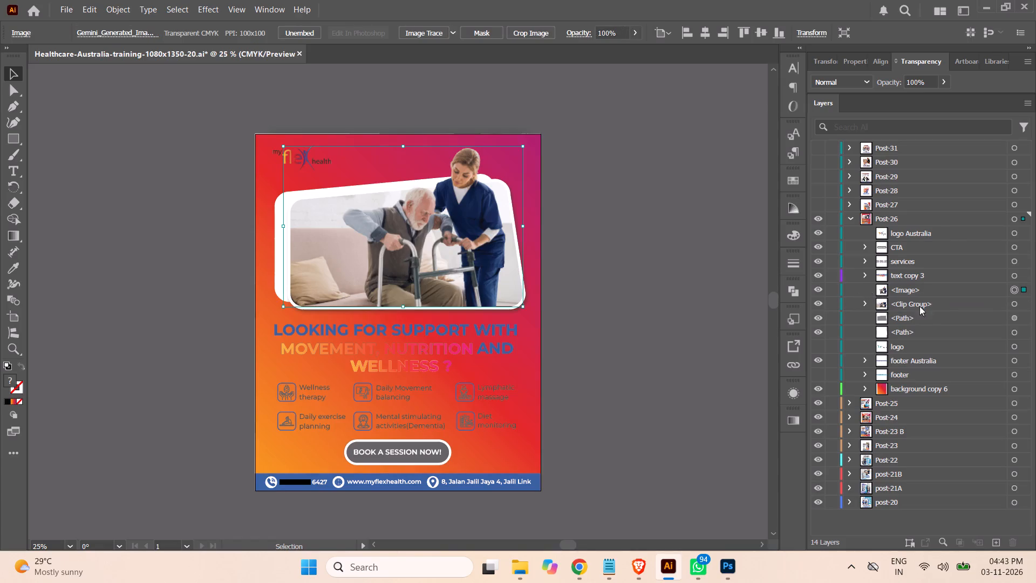
pyautogui.click(867, 302)
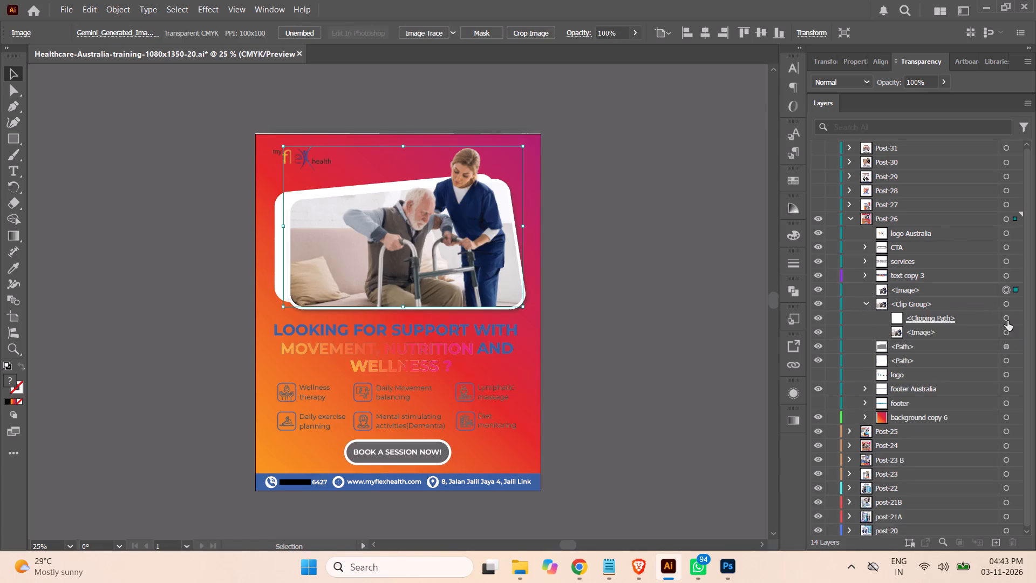
pyautogui.click(1005, 320)
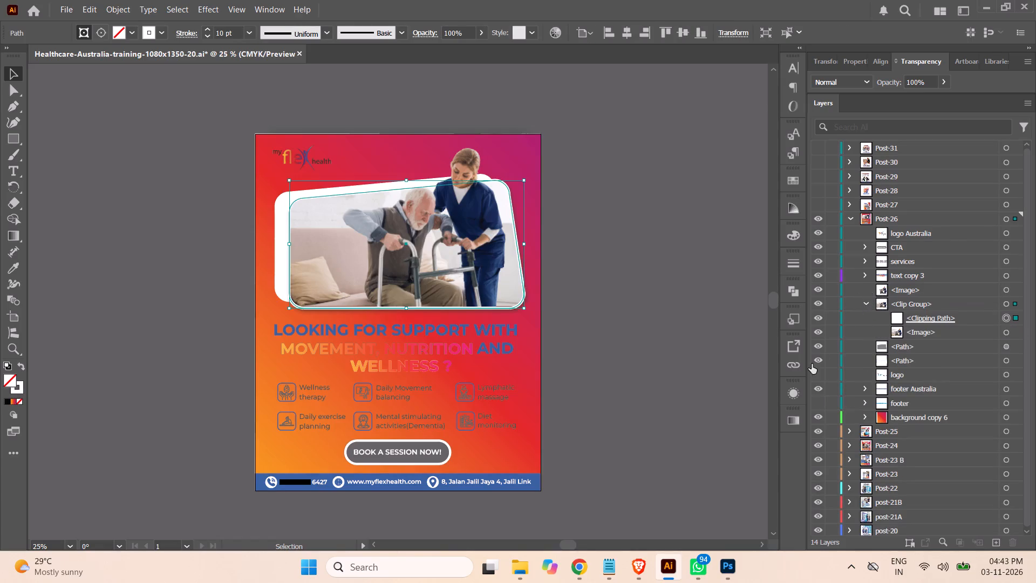
pyautogui.click(795, 393)
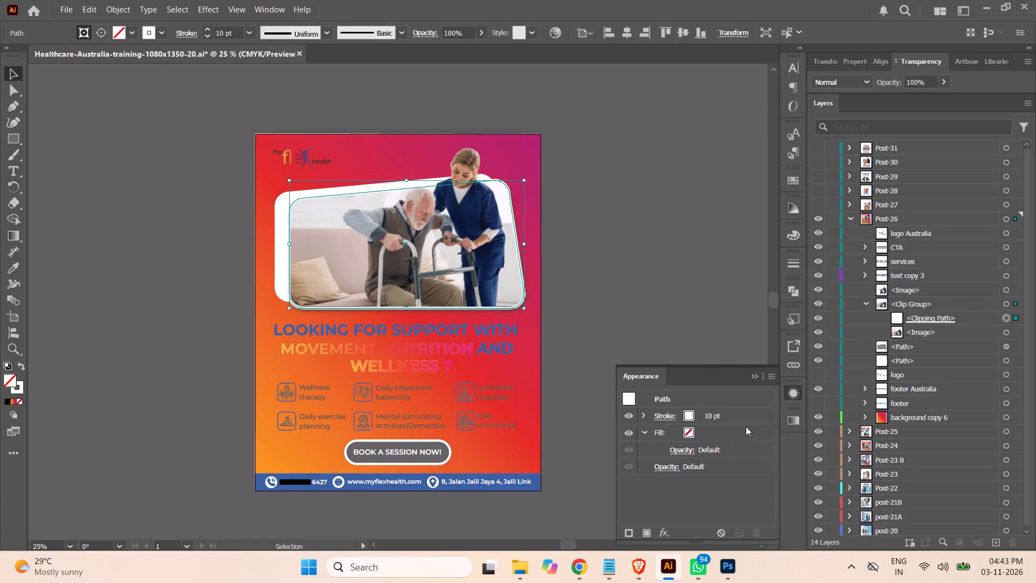
pyautogui.click(643, 433)
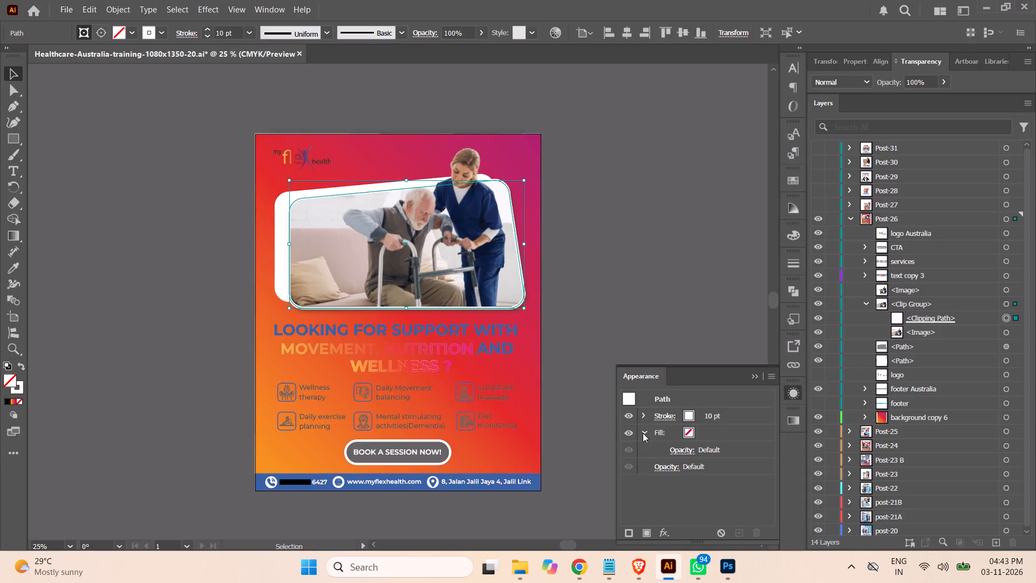
pyautogui.click(644, 415)
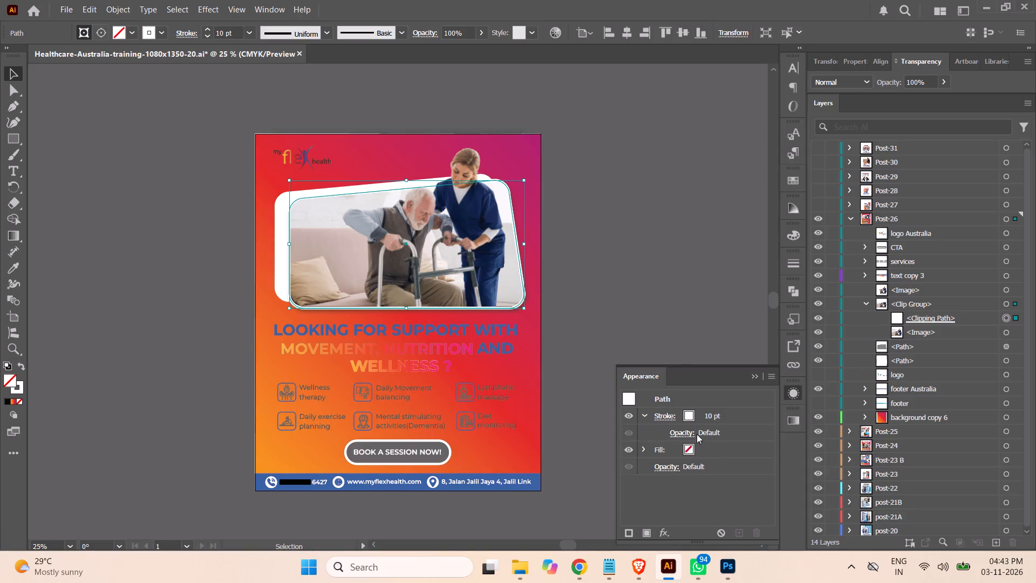
pyautogui.click(678, 433)
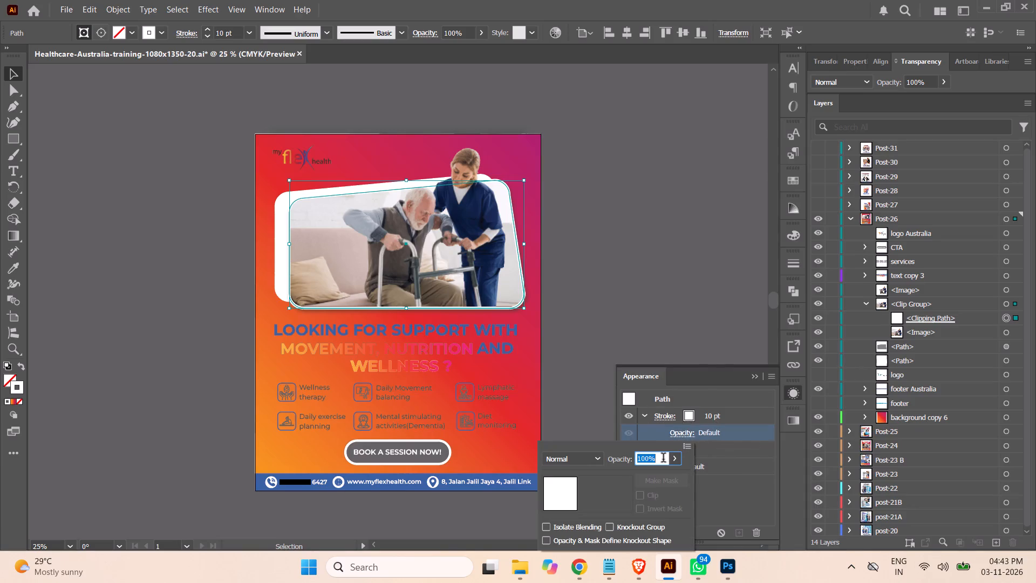
pyautogui.press('0')
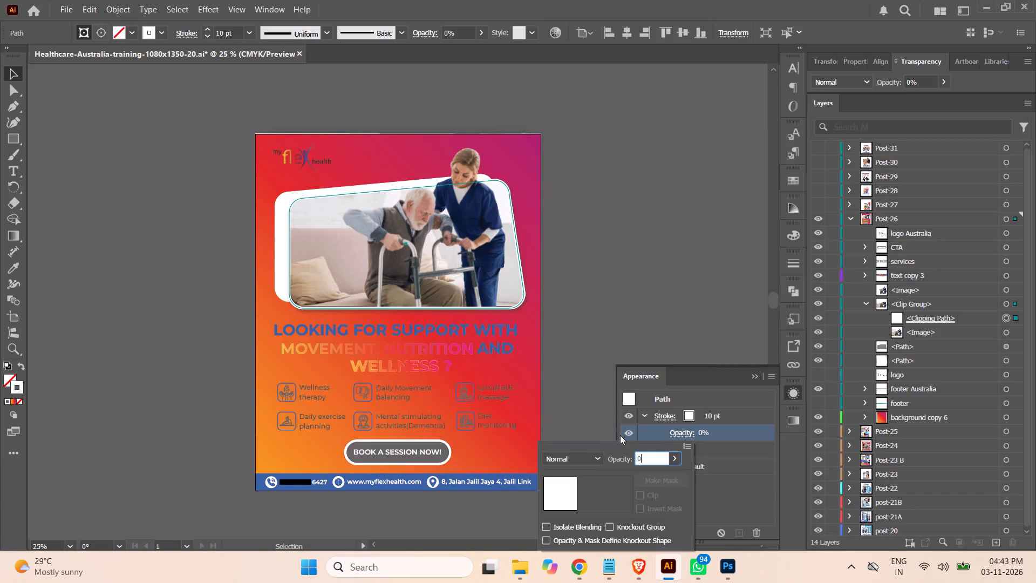
pyautogui.press('Return')
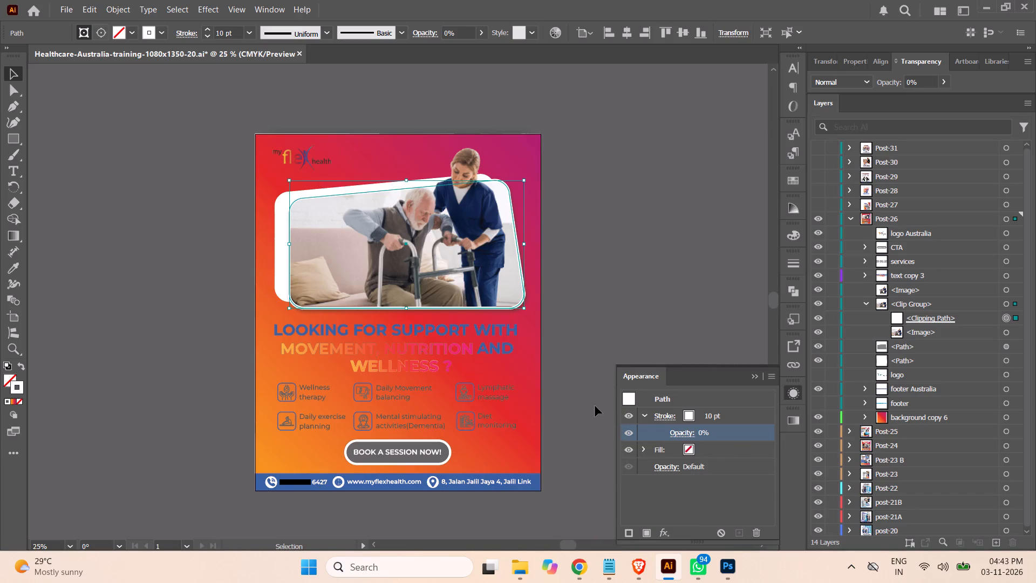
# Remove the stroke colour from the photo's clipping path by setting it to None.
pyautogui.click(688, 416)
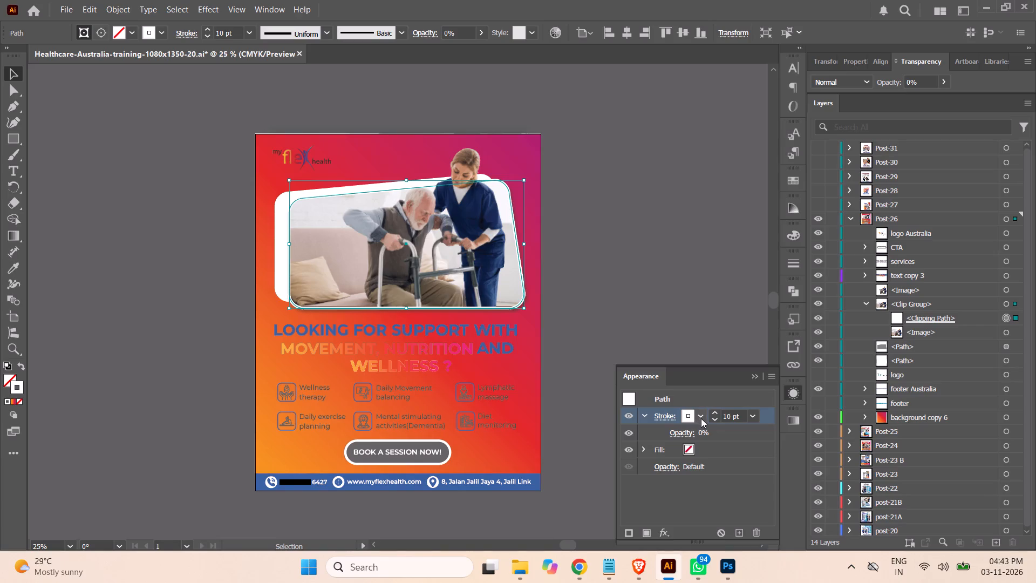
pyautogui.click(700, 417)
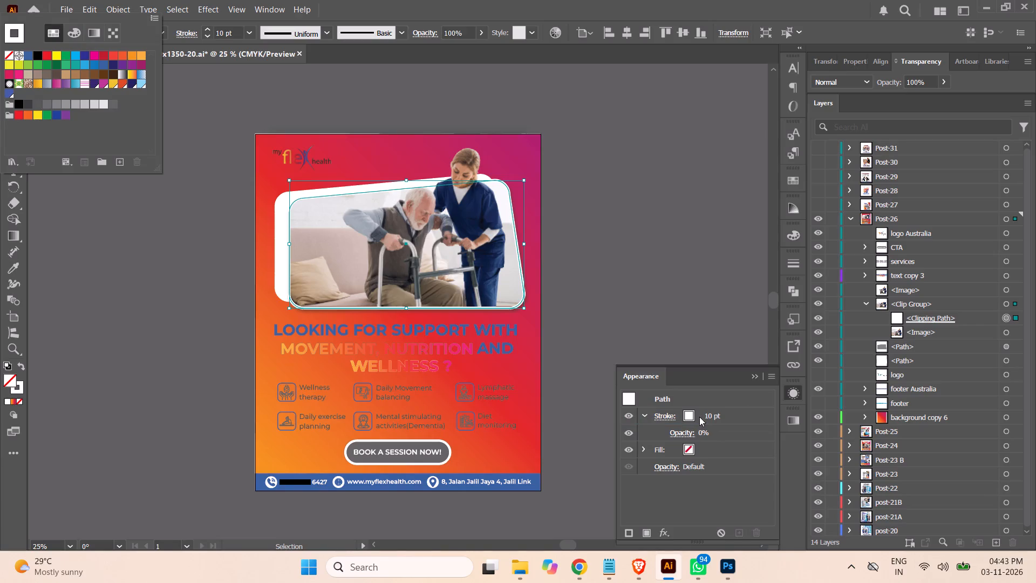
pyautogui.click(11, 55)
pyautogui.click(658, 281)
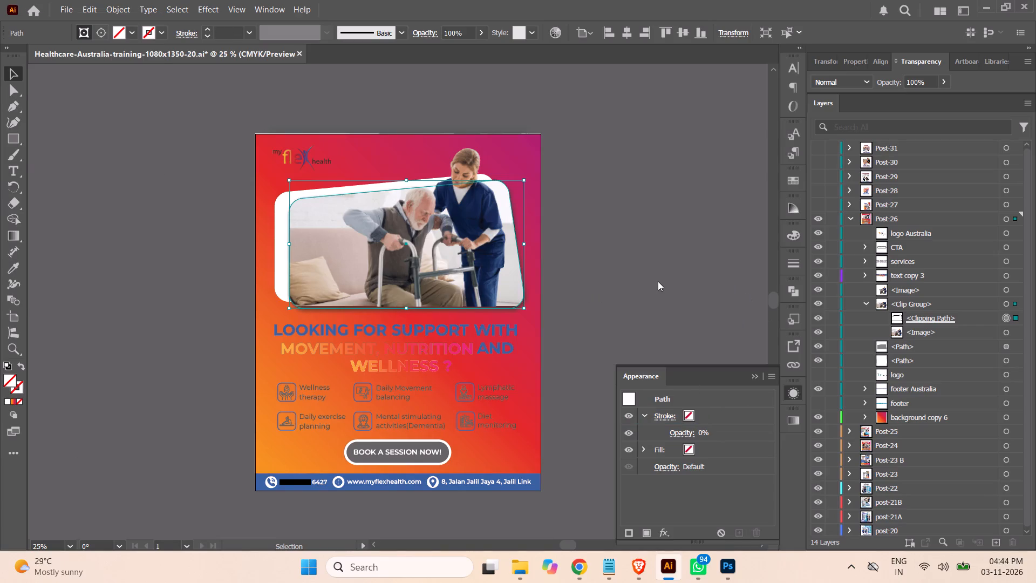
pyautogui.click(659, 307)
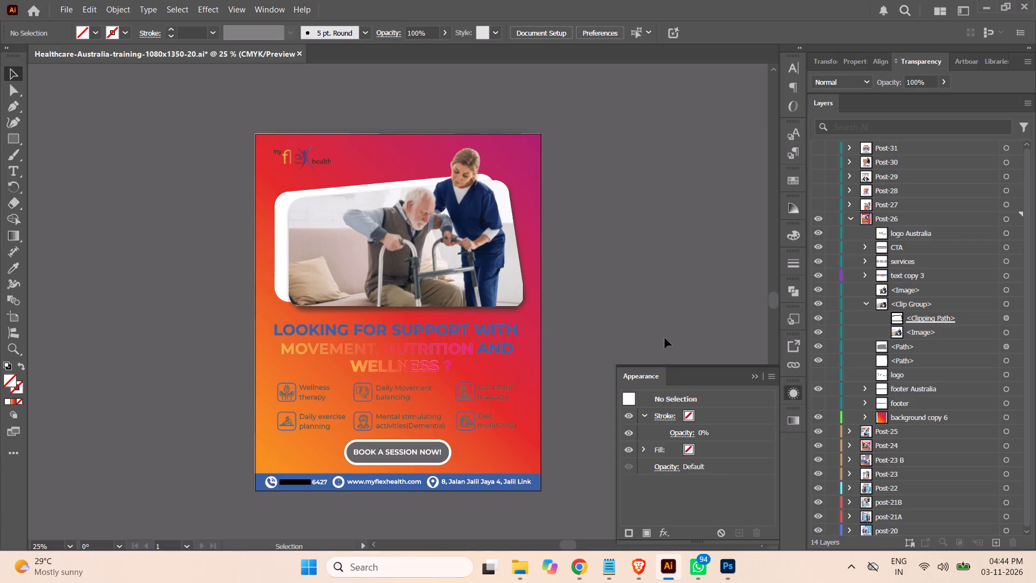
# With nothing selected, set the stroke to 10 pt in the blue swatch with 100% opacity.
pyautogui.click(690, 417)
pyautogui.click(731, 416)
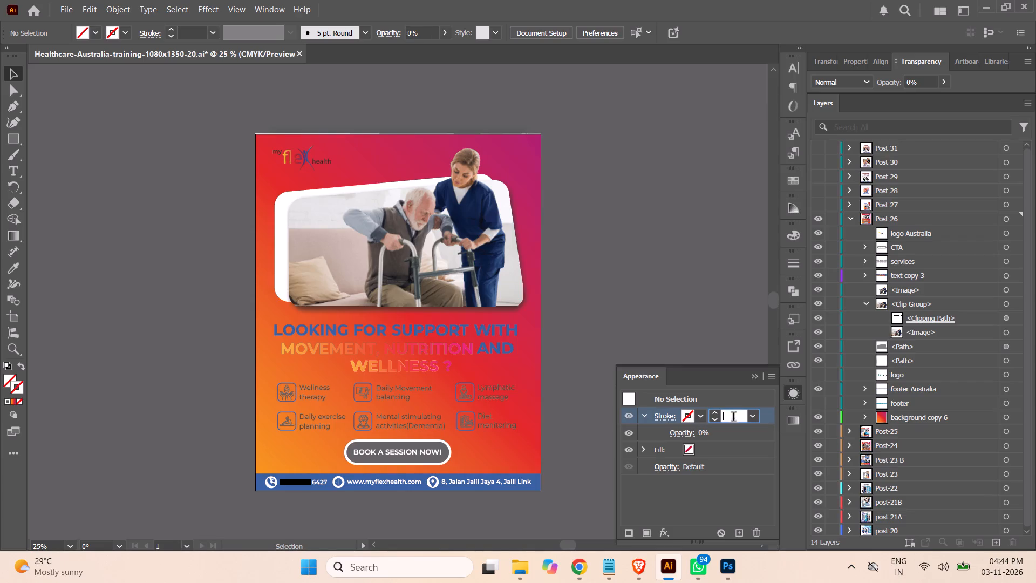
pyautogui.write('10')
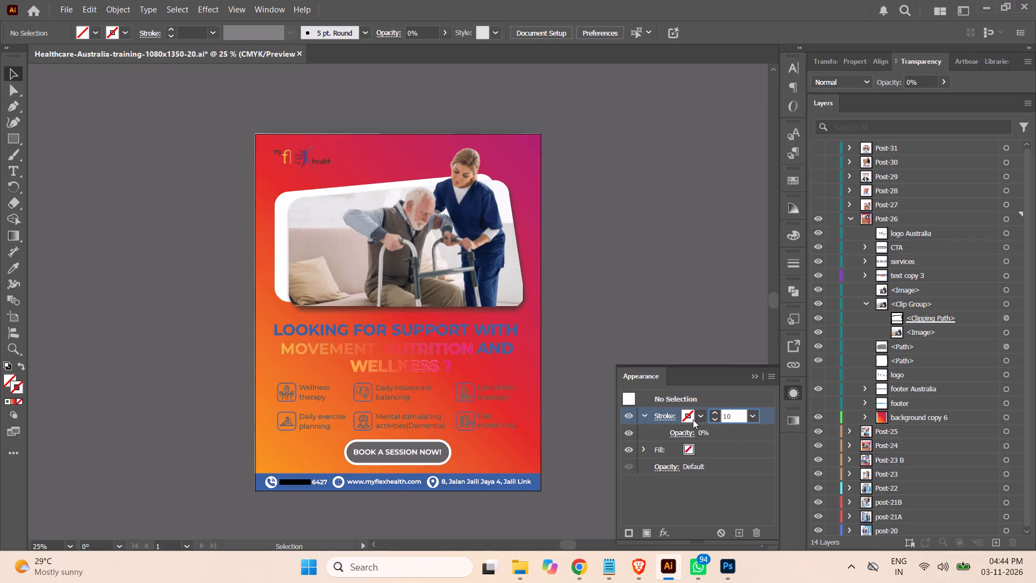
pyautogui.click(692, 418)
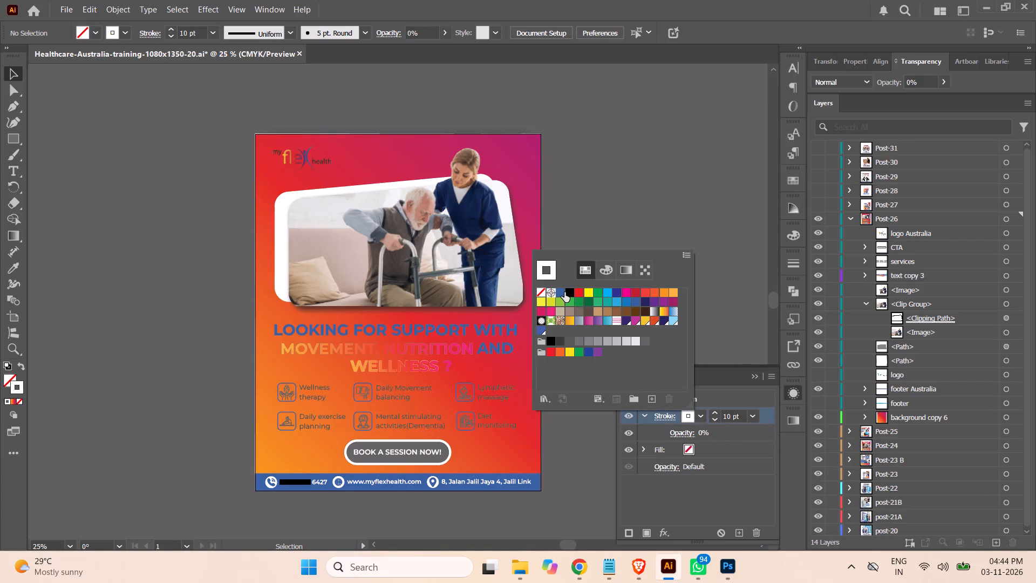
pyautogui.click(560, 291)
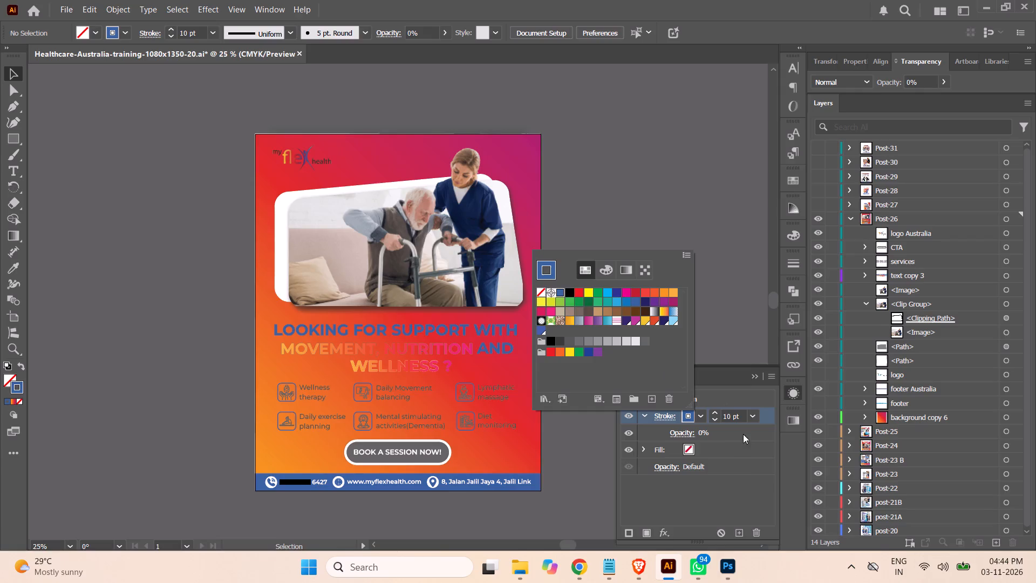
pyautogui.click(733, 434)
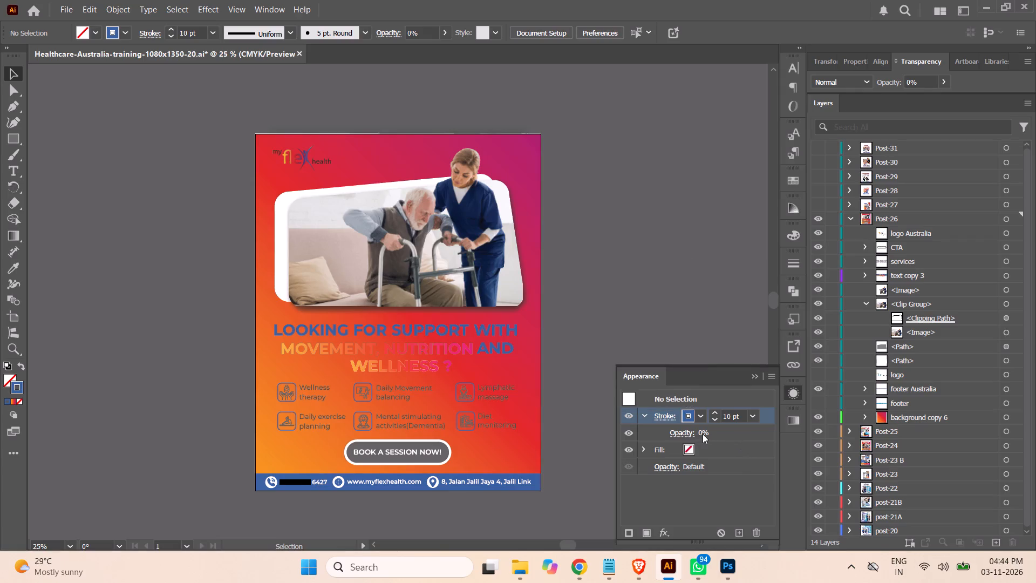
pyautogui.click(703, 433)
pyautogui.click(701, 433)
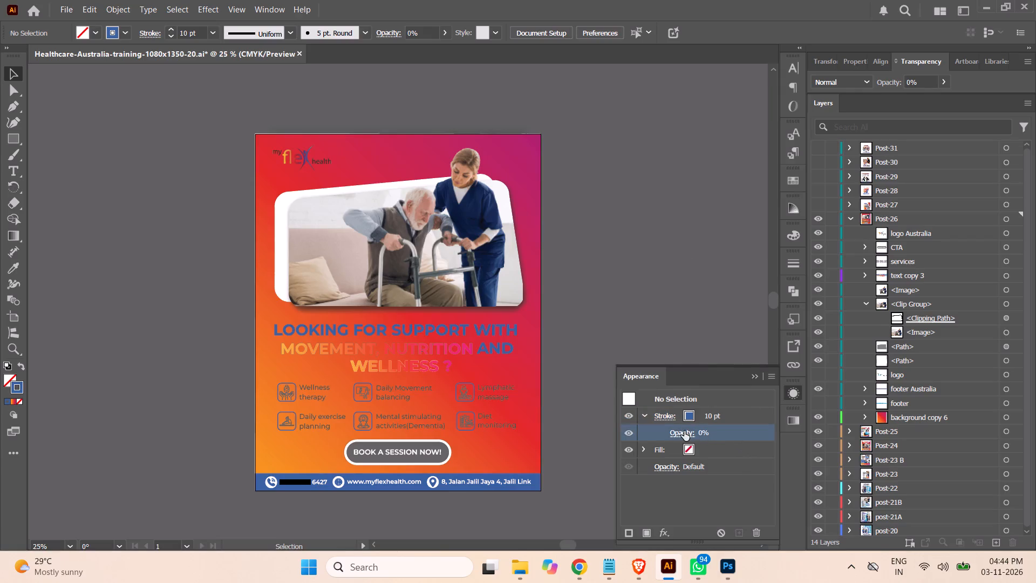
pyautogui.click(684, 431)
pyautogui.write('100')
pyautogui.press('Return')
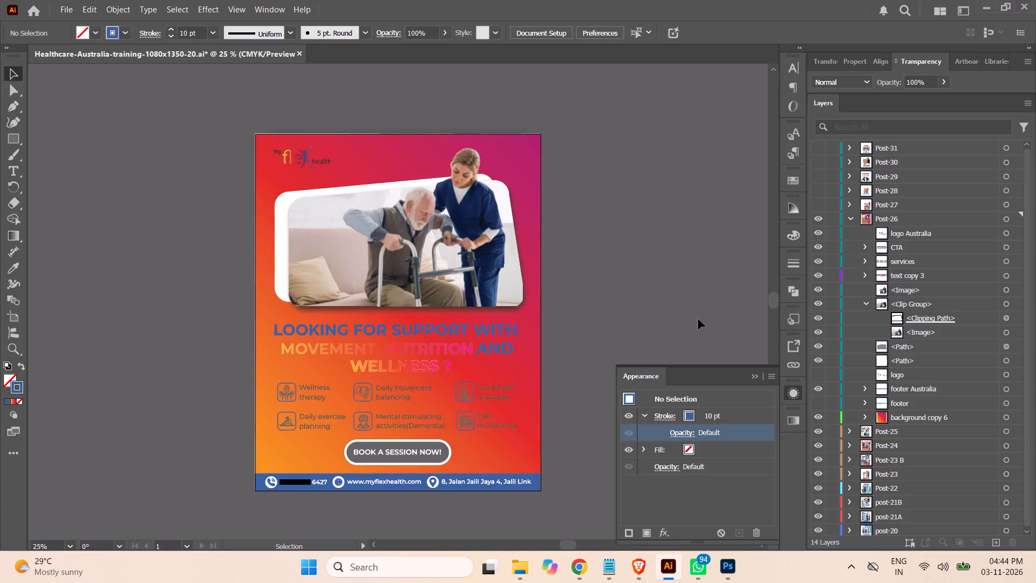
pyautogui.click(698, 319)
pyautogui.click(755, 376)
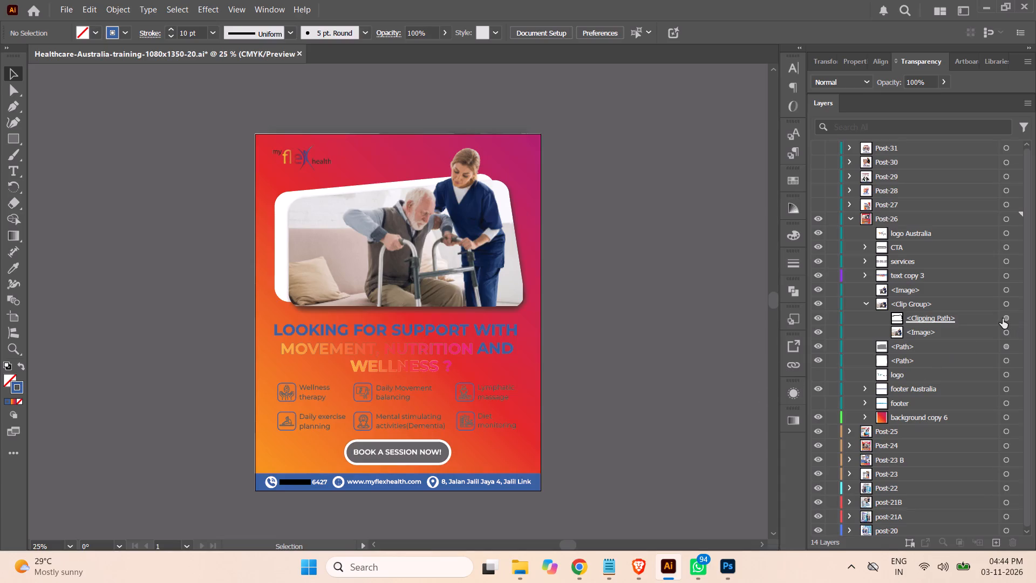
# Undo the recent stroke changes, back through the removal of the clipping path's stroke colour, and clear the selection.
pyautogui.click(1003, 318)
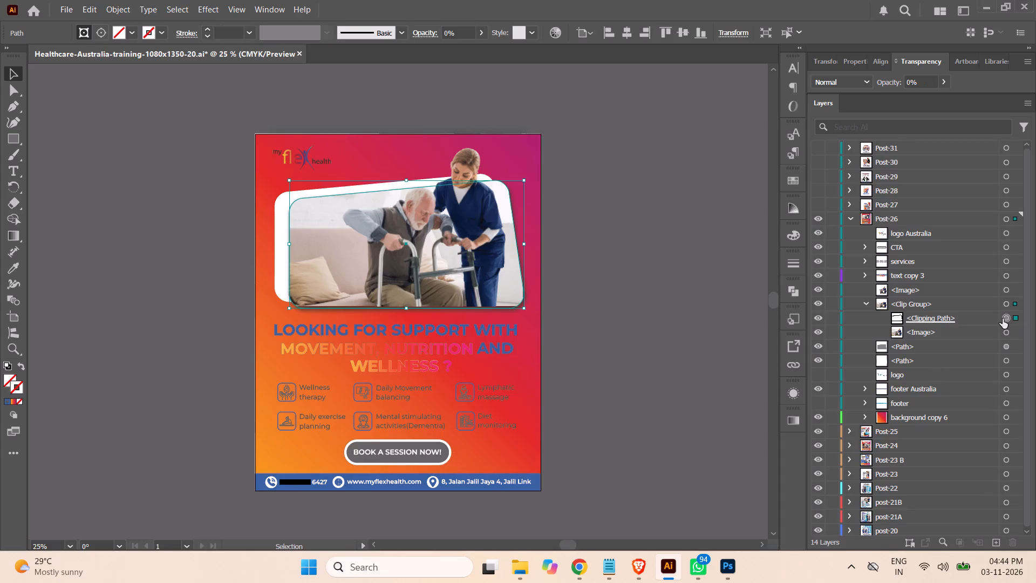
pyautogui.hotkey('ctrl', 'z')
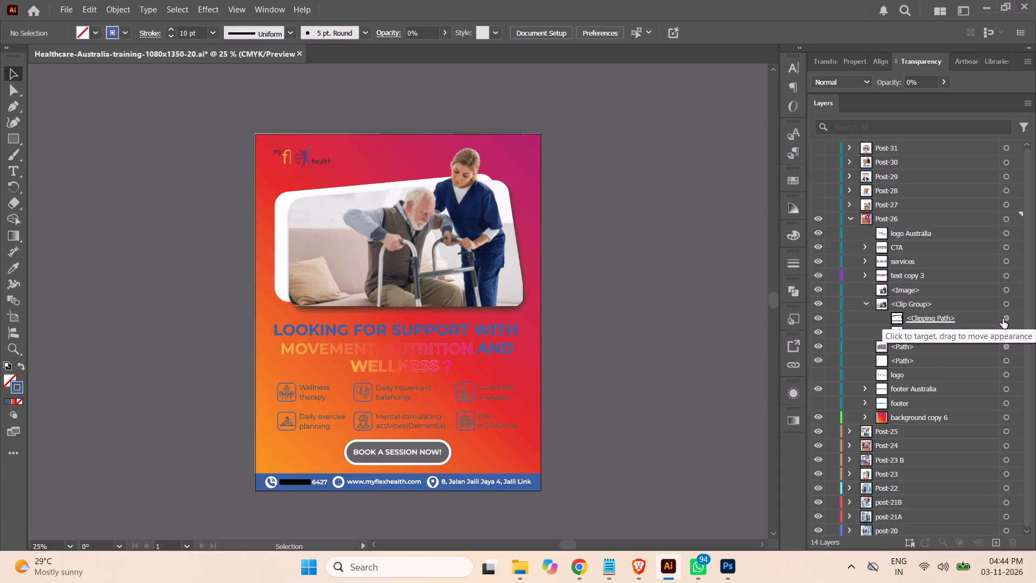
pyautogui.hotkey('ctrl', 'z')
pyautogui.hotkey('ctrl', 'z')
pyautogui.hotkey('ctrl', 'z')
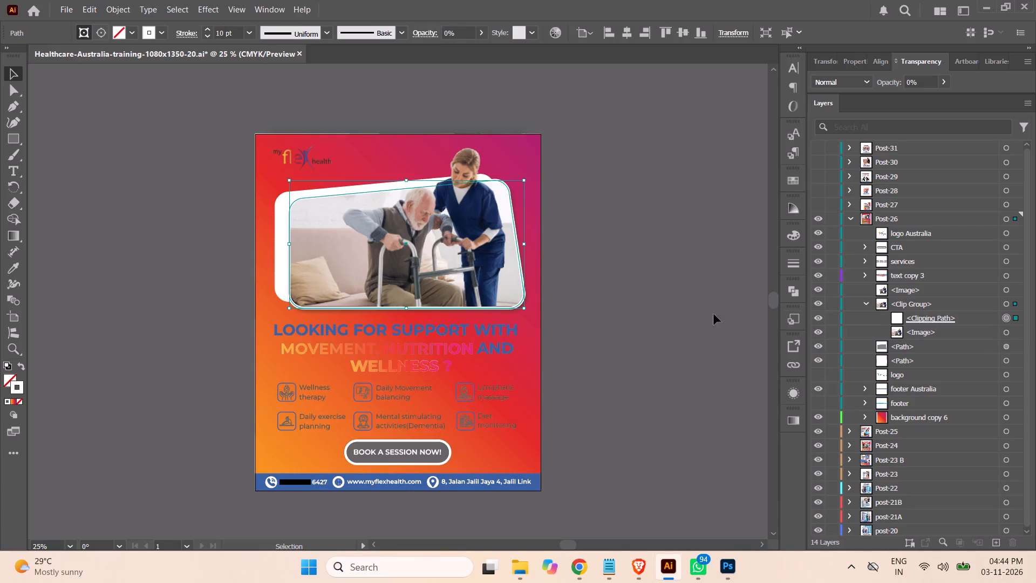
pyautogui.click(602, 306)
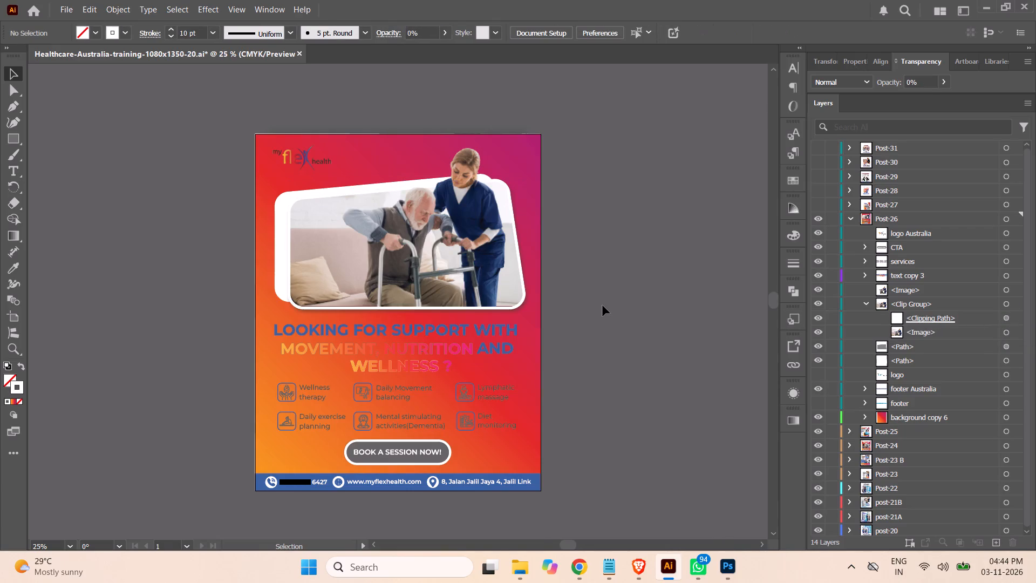
# Change the stroke colour of the photo's clipping path to the blue swatch and collapse its clip group.
pyautogui.click(1006, 320)
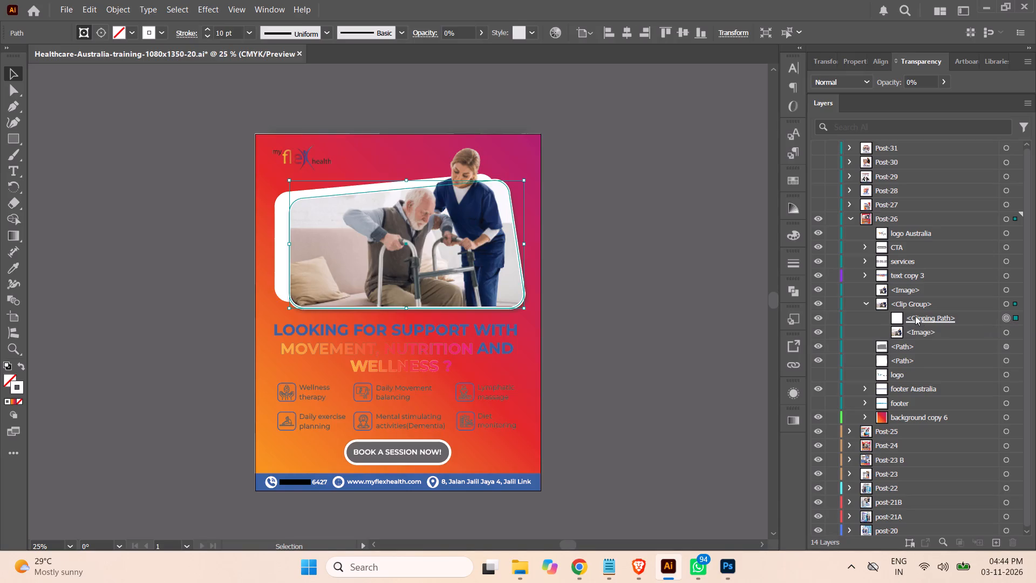
pyautogui.click(940, 321)
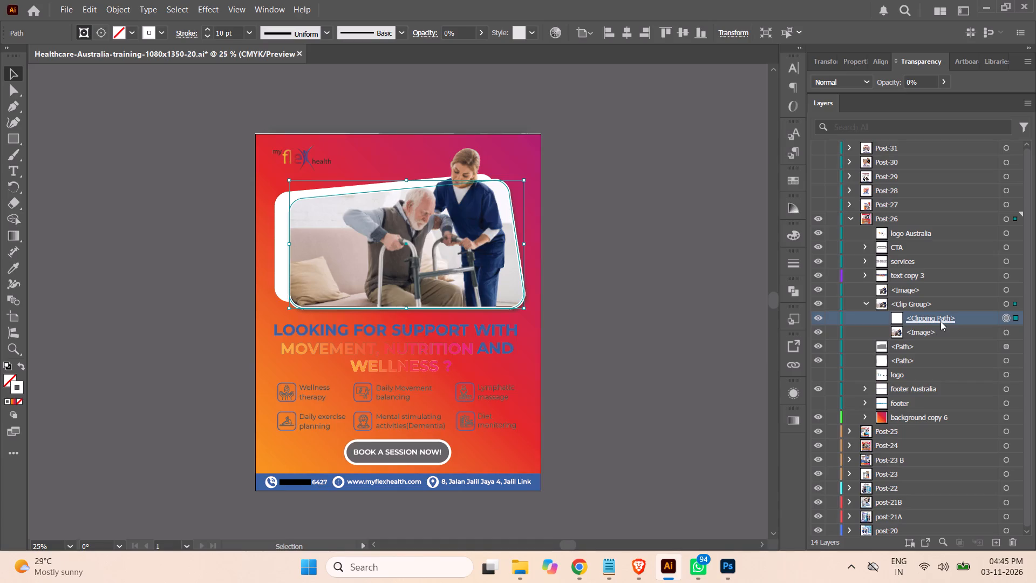
pyautogui.click(789, 394)
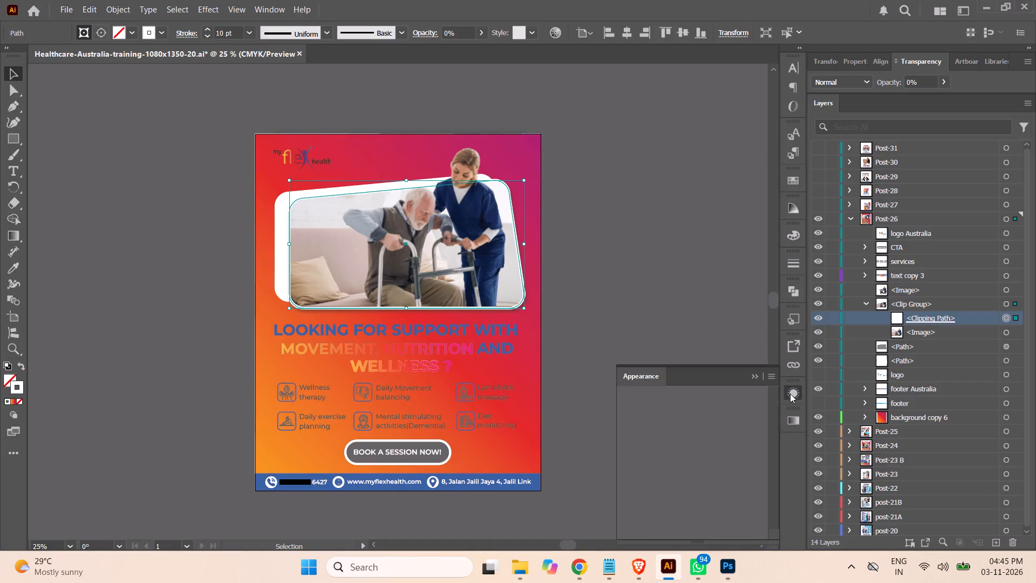
pyautogui.click(690, 415)
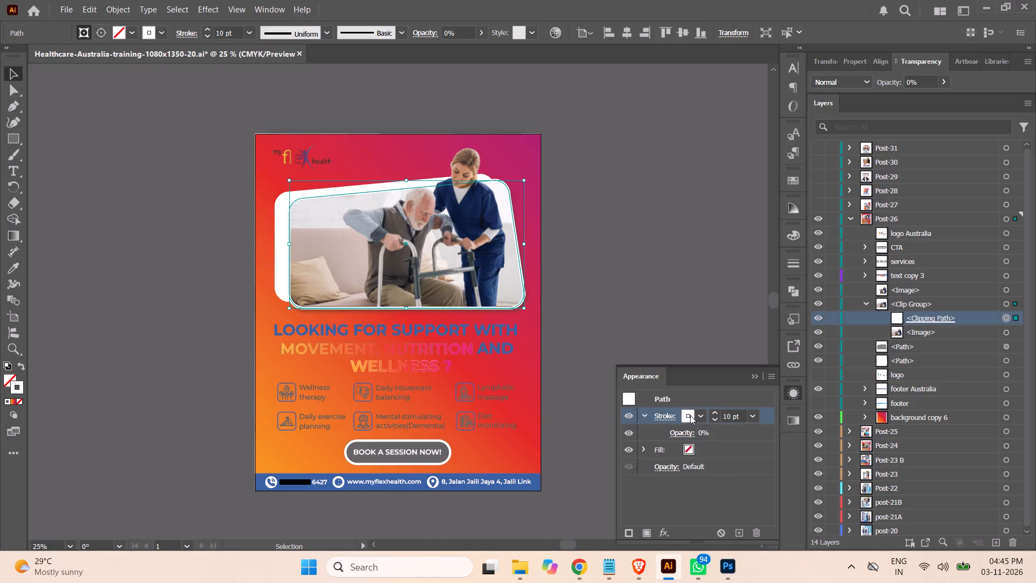
pyautogui.click(689, 418)
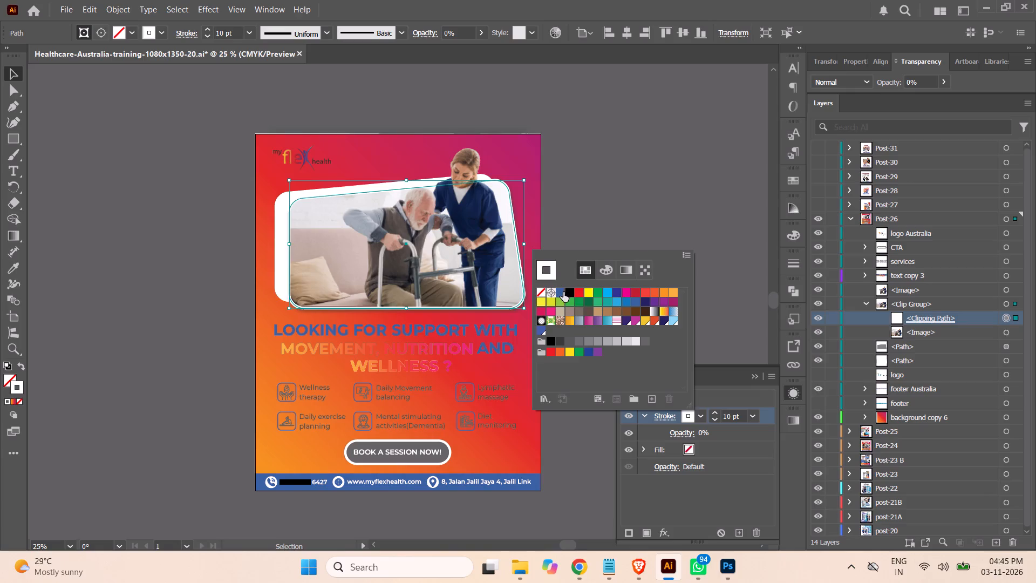
pyautogui.click(561, 293)
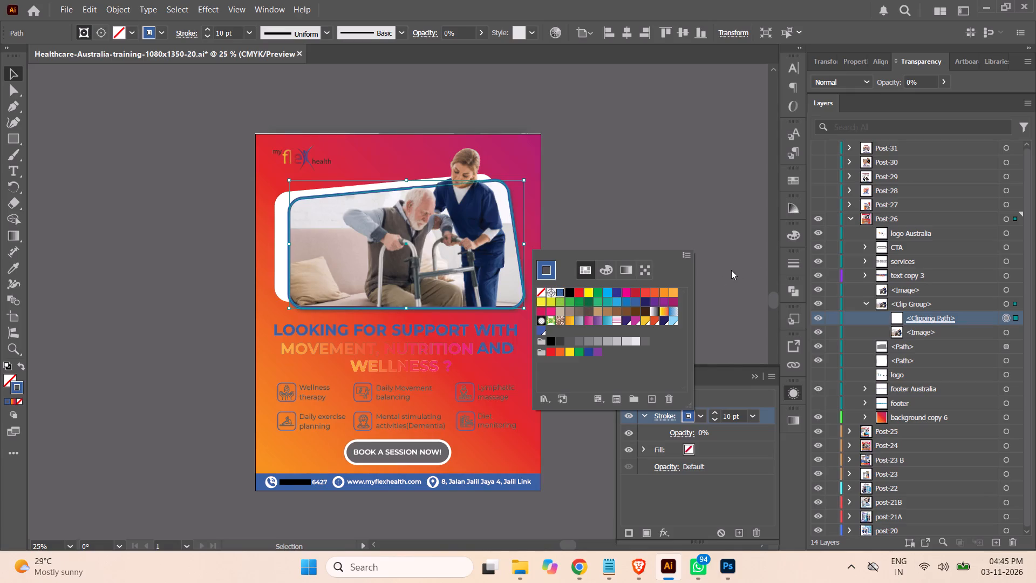
pyautogui.click(718, 266)
pyautogui.click(718, 266)
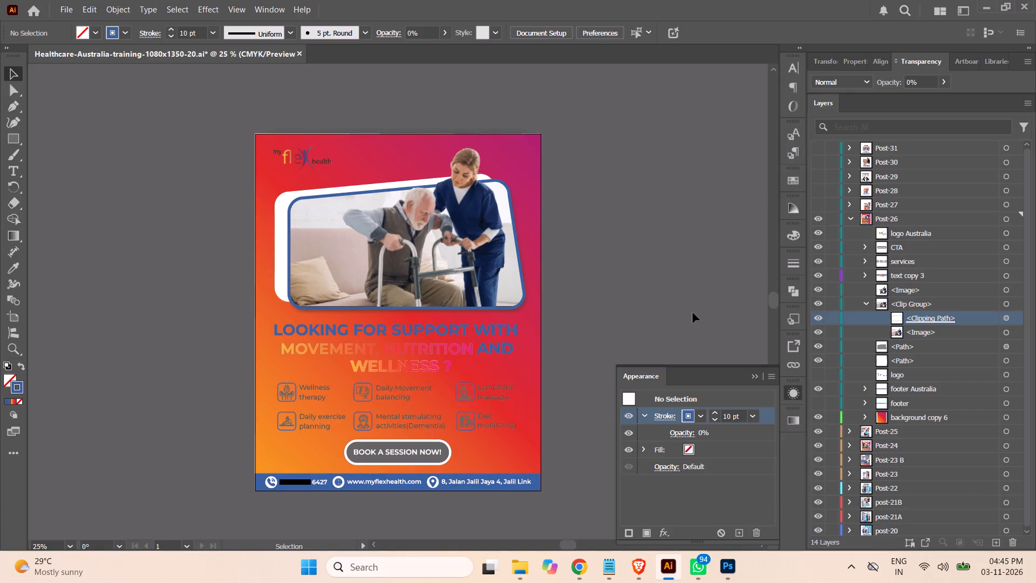
pyautogui.click(753, 377)
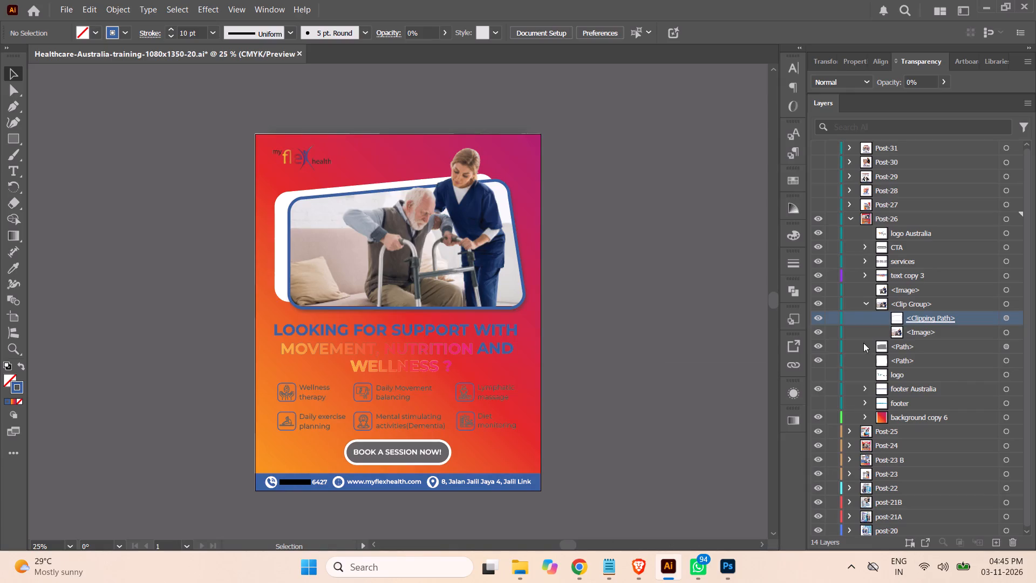
pyautogui.click(865, 302)
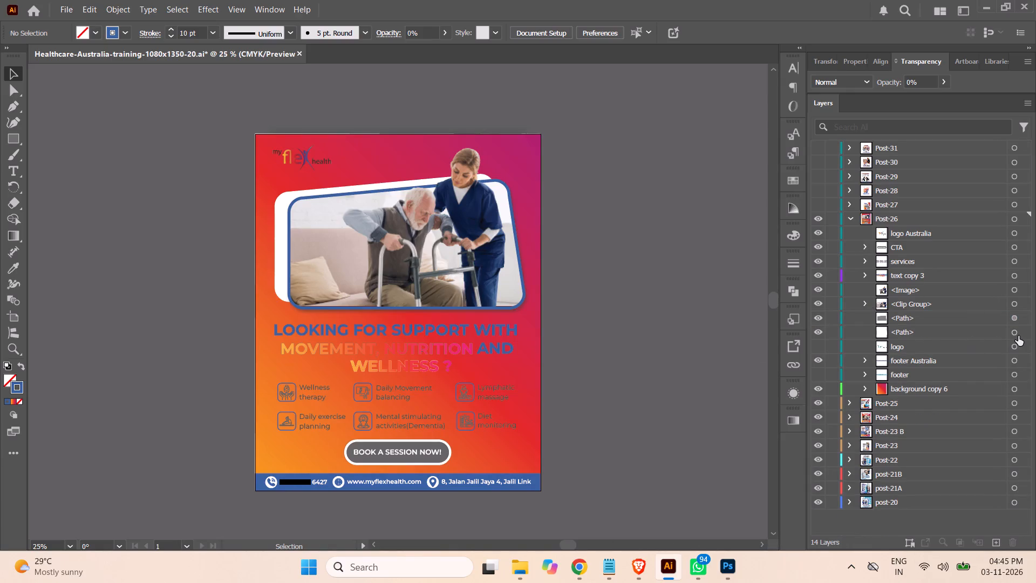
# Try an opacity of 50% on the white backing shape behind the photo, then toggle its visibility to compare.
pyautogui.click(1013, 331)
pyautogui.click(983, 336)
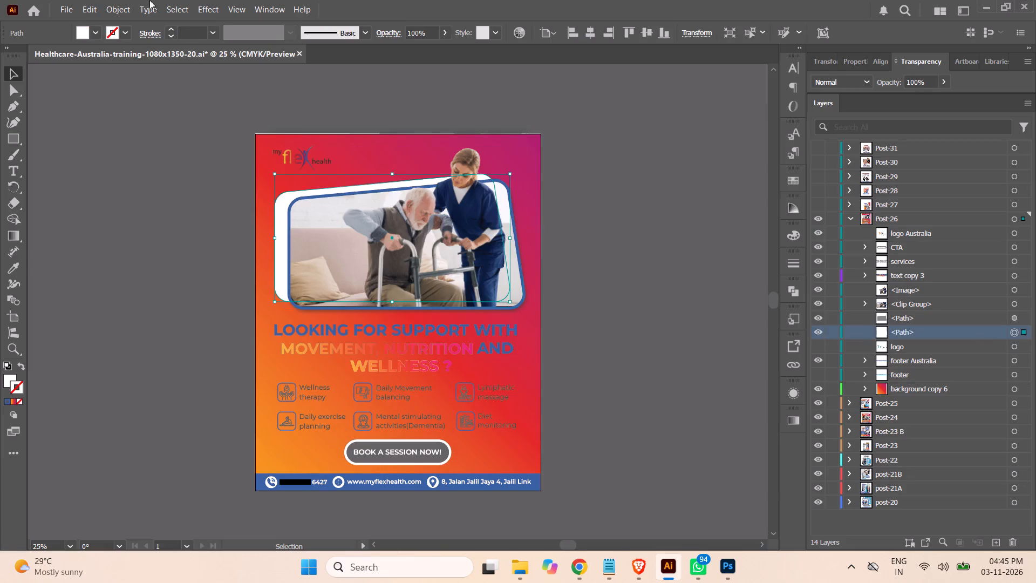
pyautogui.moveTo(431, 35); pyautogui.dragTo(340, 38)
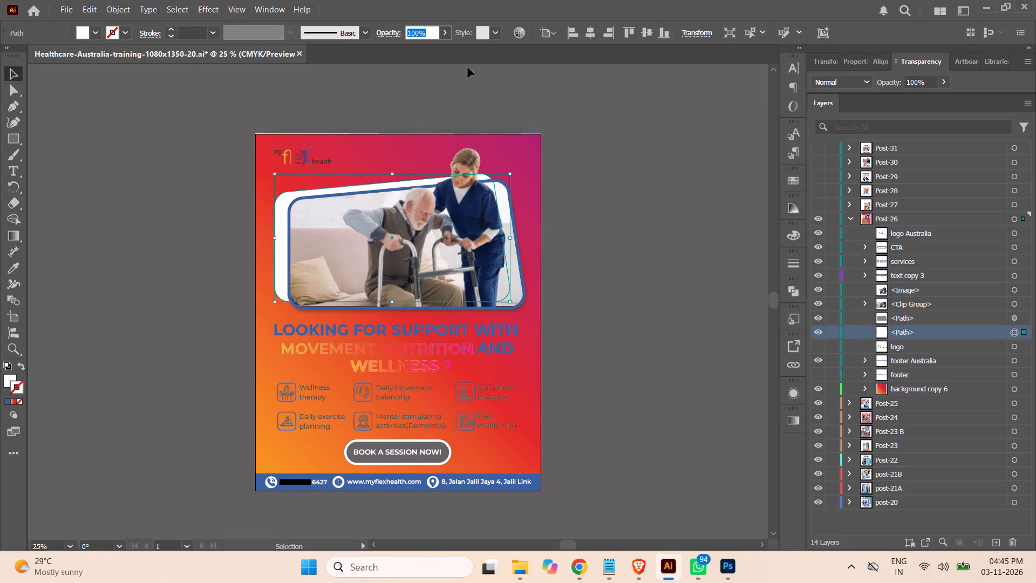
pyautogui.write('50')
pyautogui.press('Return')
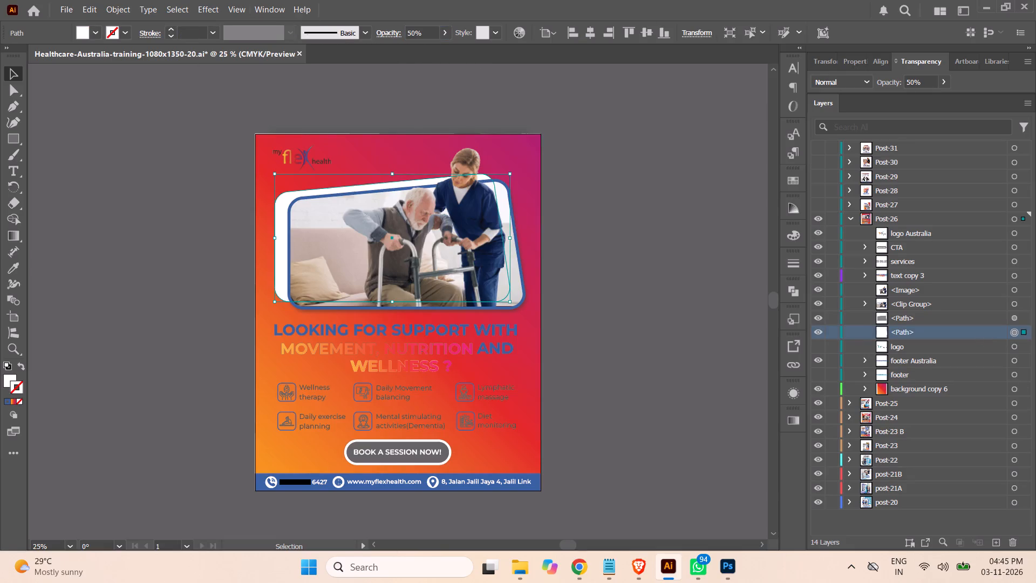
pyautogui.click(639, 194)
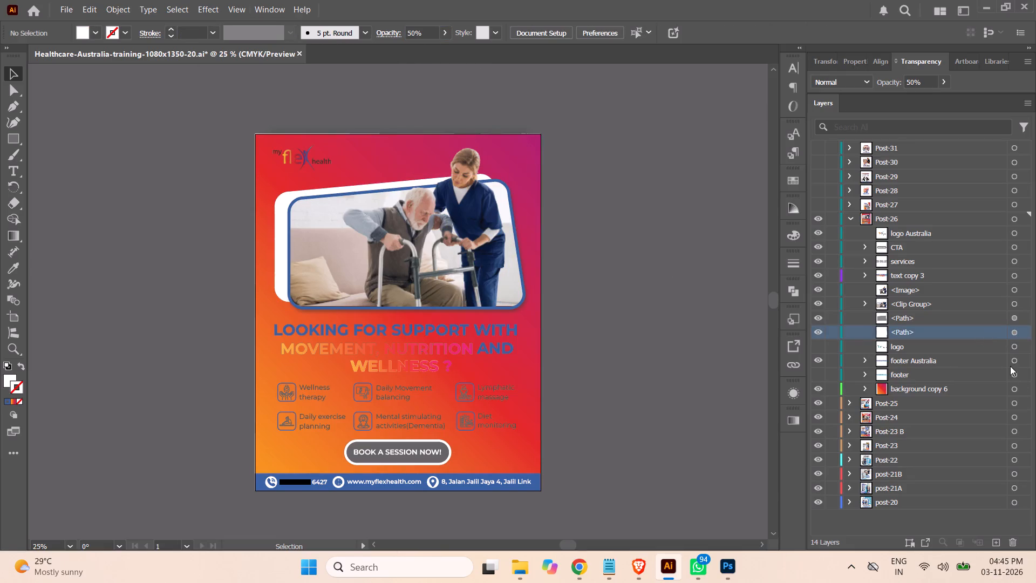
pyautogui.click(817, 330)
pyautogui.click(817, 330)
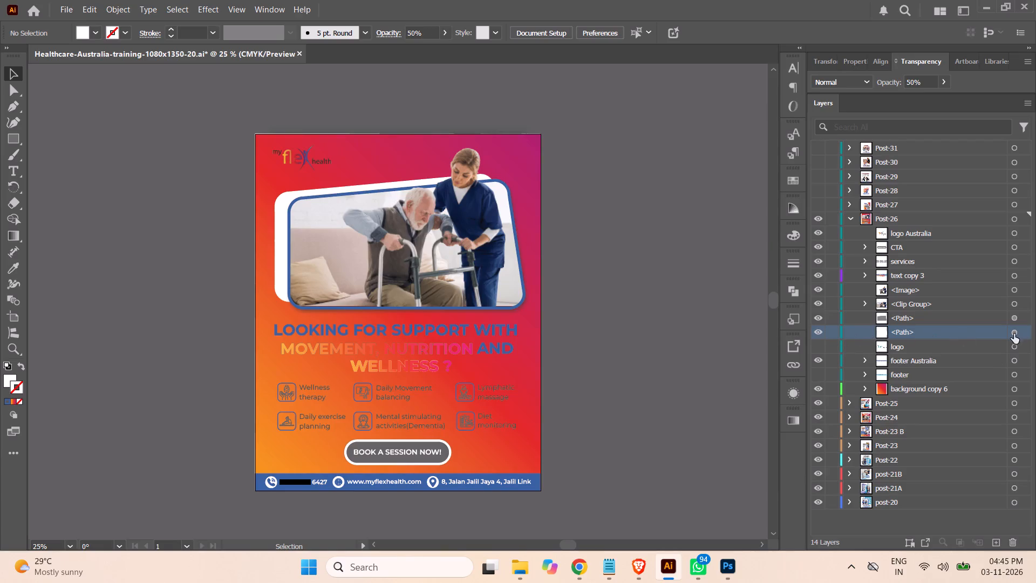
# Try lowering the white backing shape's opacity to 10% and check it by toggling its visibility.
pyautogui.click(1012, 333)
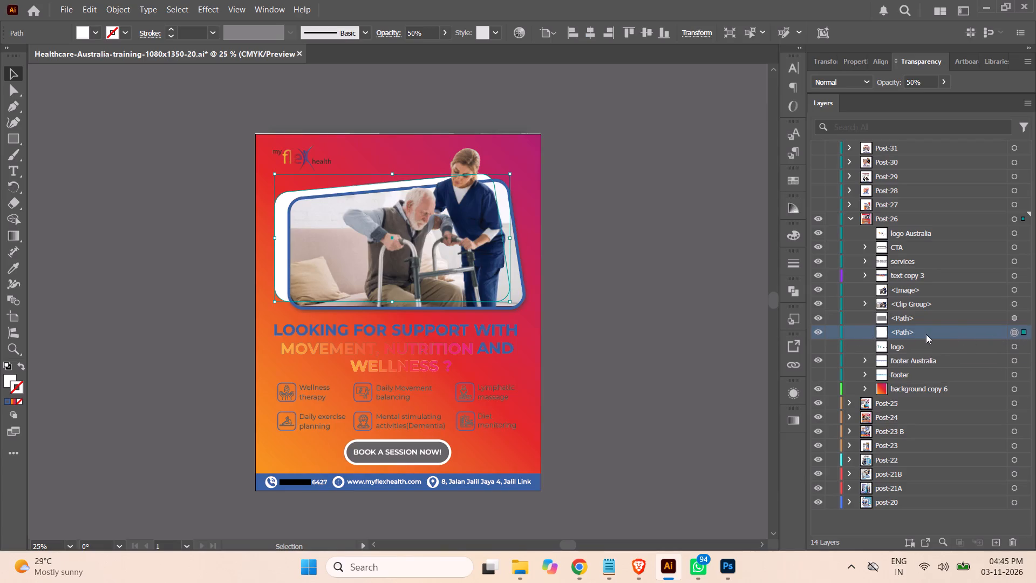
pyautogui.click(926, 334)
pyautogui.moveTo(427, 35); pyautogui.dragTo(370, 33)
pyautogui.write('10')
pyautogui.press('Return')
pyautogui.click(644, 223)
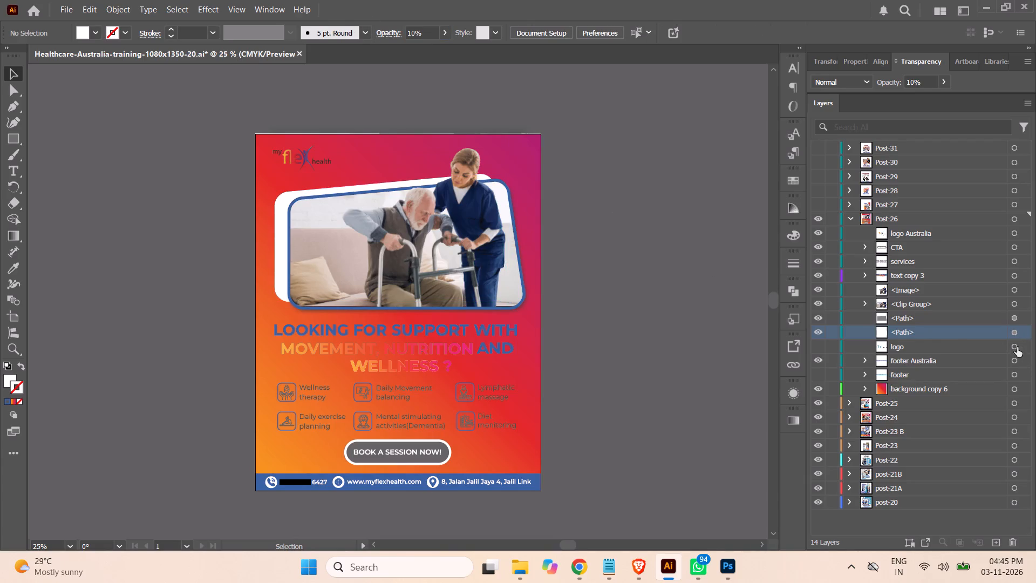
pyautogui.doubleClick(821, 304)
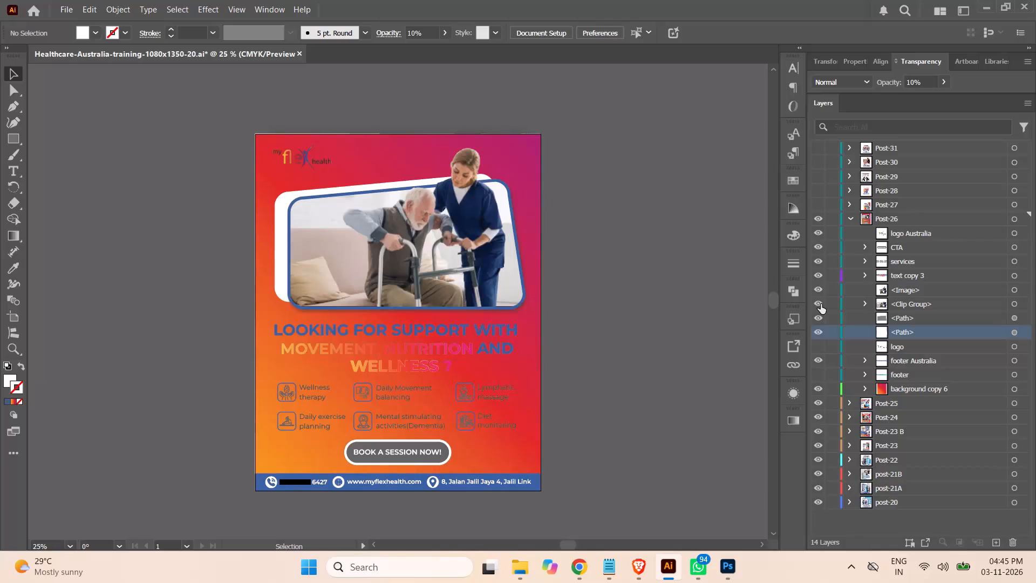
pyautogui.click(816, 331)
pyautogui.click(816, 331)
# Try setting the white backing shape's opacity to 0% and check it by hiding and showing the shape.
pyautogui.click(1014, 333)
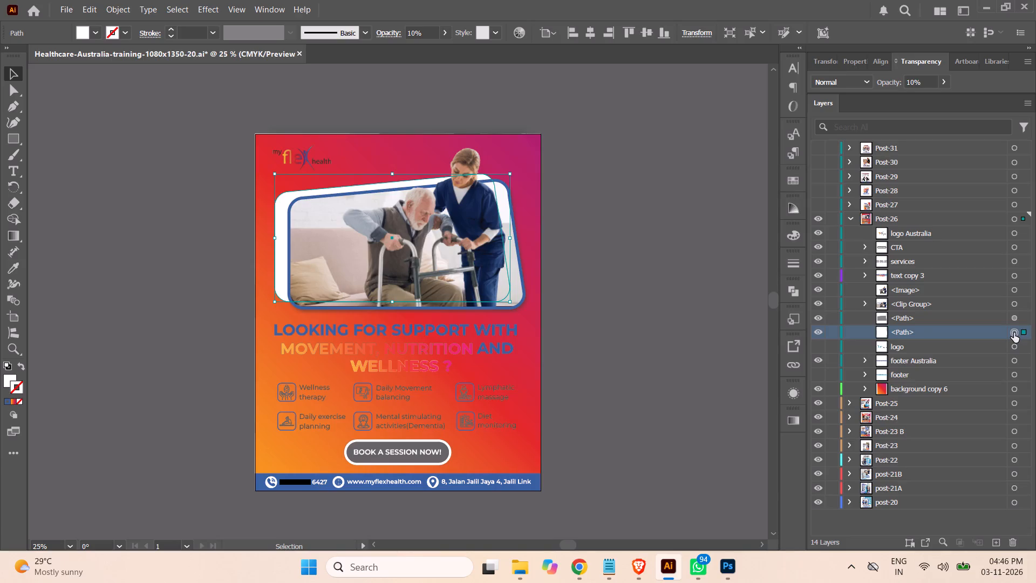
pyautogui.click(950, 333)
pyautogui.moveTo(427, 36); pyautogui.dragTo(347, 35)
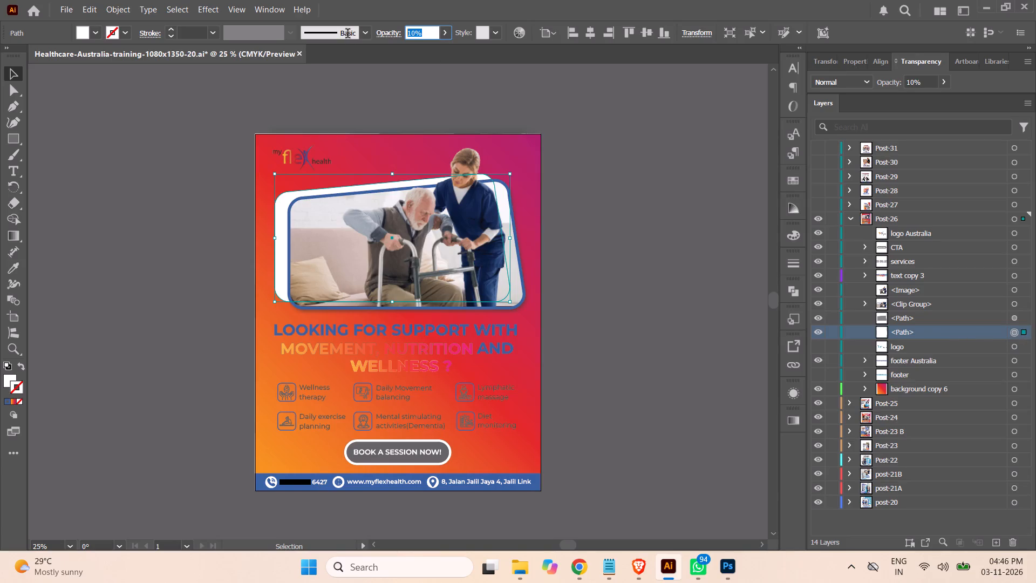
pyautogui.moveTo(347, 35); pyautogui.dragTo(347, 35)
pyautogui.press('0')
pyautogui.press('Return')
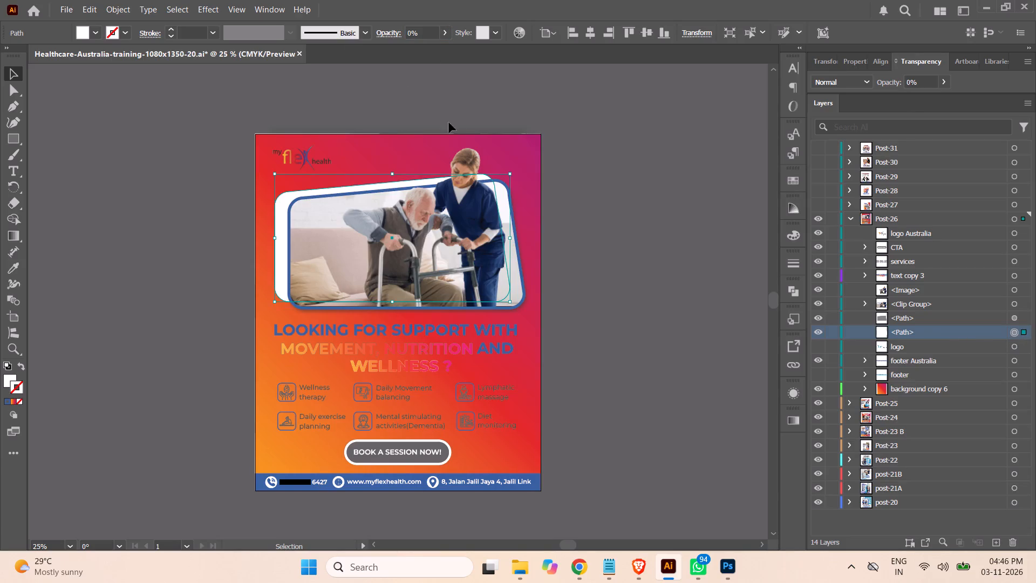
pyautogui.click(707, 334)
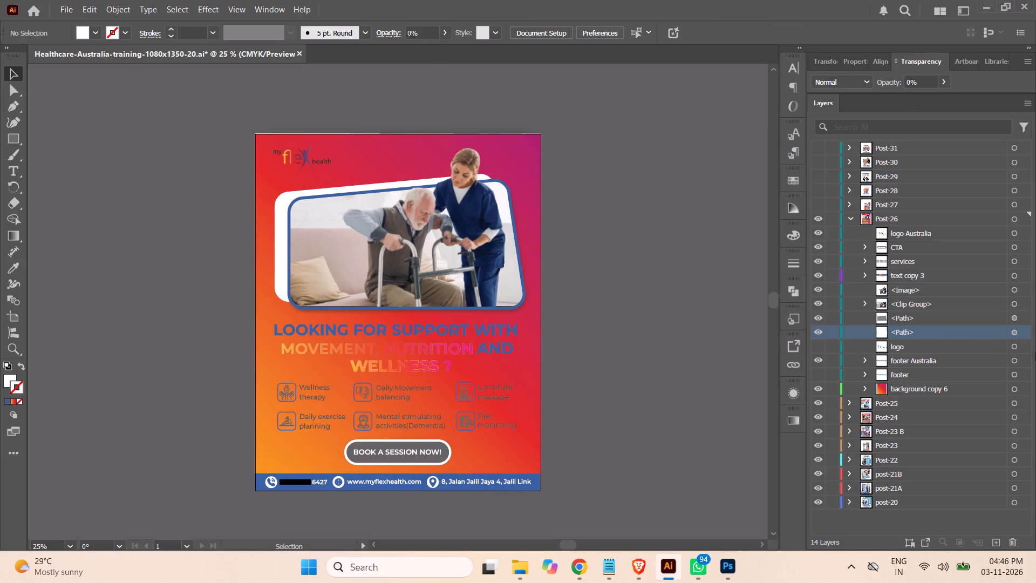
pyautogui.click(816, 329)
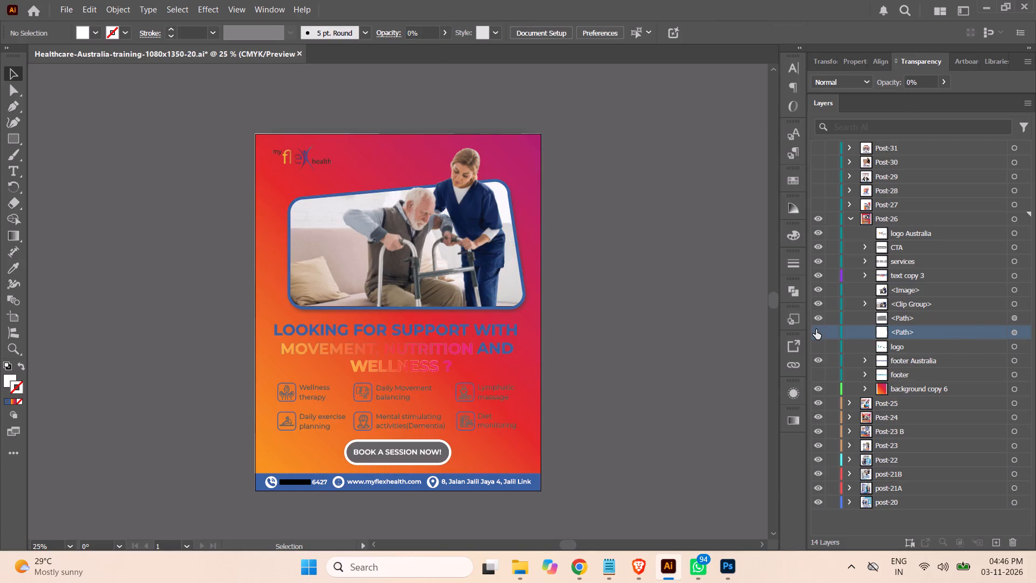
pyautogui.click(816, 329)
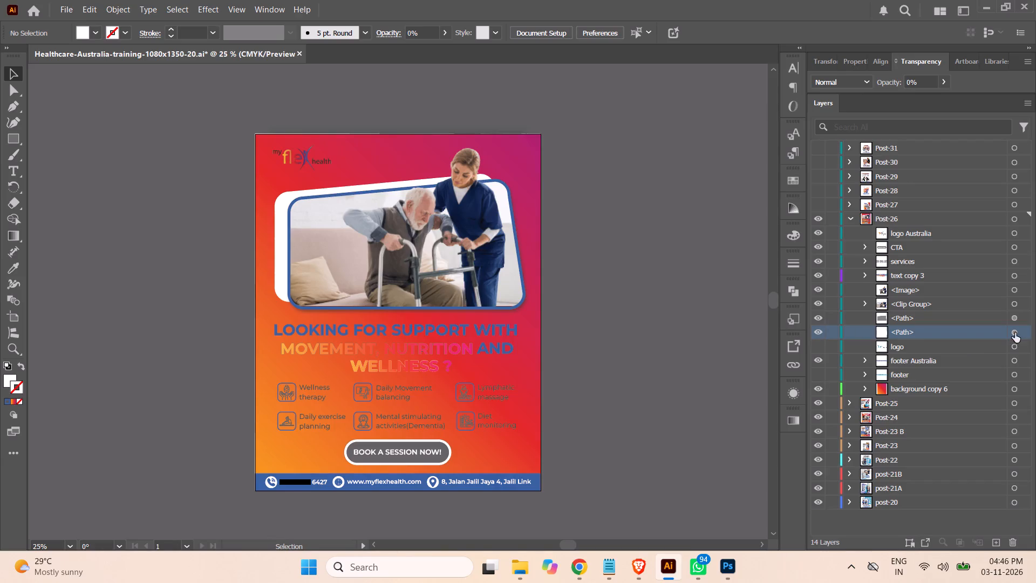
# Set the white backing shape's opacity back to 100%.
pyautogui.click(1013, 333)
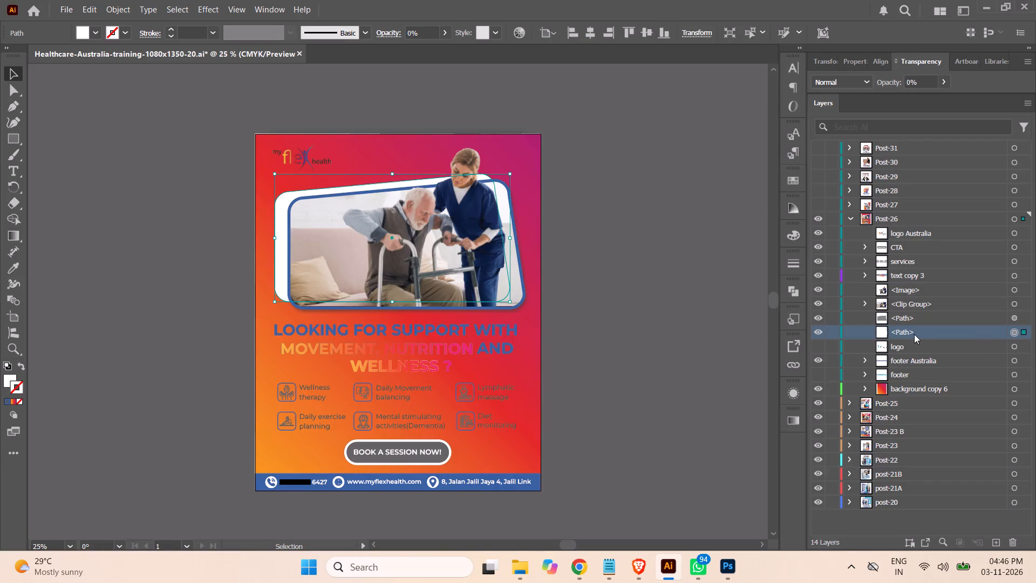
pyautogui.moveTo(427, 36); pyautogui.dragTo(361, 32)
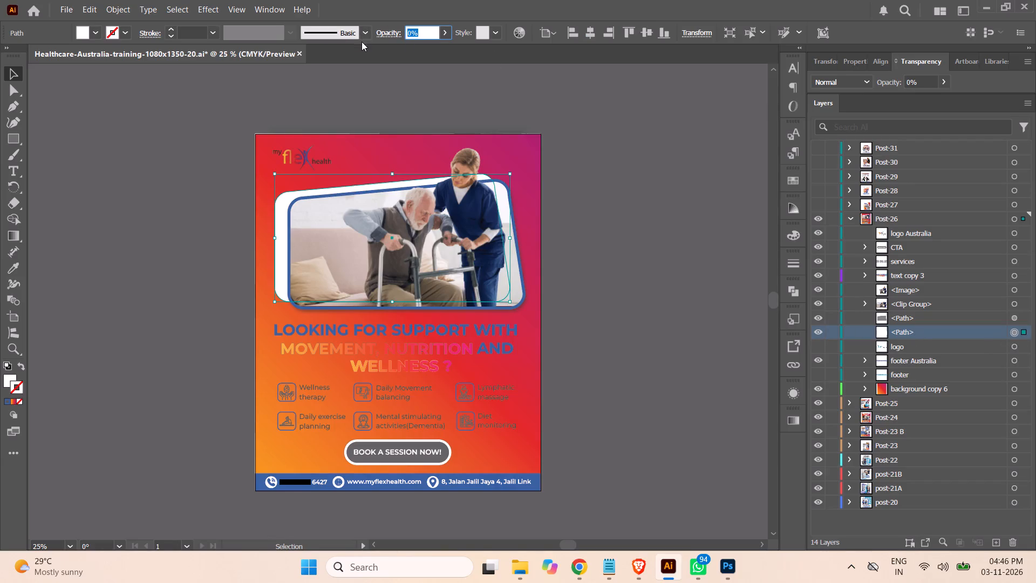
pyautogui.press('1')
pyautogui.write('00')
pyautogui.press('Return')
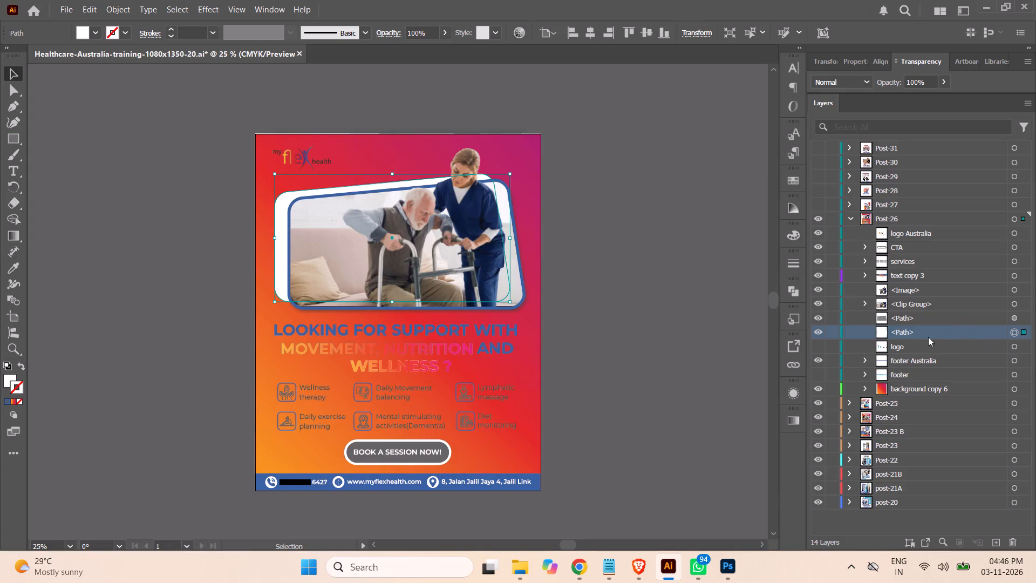
# Set the overall opacity in the white backing shape's appearance attributes to 50%, and clear the selection.
pyautogui.click(1018, 331)
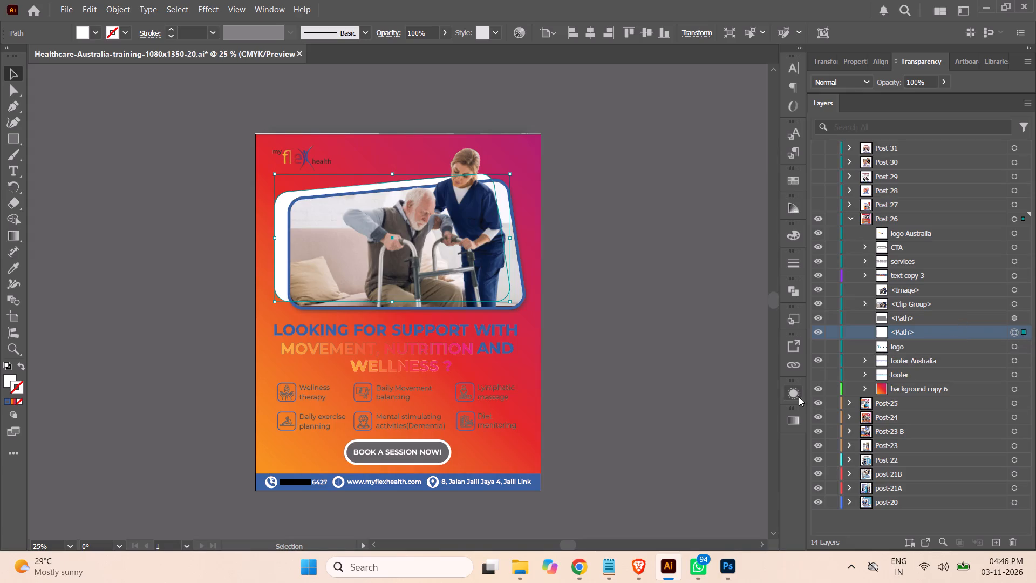
pyautogui.click(793, 392)
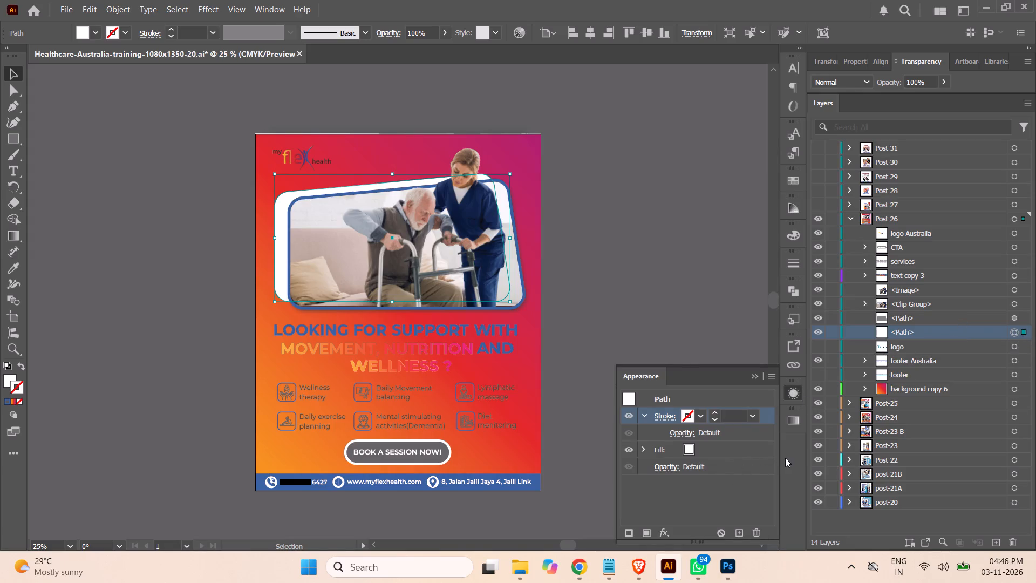
pyautogui.click(645, 416)
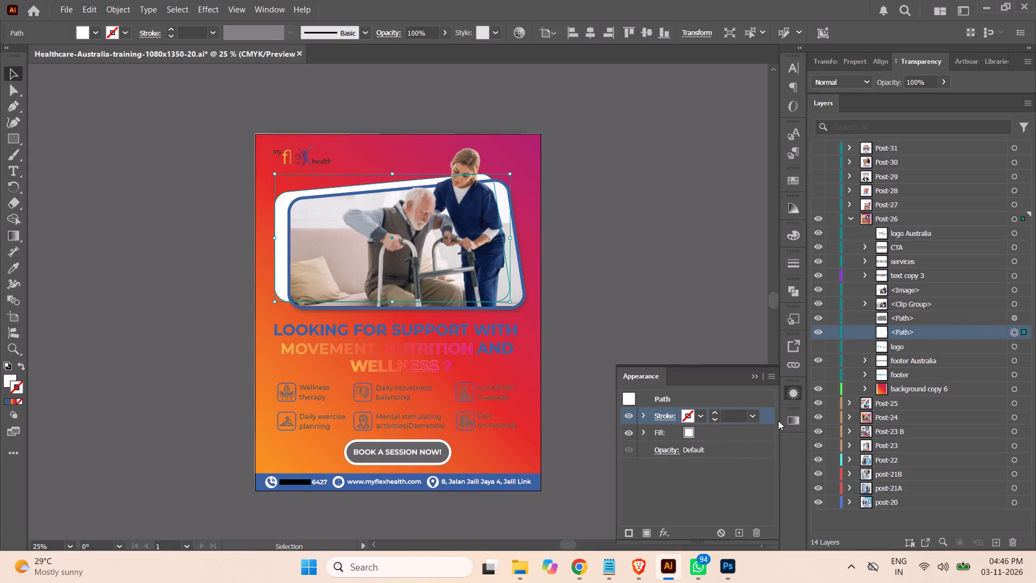
pyautogui.click(759, 531)
pyautogui.click(665, 451)
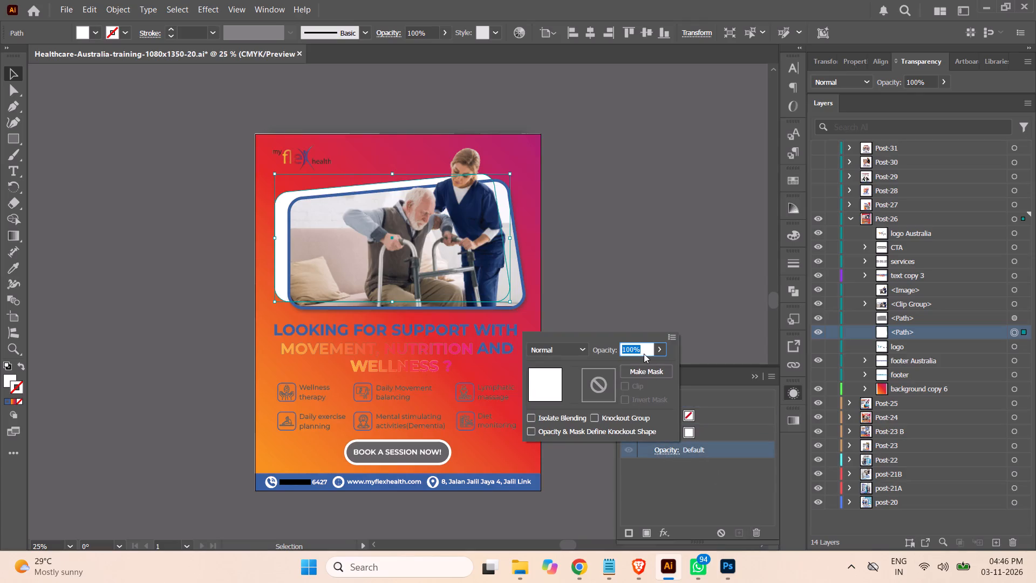
pyautogui.write('50')
pyautogui.press('Return')
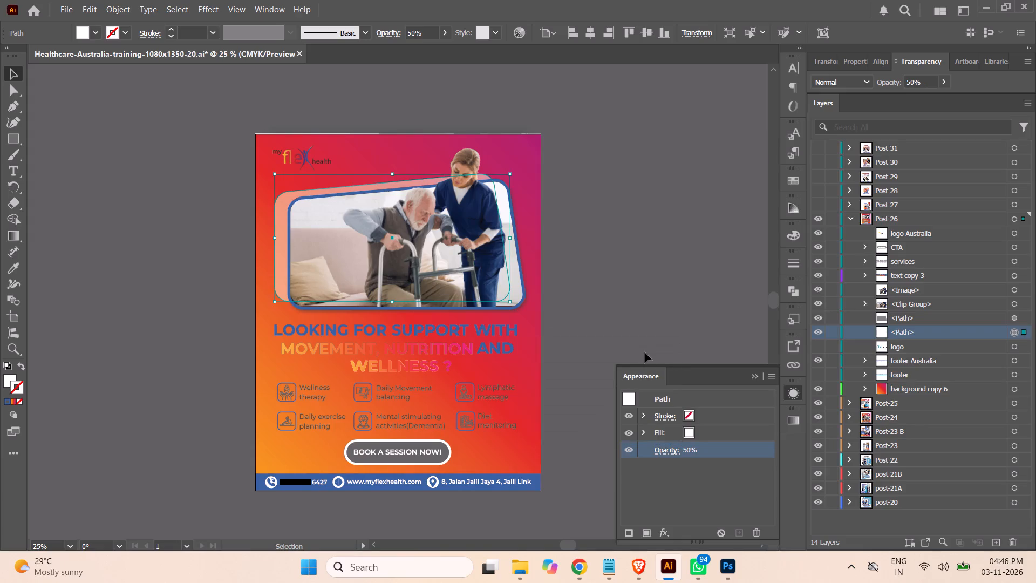
pyautogui.click(755, 375)
pyautogui.click(697, 329)
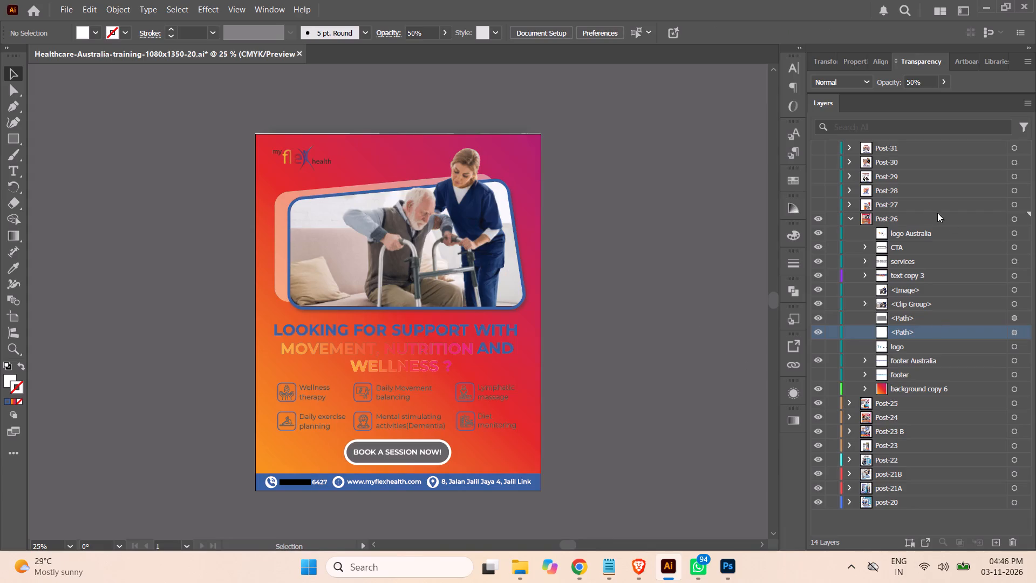
# Compare Post-26 with the Post-25 and Post-24 designs by hiding Post-26 and Post-25 in turn, and show both again.
pyautogui.click(850, 216)
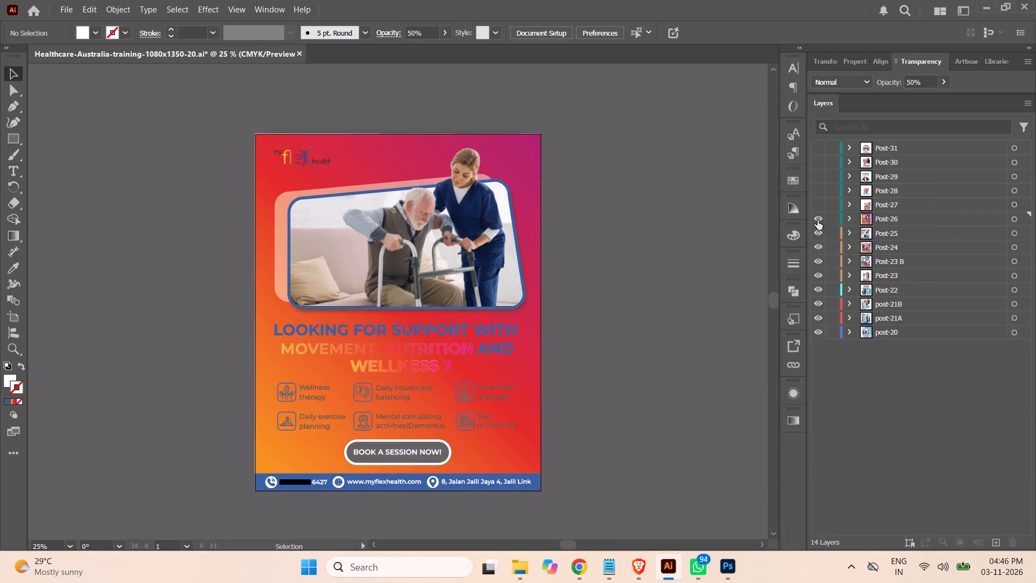
pyautogui.click(817, 220)
pyautogui.click(817, 233)
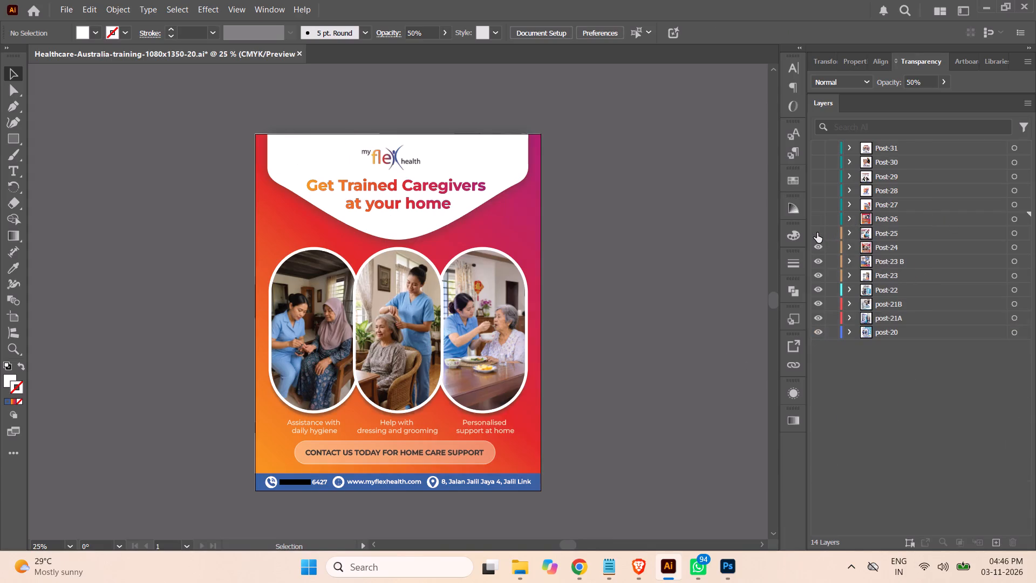
pyautogui.click(817, 233)
pyautogui.click(813, 219)
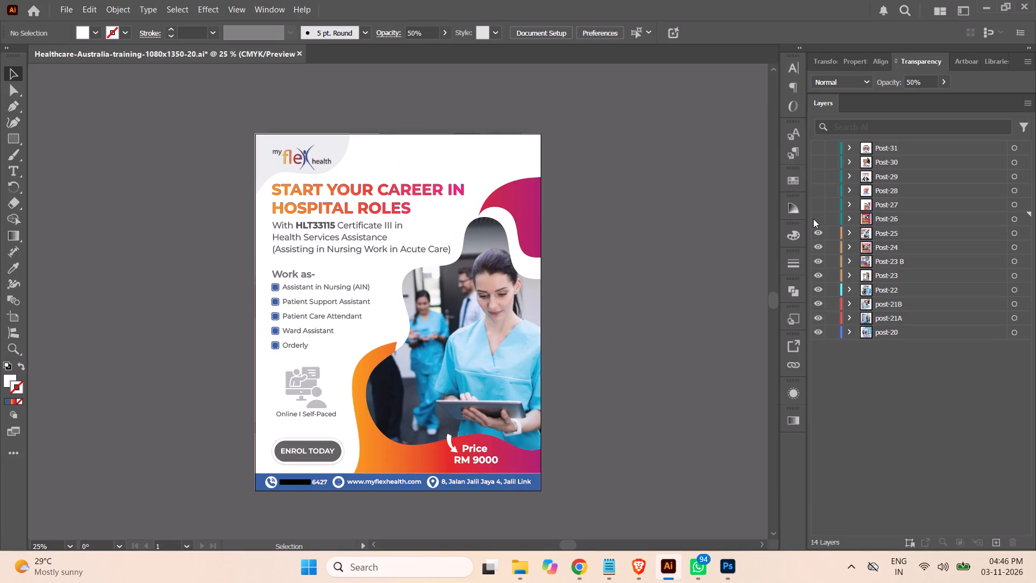
pyautogui.click(820, 219)
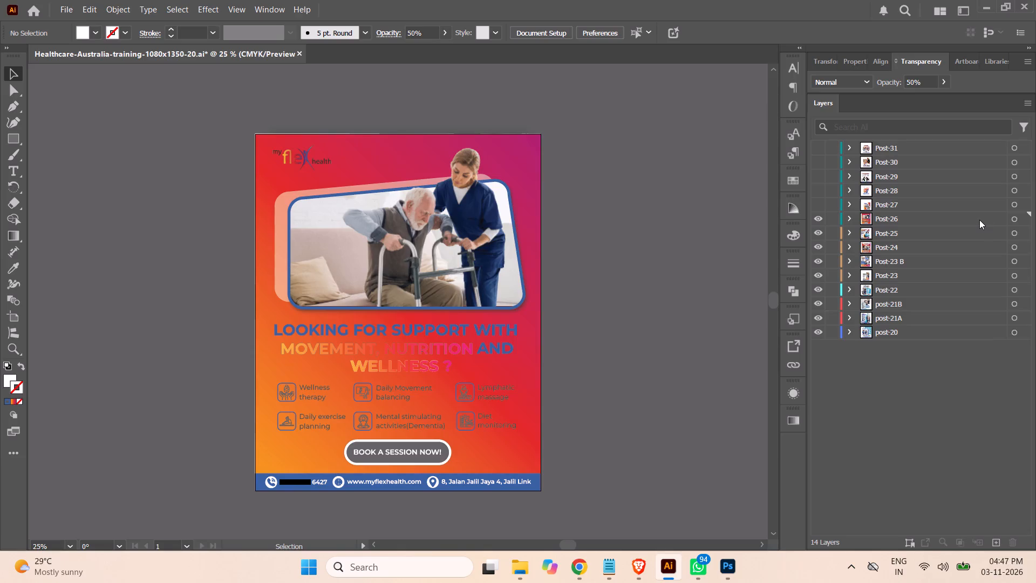
# Set the fill of the "Looking for Support With ... And" heading text in Post-26's text copy 3 group to white (ffffff).
pyautogui.click(845, 216)
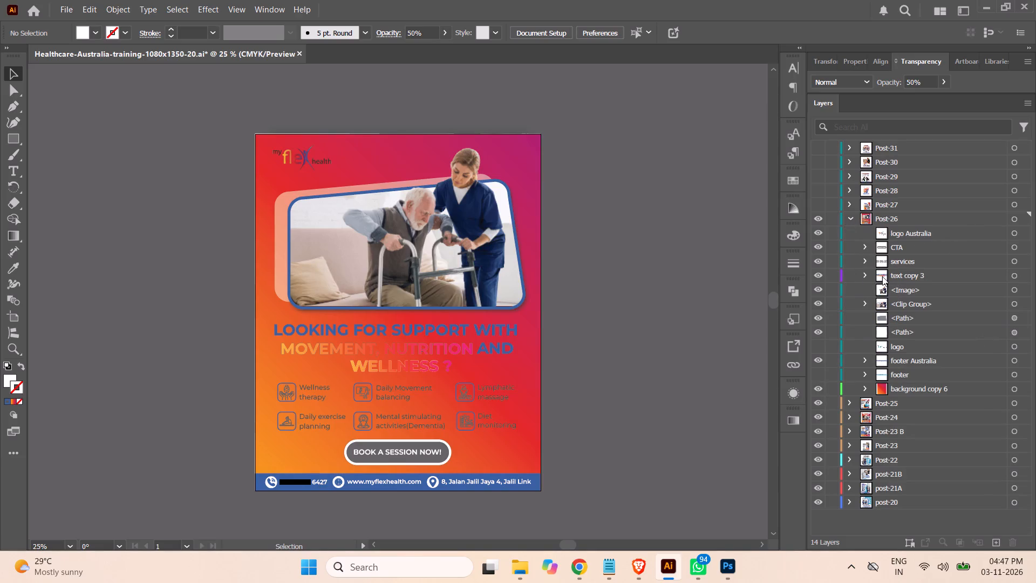
pyautogui.click(865, 275)
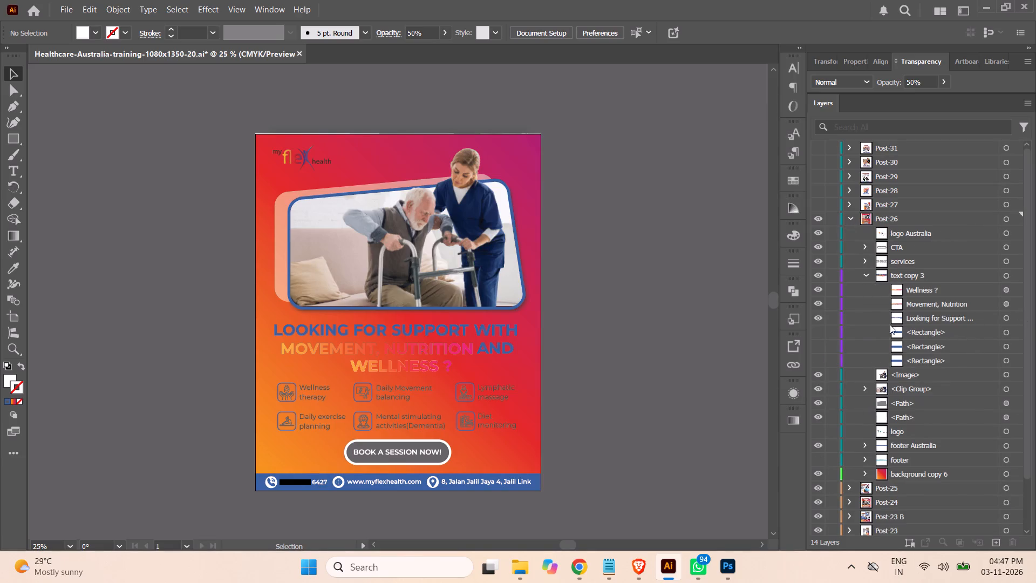
pyautogui.click(1004, 318)
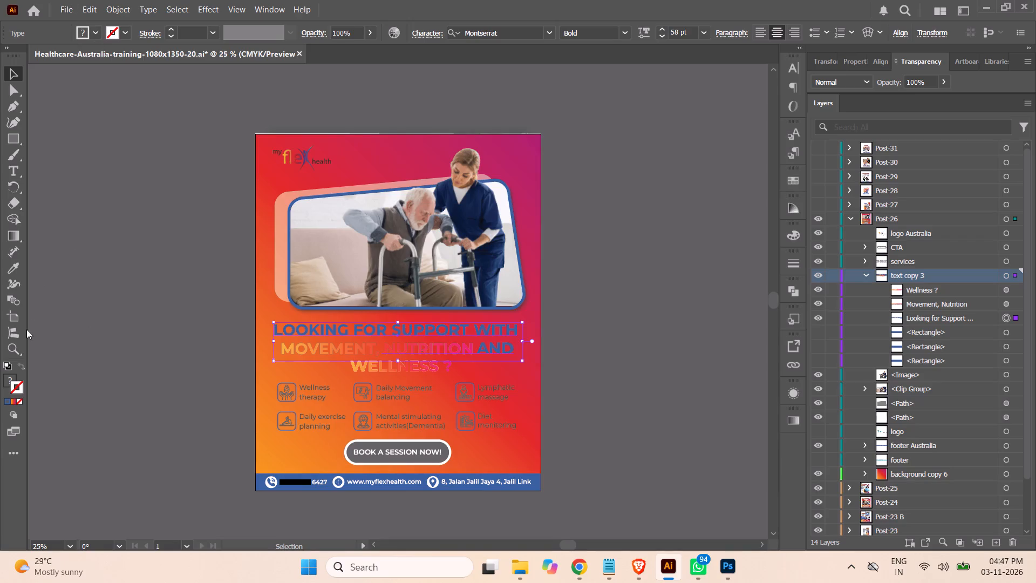
pyautogui.click(8, 377)
pyautogui.doubleClick(8, 381)
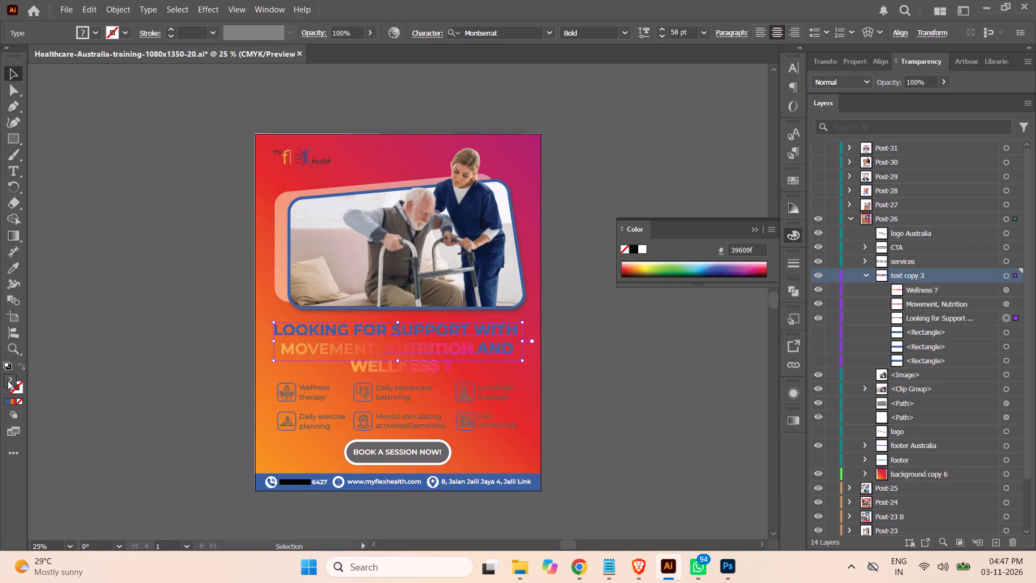
pyautogui.moveTo(631, 181); pyautogui.dragTo(601, 155)
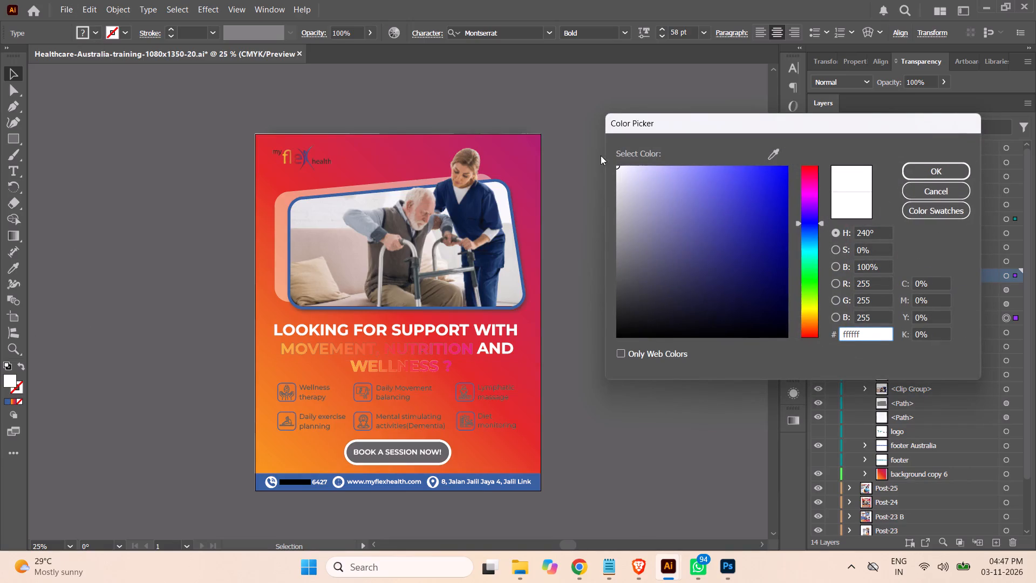
pyautogui.click(939, 171)
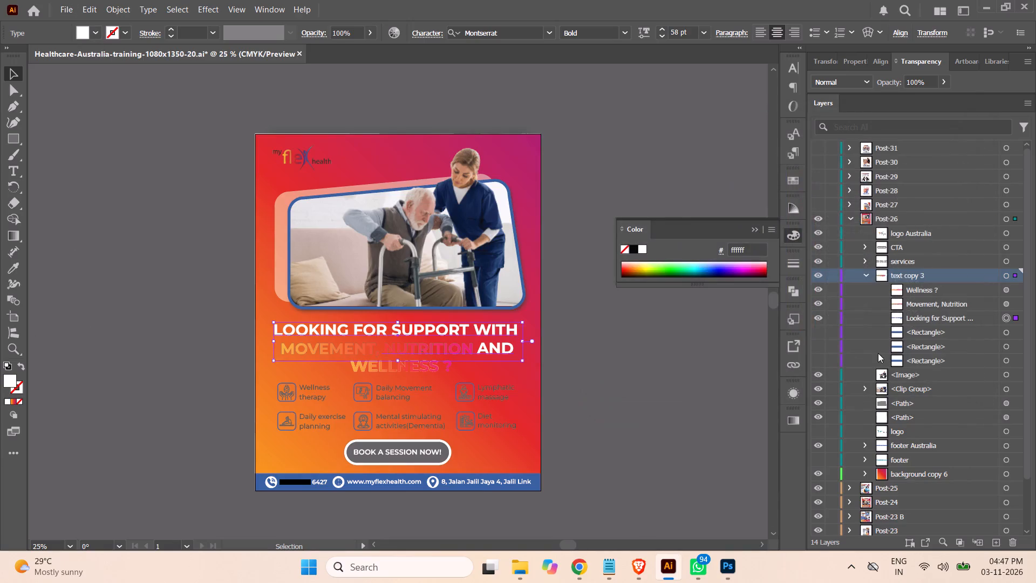
# Replace the gradient fill of the "Movement, Nutrition" heading text with white (ffffff).
pyautogui.click(1003, 303)
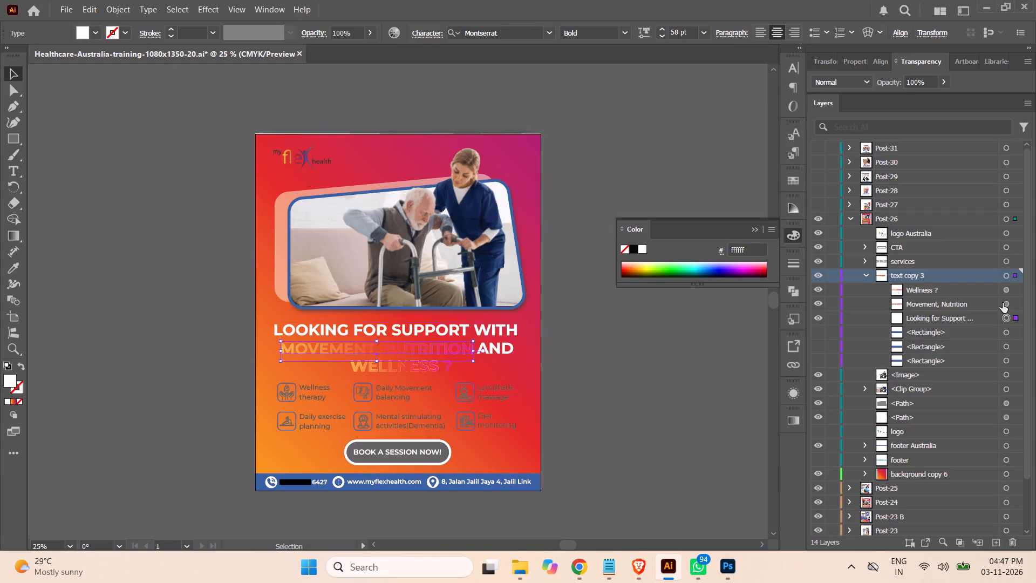
pyautogui.keyDown('shift'); pyautogui.click(1005, 293); pyautogui.keyUp('shift')
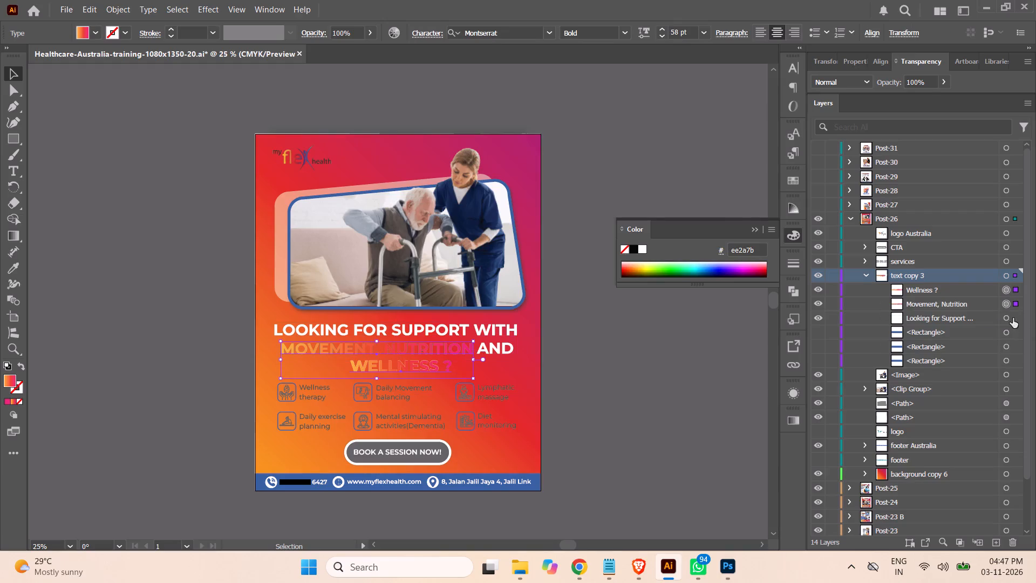
pyautogui.click(753, 229)
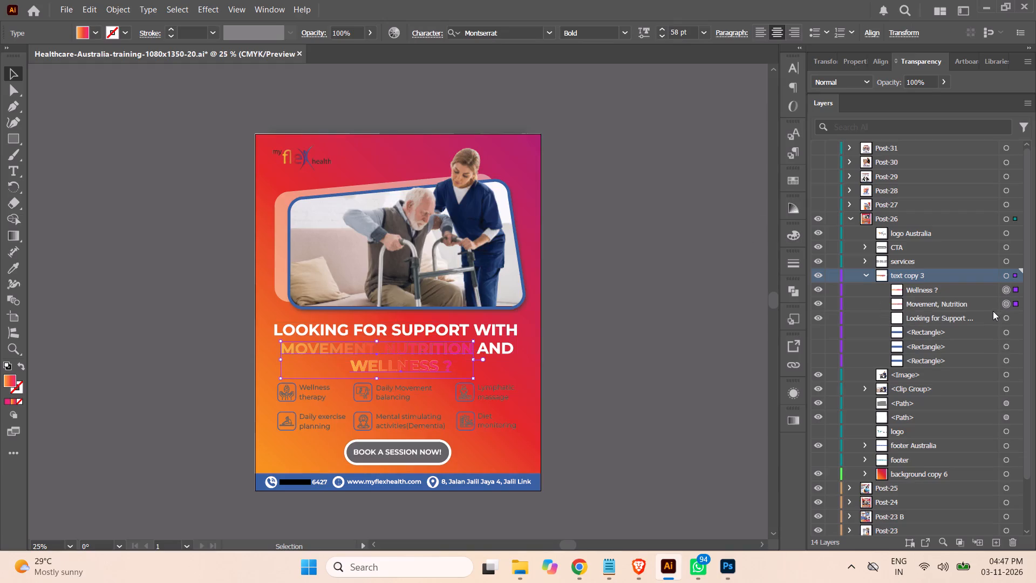
pyautogui.click(1005, 306)
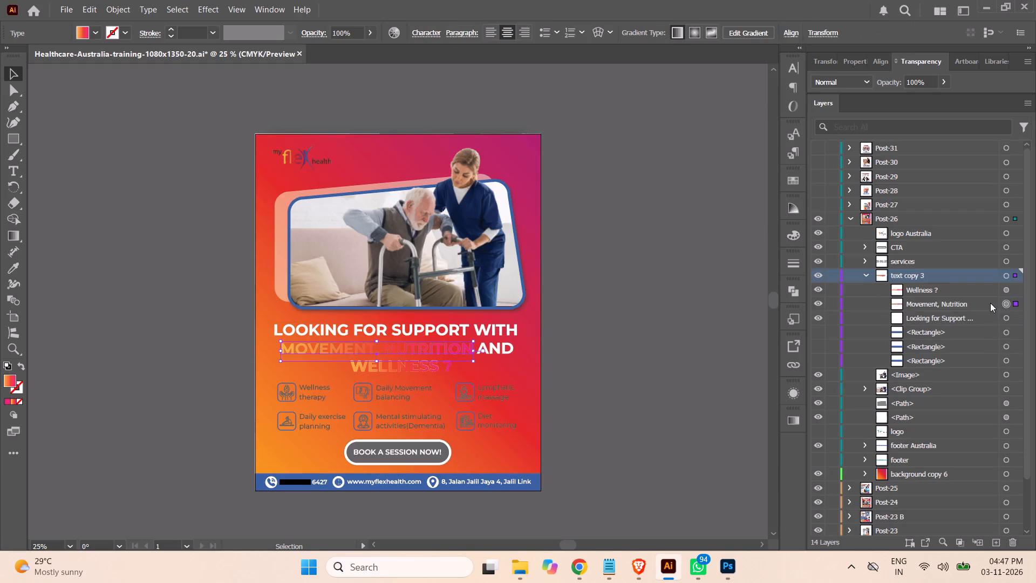
pyautogui.click(988, 303)
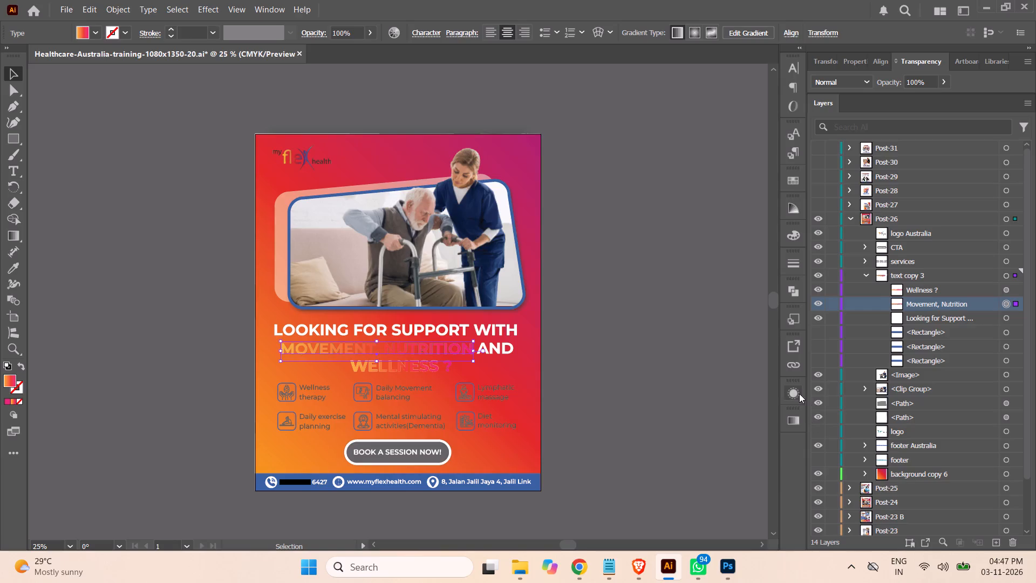
pyautogui.click(789, 392)
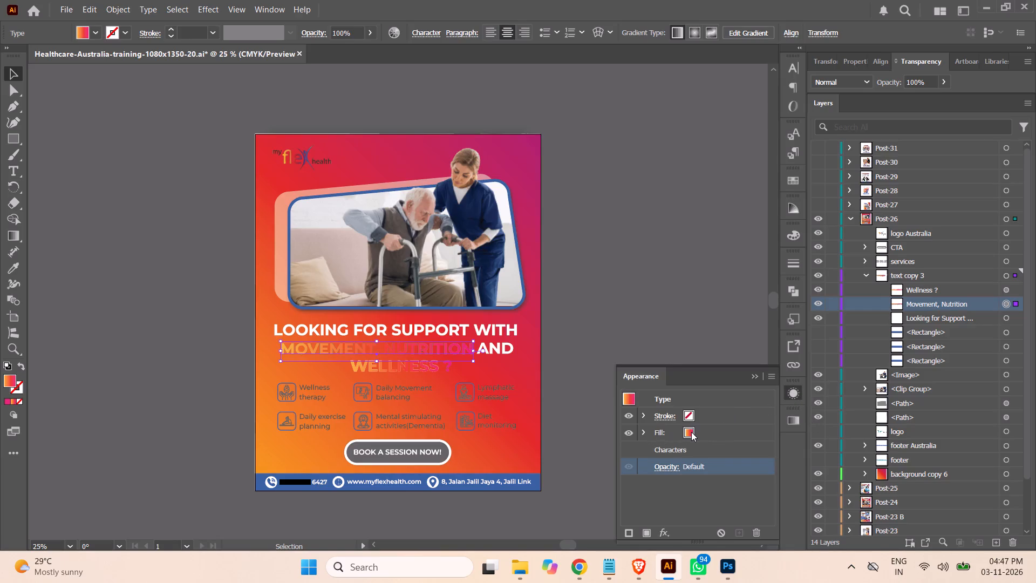
pyautogui.click(691, 432)
pyautogui.click(687, 435)
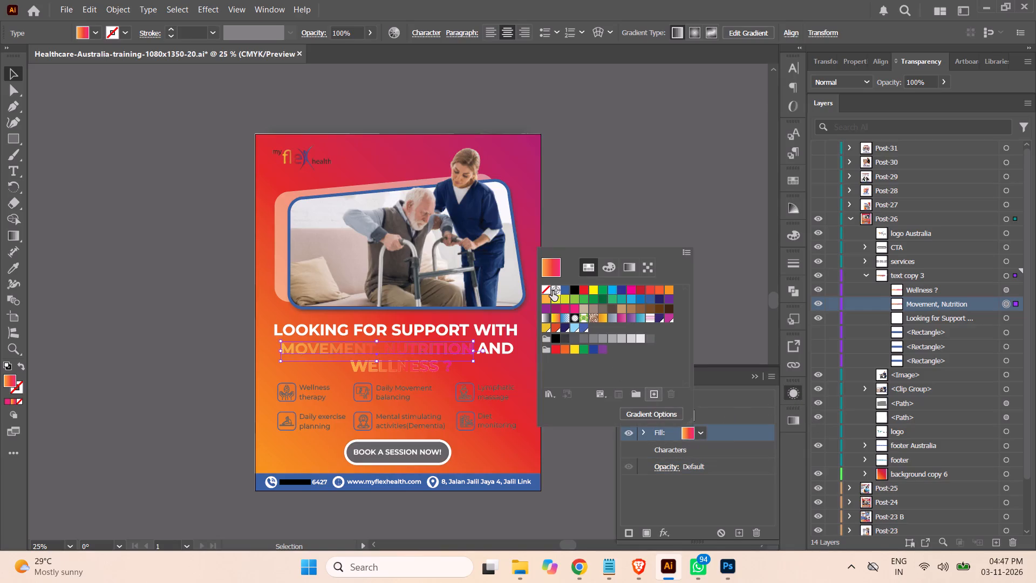
pyautogui.click(639, 340)
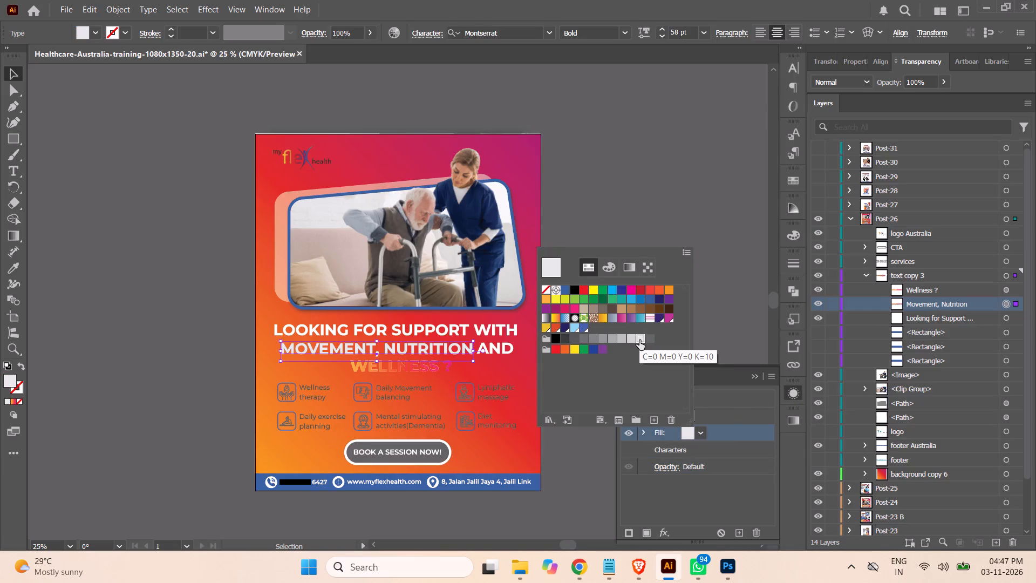
pyautogui.doubleClick(11, 379)
pyautogui.moveTo(679, 202); pyautogui.dragTo(516, 128)
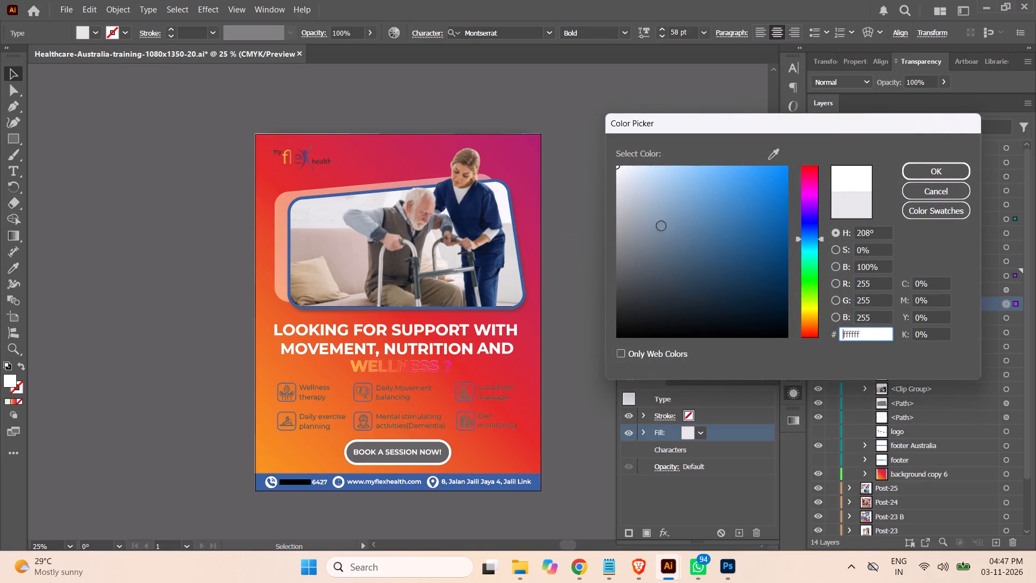
pyautogui.click(931, 172)
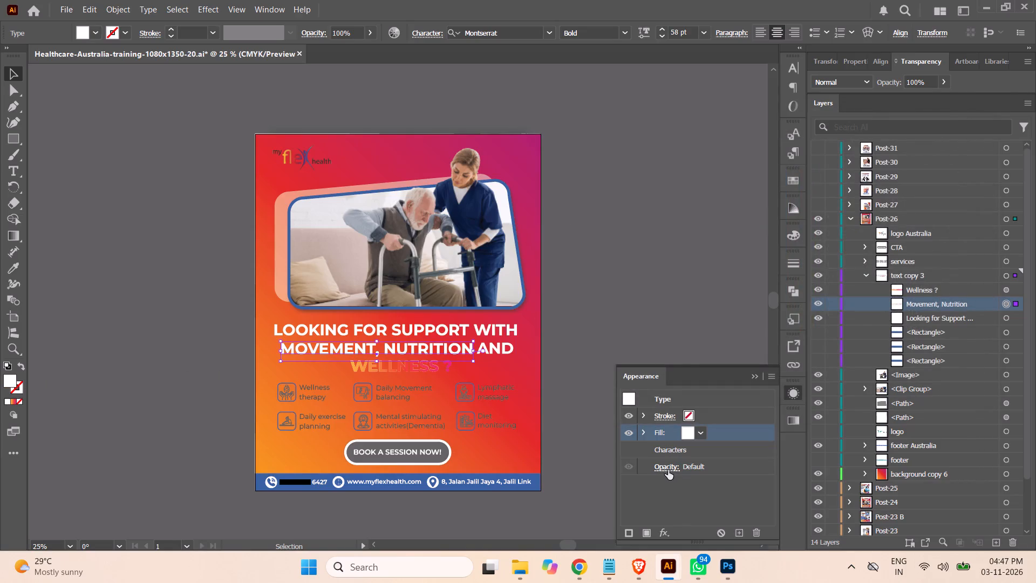
# Set the overall opacity of the "Movement, Nutrition" text to 70% in its appearance attributes.
pyautogui.click(667, 467)
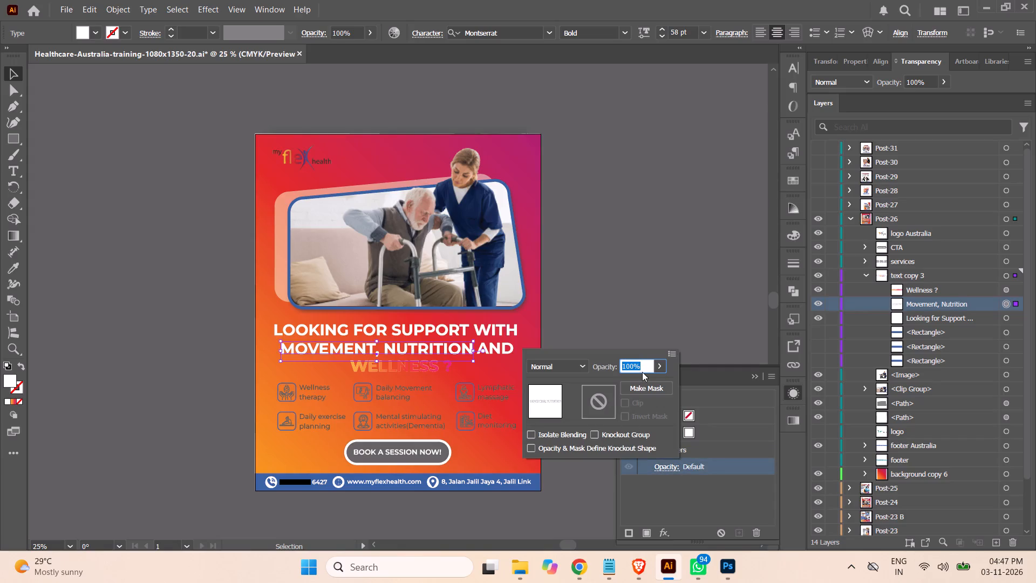
pyautogui.write('70')
pyautogui.press('Return')
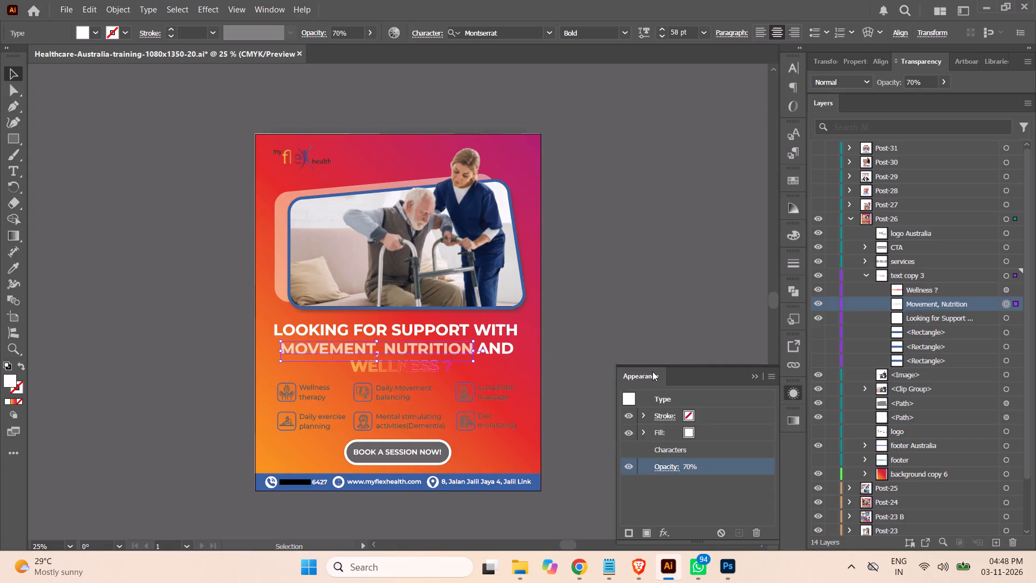
pyautogui.click(751, 375)
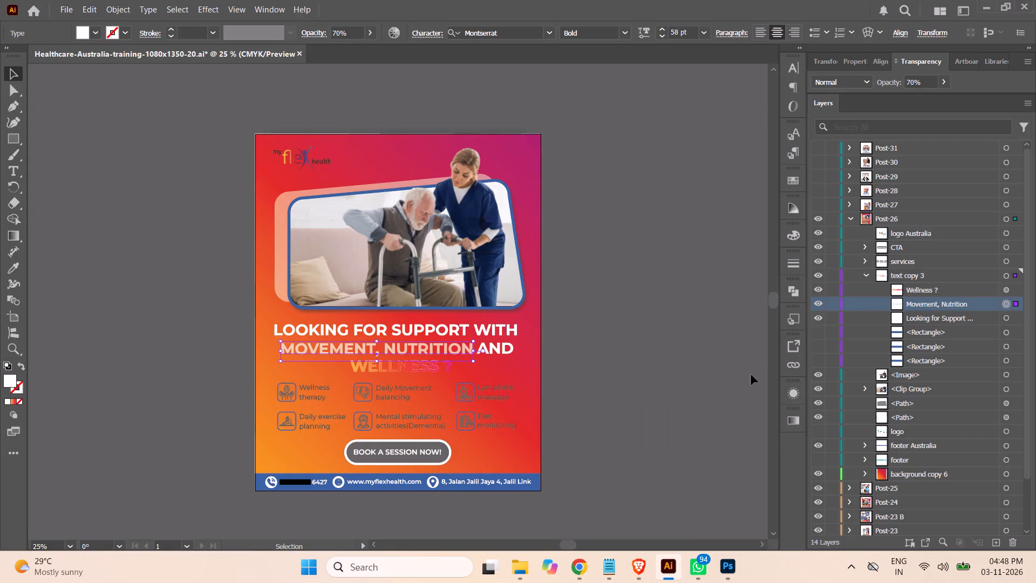
# Replace the gradient fill of the "Wellness ?" heading text with white.
pyautogui.click(1006, 290)
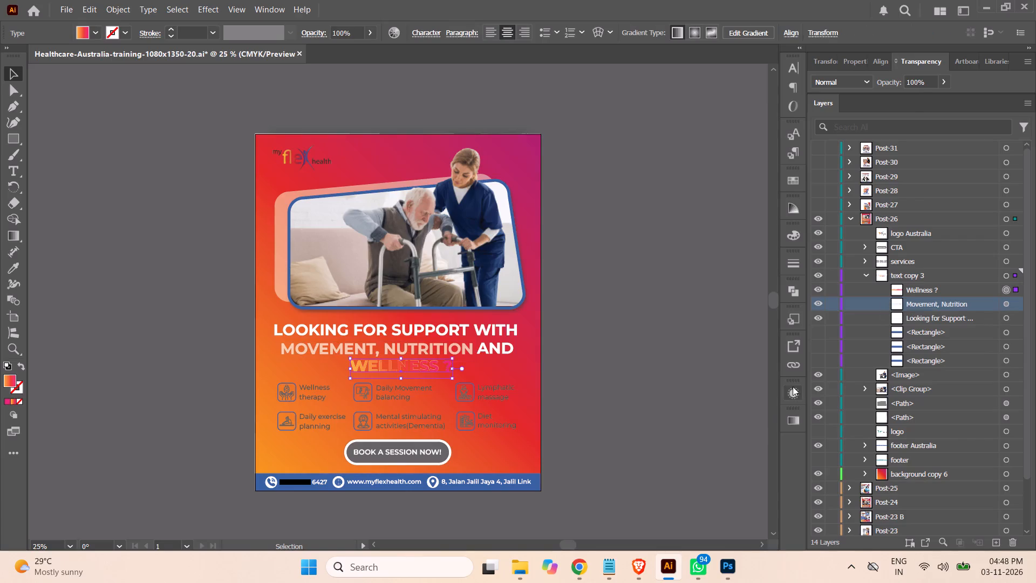
pyautogui.click(794, 391)
pyautogui.click(690, 433)
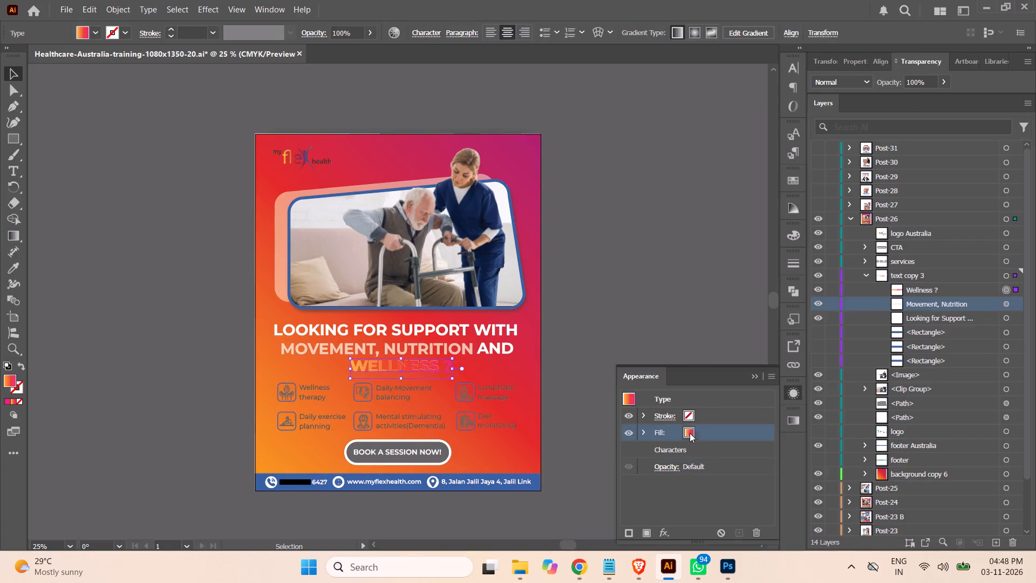
pyautogui.click(690, 433)
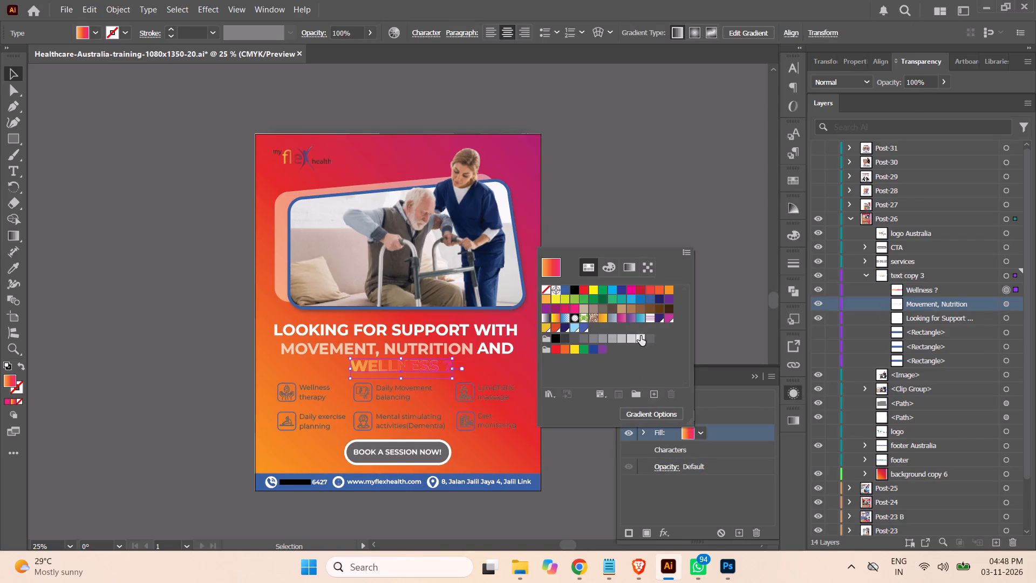
pyautogui.click(639, 338)
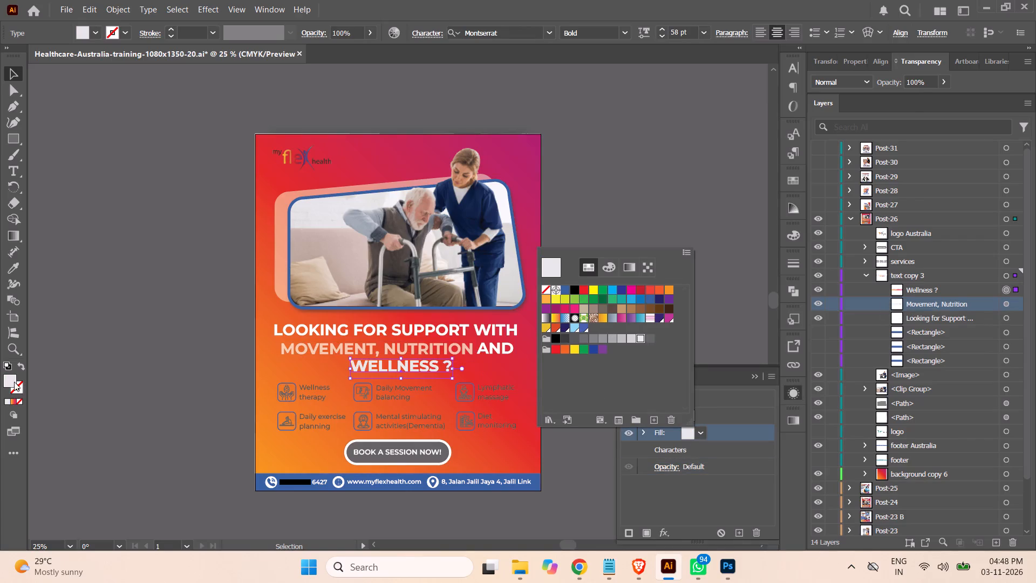
pyautogui.click(3, 382)
pyautogui.doubleClick(9, 383)
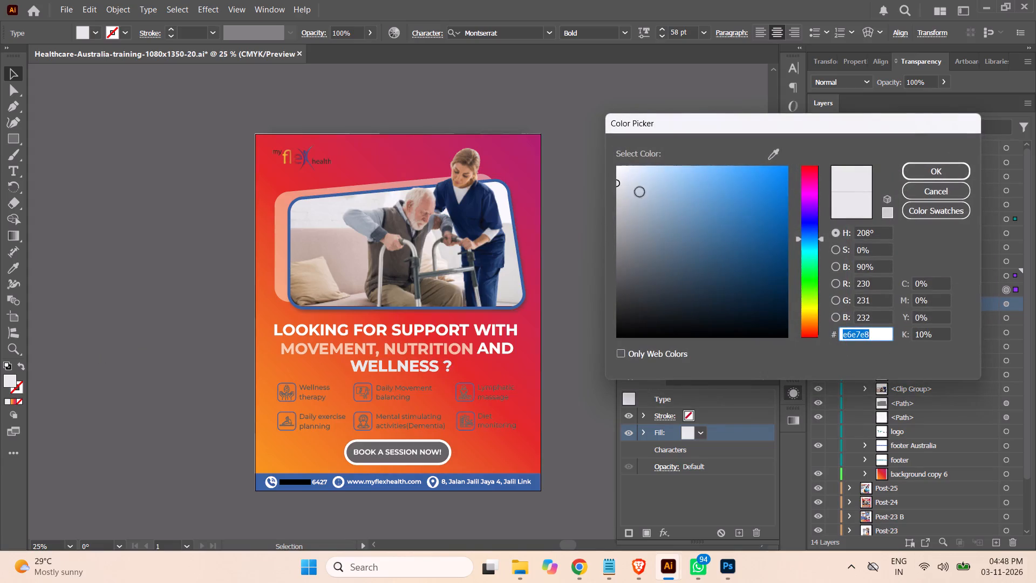
pyautogui.moveTo(636, 186); pyautogui.dragTo(588, 145)
pyautogui.click(917, 173)
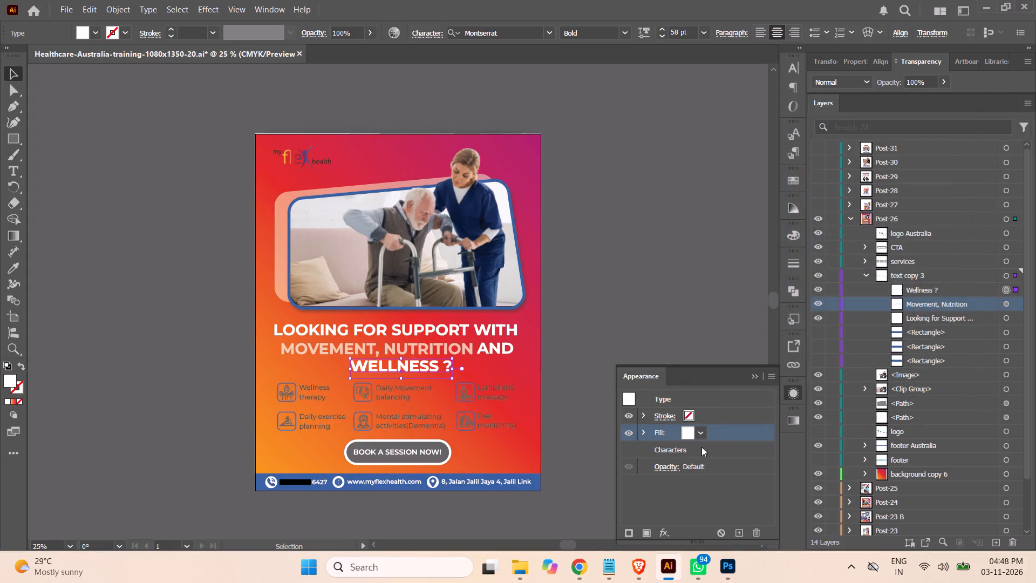
# Set the overall opacity of the "Wellness ?" text to 70% in its appearance attributes, and clear the selection.
pyautogui.click(671, 467)
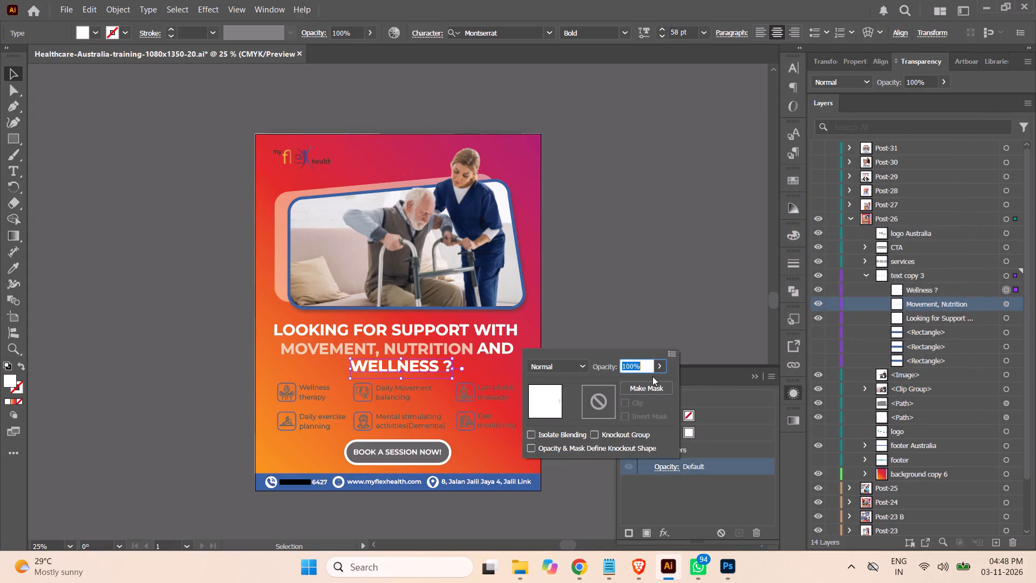
pyautogui.write('70')
pyautogui.press('Return')
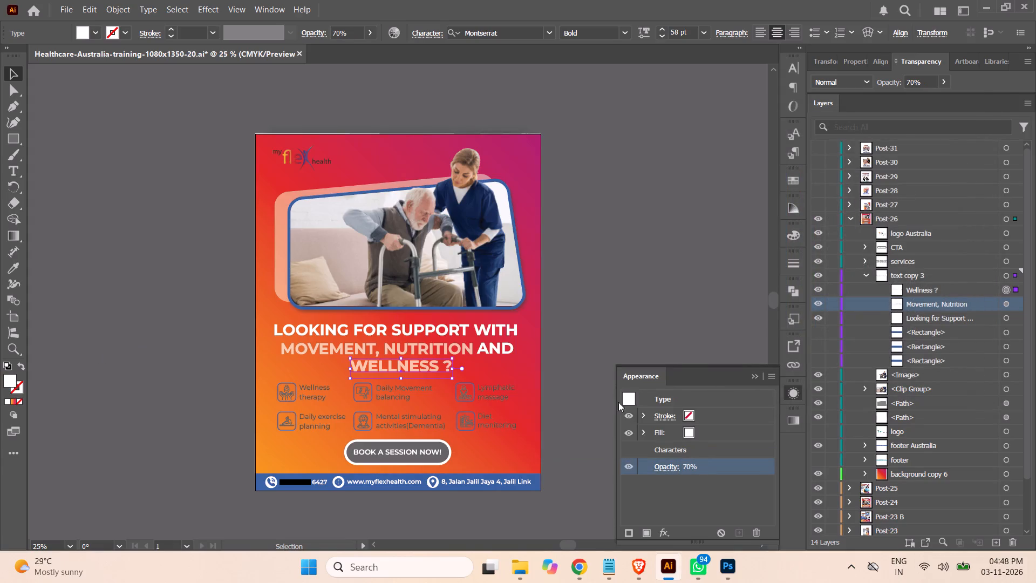
pyautogui.click(753, 376)
pyautogui.click(669, 329)
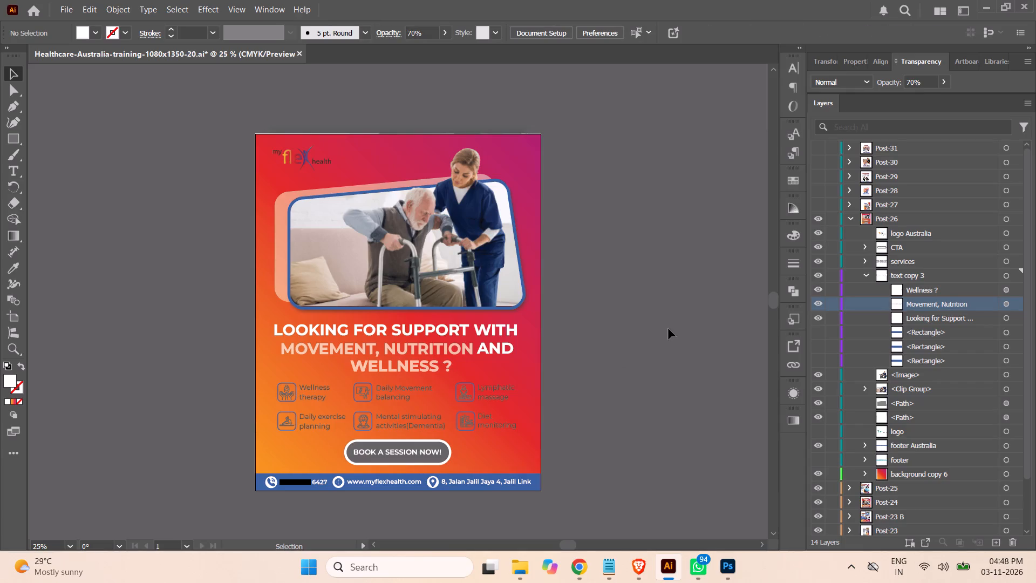
# Save the document.
pyautogui.hotkey('ctrl', 's')
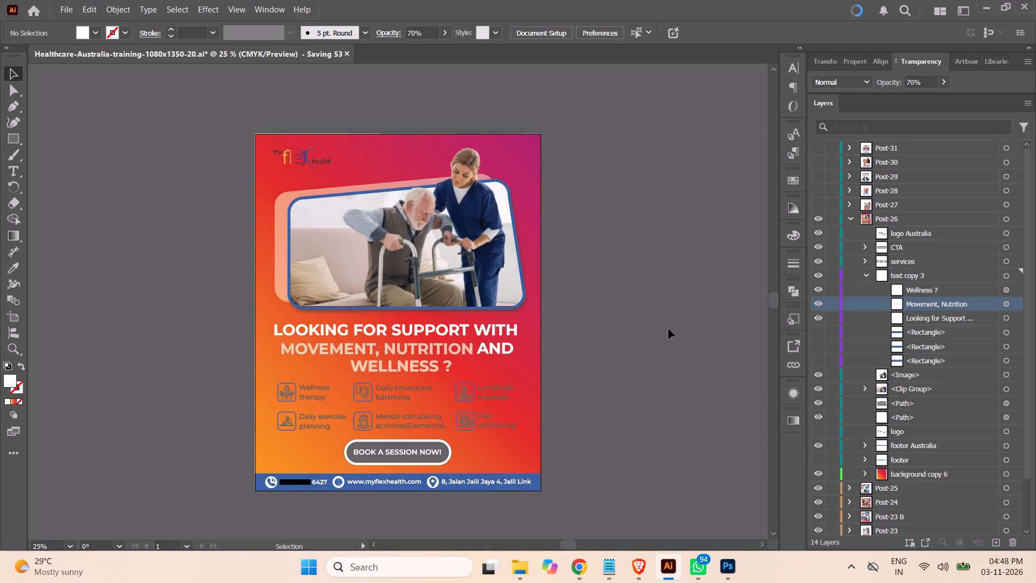
# Change the fill of the "Diet monitoring" text in Post-26's services group to white (ffffff).
pyautogui.click(866, 274)
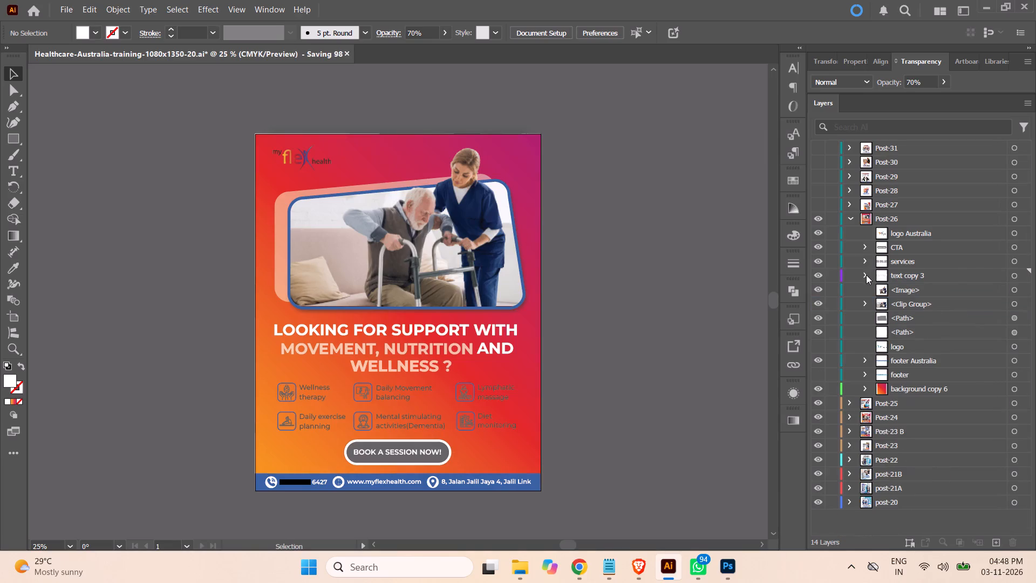
pyautogui.click(867, 260)
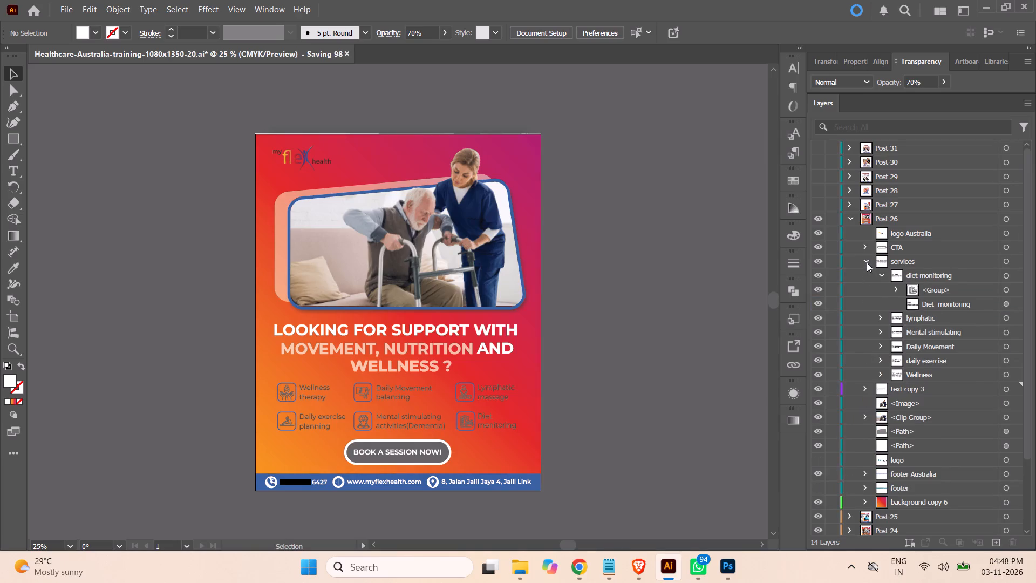
pyautogui.click(1001, 290)
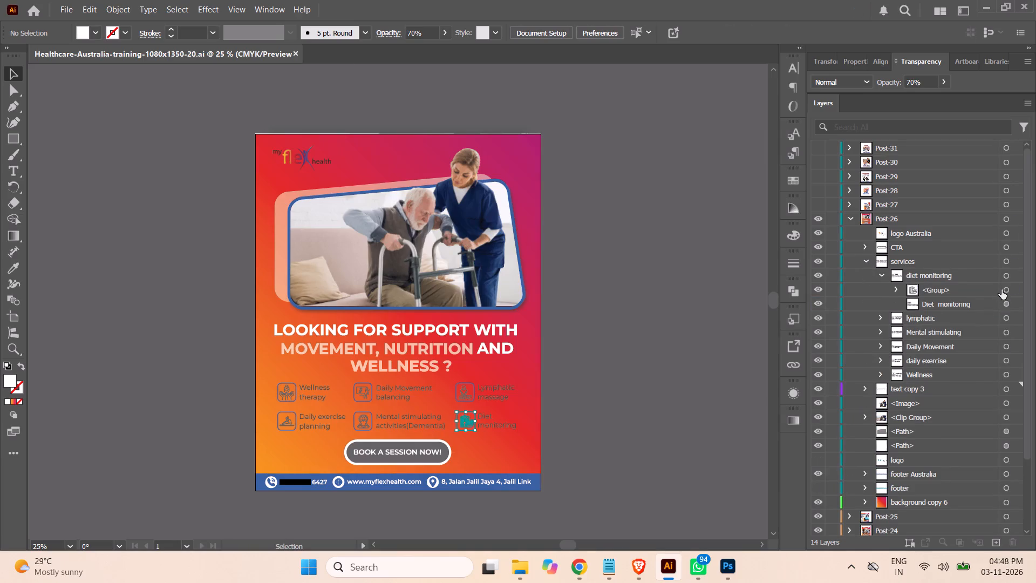
pyautogui.click(626, 457)
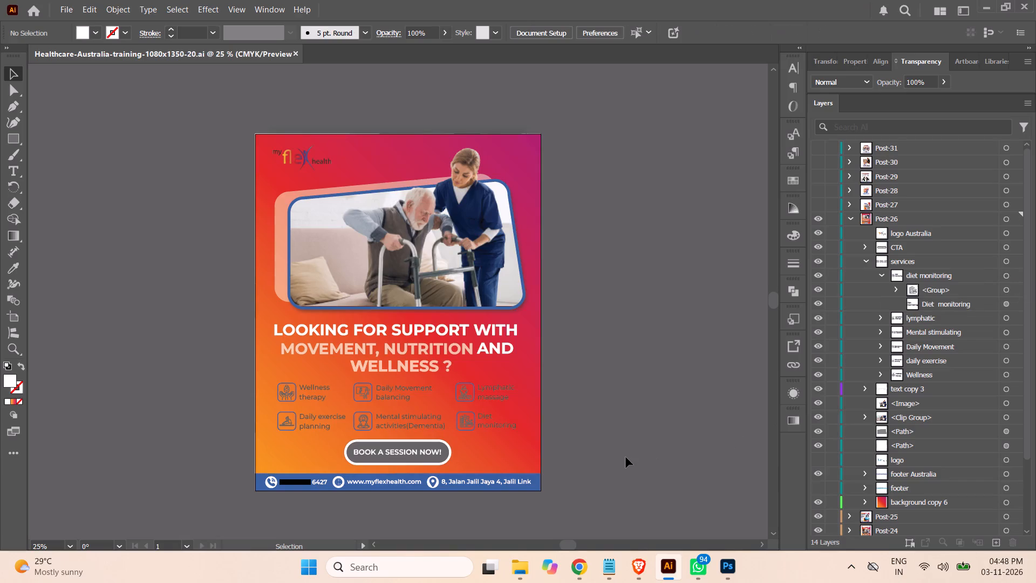
pyautogui.hotkey('ctrl', '=')
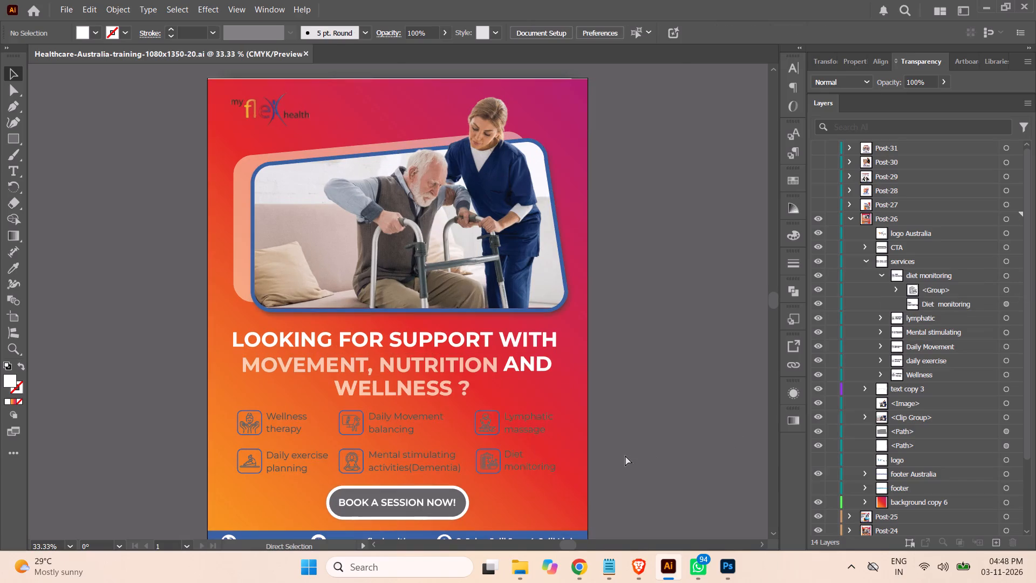
pyautogui.hotkey('ctrl', '=')
pyautogui.scroll(-5, 686, 360)
pyautogui.scroll(3, 694, 363)
pyautogui.scroll(-3, 694, 363)
pyautogui.scroll(3, 707, 367)
pyautogui.scroll(-12, 707, 367)
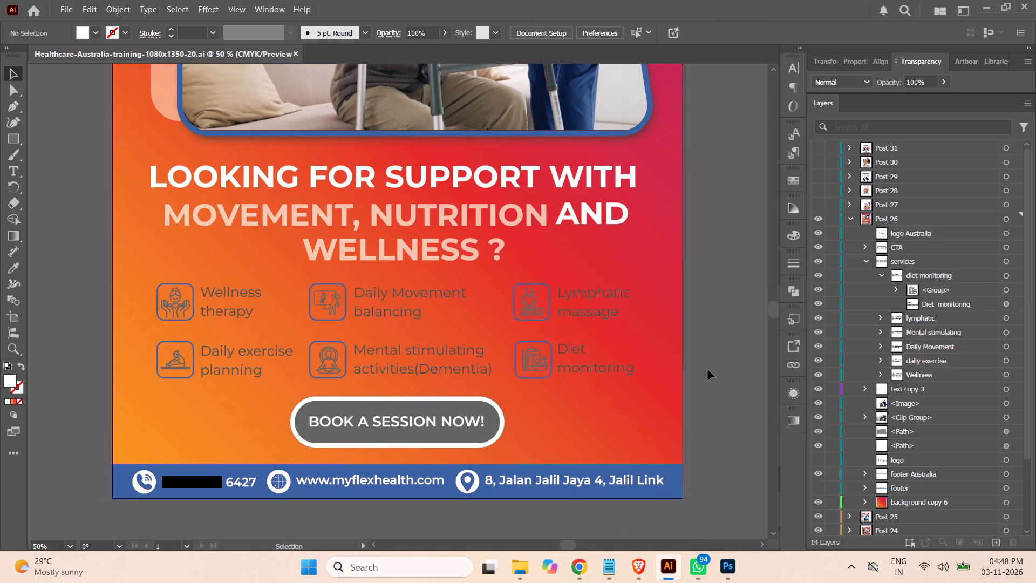
pyautogui.scroll(1, 707, 370)
pyautogui.scroll(-2, 707, 370)
pyautogui.scroll(2, 707, 370)
pyautogui.scroll(-1, 707, 370)
pyautogui.scroll(2, 707, 370)
pyautogui.scroll(-1, 707, 370)
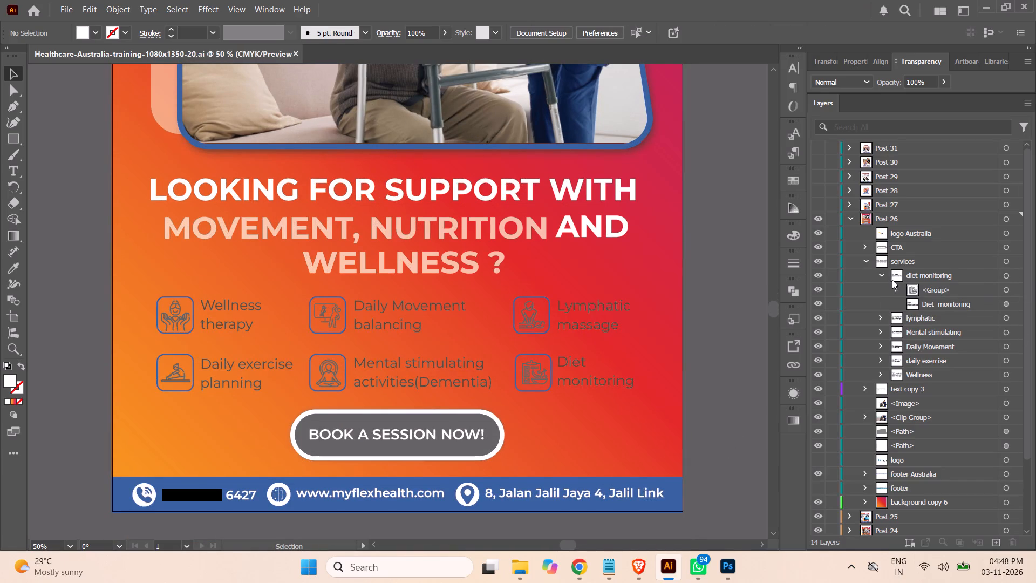
pyautogui.click(1006, 304)
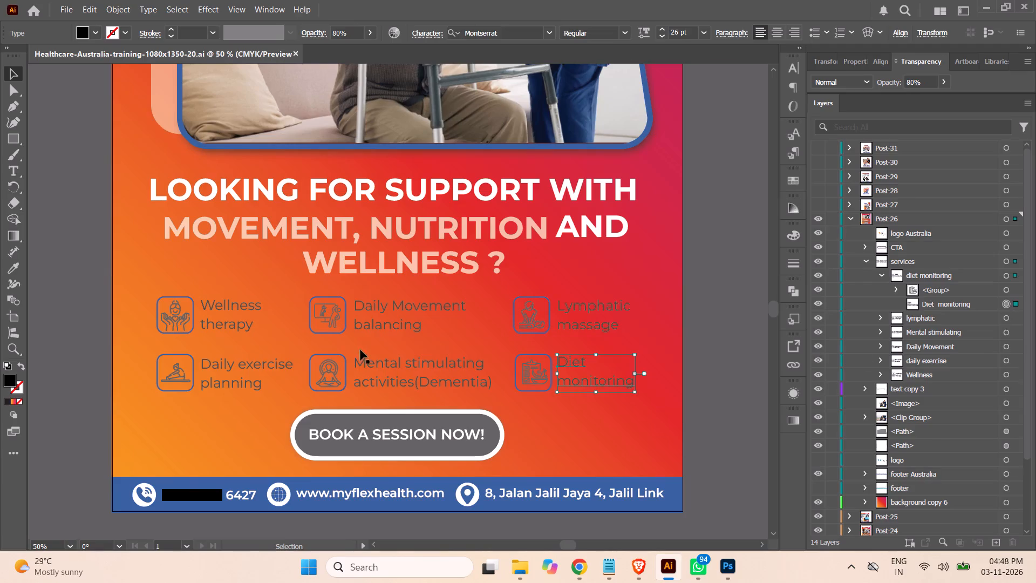
pyautogui.doubleClick(7, 378)
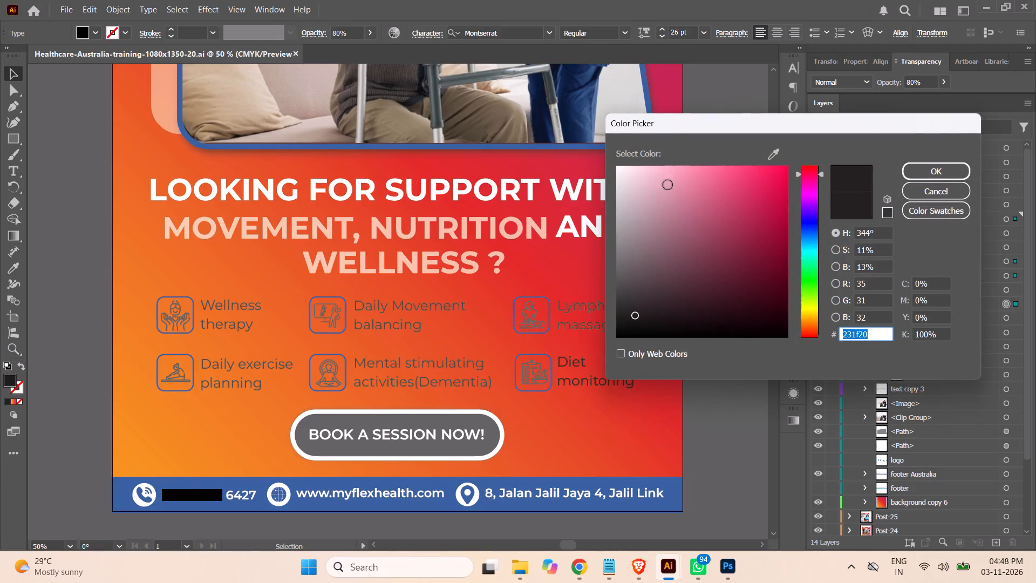
pyautogui.moveTo(625, 181); pyautogui.dragTo(597, 144)
pyautogui.click(938, 171)
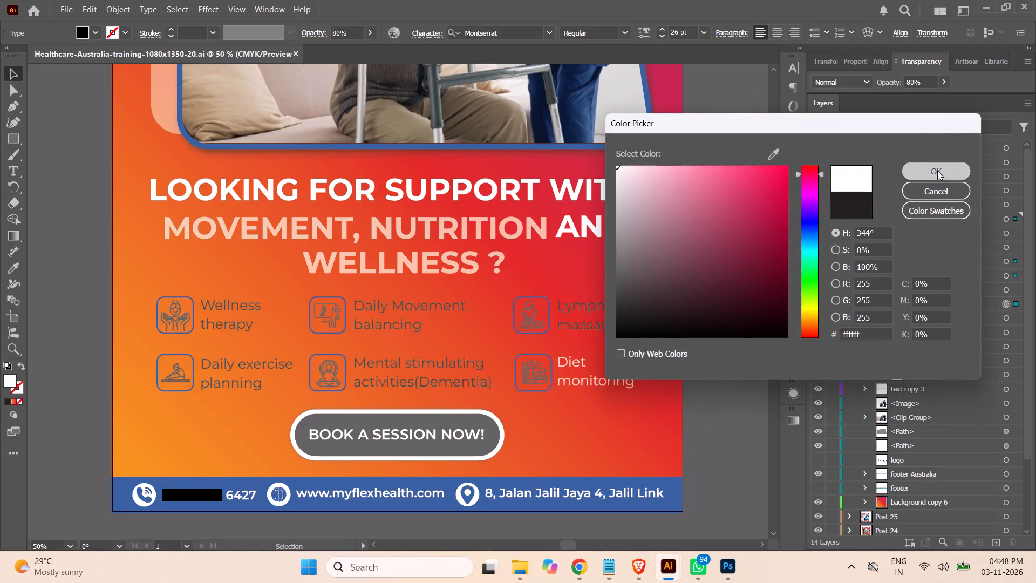
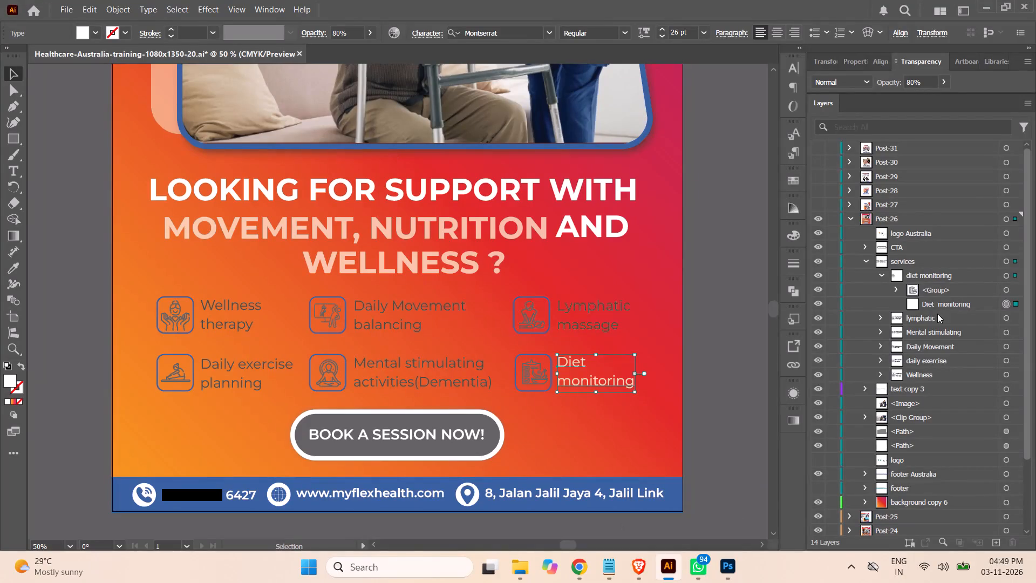
# Fill the rounded rectangle behind the Diet monitoring icon with white (#ffffff).
pyautogui.click(894, 290)
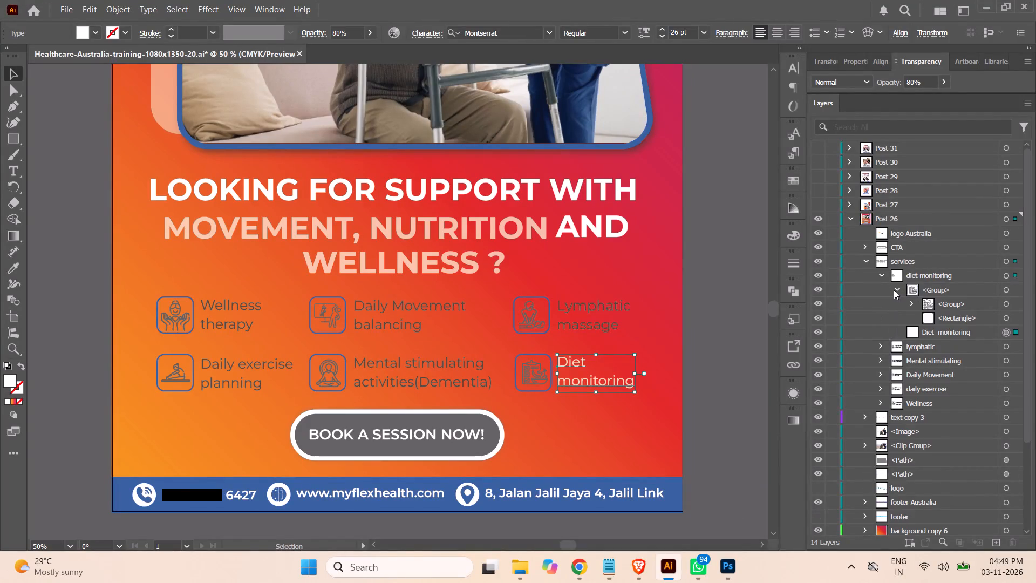
pyautogui.click(1010, 319)
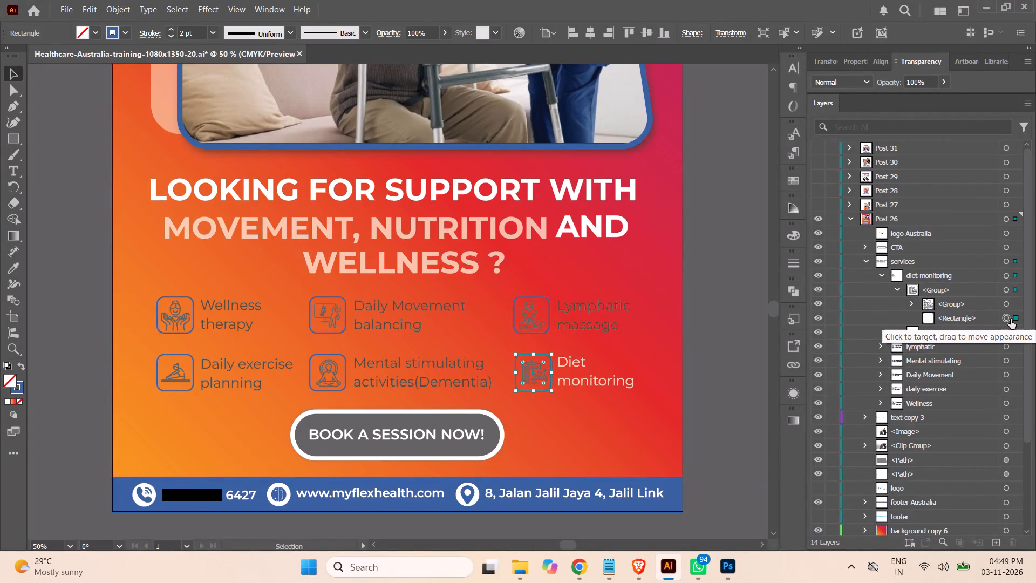
pyautogui.click(85, 35)
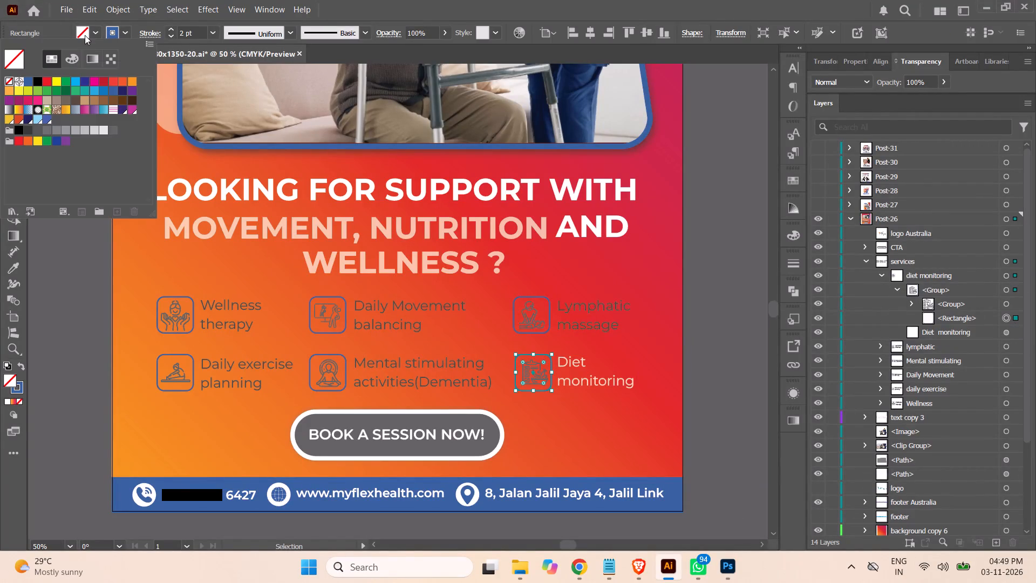
pyautogui.click(104, 131)
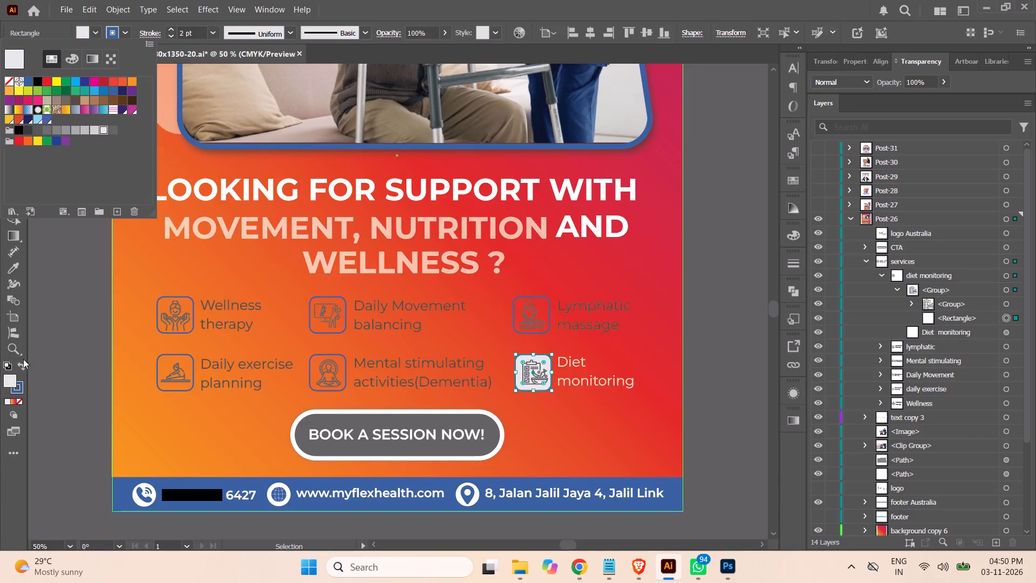
pyautogui.click(11, 379)
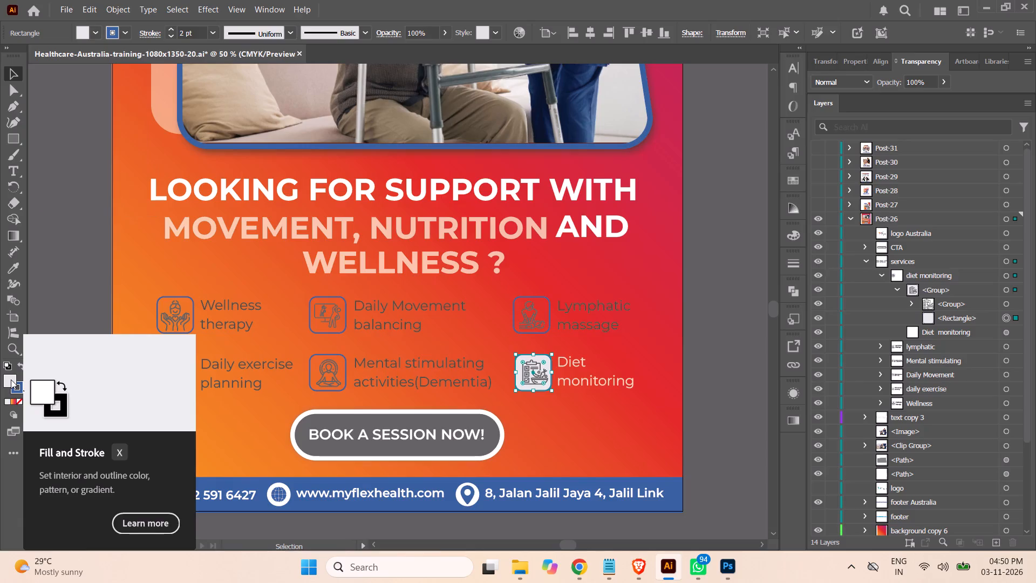
pyautogui.doubleClick(11, 379)
pyautogui.moveTo(635, 177); pyautogui.dragTo(602, 150)
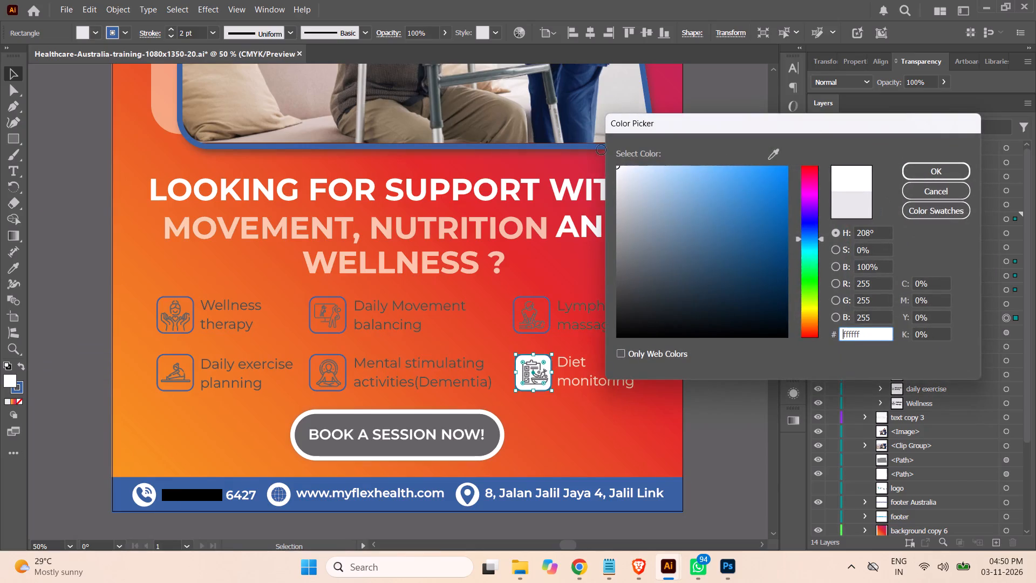
pyautogui.moveTo(602, 150); pyautogui.dragTo(590, 139)
pyautogui.click(942, 171)
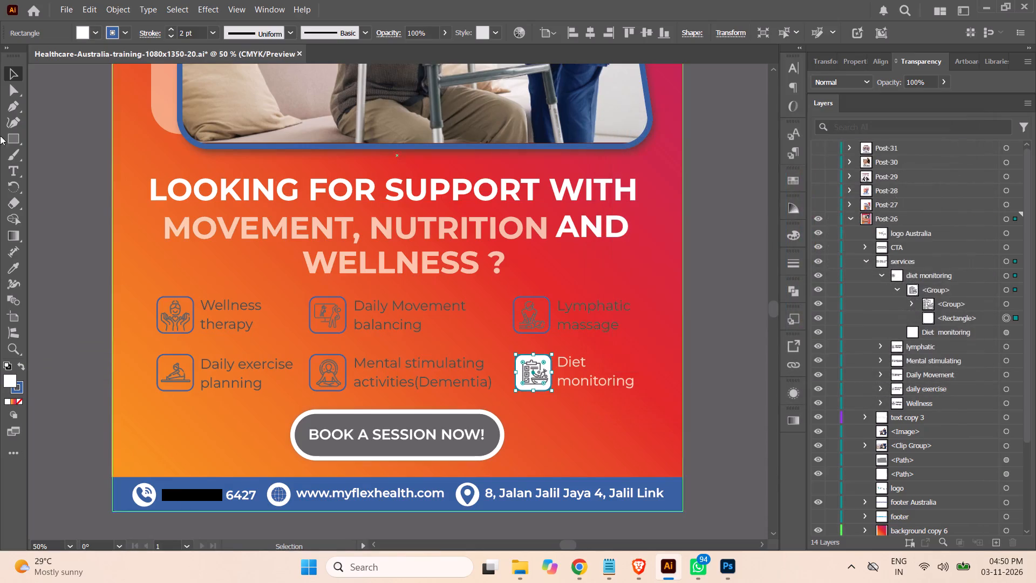
pyautogui.click(74, 111)
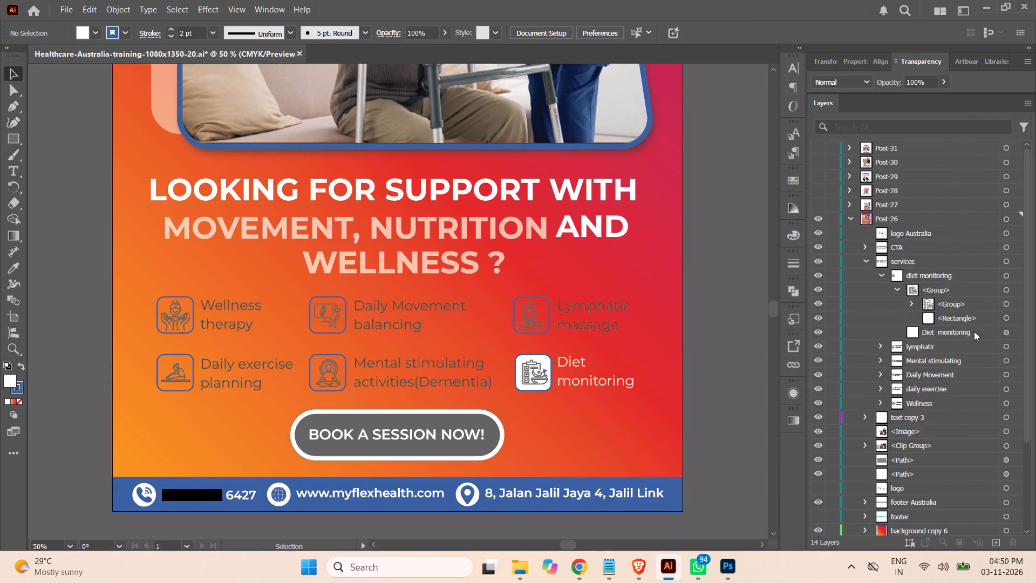
# Set only the fill opacity of the Diet monitoring icon's rectangle to 50%, leaving its stroke opacity at default.
pyautogui.click(1009, 316)
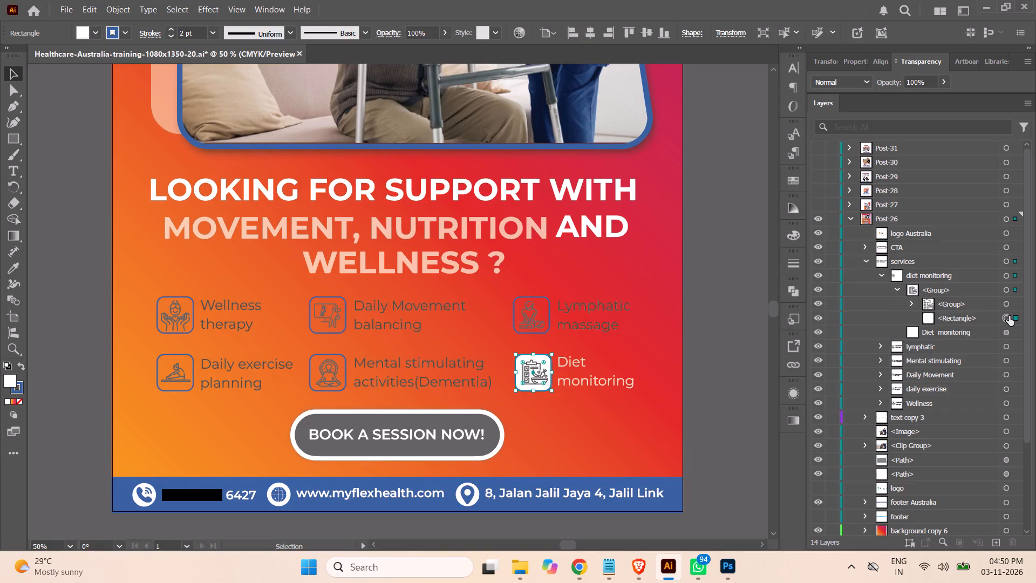
pyautogui.click(794, 393)
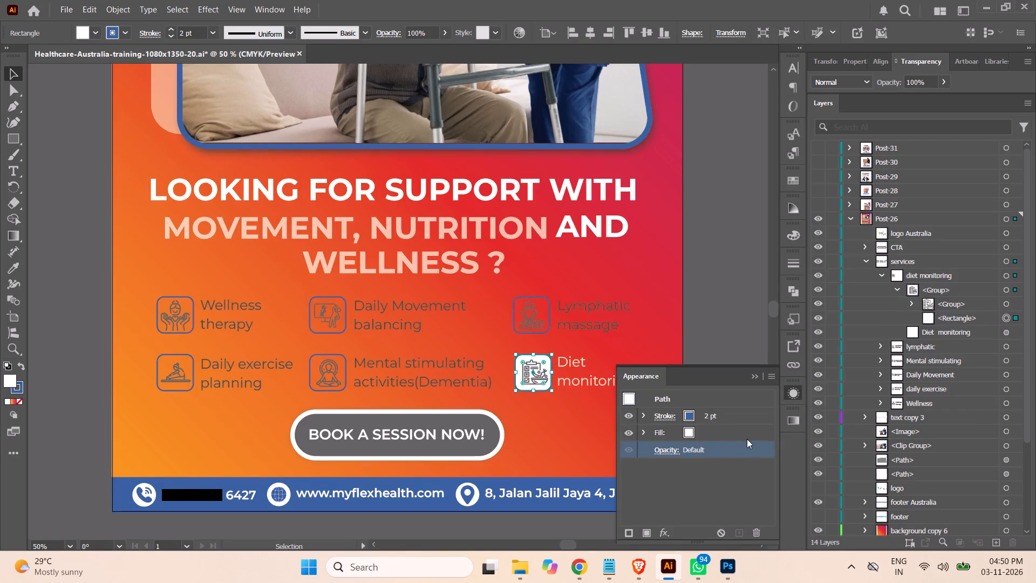
pyautogui.click(644, 432)
pyautogui.click(683, 451)
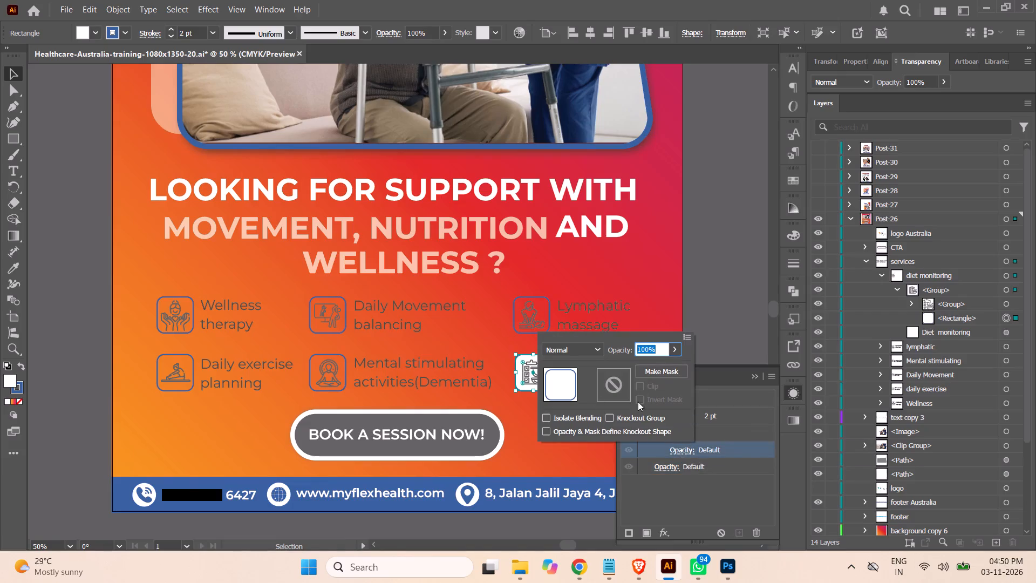
pyautogui.write('50')
pyautogui.press('Return')
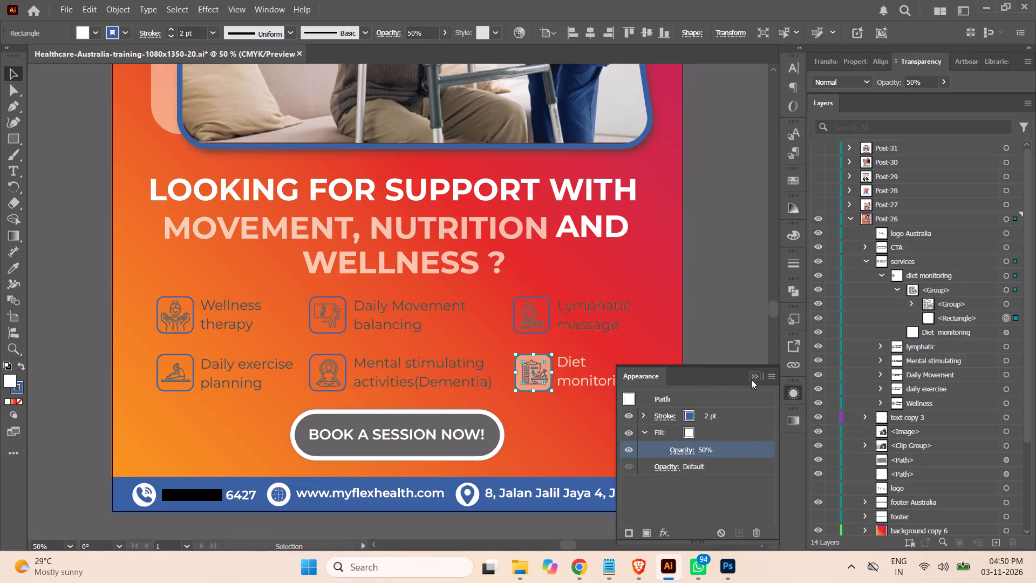
pyautogui.click(755, 379)
pyautogui.click(728, 372)
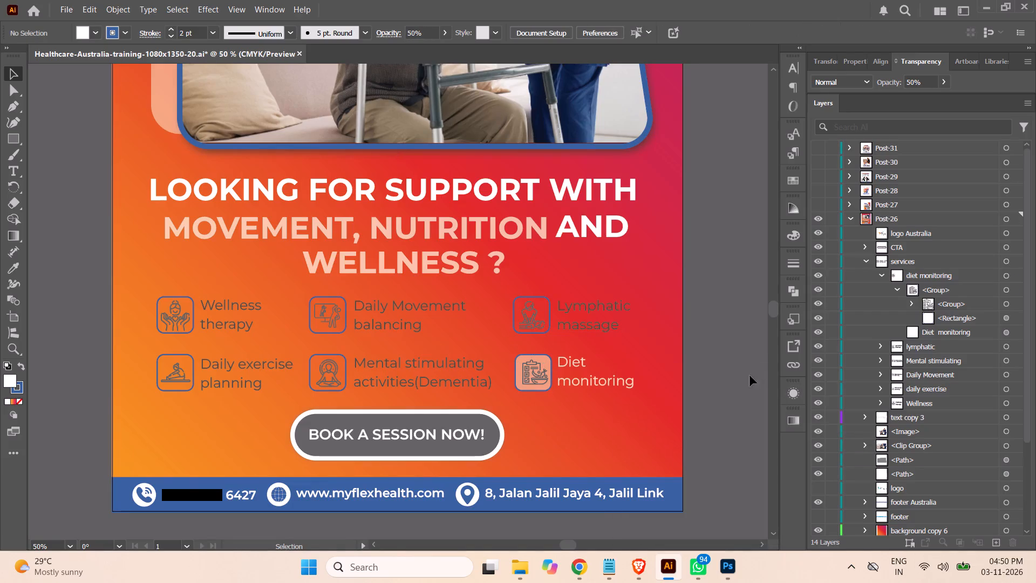
# Recolour the Lymphatic massage text in the services group to white (#ffffff).
pyautogui.click(899, 289)
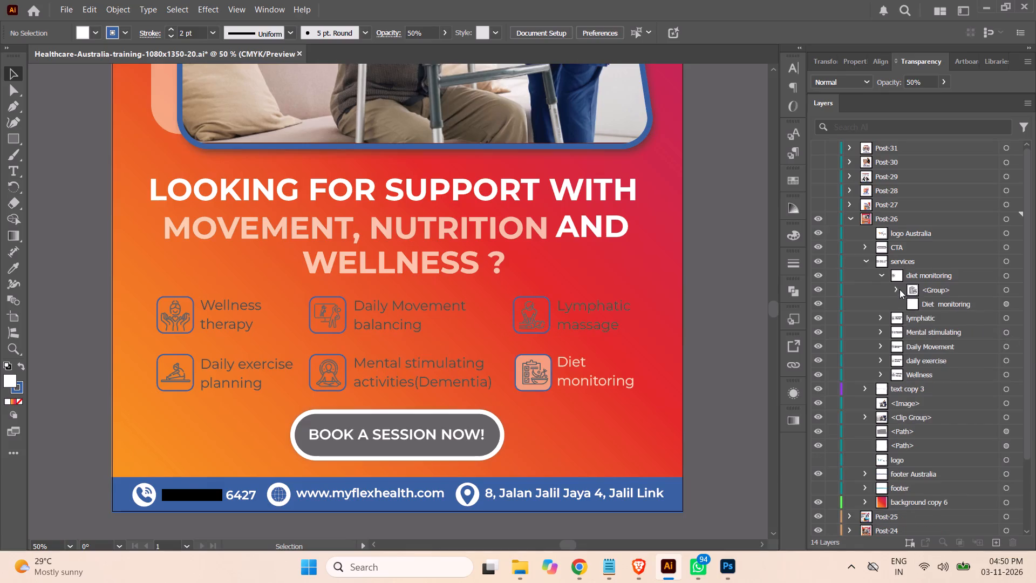
pyautogui.click(880, 275)
pyautogui.click(882, 290)
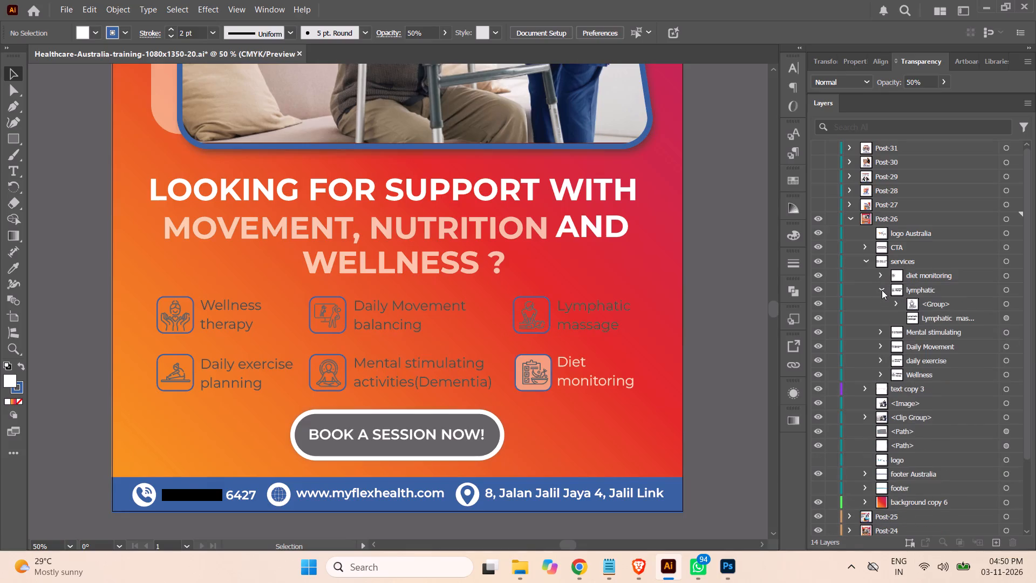
pyautogui.click(1008, 315)
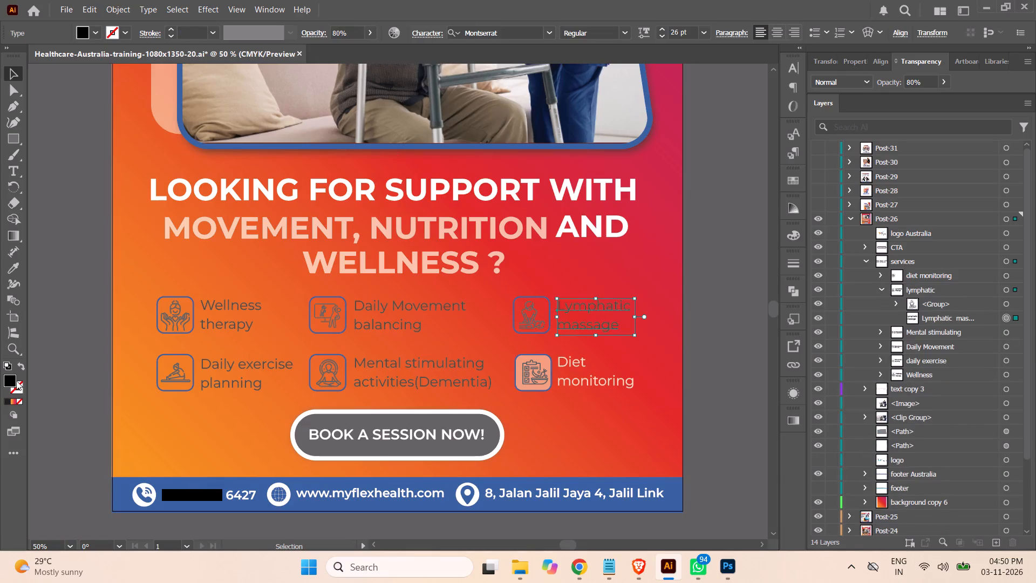
pyautogui.doubleClick(11, 381)
pyautogui.moveTo(651, 204); pyautogui.dragTo(592, 120)
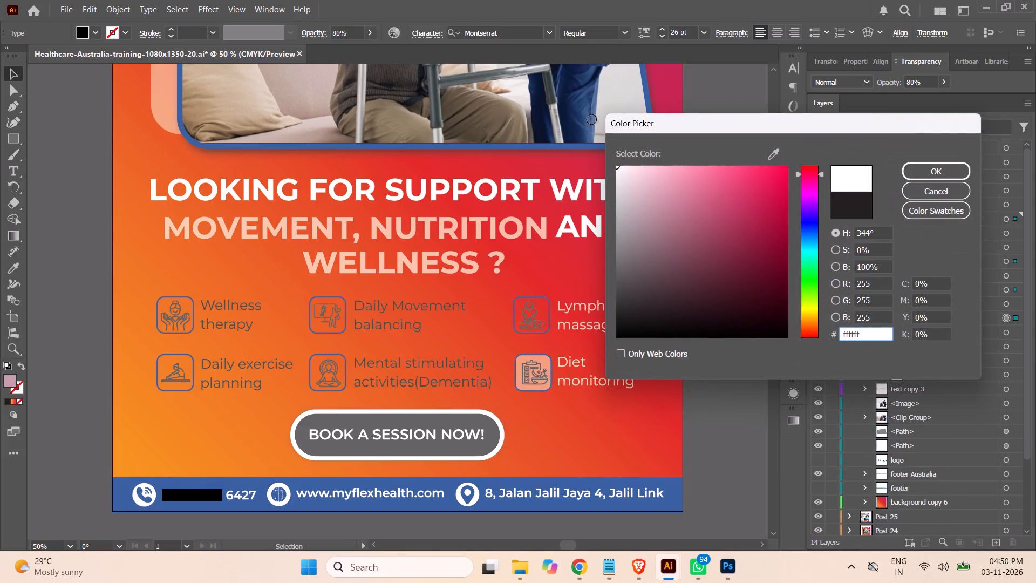
pyautogui.moveTo(592, 120); pyautogui.dragTo(590, 117)
pyautogui.click(932, 173)
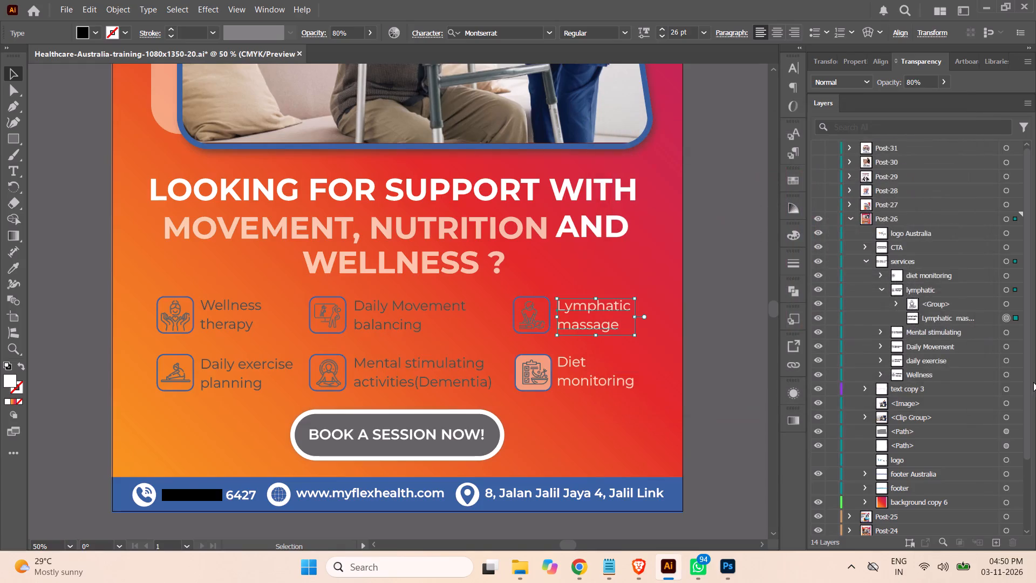
# Fill the rounded rectangle behind the Lymphatic massage icon with white.
pyautogui.click(895, 302)
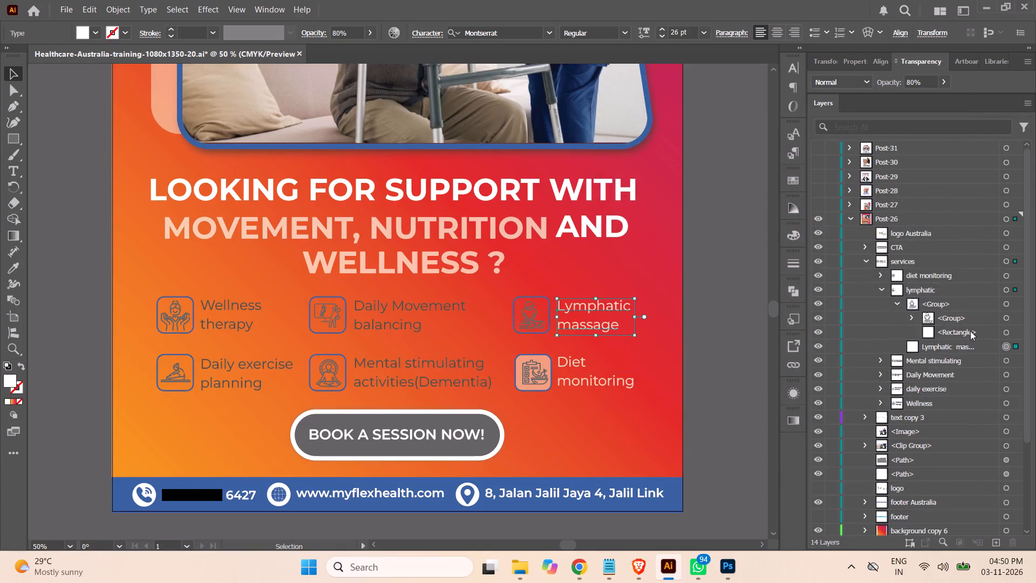
pyautogui.click(1004, 332)
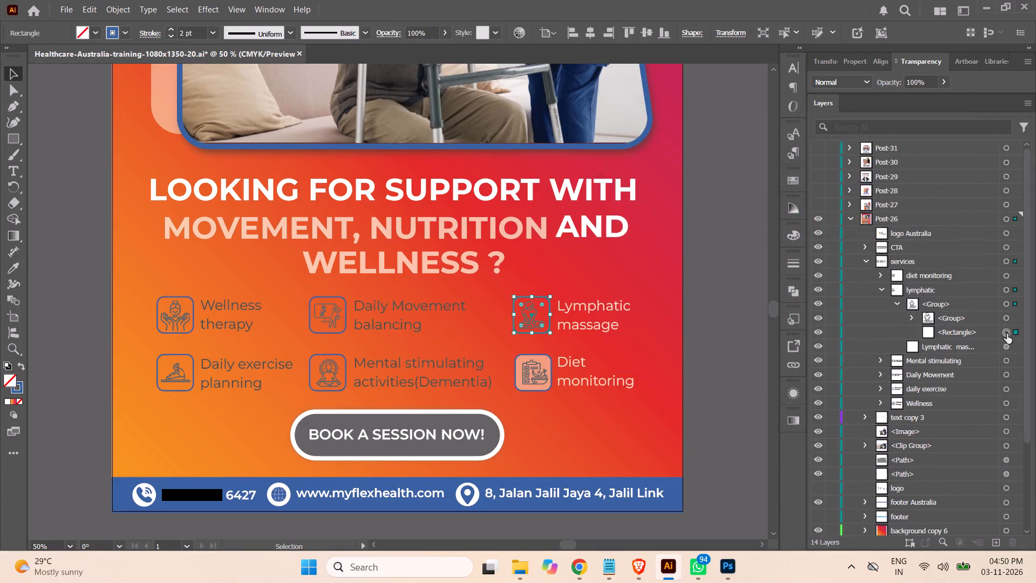
pyautogui.click(794, 396)
pyautogui.click(688, 431)
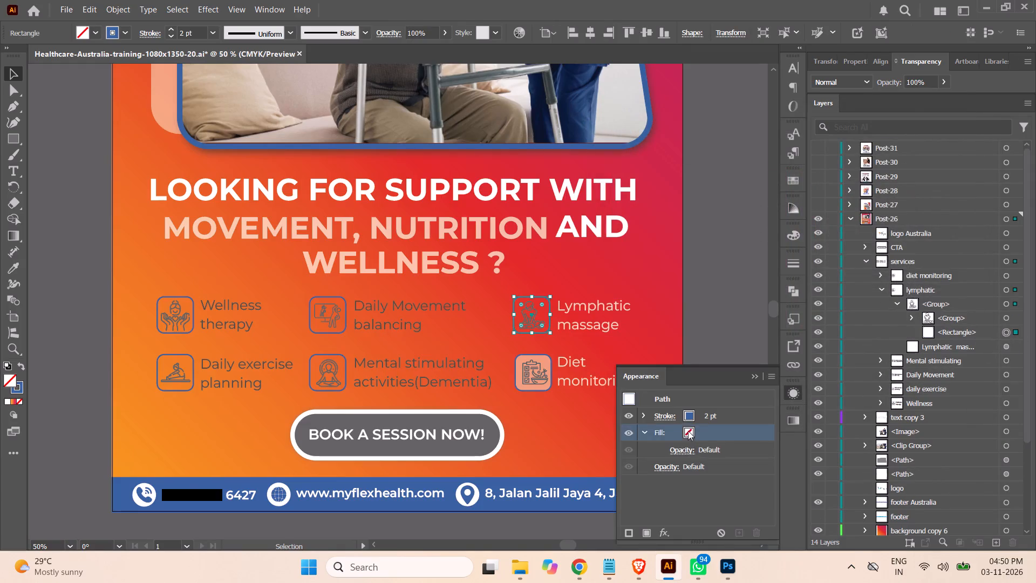
pyautogui.doubleClick(687, 433)
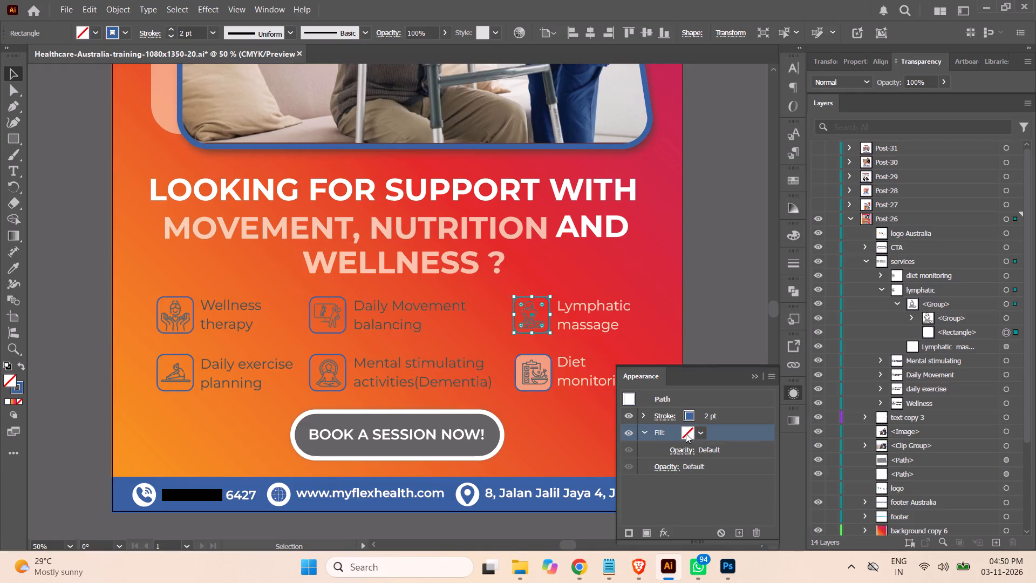
pyautogui.doubleClick(686, 433)
pyautogui.click(686, 433)
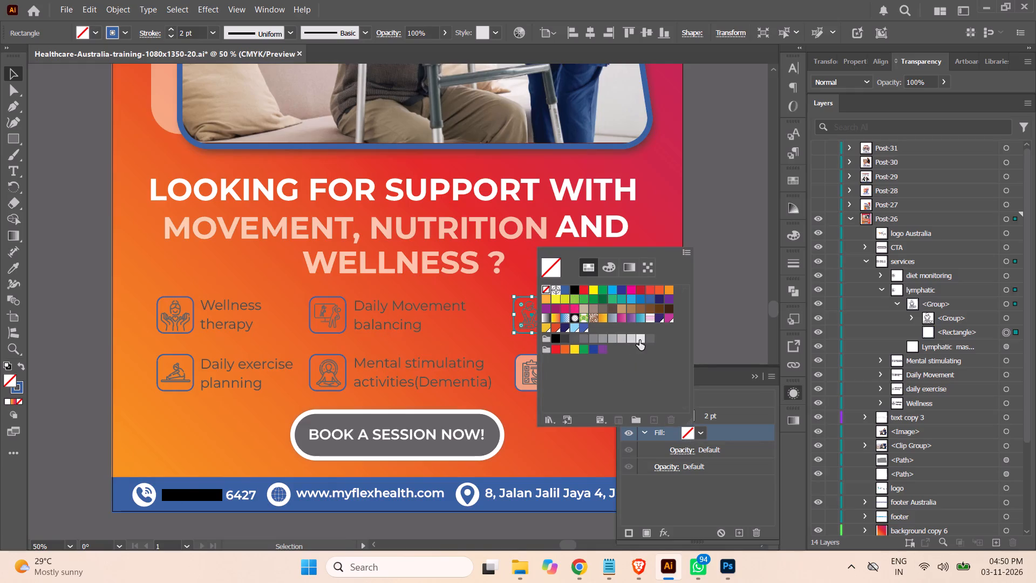
pyautogui.click(640, 340)
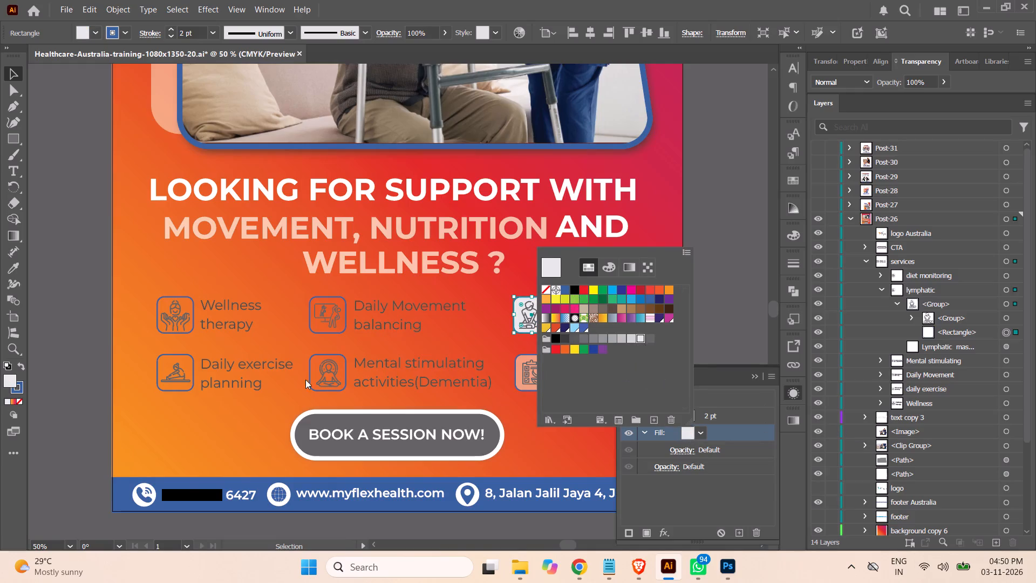
pyautogui.doubleClick(10, 381)
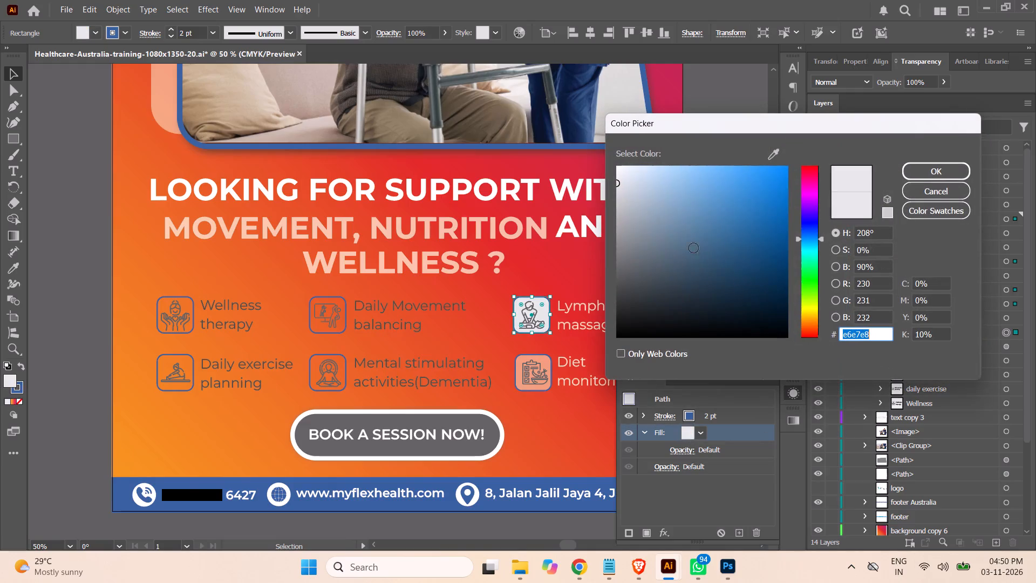
pyautogui.moveTo(646, 205); pyautogui.dragTo(584, 110)
pyautogui.click(924, 171)
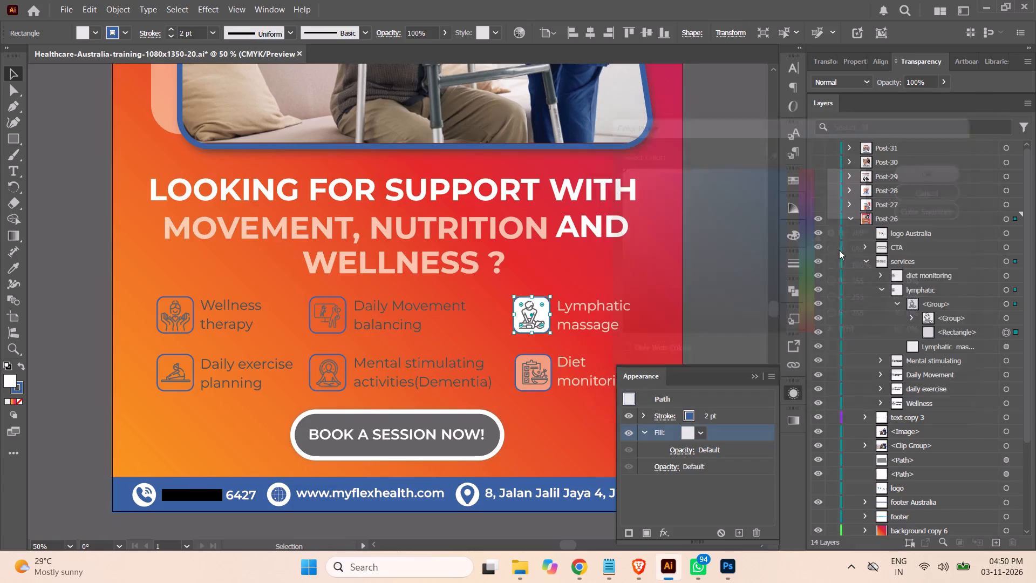
# Set only the fill opacity of the Lymphatic massage icon's rectangle to 50%.
pyautogui.click(672, 450)
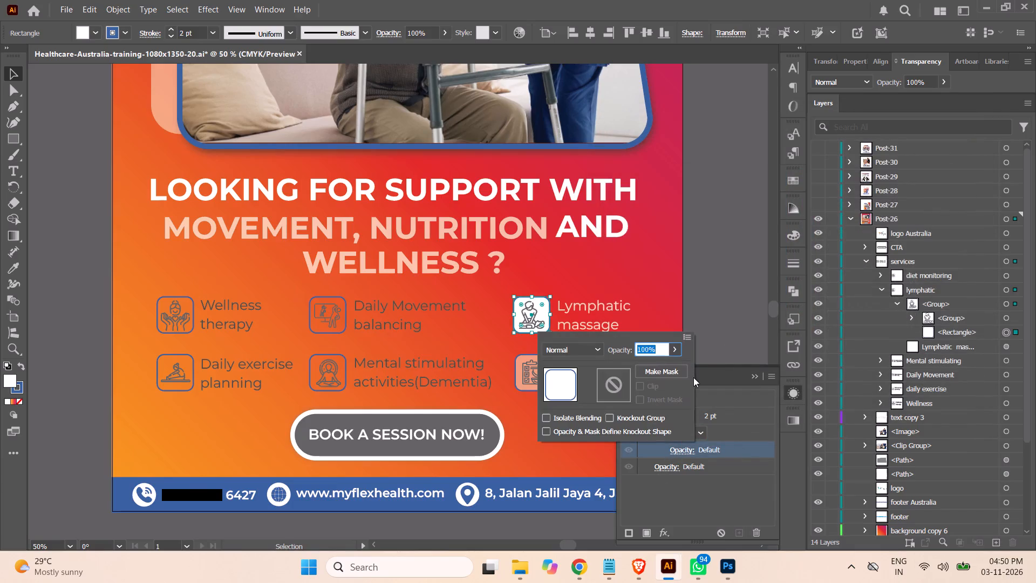
pyautogui.write('50')
pyautogui.press('Return')
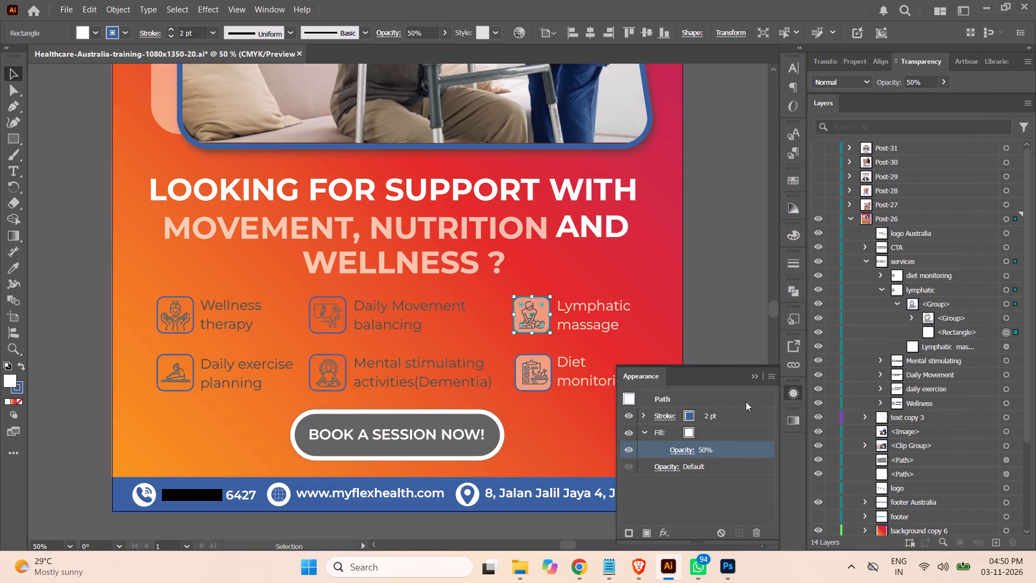
pyautogui.click(758, 379)
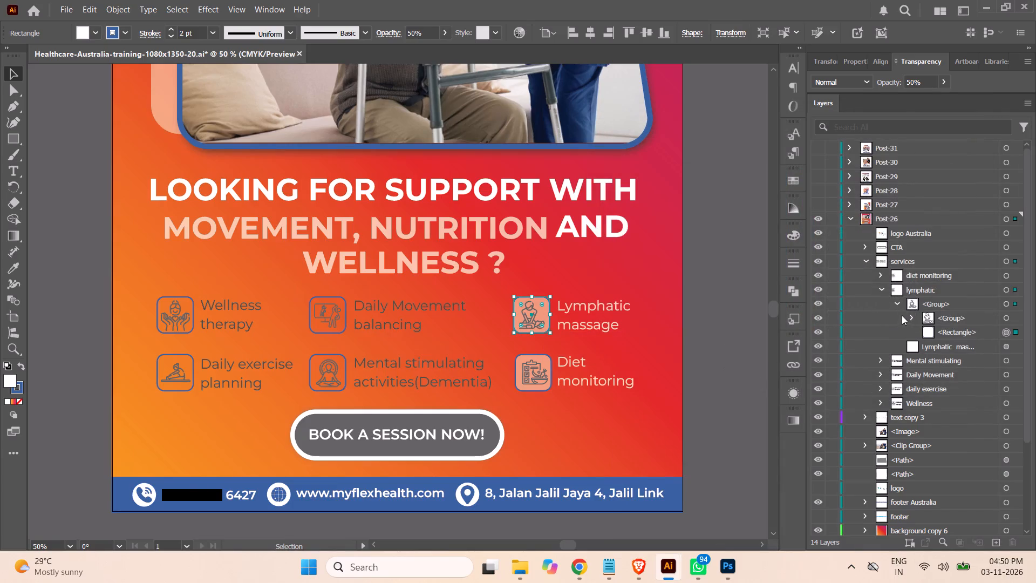
# Recolour the Mental stimulating activities(Dementia) text in the services group to white (#ffffff).
pyautogui.click(896, 304)
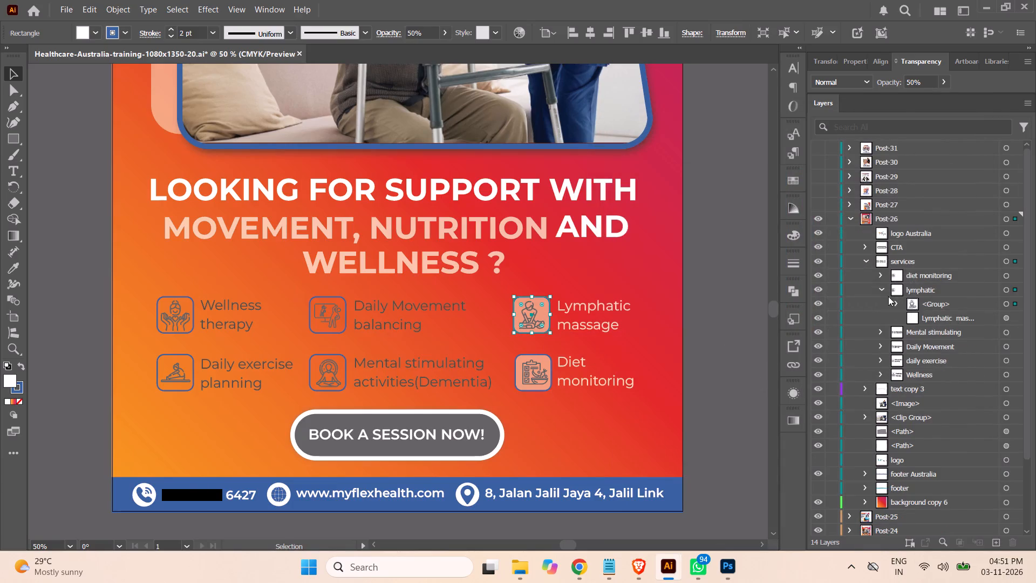
pyautogui.click(884, 289)
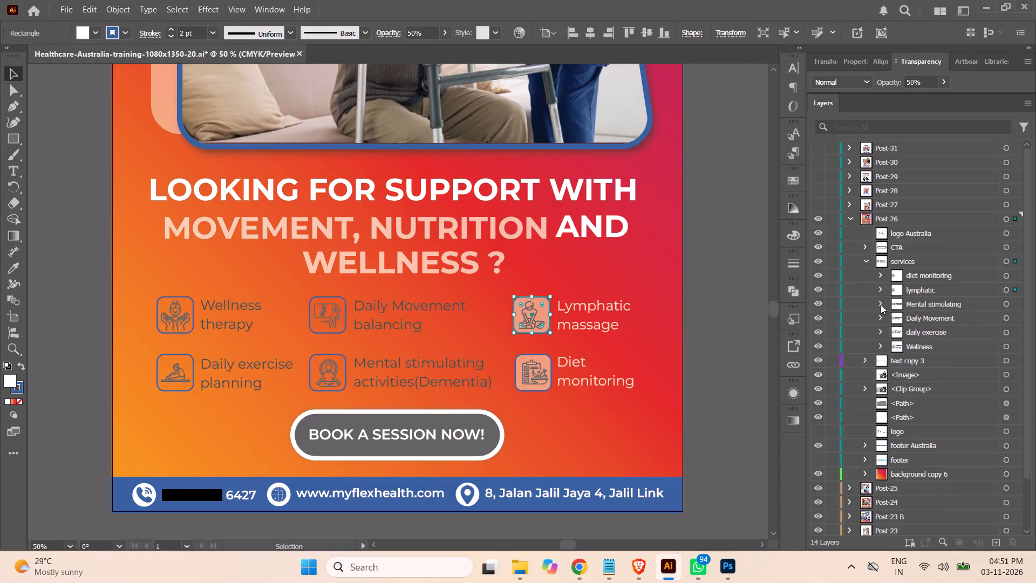
pyautogui.click(881, 304)
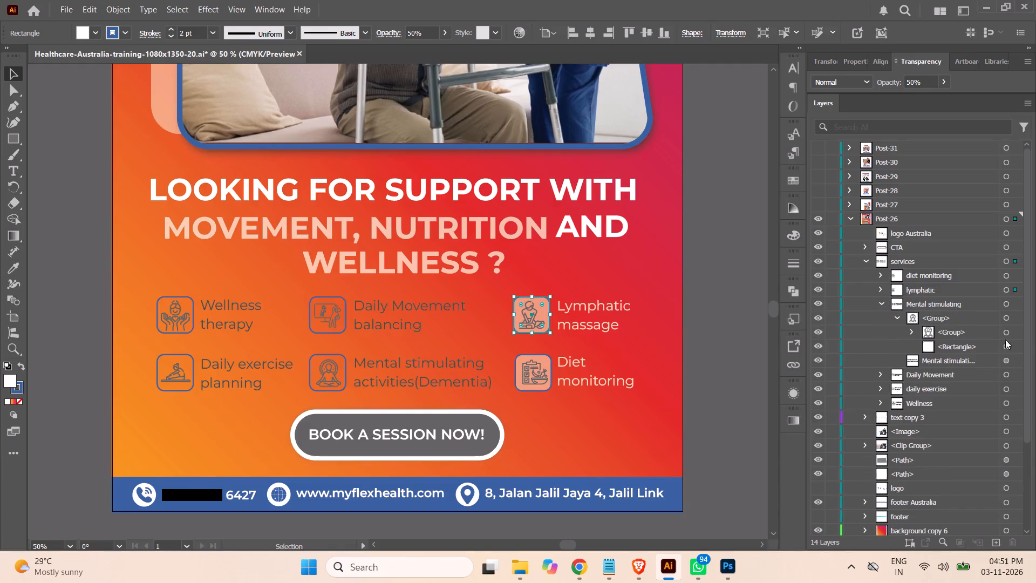
pyautogui.click(1006, 360)
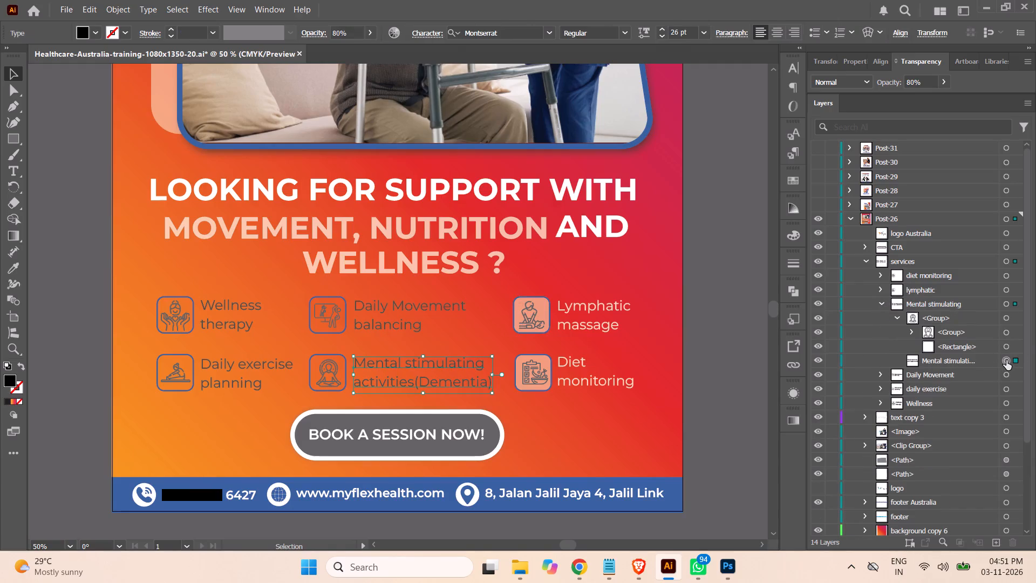
pyautogui.doubleClick(13, 381)
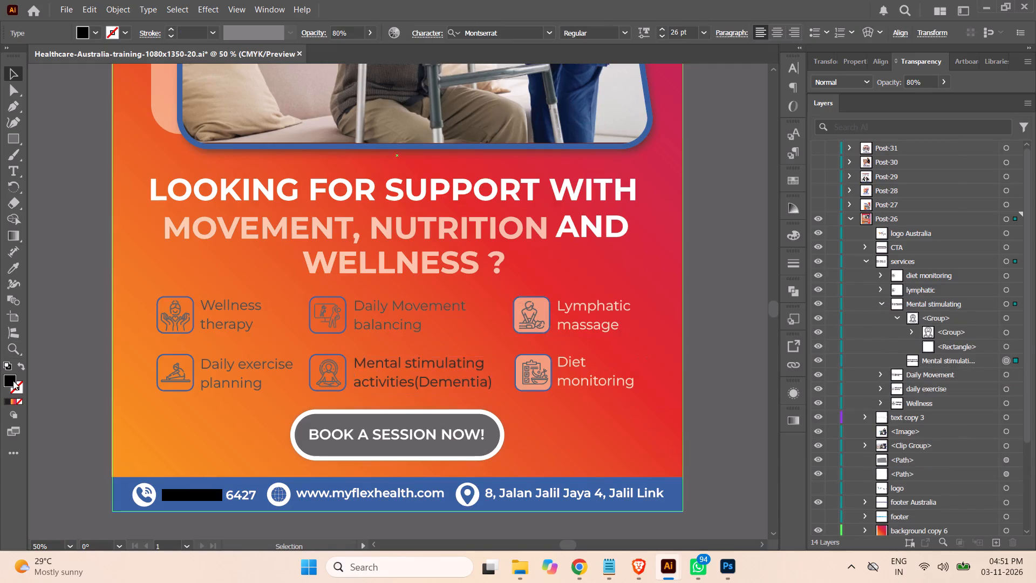
pyautogui.moveTo(649, 248); pyautogui.dragTo(589, 120)
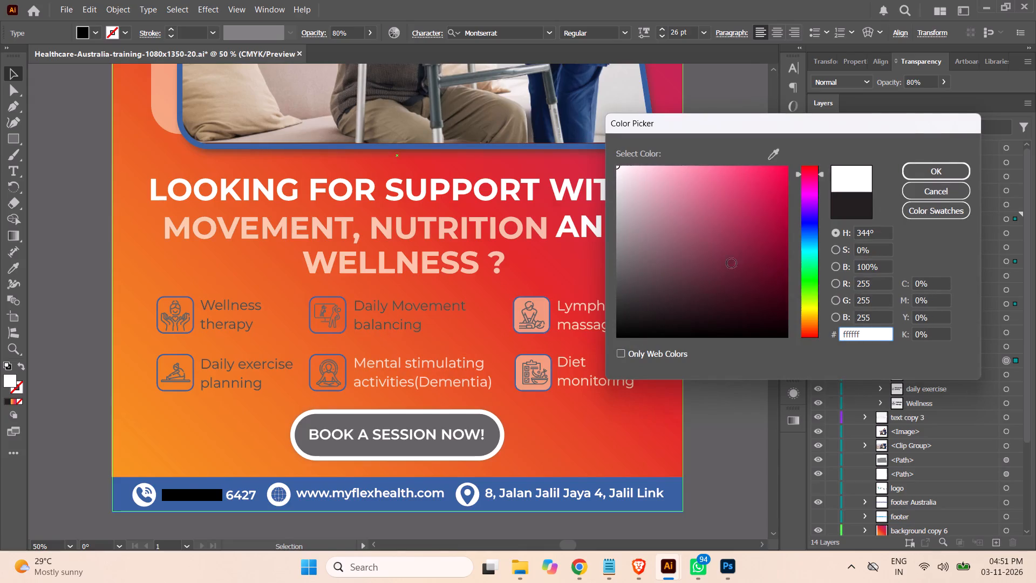
pyautogui.click(925, 177)
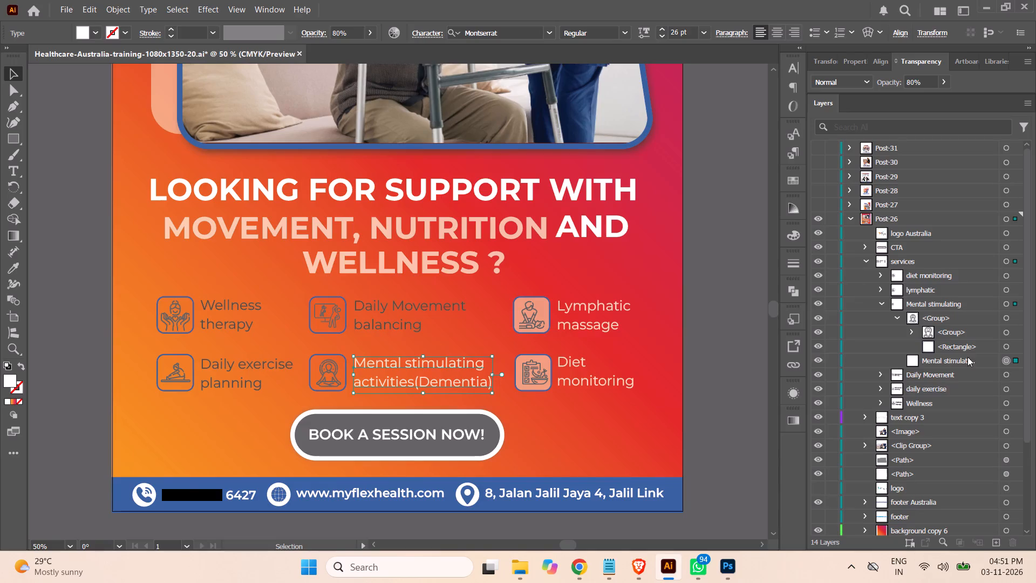
# Fill the rounded rectangle behind the Mental stimulating activities icon with white.
pyautogui.click(1007, 347)
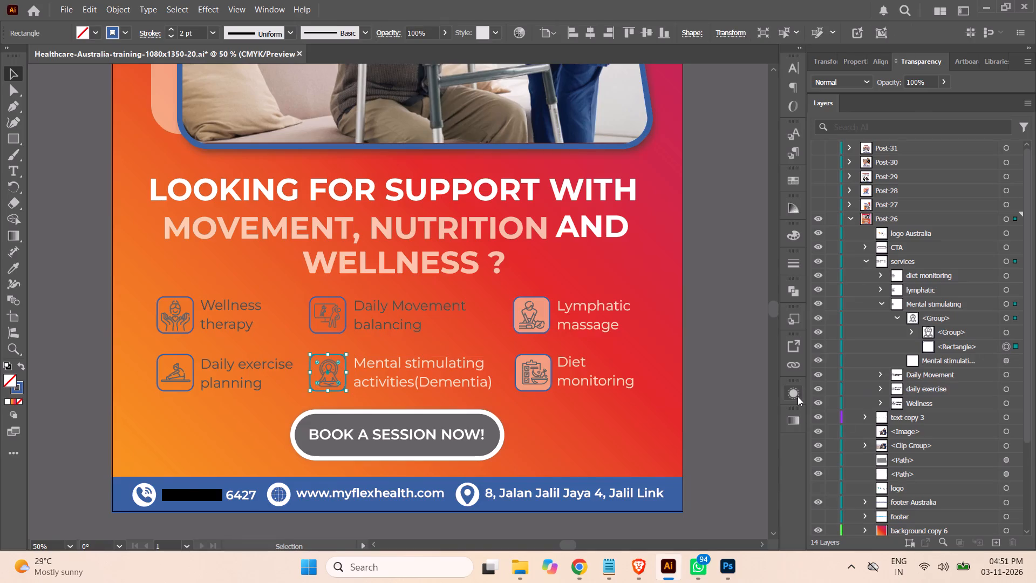
pyautogui.click(792, 393)
pyautogui.click(689, 431)
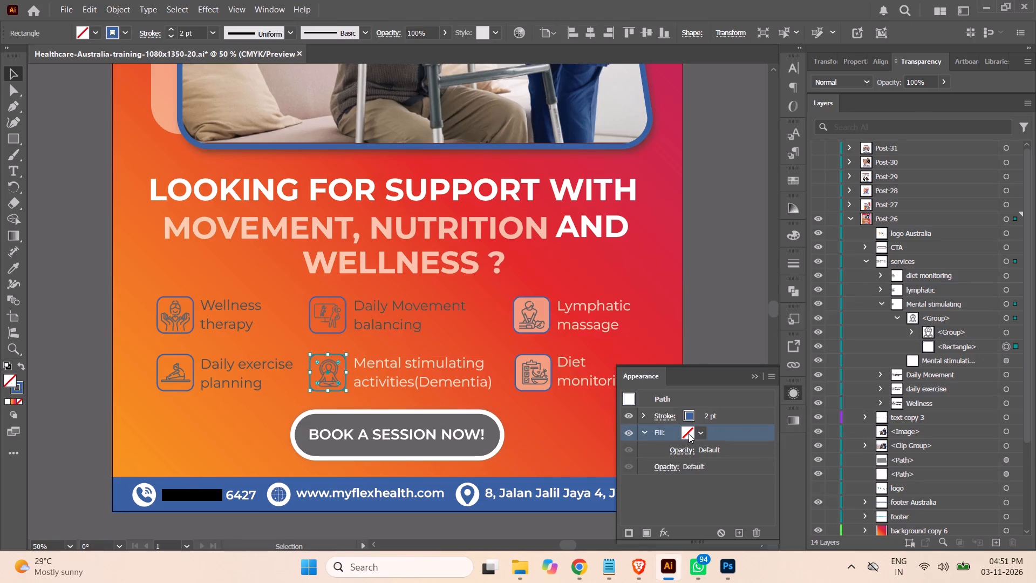
pyautogui.doubleClick(689, 433)
pyautogui.click(689, 433)
pyautogui.click(642, 341)
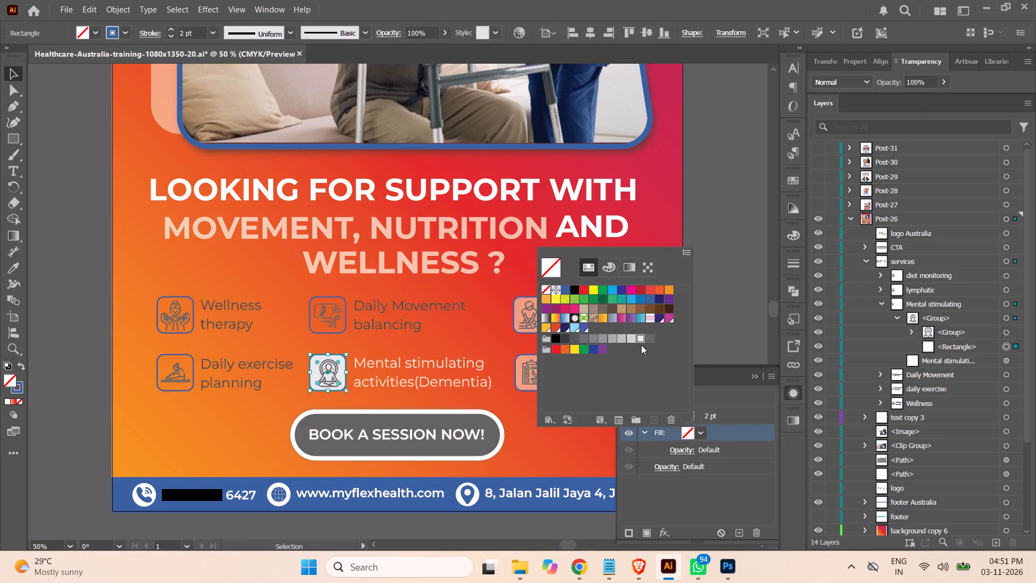
pyautogui.doubleClick(8, 377)
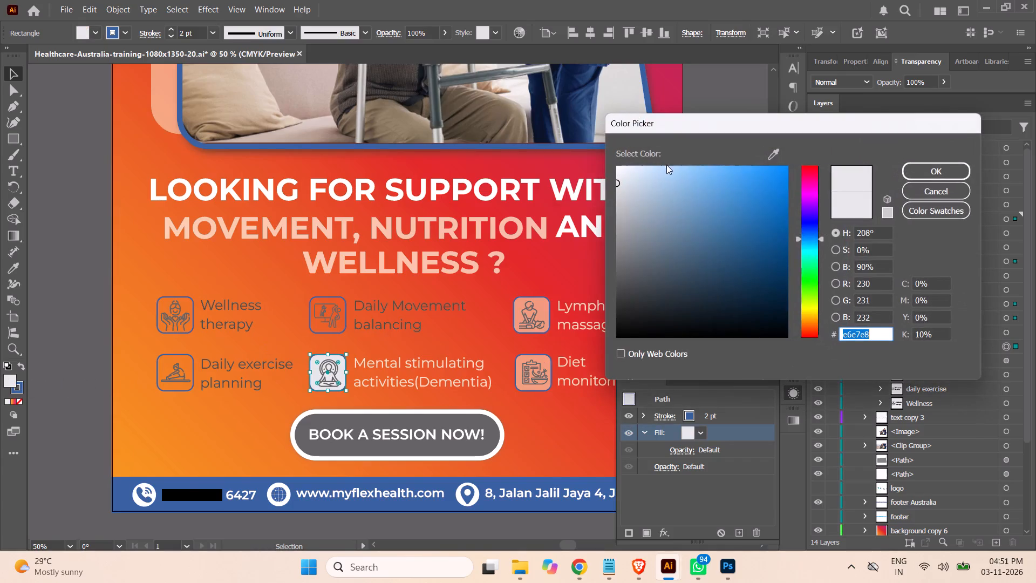
pyautogui.moveTo(638, 174); pyautogui.dragTo(569, 135)
pyautogui.click(922, 170)
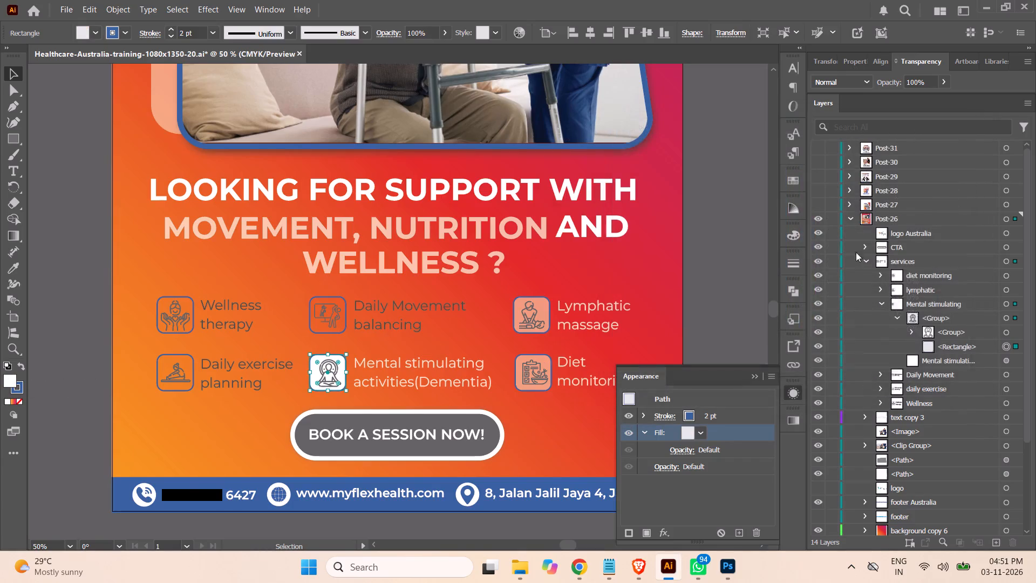
# Set only the fill opacity of the Mental stimulating icon's rectangle to 50%.
pyautogui.click(676, 451)
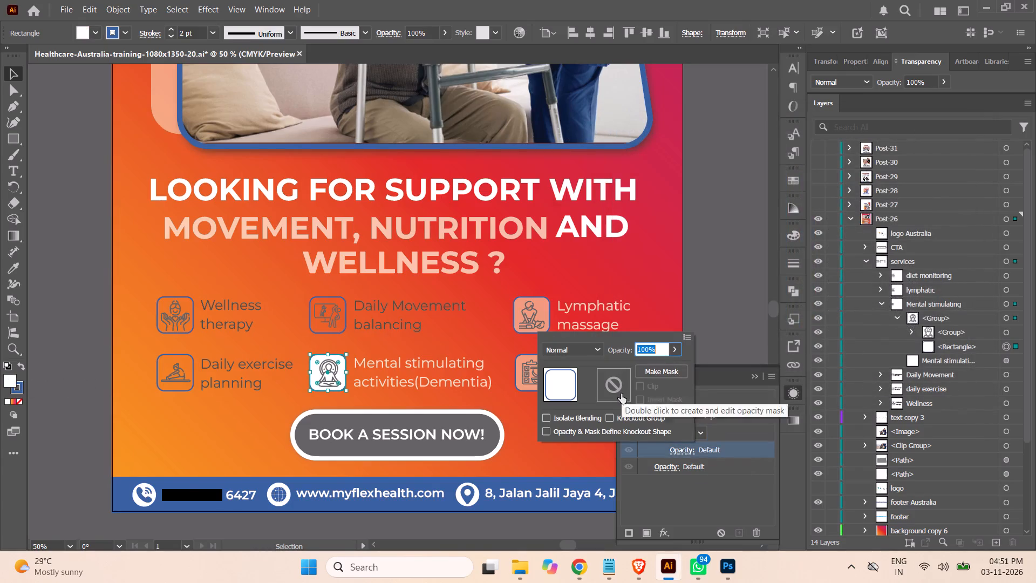
pyautogui.write('50')
pyautogui.press('Return')
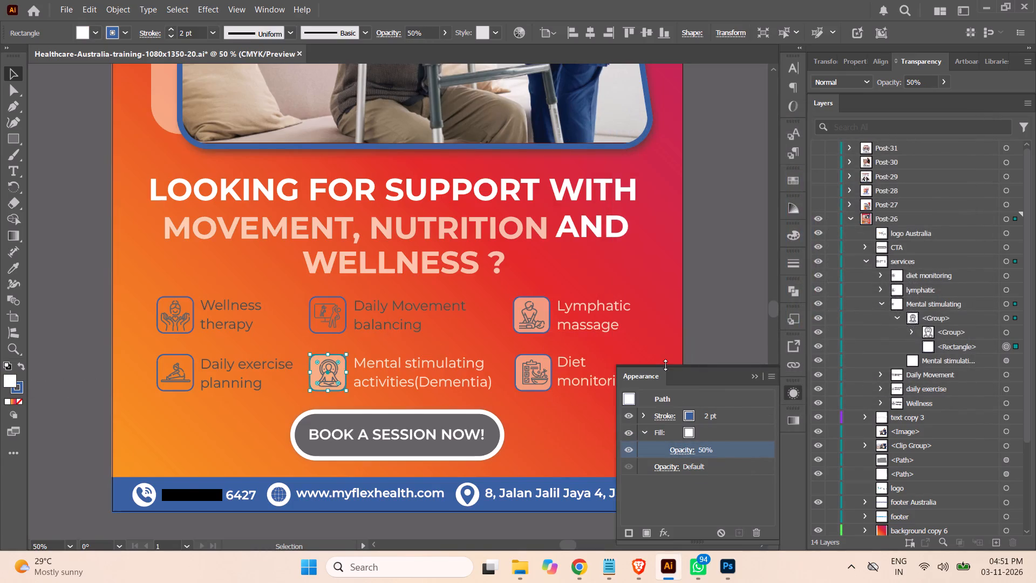
pyautogui.click(755, 376)
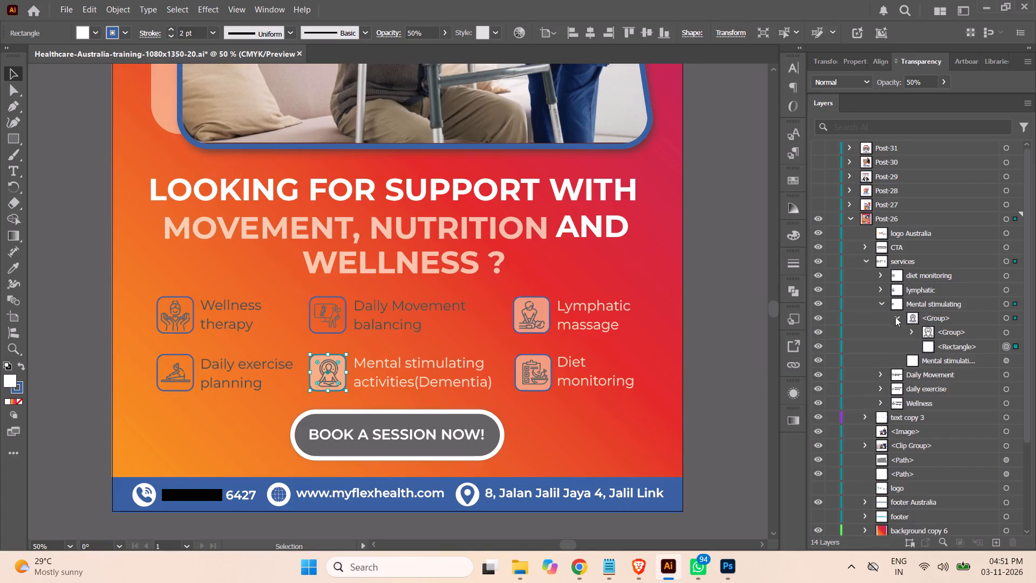
# Recolour the Daily Movement balancing text in the services group to white.
pyautogui.click(895, 317)
pyautogui.click(880, 303)
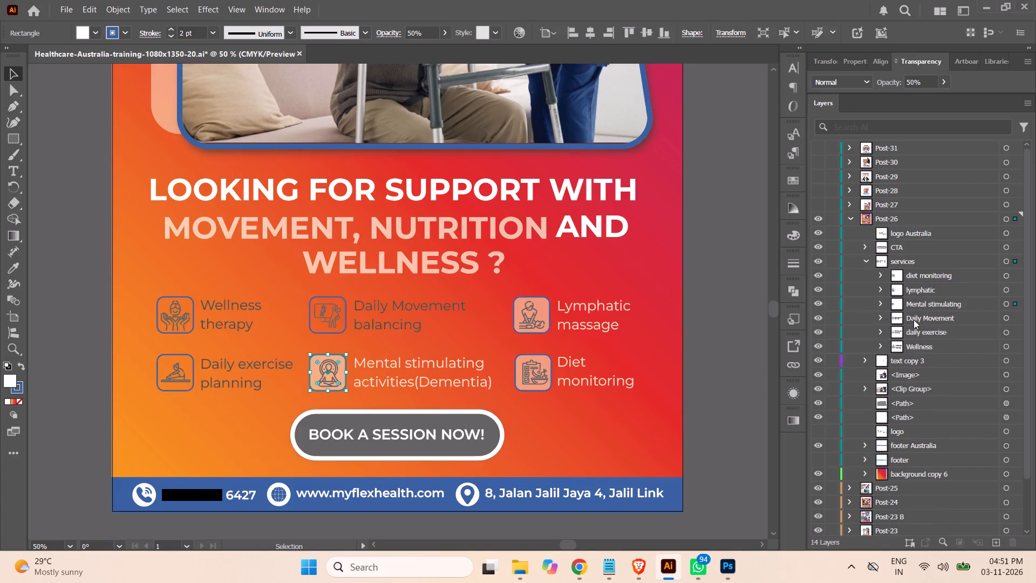
pyautogui.click(880, 317)
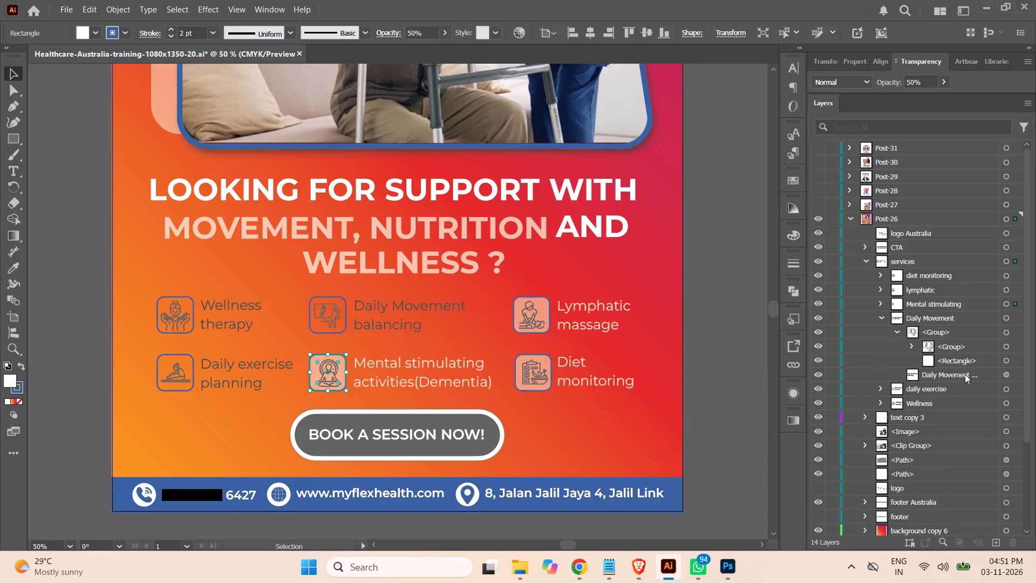
pyautogui.click(1008, 374)
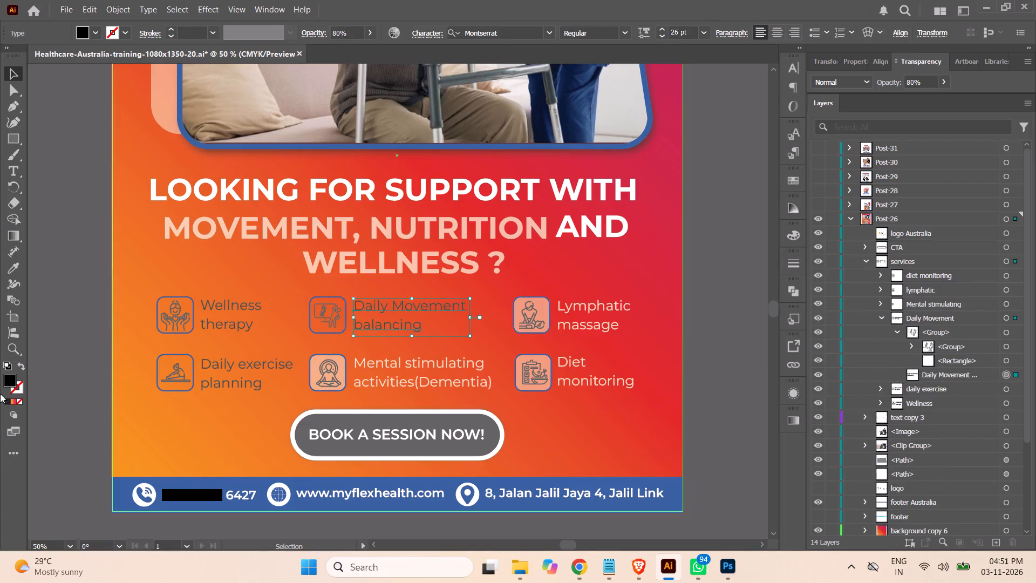
pyautogui.doubleClick(11, 377)
pyautogui.moveTo(638, 232); pyautogui.dragTo(634, 225)
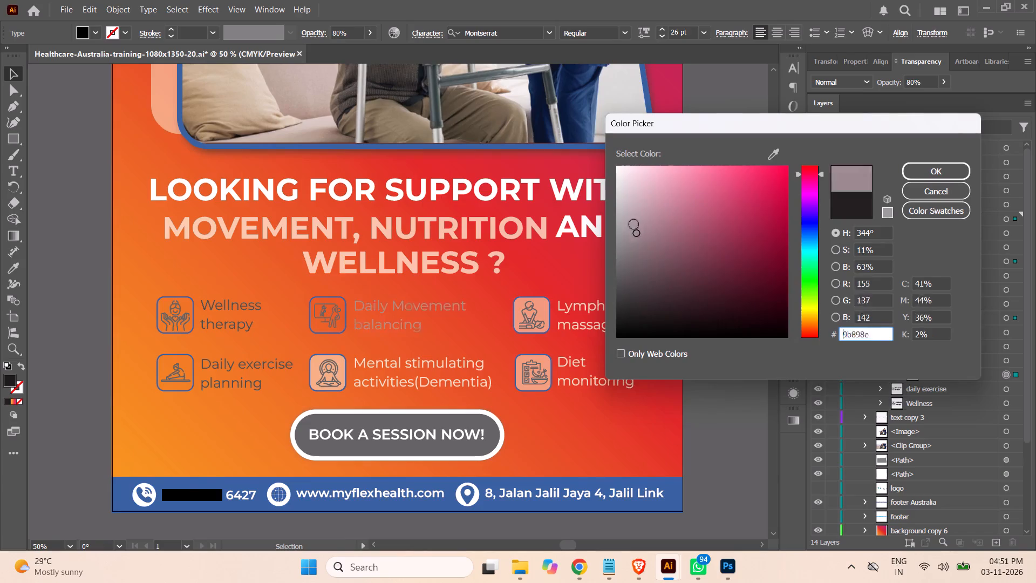
pyautogui.moveTo(634, 225); pyautogui.dragTo(588, 130)
pyautogui.click(931, 166)
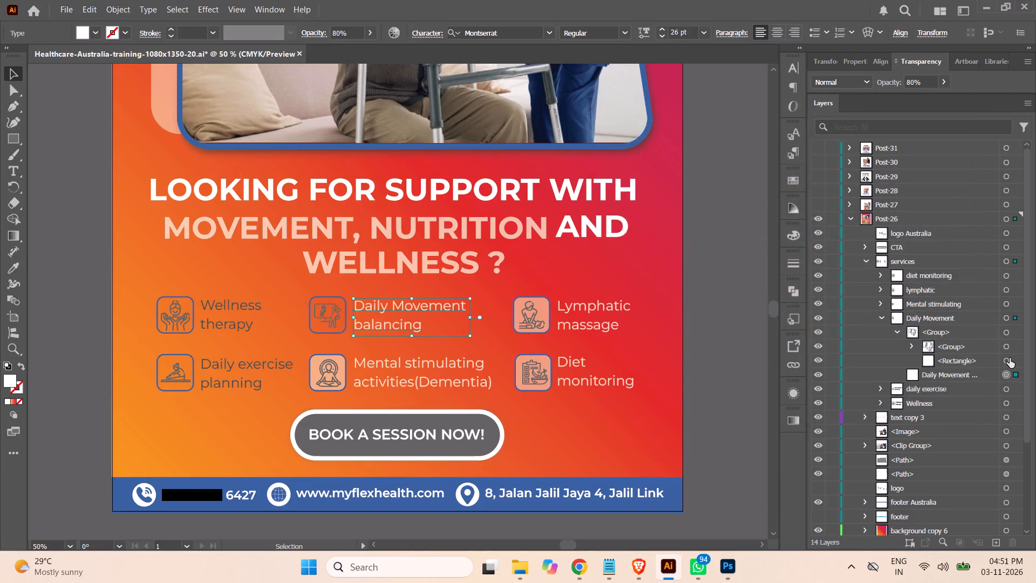
# Fill the rounded rectangle behind the Daily Movement balancing icon with white.
pyautogui.click(1008, 360)
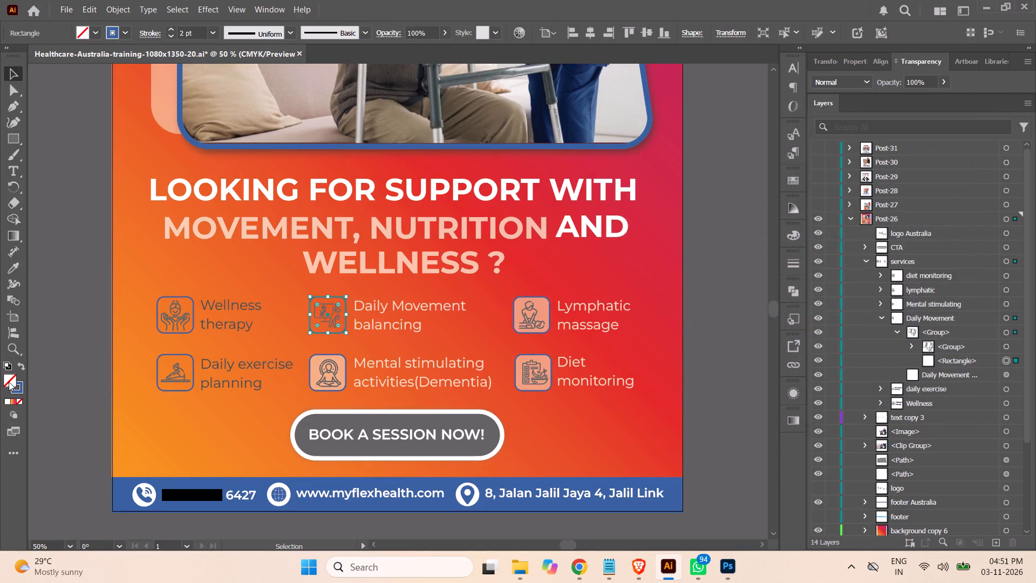
pyautogui.click(790, 390)
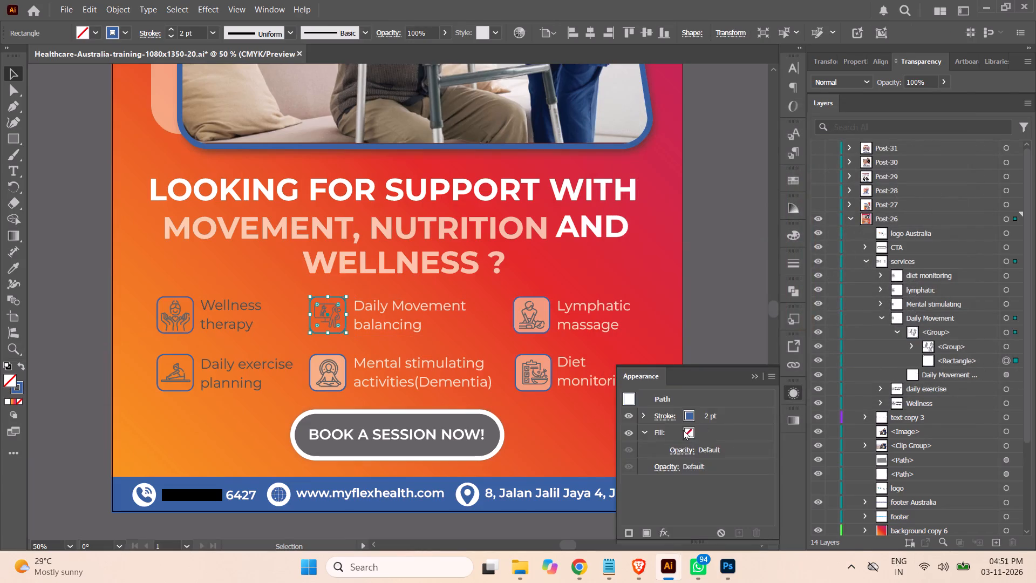
pyautogui.click(689, 433)
pyautogui.doubleClick(689, 433)
pyautogui.click(689, 433)
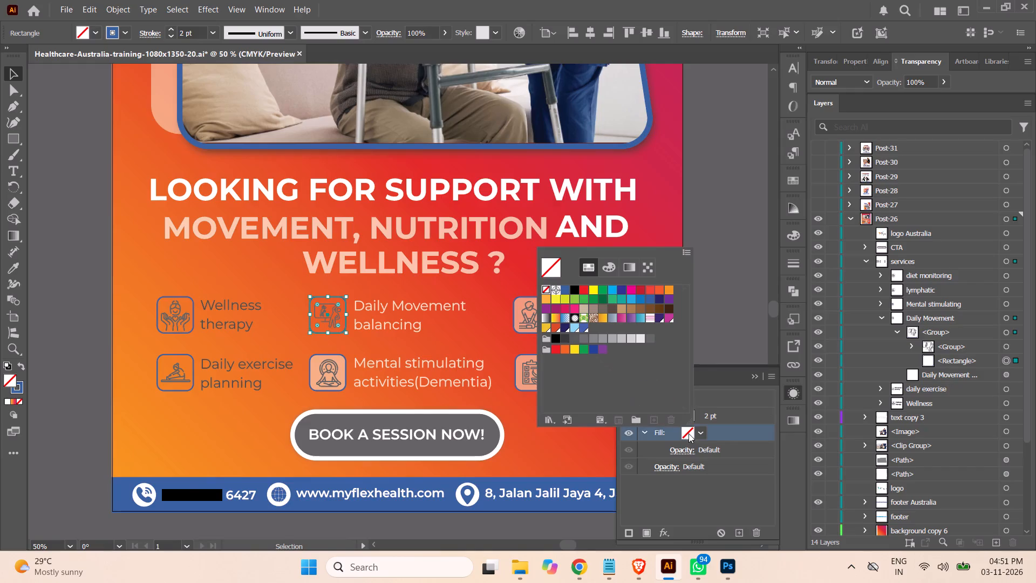
pyautogui.click(639, 339)
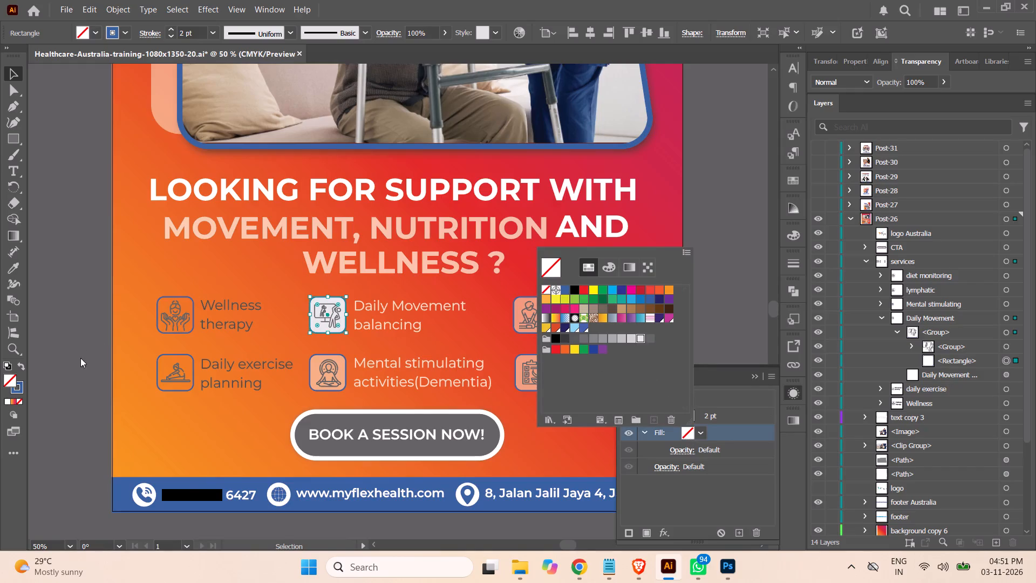
pyautogui.doubleClick(10, 383)
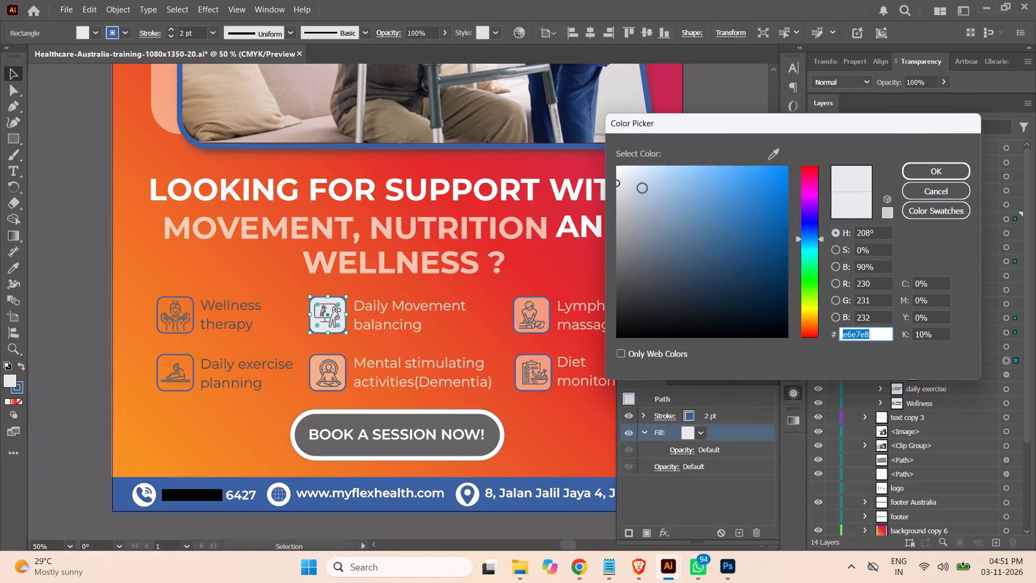
pyautogui.moveTo(643, 188); pyautogui.dragTo(567, 132)
pyautogui.click(946, 174)
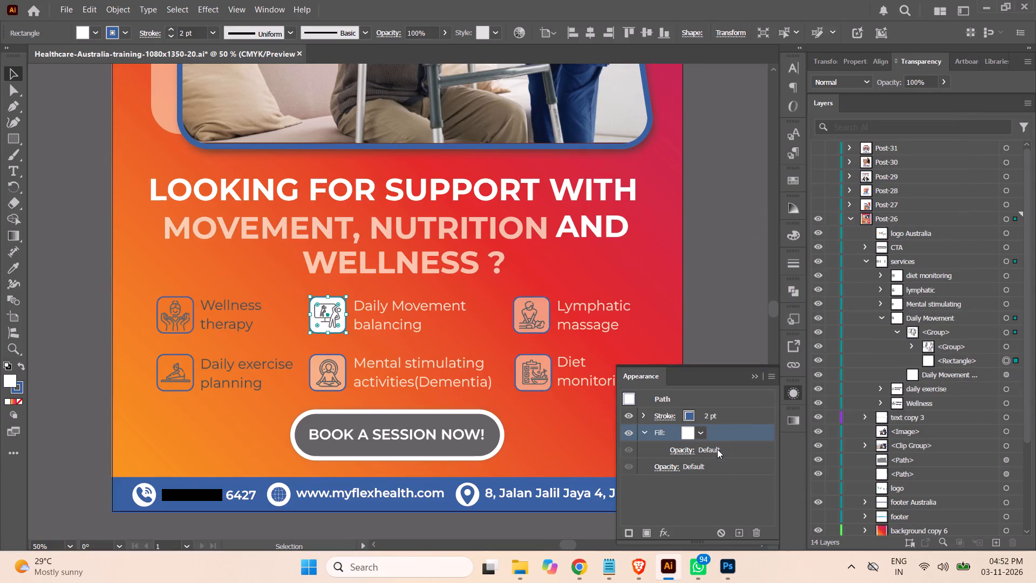
# Set only the fill opacity of the Daily Movement icon's rectangle to 50%.
pyautogui.click(678, 450)
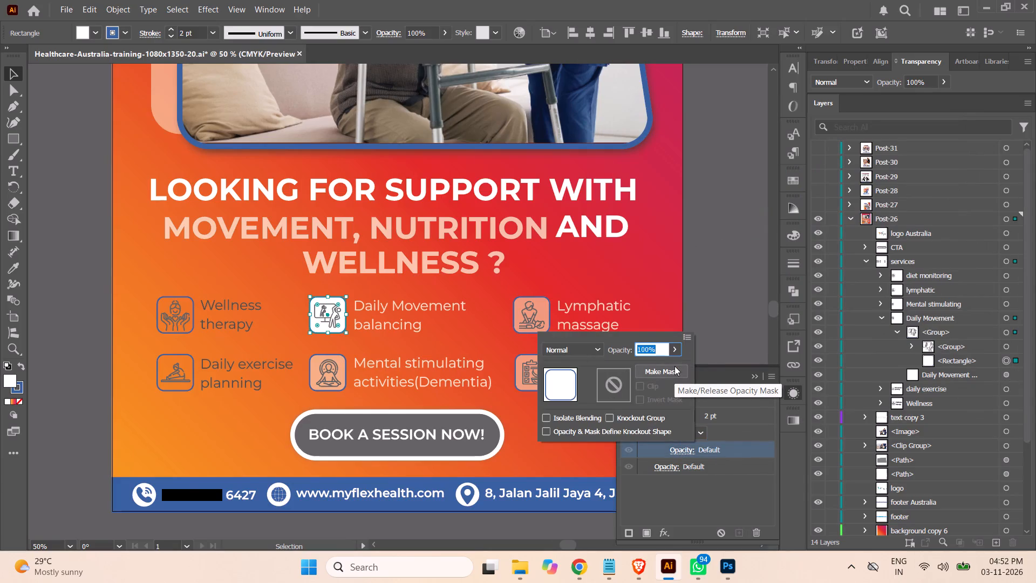
pyautogui.write('50')
pyautogui.press('Return')
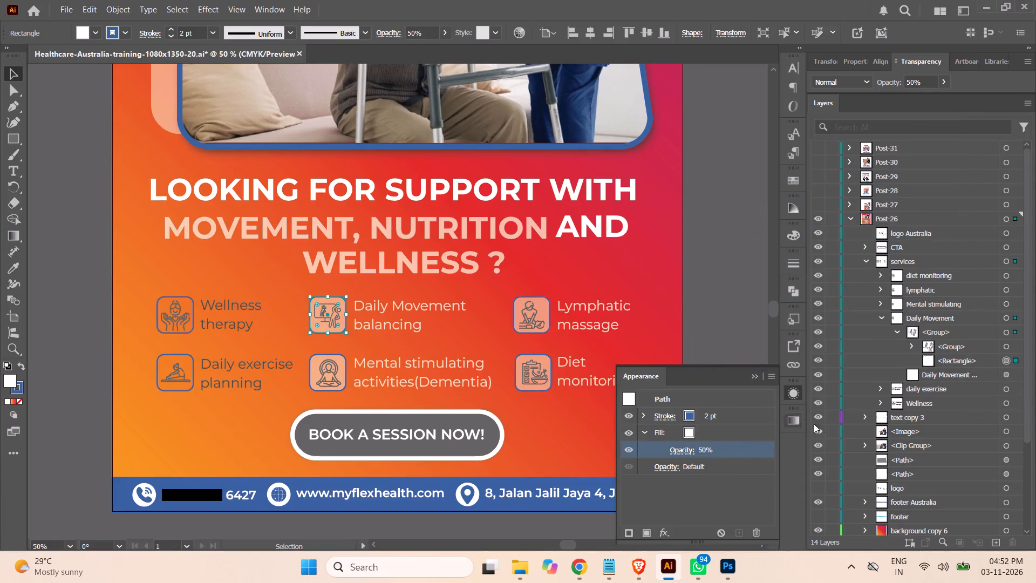
pyautogui.click(754, 377)
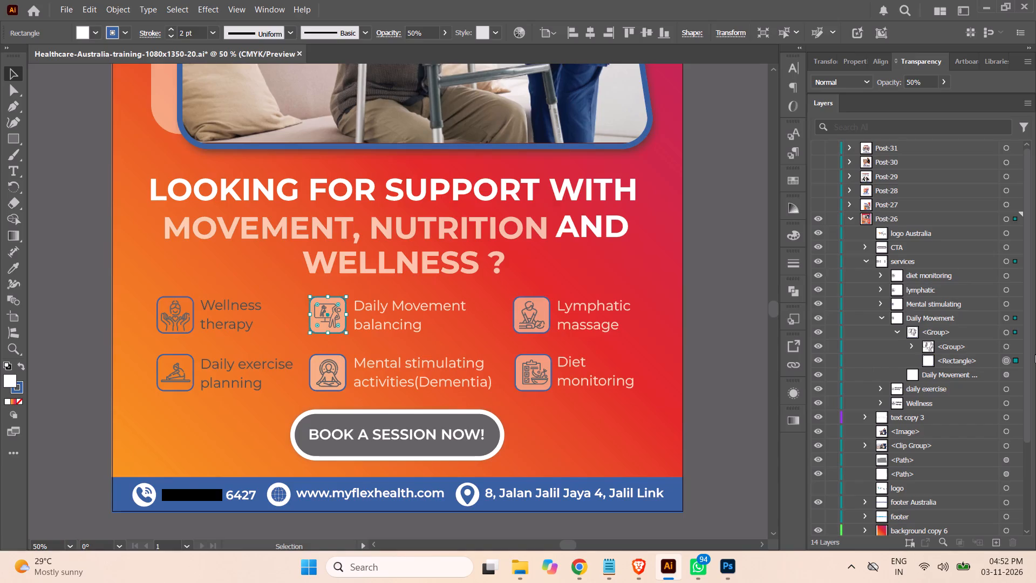
# Recolour the Daily exercise planning text in the services group to white.
pyautogui.click(896, 330)
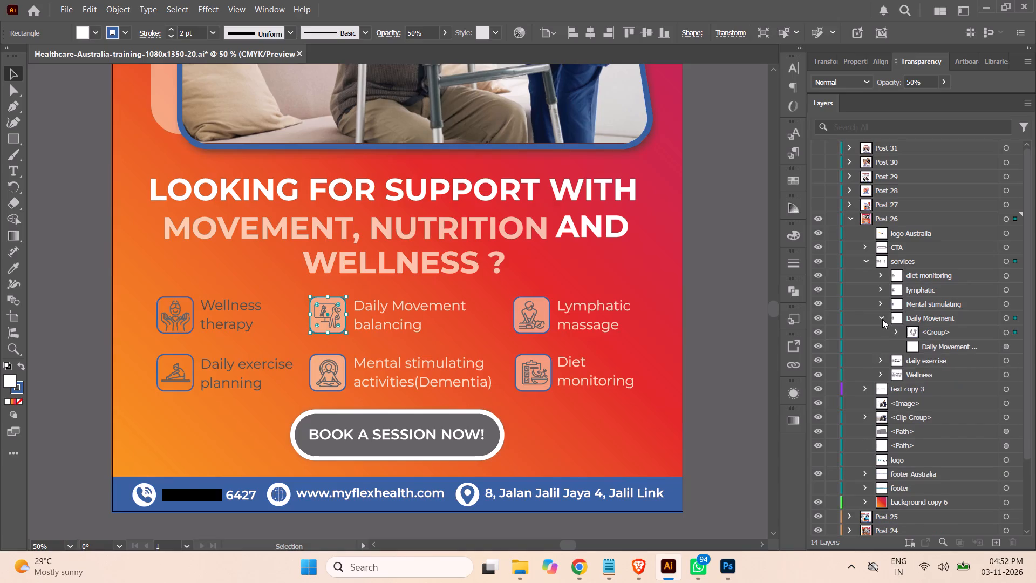
pyautogui.click(882, 319)
pyautogui.click(880, 333)
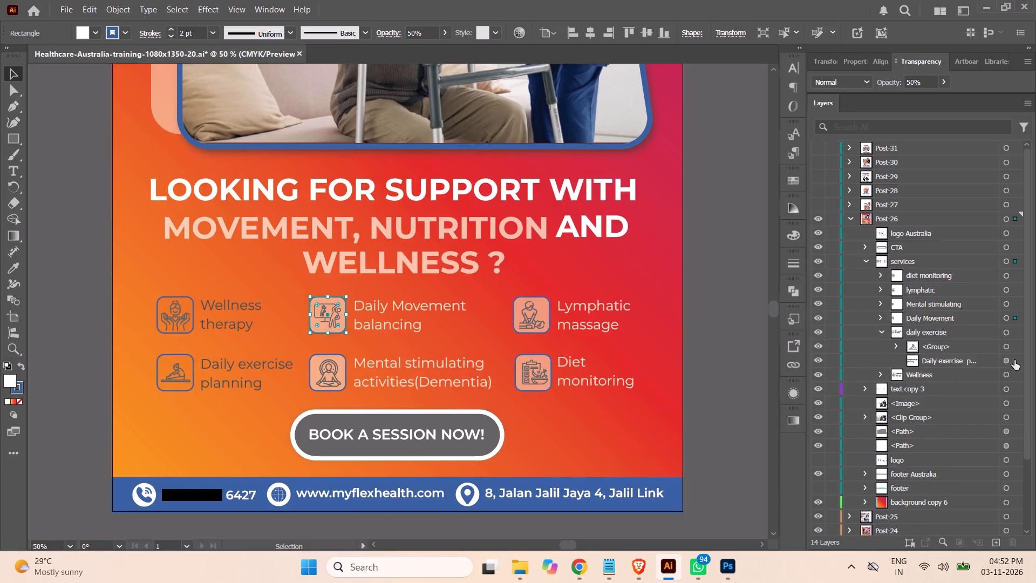
pyautogui.click(1006, 361)
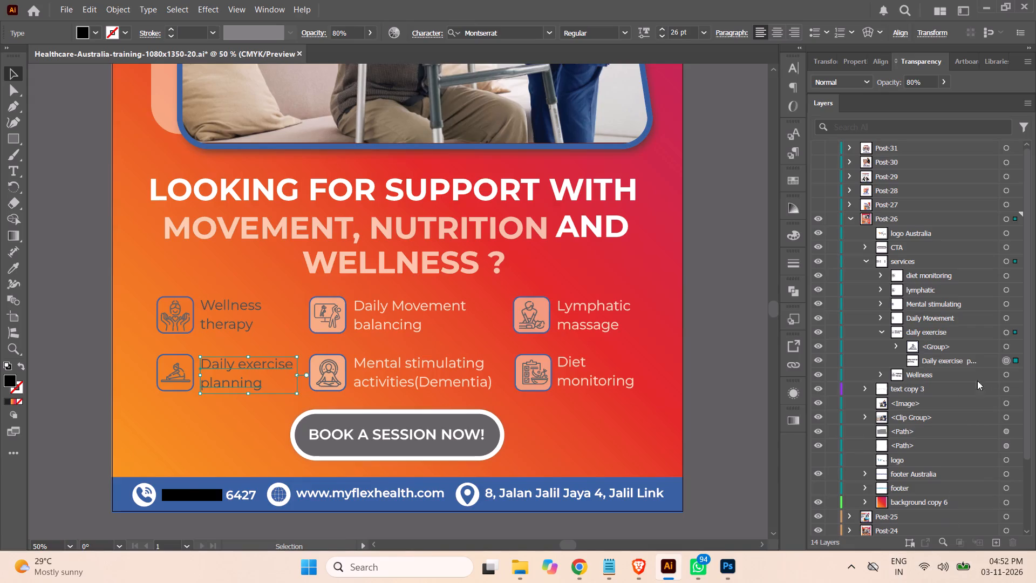
pyautogui.doubleClick(12, 382)
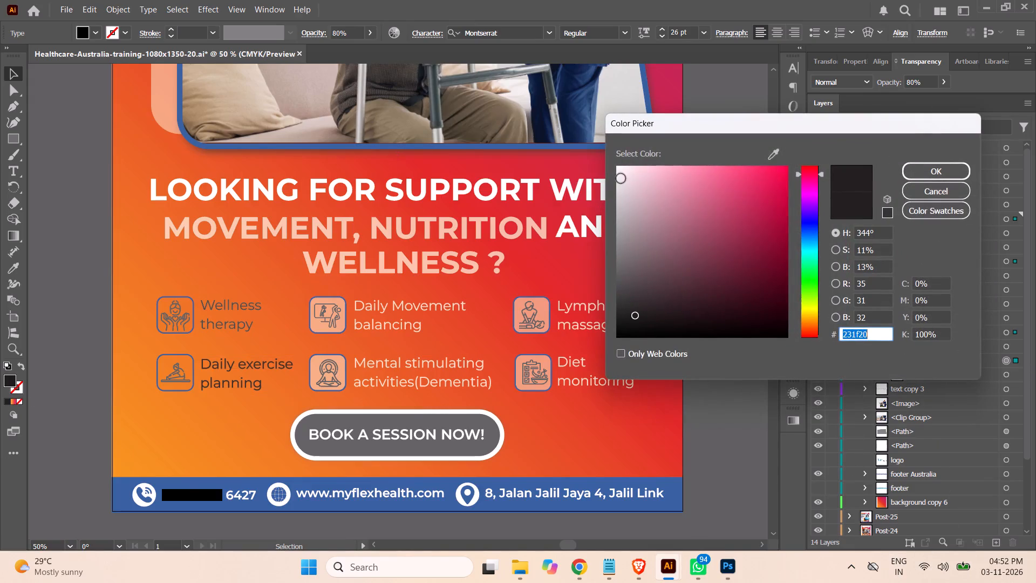
pyautogui.moveTo(621, 178); pyautogui.dragTo(600, 135)
pyautogui.click(931, 171)
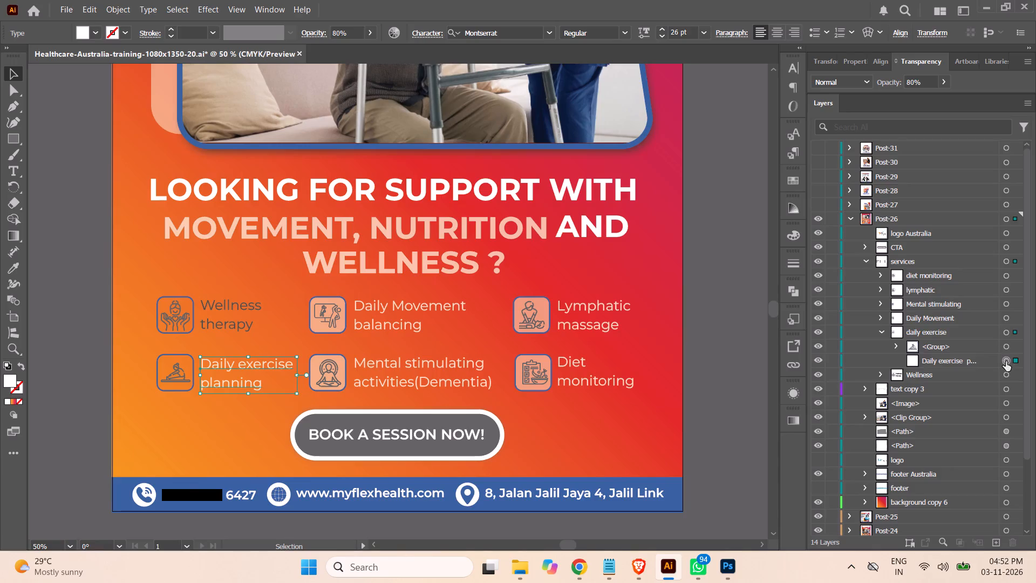
# Fill the rounded rectangle behind the Daily exercise planning icon with white.
pyautogui.click(895, 347)
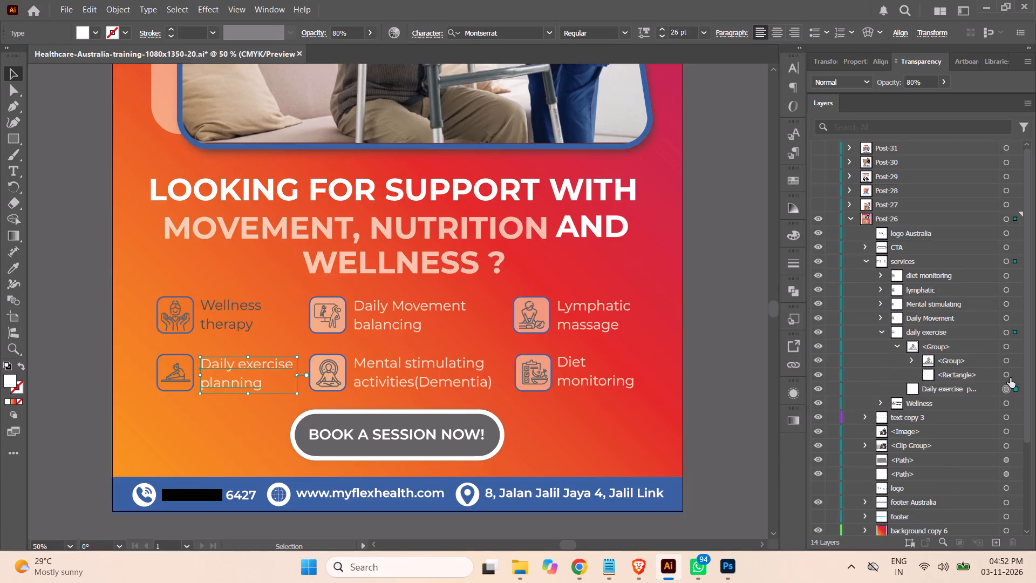
pyautogui.click(1007, 376)
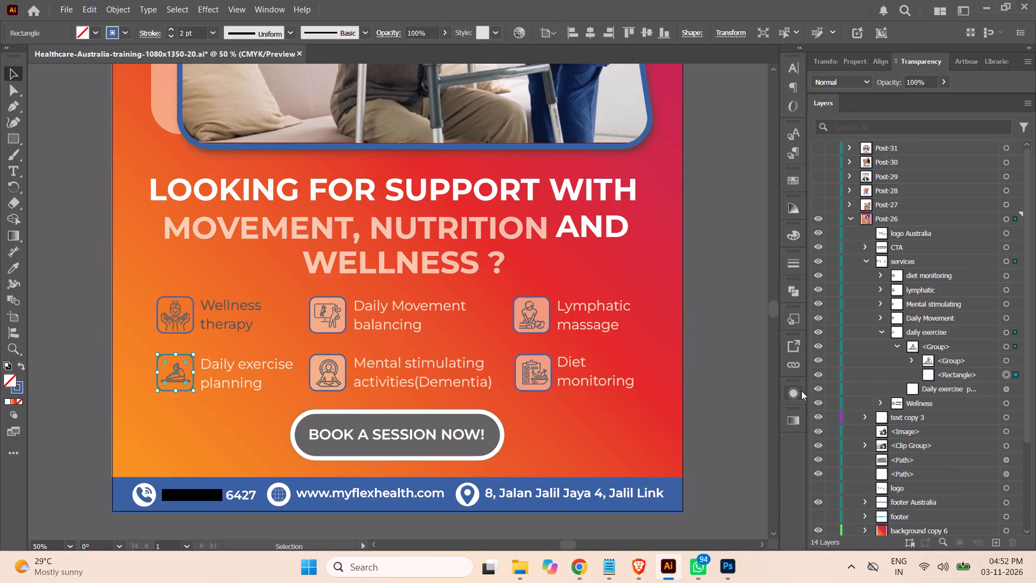
pyautogui.click(793, 392)
pyautogui.click(689, 431)
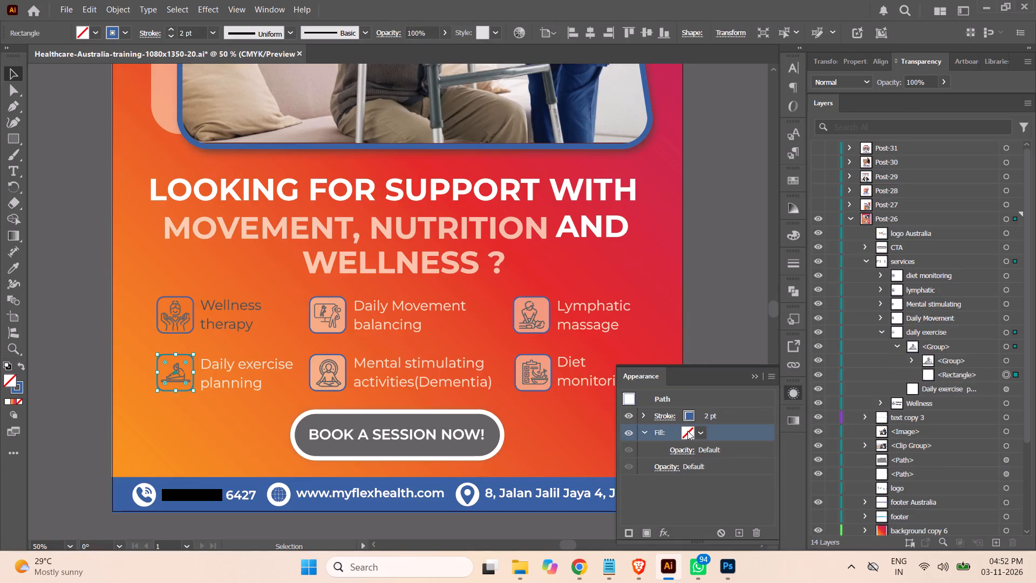
pyautogui.click(687, 431)
pyautogui.click(641, 336)
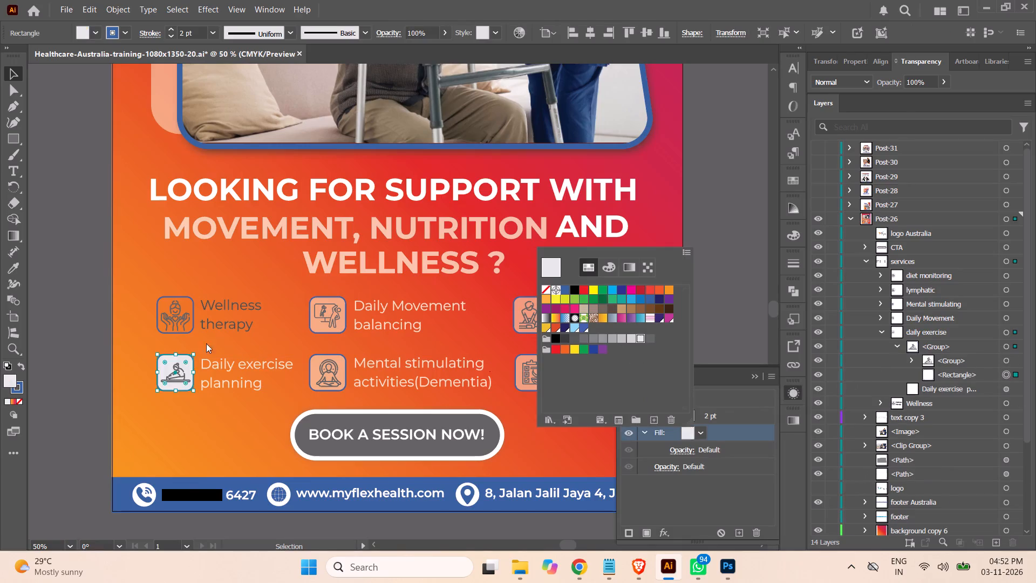
pyautogui.doubleClick(9, 379)
pyautogui.moveTo(655, 192); pyautogui.dragTo(582, 142)
pyautogui.click(926, 171)
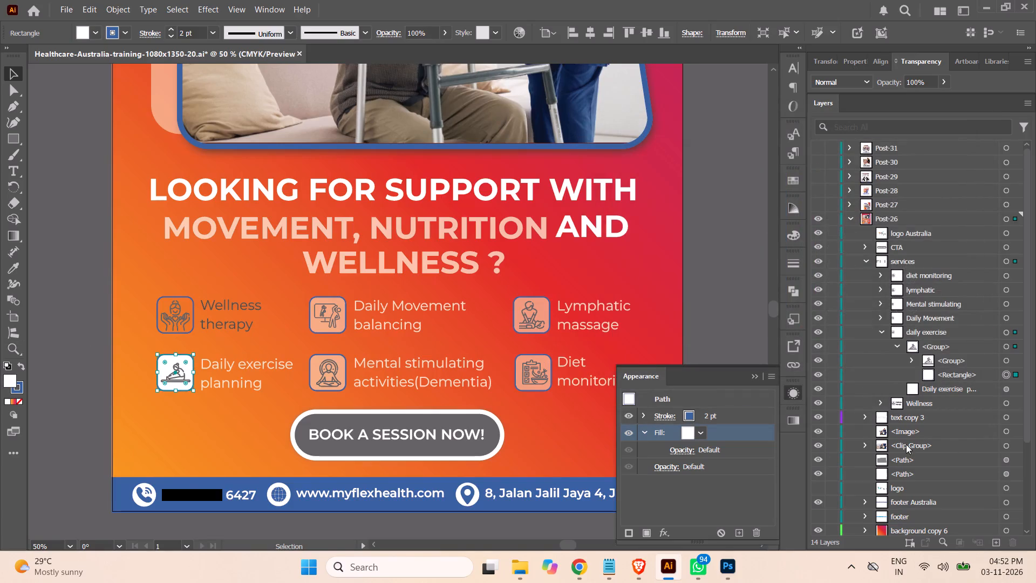
# Set only the fill opacity of the Daily exercise icon's rectangle to 50%.
pyautogui.click(681, 451)
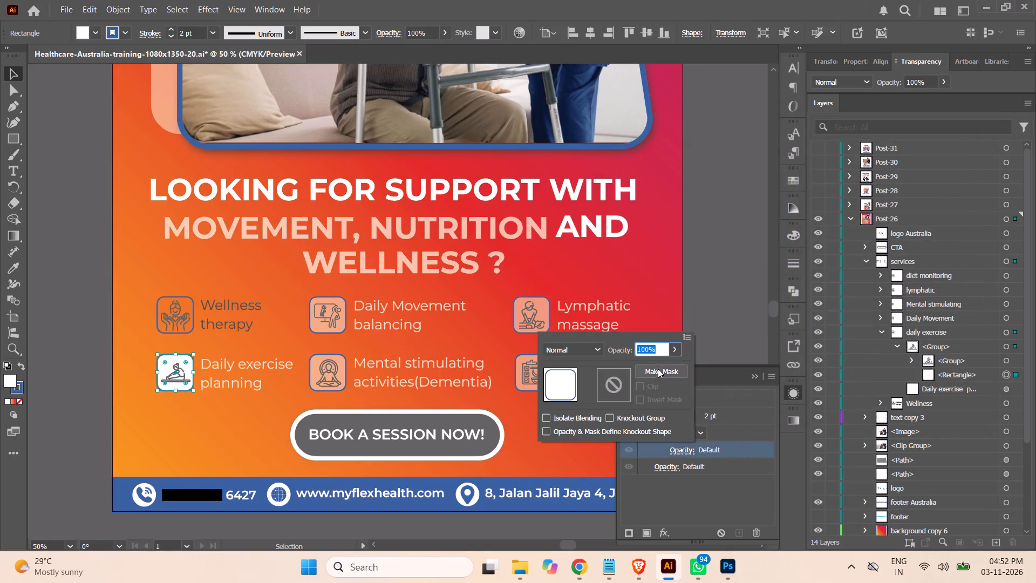
pyautogui.write('50')
pyautogui.press('Return')
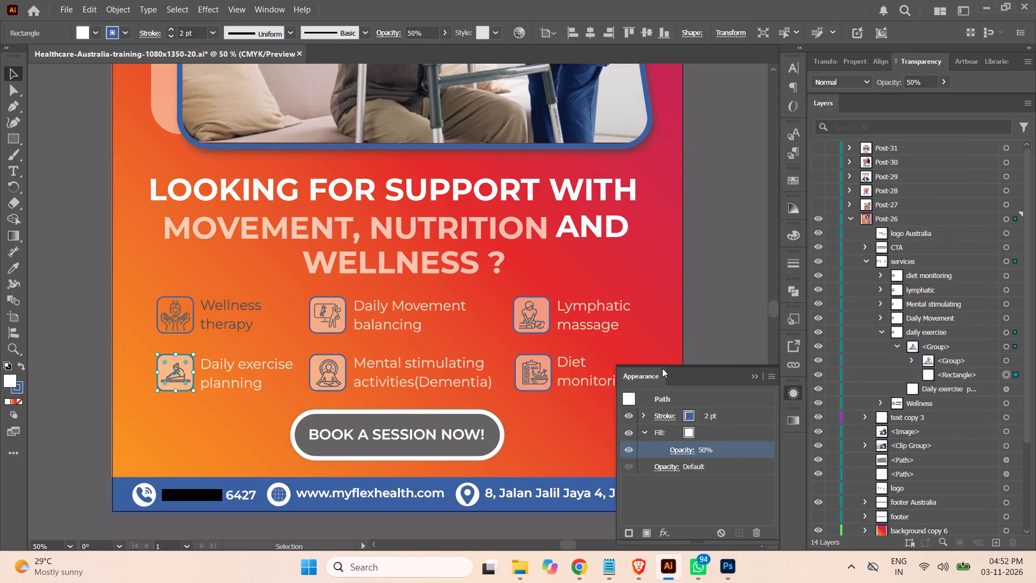
pyautogui.click(758, 376)
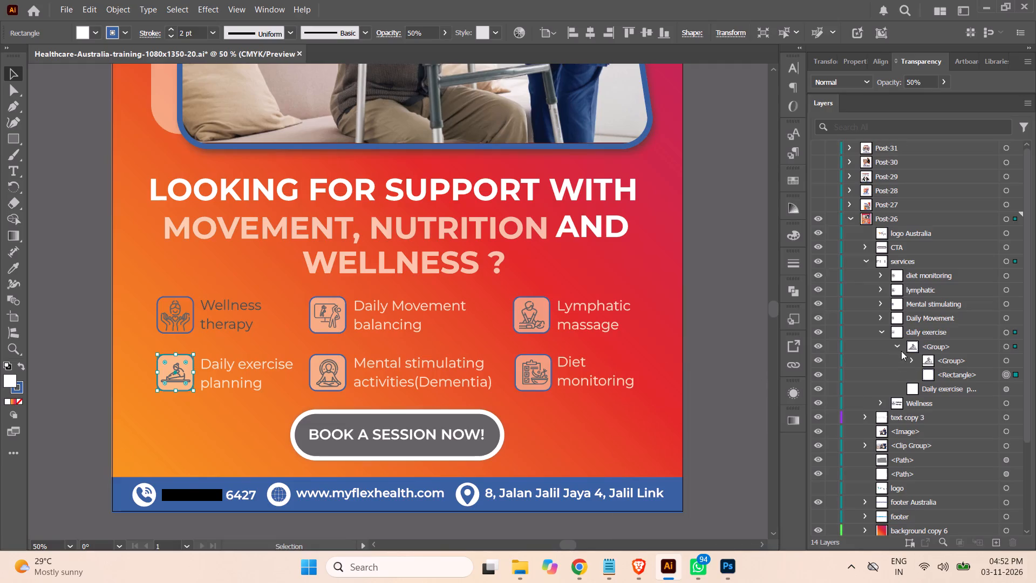
pyautogui.click(898, 347)
pyautogui.click(883, 330)
# Recolour the Wellness therapy text in the services group to white (ffffff).
pyautogui.click(878, 348)
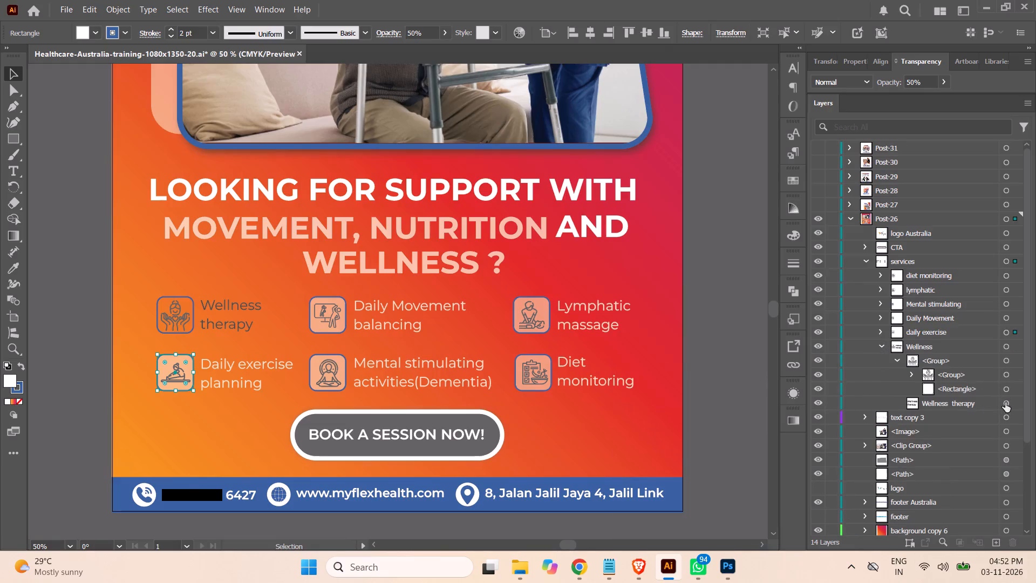
pyautogui.click(1005, 402)
pyautogui.doubleClick(9, 379)
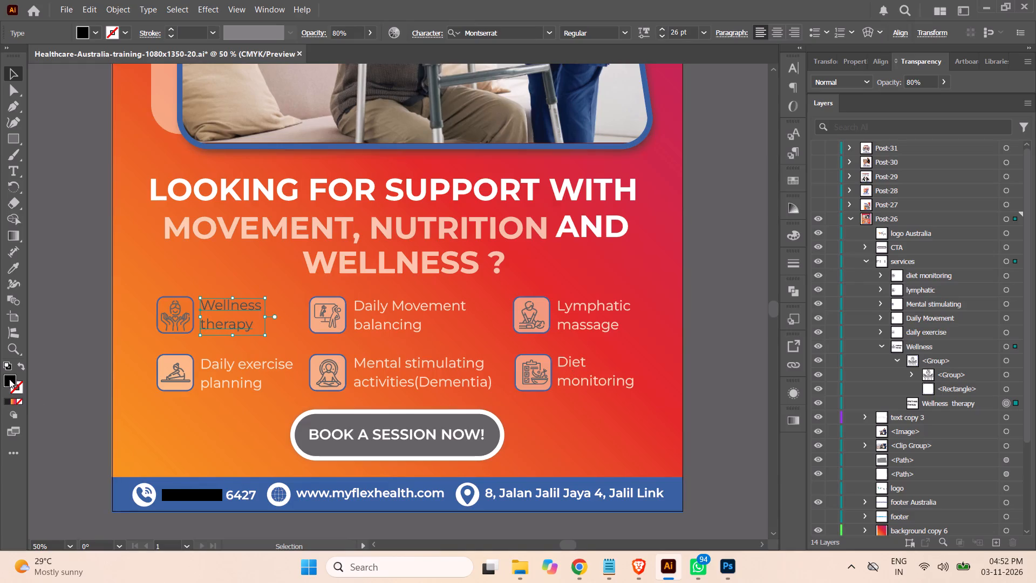
pyautogui.moveTo(628, 211); pyautogui.dragTo(586, 120)
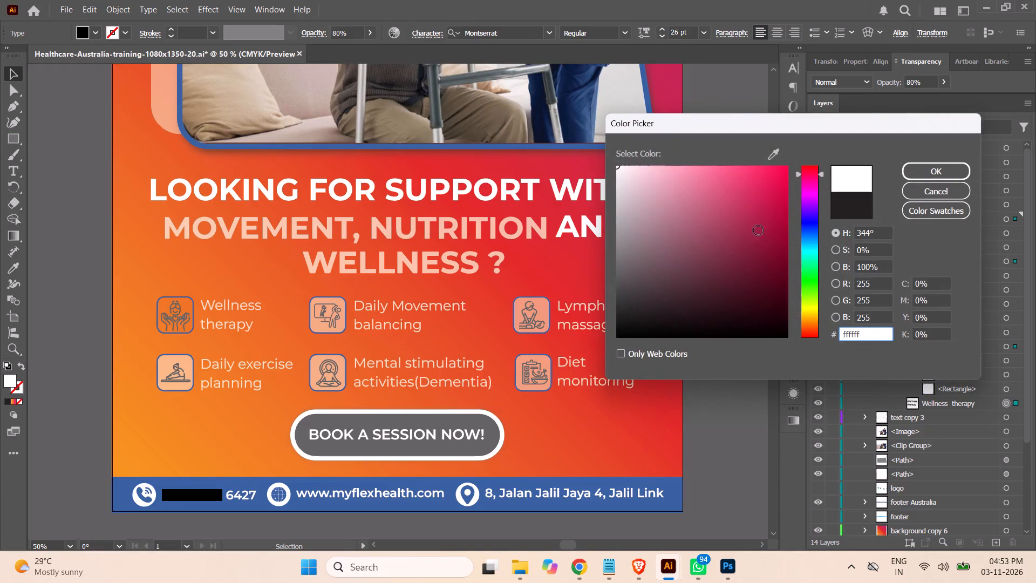
pyautogui.click(929, 172)
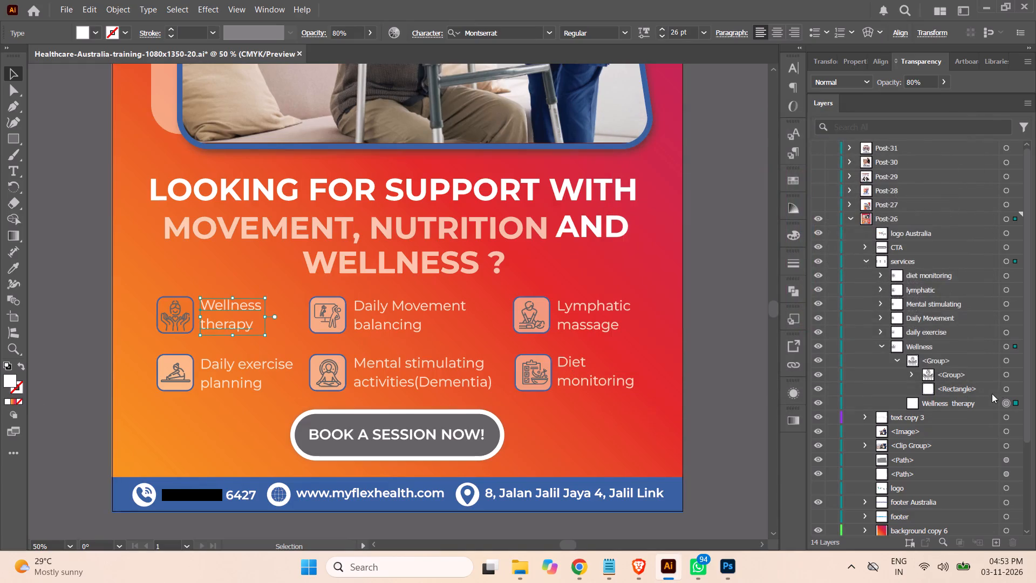
# Fill the rounded rectangle behind the Wellness therapy icon with white (ffffff).
pyautogui.click(1011, 389)
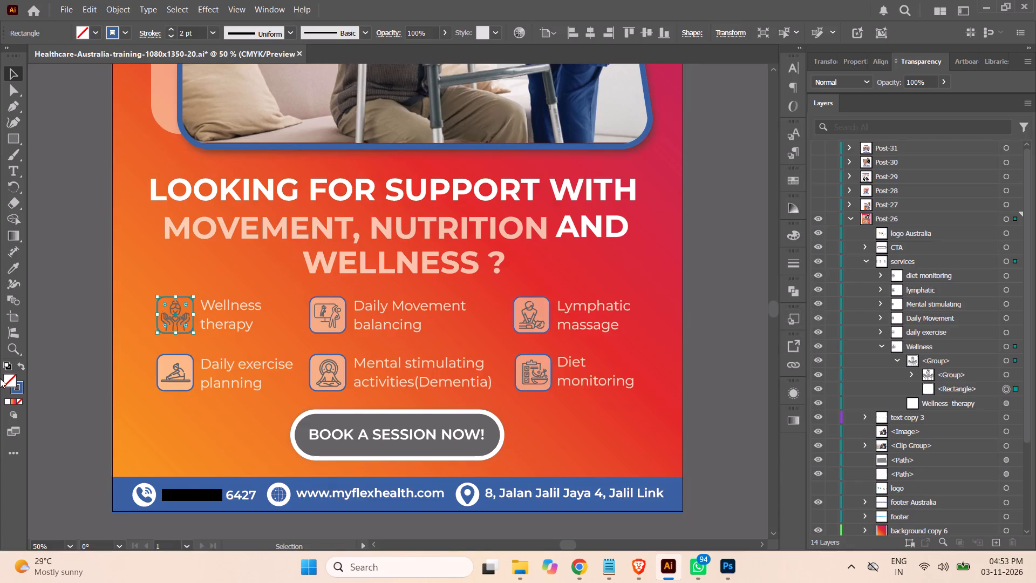
pyautogui.click(789, 392)
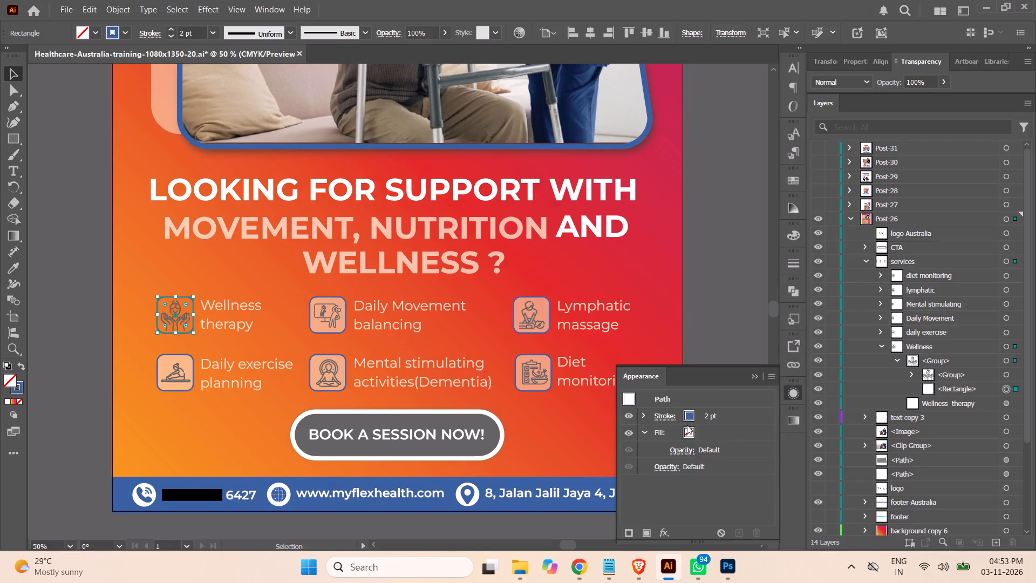
pyautogui.click(689, 432)
pyautogui.doubleClick(685, 436)
pyautogui.click(686, 436)
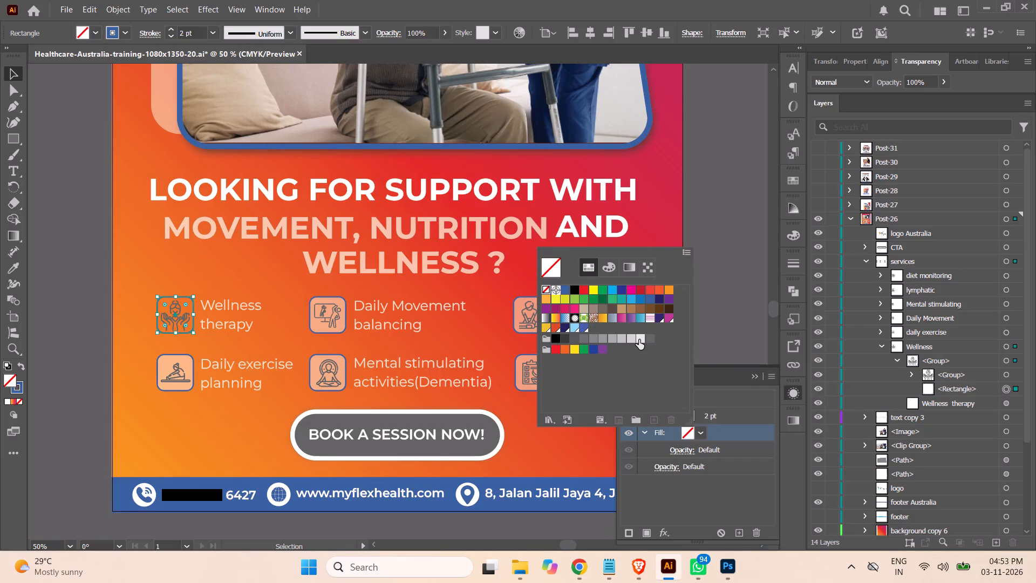
pyautogui.click(639, 340)
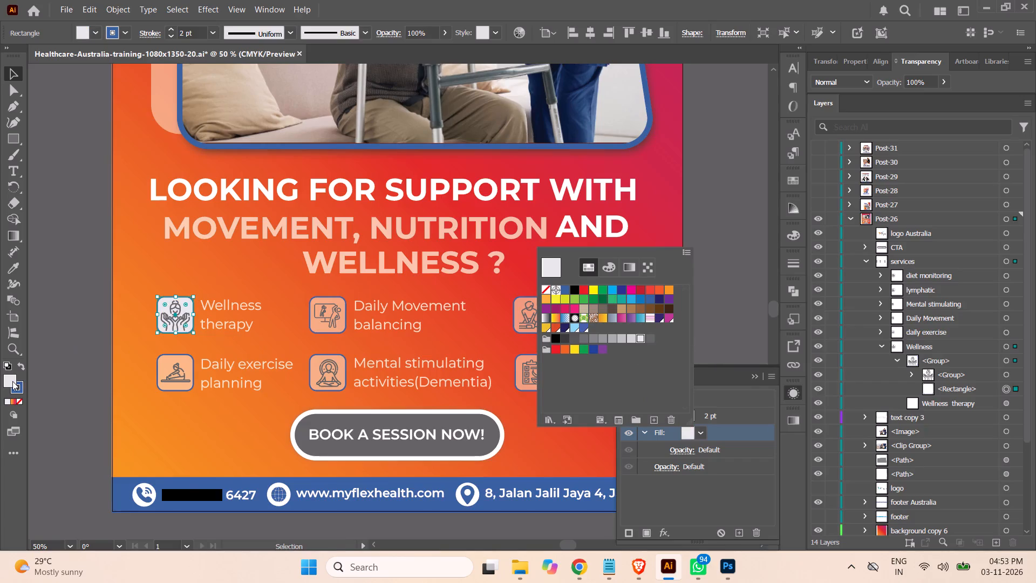
pyautogui.doubleClick(12, 381)
pyautogui.moveTo(642, 189); pyautogui.dragTo(580, 135)
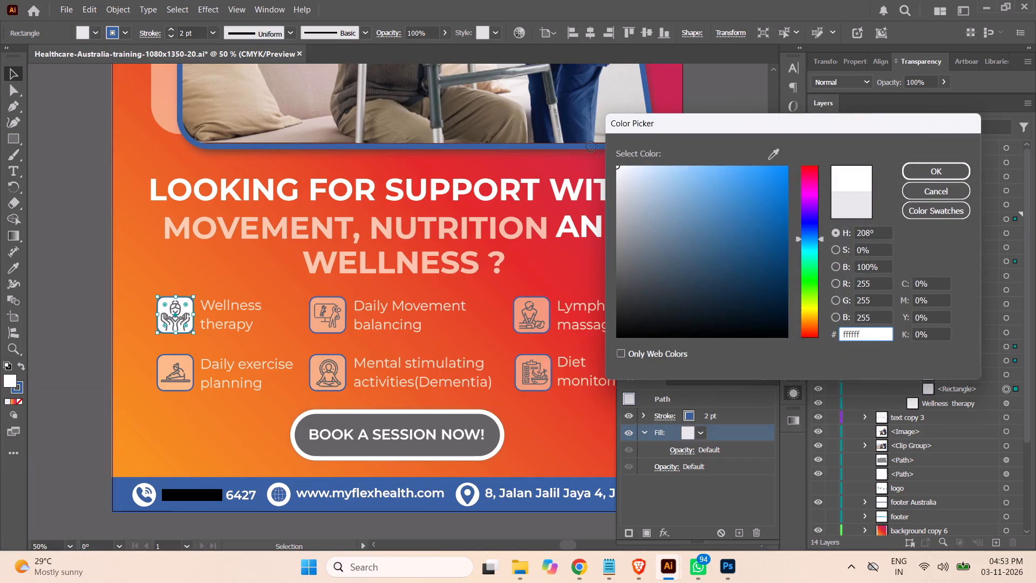
pyautogui.click(945, 173)
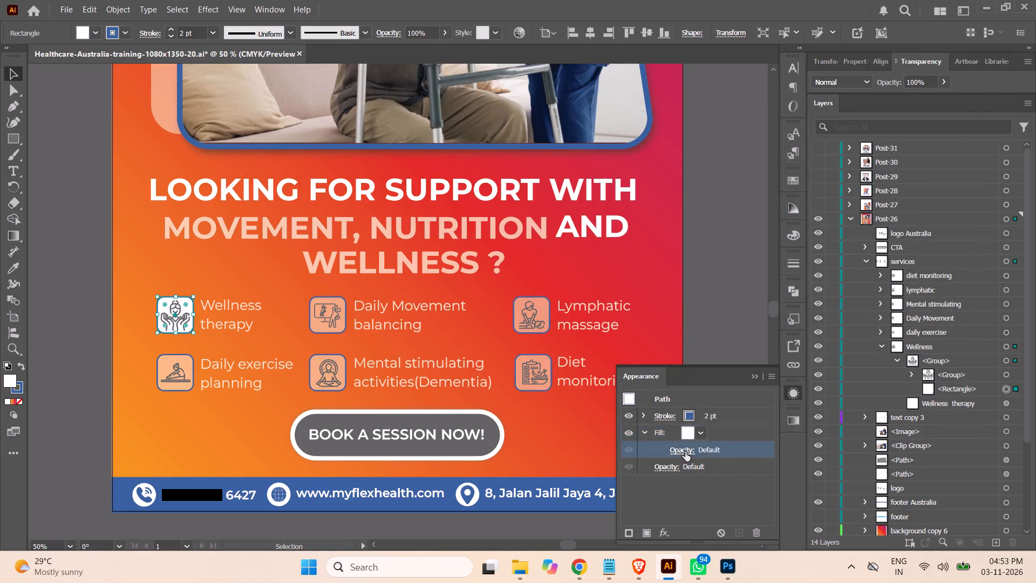
# Set only the fill opacity of the Wellness therapy icon's rectangle to 50% and deselect it.
pyautogui.click(685, 451)
pyautogui.press('5')
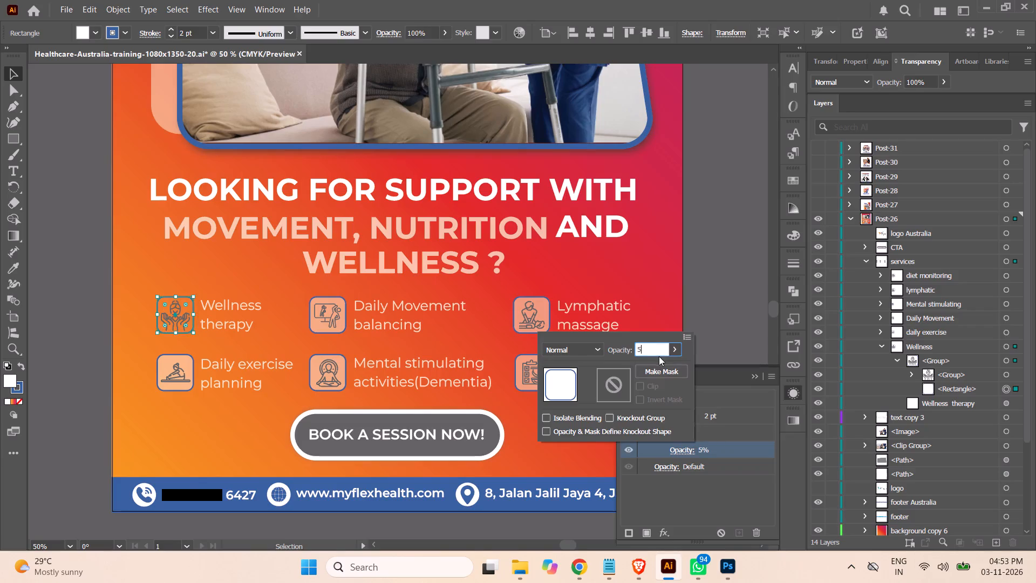
pyautogui.press('0')
pyautogui.press('Return')
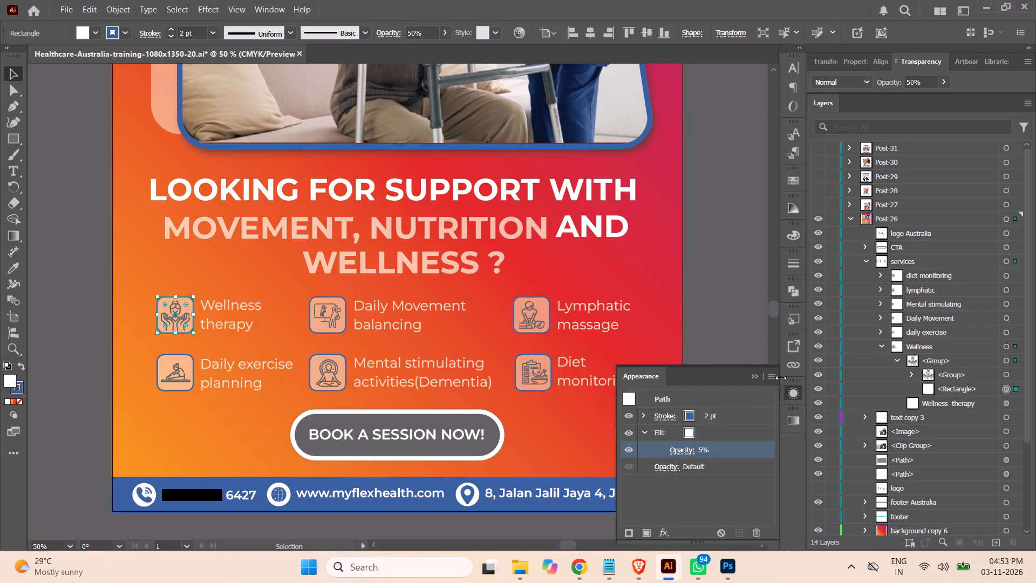
pyautogui.click(751, 377)
pyautogui.click(737, 358)
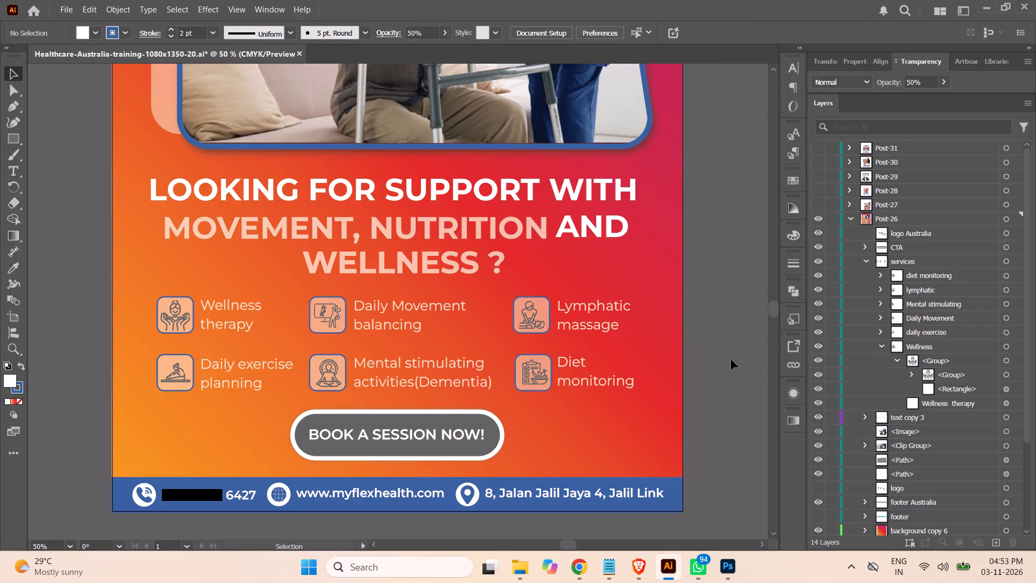
# Save the document.
pyautogui.hotkey('ctrl', 's')
# Recolour the stroke of the rounded rectangle around the Wellness therapy icon to white (ffffff).
pyautogui.click(1007, 376)
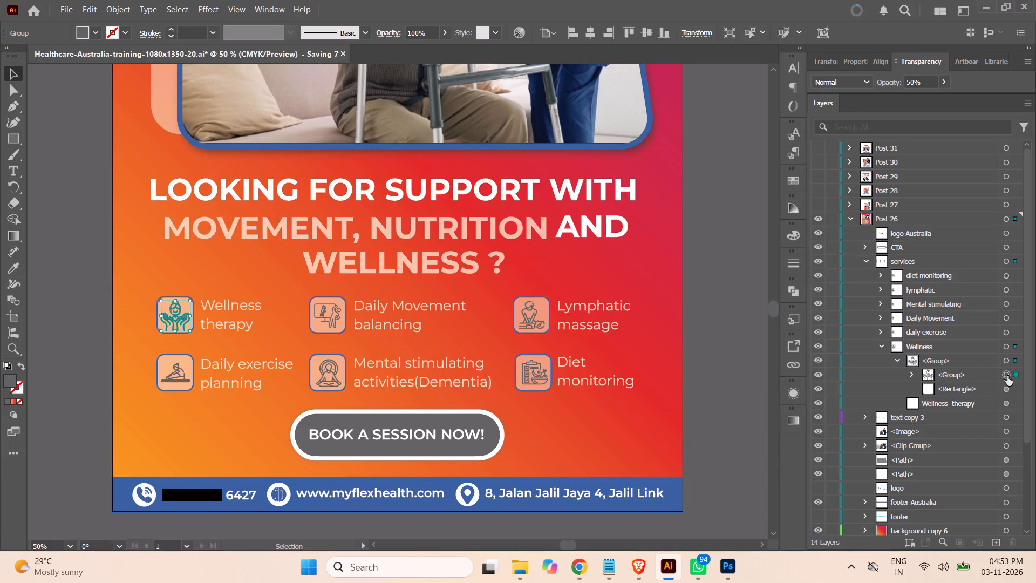
pyautogui.click(1005, 391)
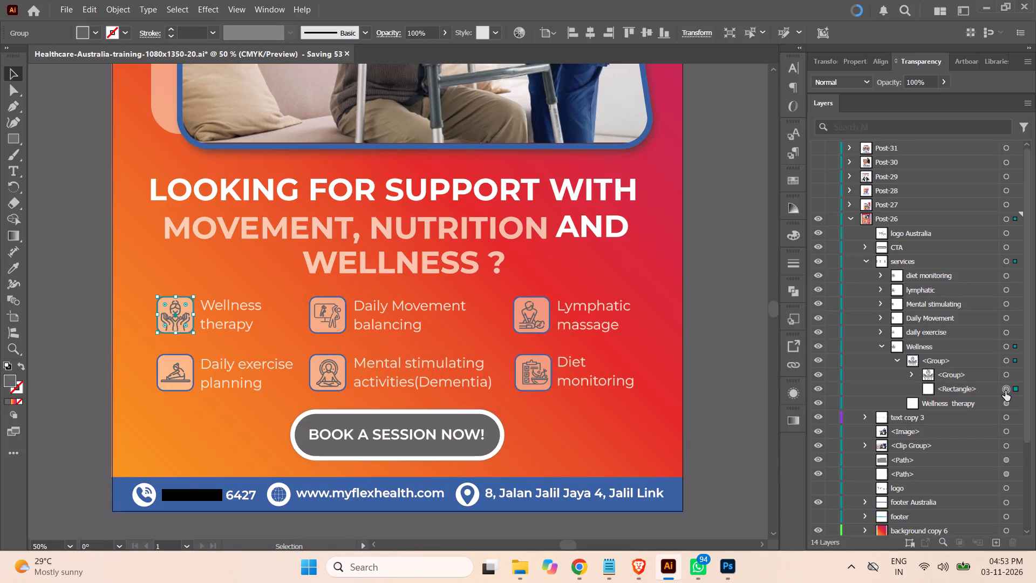
pyautogui.doubleClick(18, 392)
pyautogui.moveTo(656, 211); pyautogui.dragTo(564, 122)
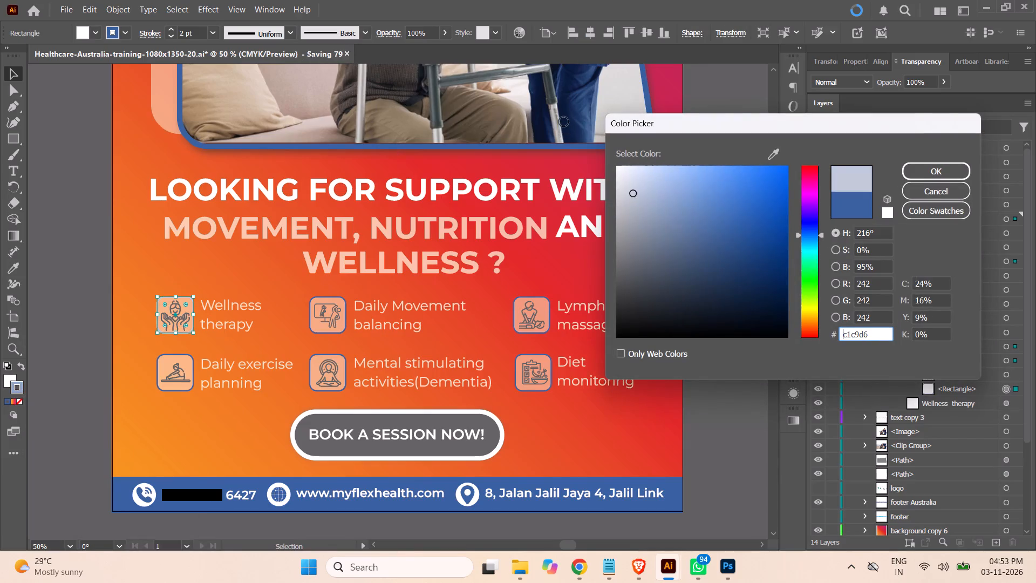
pyautogui.moveTo(564, 122); pyautogui.dragTo(563, 119)
pyautogui.click(930, 170)
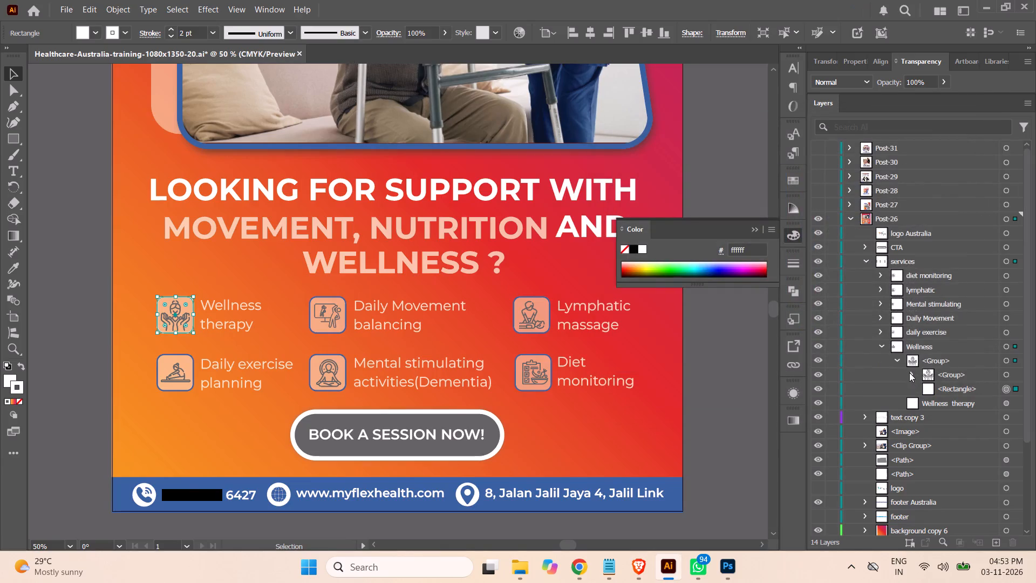
pyautogui.click(897, 362)
pyautogui.click(880, 347)
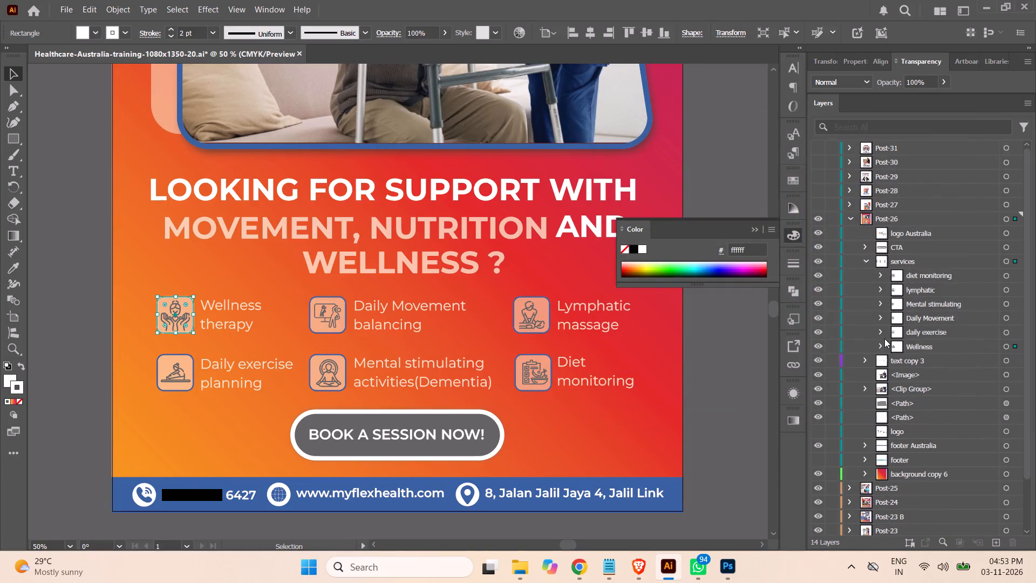
# Recolour the stroke of the rounded rectangle around the Daily exercise planning icon to white (ffffff).
pyautogui.click(880, 333)
pyautogui.click(897, 345)
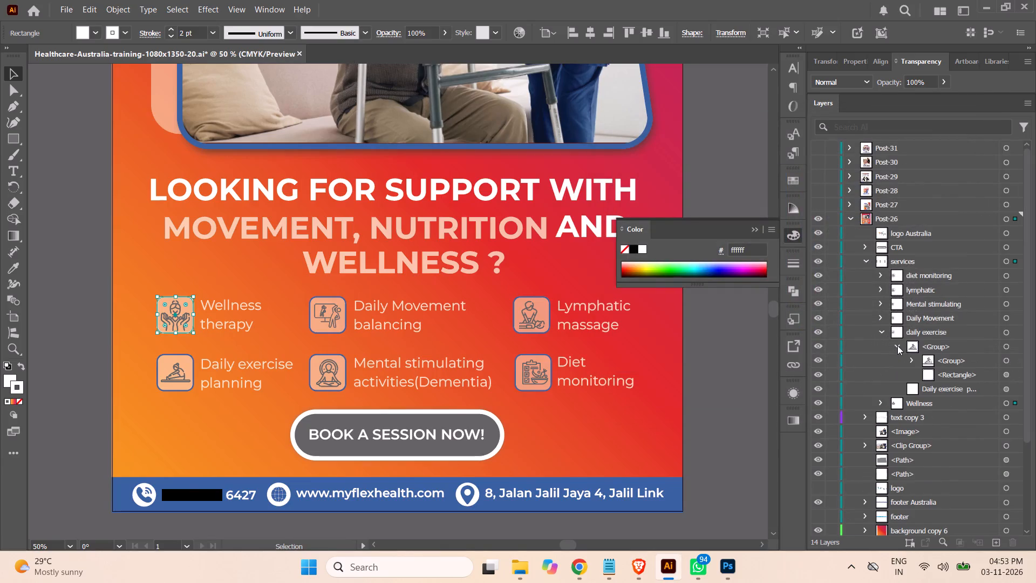
pyautogui.click(1005, 376)
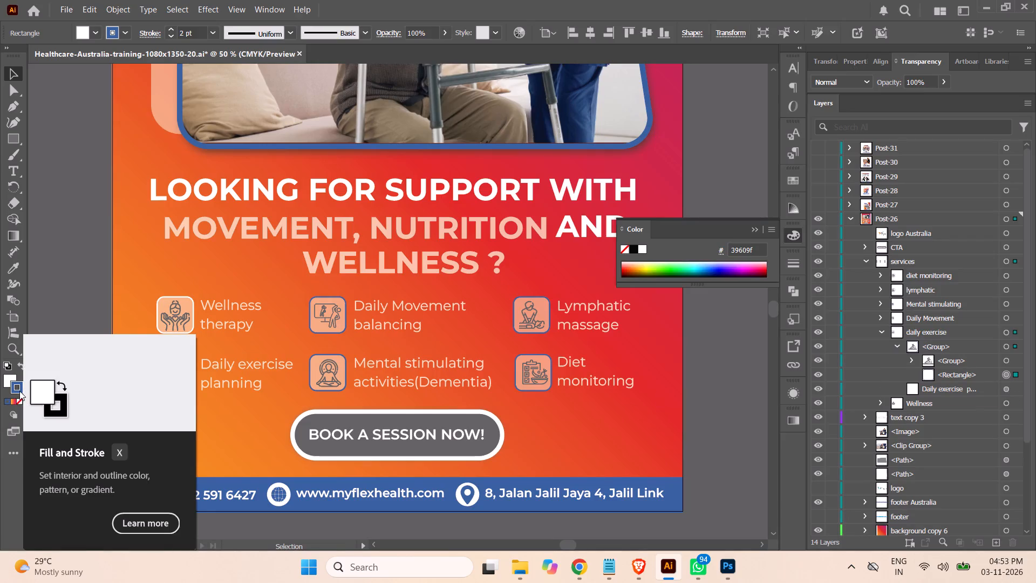
pyautogui.doubleClick(19, 391)
pyautogui.moveTo(649, 193); pyautogui.dragTo(572, 128)
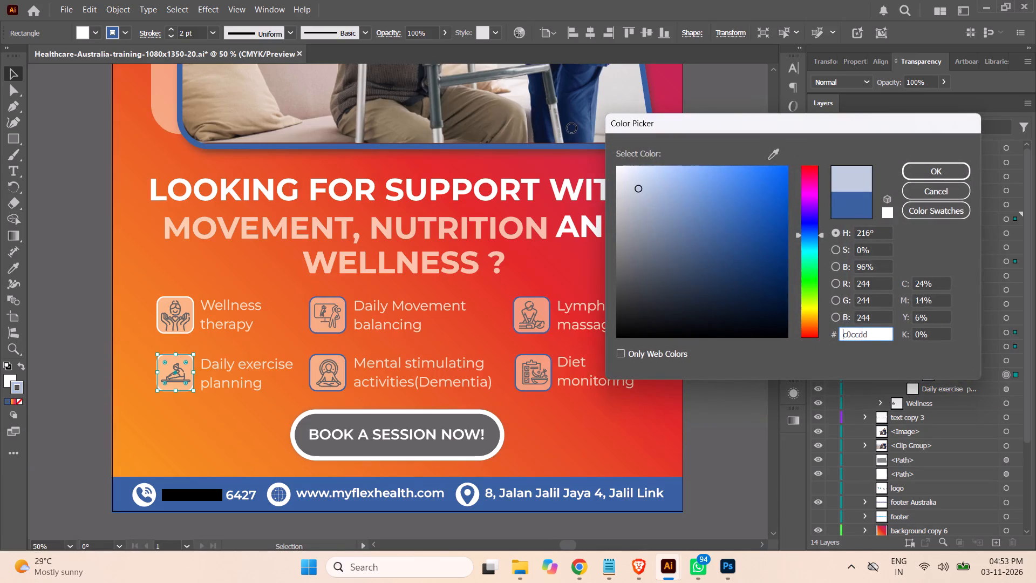
pyautogui.moveTo(572, 128); pyautogui.dragTo(571, 127)
pyautogui.click(934, 175)
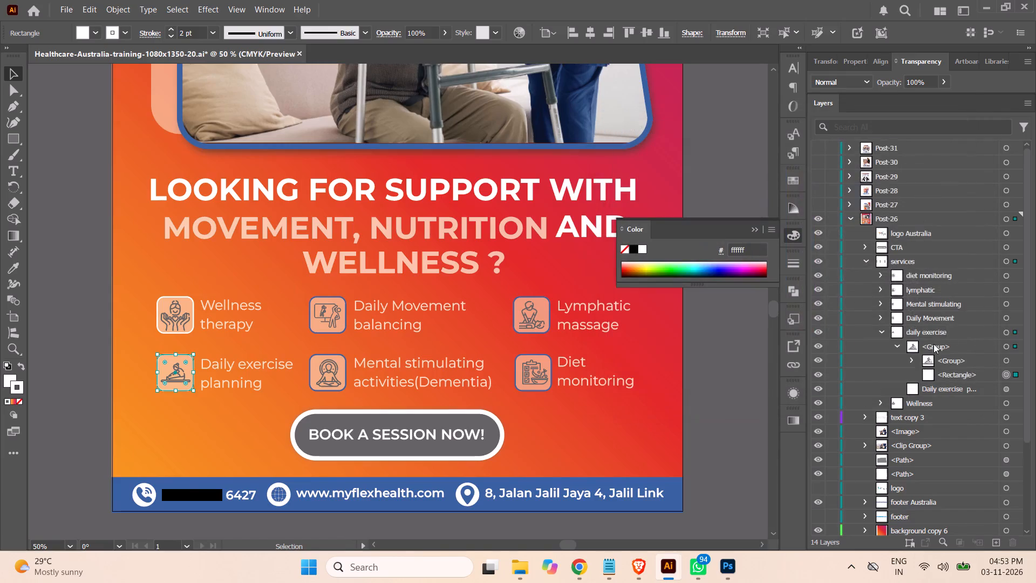
pyautogui.click(895, 345)
pyautogui.click(883, 333)
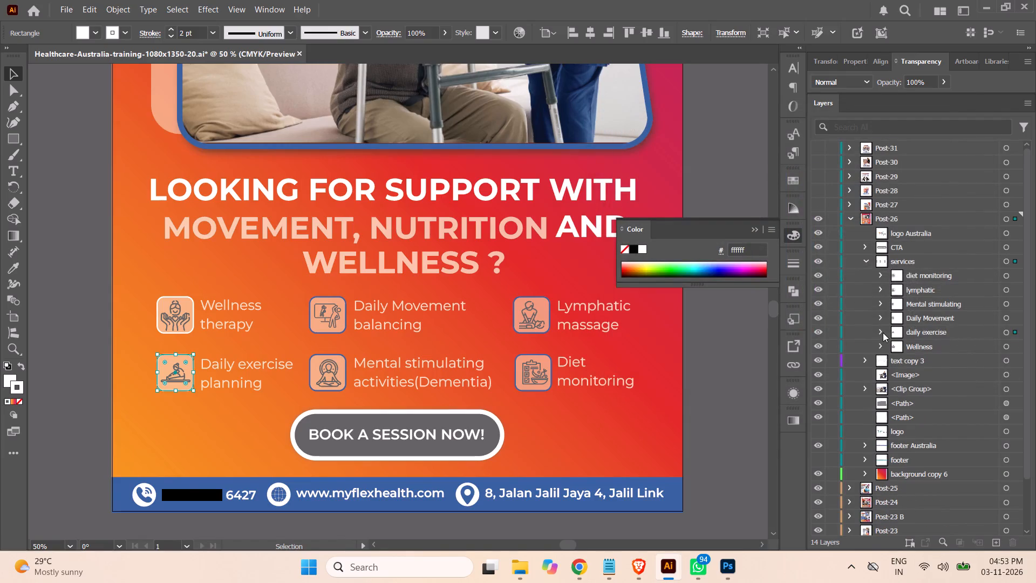
# Recolour the stroke of the rounded rectangle around the Daily Movement balancing icon to white (ffffff).
pyautogui.click(880, 315)
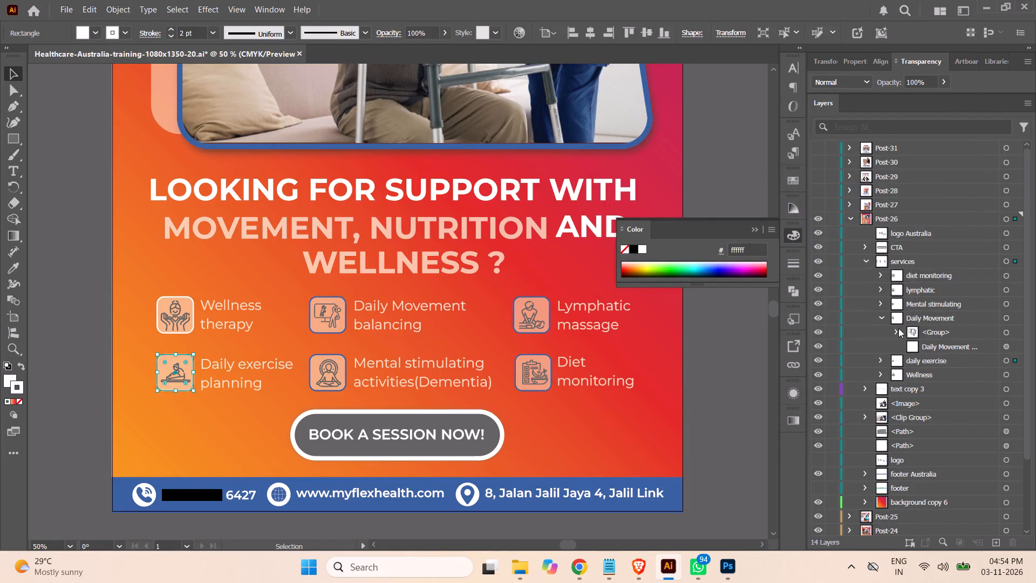
pyautogui.click(897, 329)
pyautogui.click(1010, 361)
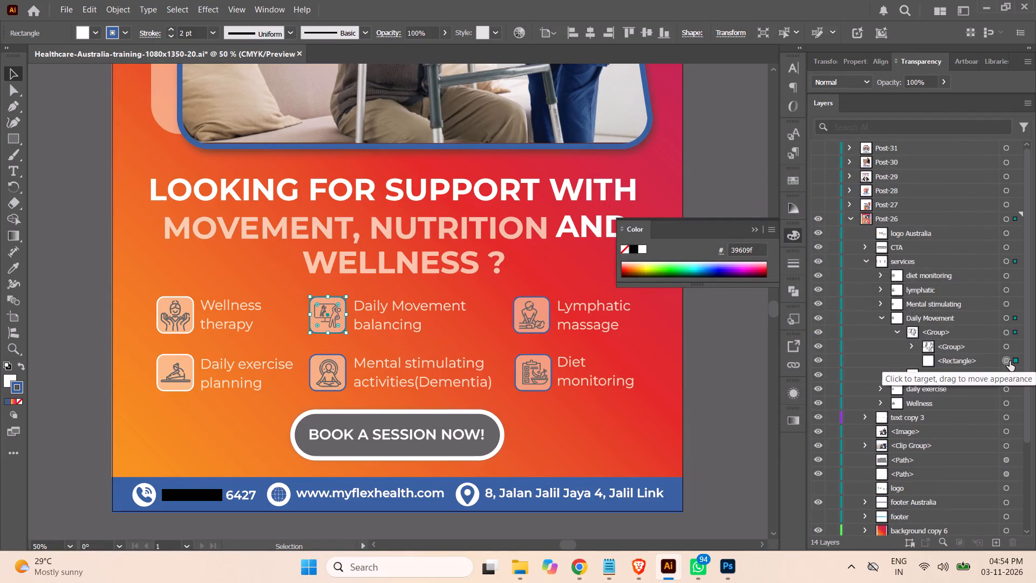
pyautogui.doubleClick(21, 390)
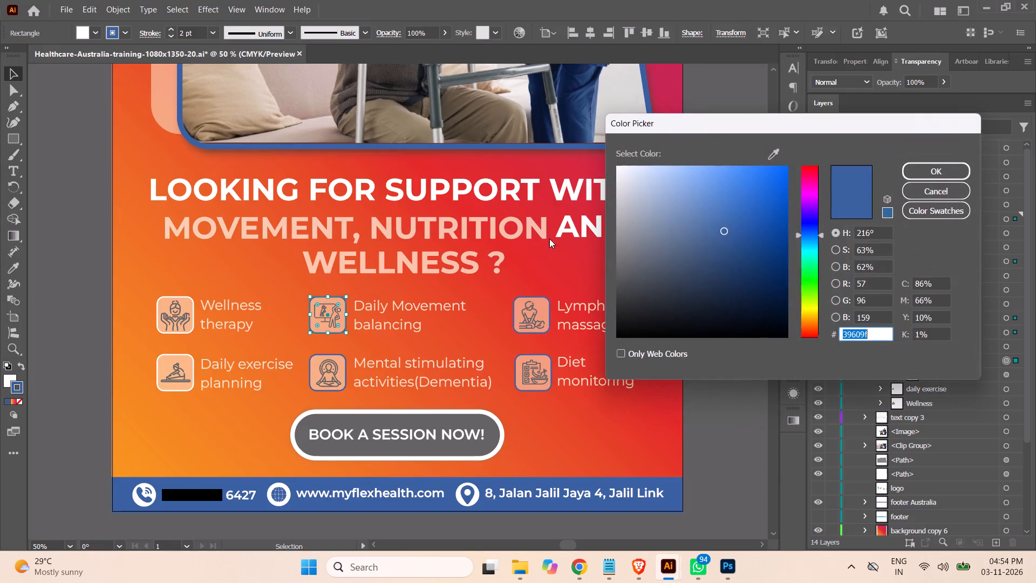
pyautogui.moveTo(641, 185); pyautogui.dragTo(581, 137)
pyautogui.click(938, 174)
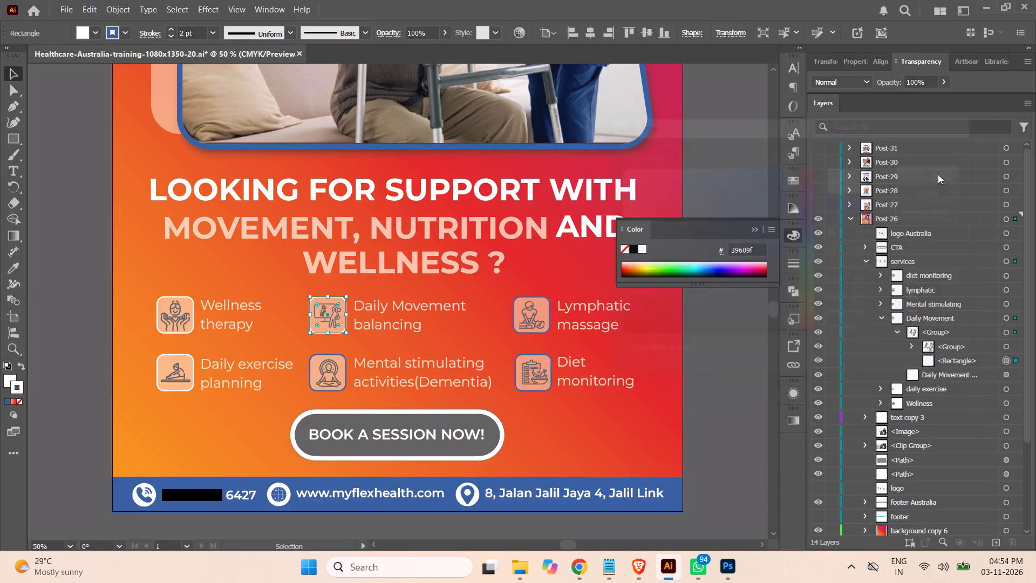
pyautogui.click(898, 330)
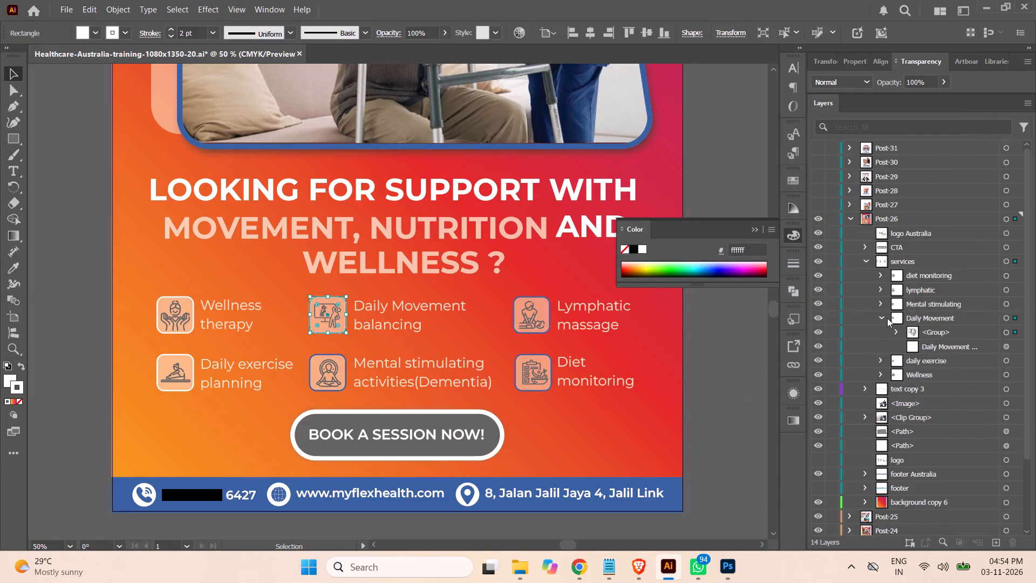
pyautogui.click(884, 317)
# Recolour the stroke of the rounded rectangle around the Mental stimulating activities icon to white (ffffff).
pyautogui.click(876, 302)
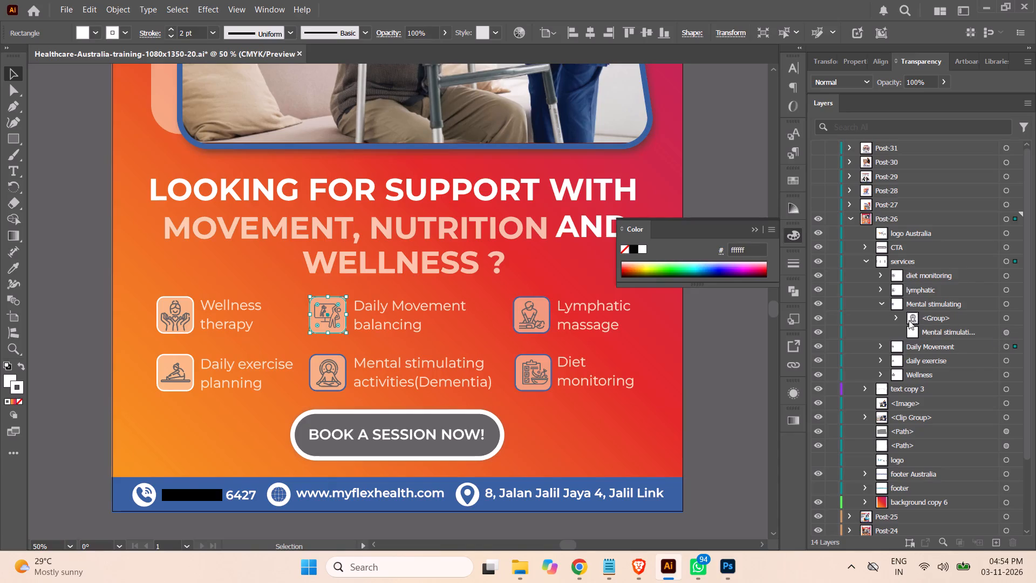
pyautogui.click(896, 318)
pyautogui.click(1007, 346)
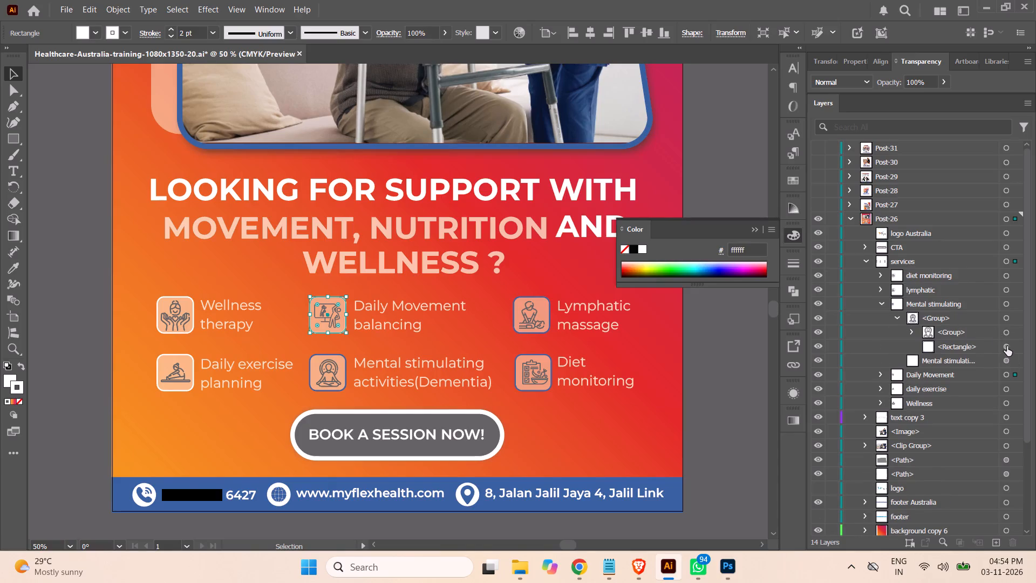
pyautogui.doubleClick(21, 388)
pyautogui.moveTo(639, 202); pyautogui.dragTo(583, 130)
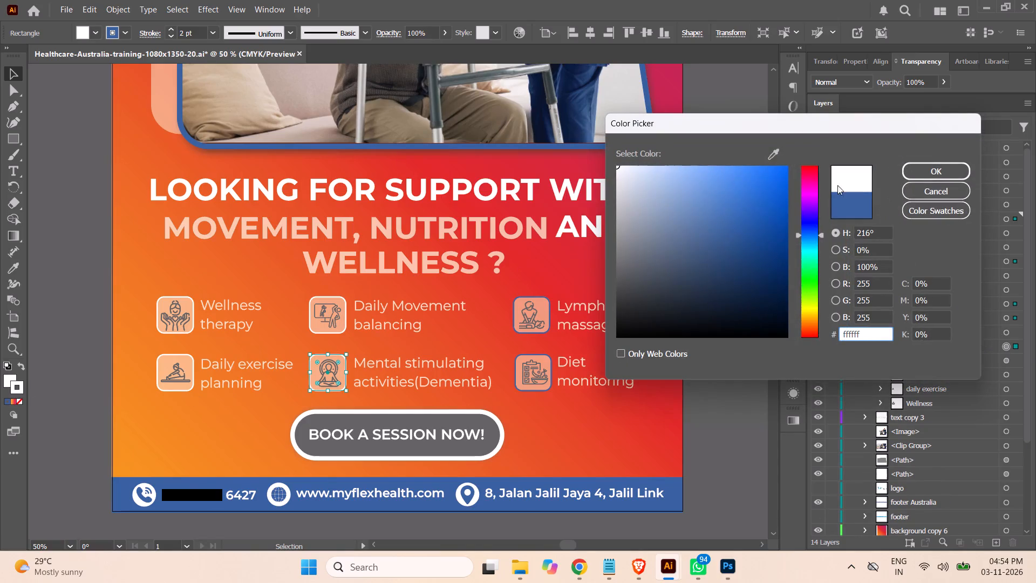
pyautogui.click(930, 171)
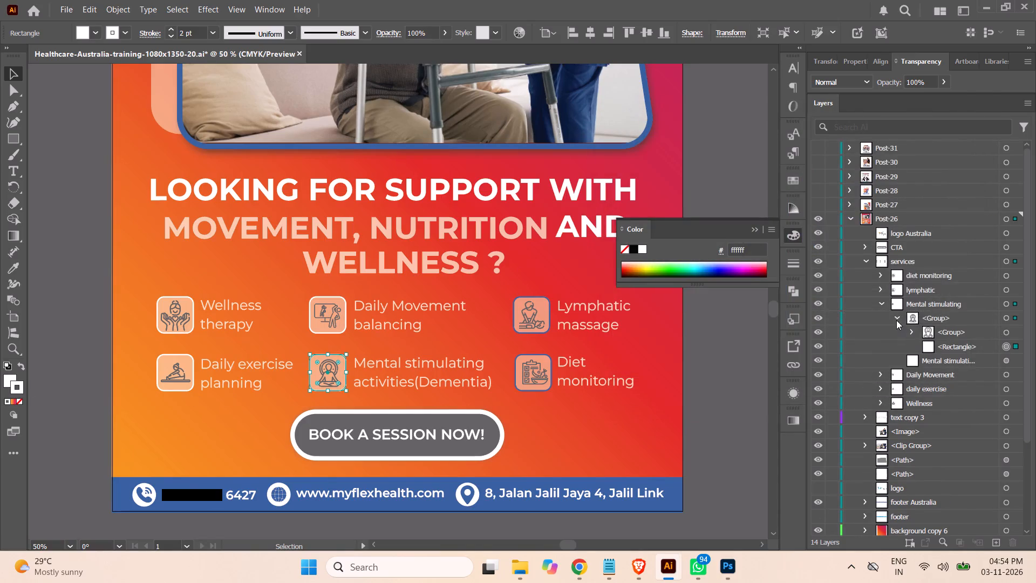
pyautogui.click(896, 315)
pyautogui.click(882, 305)
# Recolour the stroke of the rounded rectangle around the Lymphatic massage icon to white (ffffff).
pyautogui.click(876, 289)
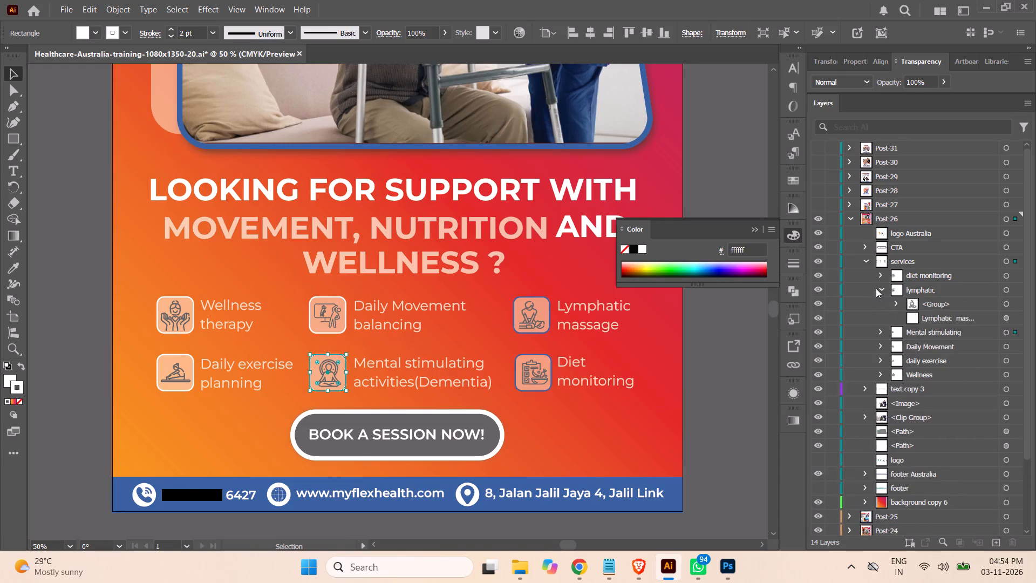
pyautogui.click(896, 301)
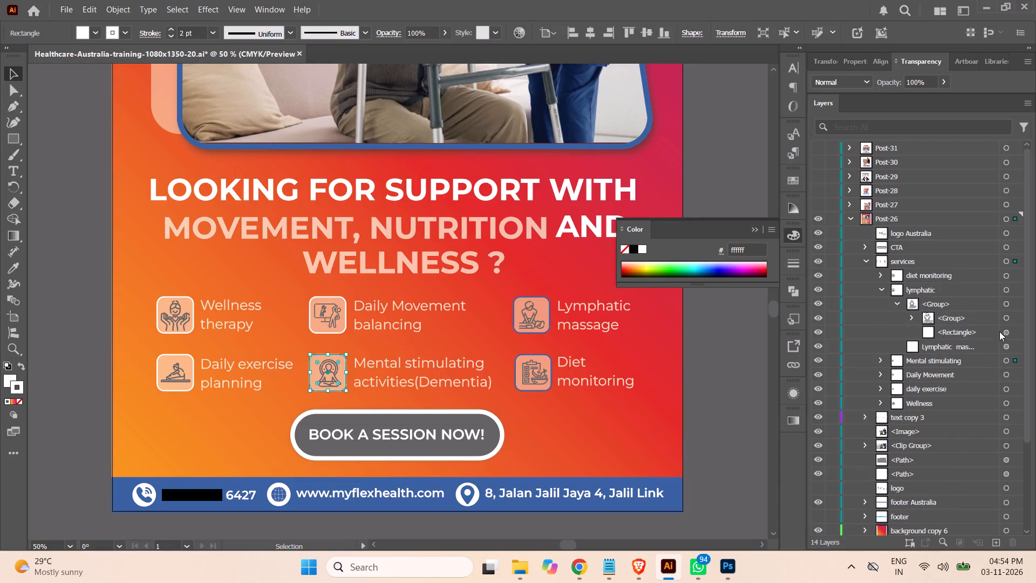
pyautogui.click(1007, 335)
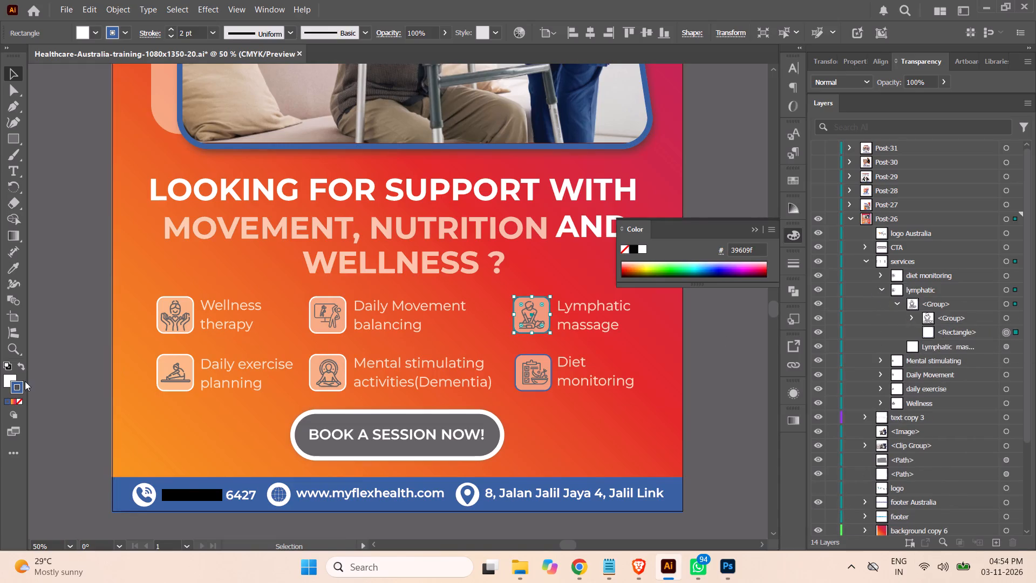
pyautogui.doubleClick(22, 386)
pyautogui.moveTo(645, 195); pyautogui.dragTo(630, 179)
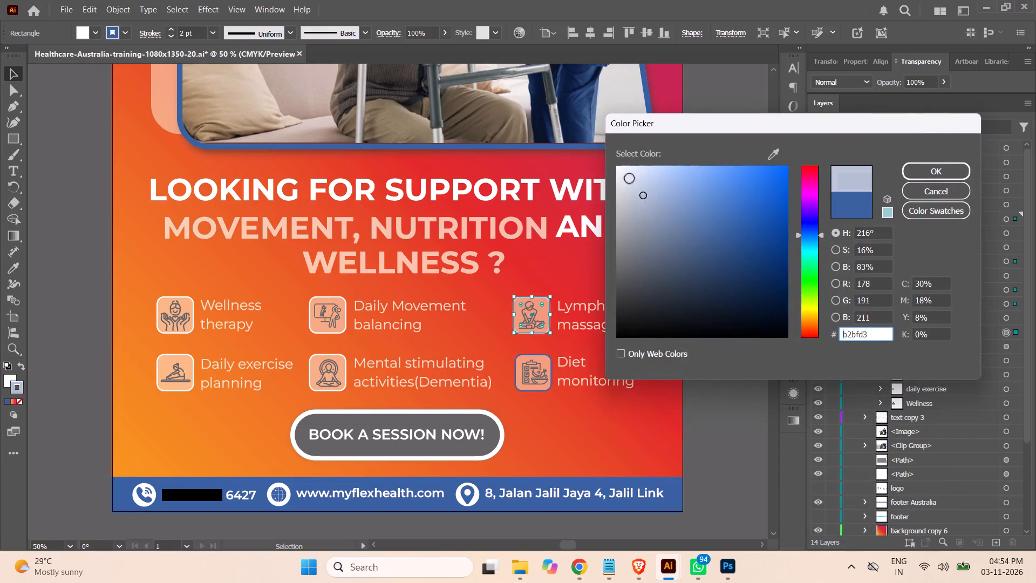
pyautogui.moveTo(630, 179); pyautogui.dragTo(590, 138)
pyautogui.click(949, 167)
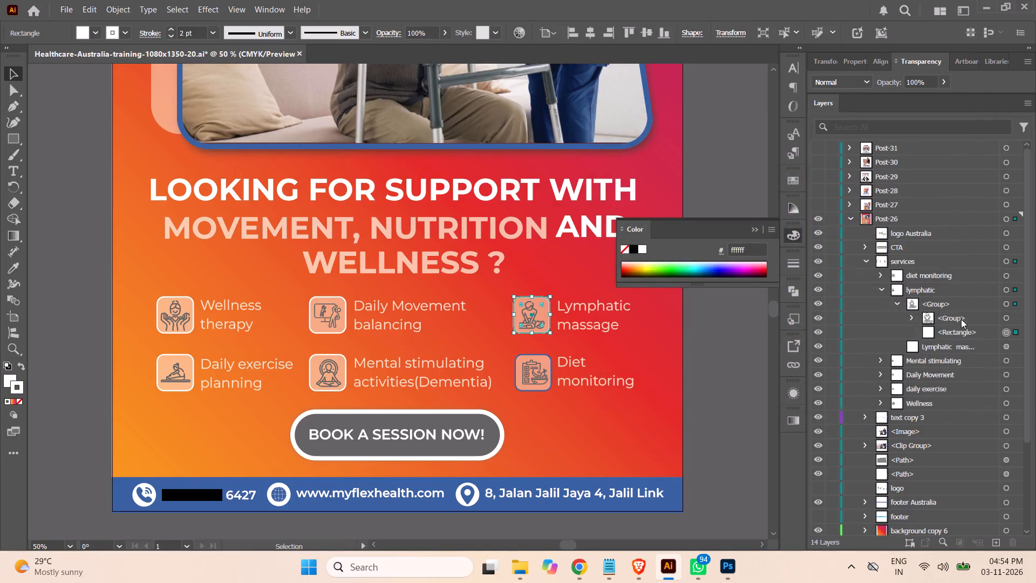
pyautogui.click(895, 304)
pyautogui.click(882, 289)
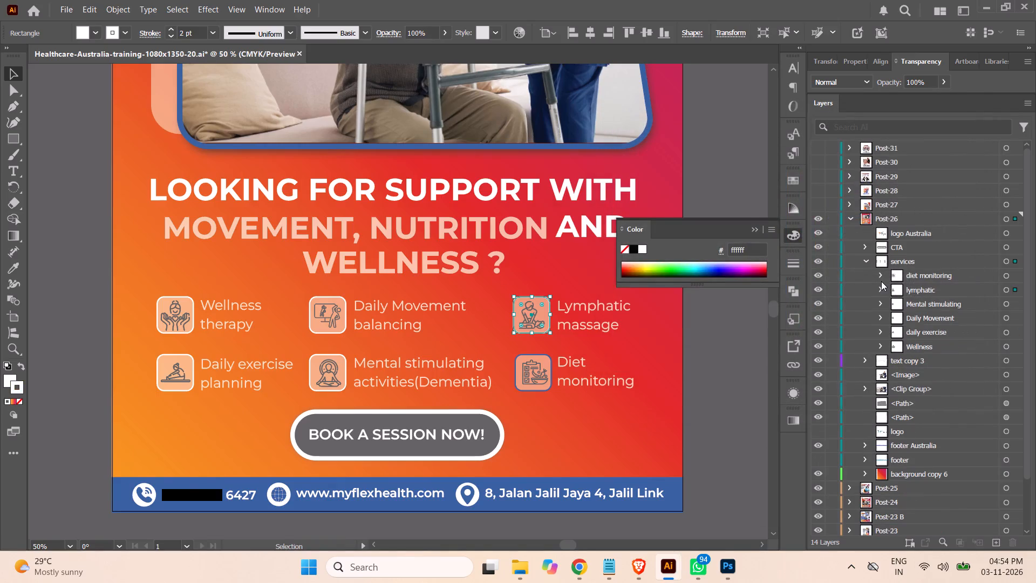
# Recolour the stroke of the rounded rectangle around the Diet monitoring icon to white (ffffff) and deselect it.
pyautogui.click(880, 279)
pyautogui.click(892, 287)
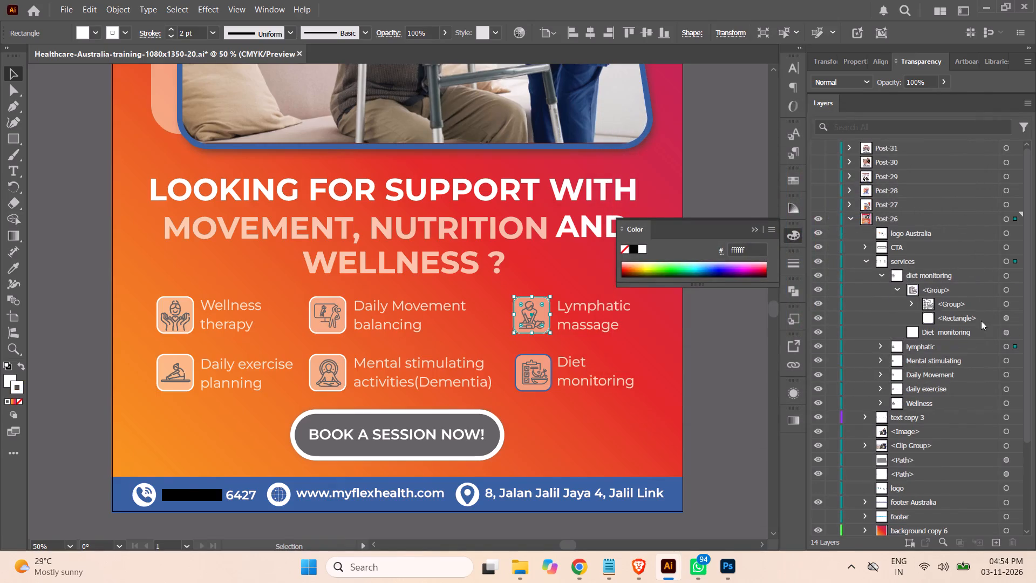
pyautogui.click(1005, 318)
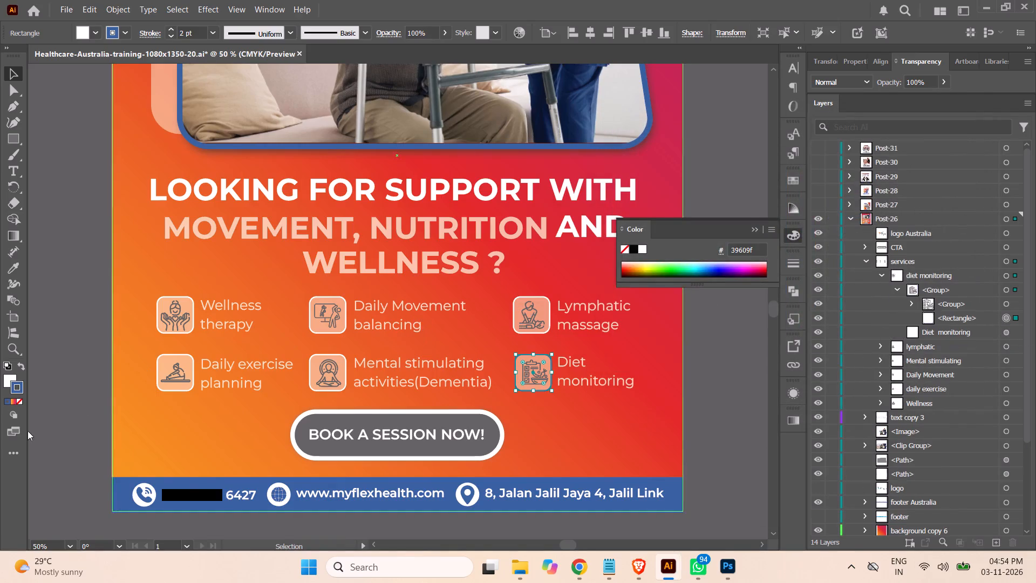
pyautogui.doubleClick(19, 388)
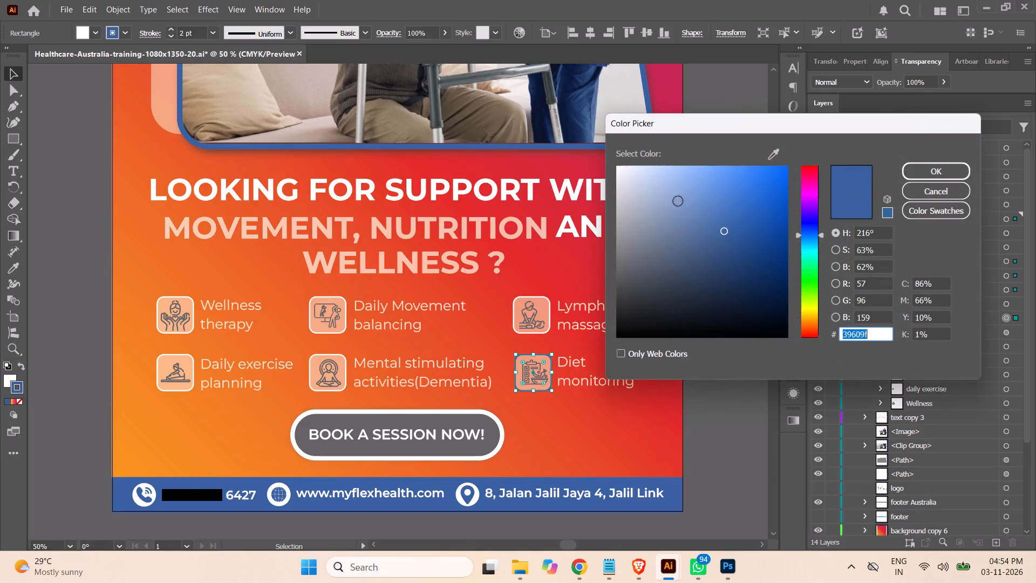
pyautogui.moveTo(654, 192); pyautogui.dragTo(546, 112)
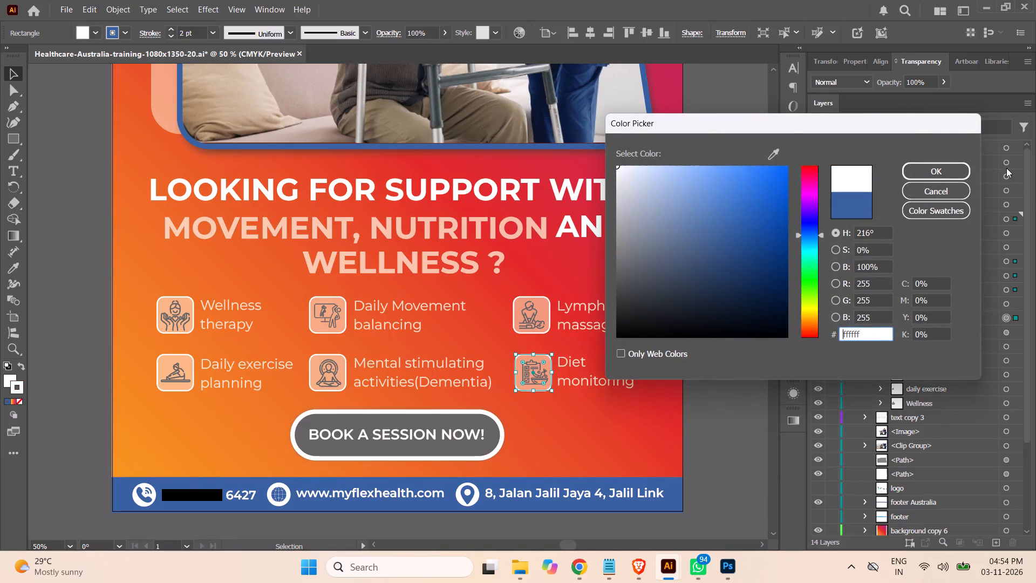
pyautogui.click(944, 172)
pyautogui.click(753, 233)
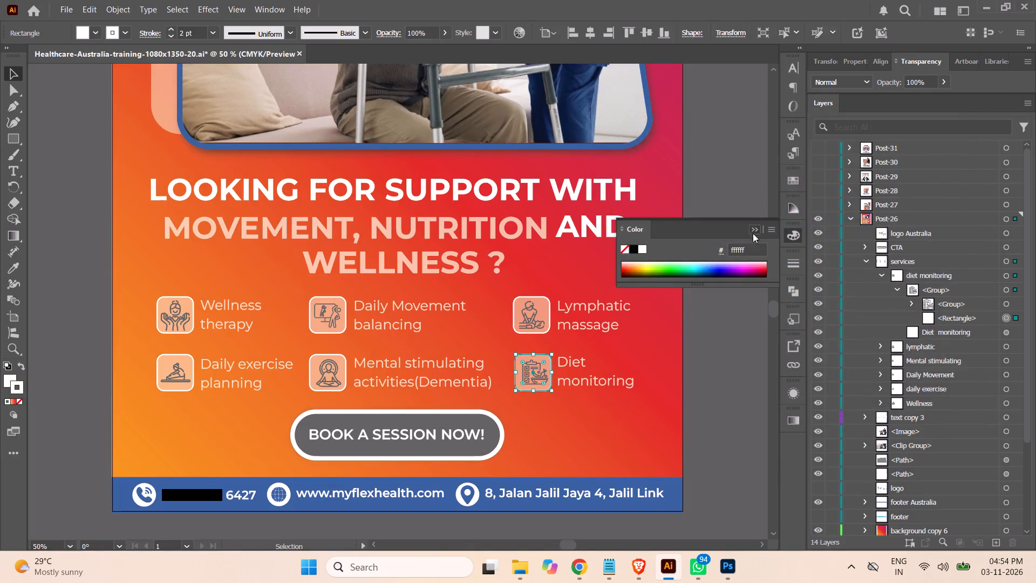
pyautogui.click(66, 181)
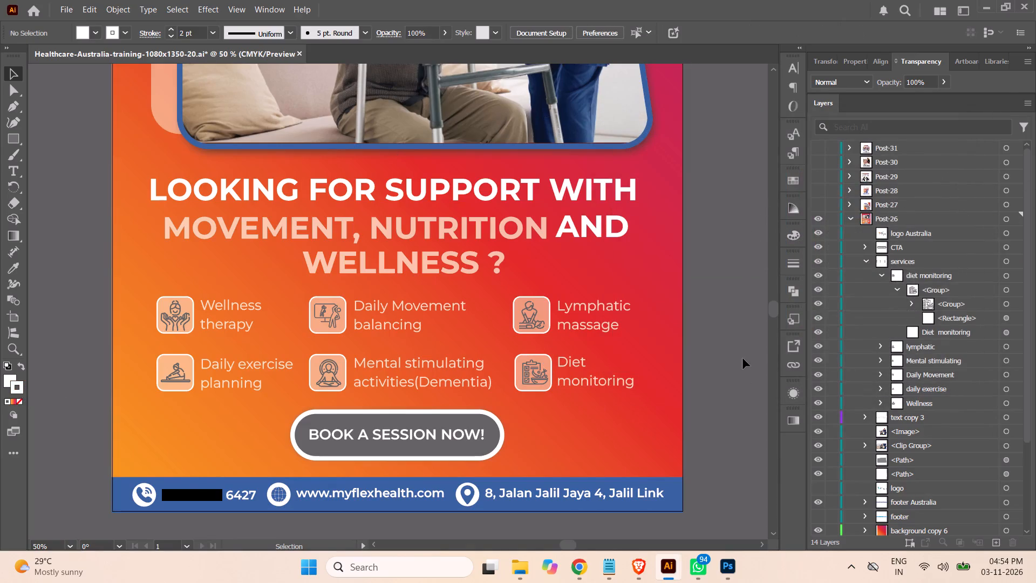
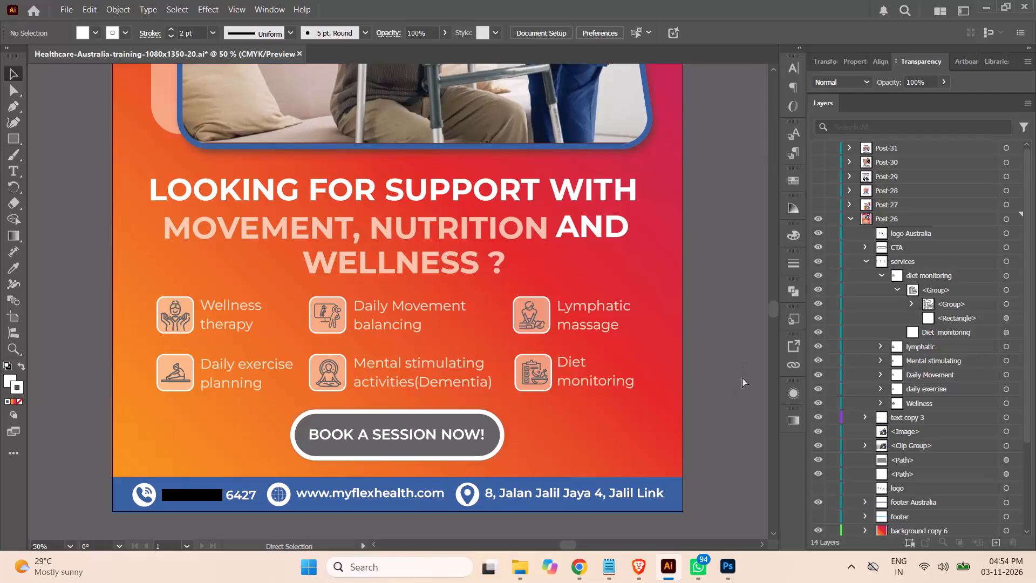
# Recolour the fill of the outlined rounded rectangle in the Post-26 CTA group to white (ffffff).
pyautogui.click(895, 291)
pyautogui.click(880, 275)
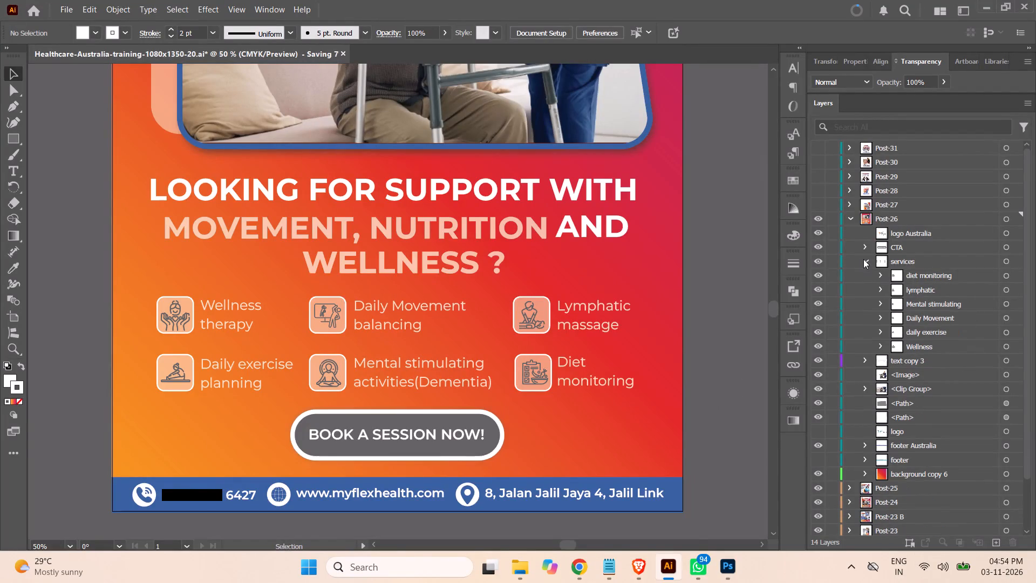
pyautogui.click(865, 259)
pyautogui.click(863, 246)
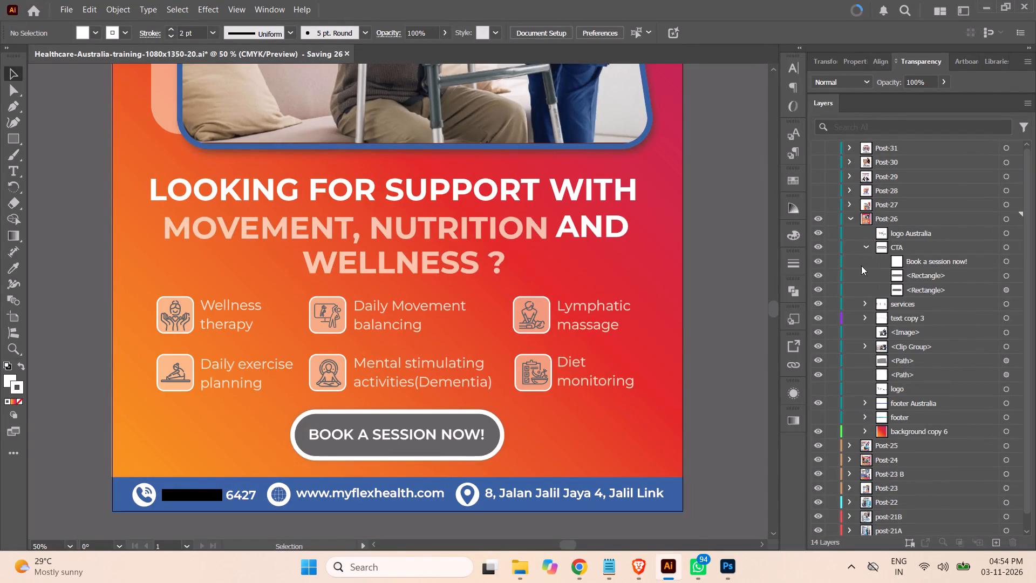
pyautogui.click(1007, 275)
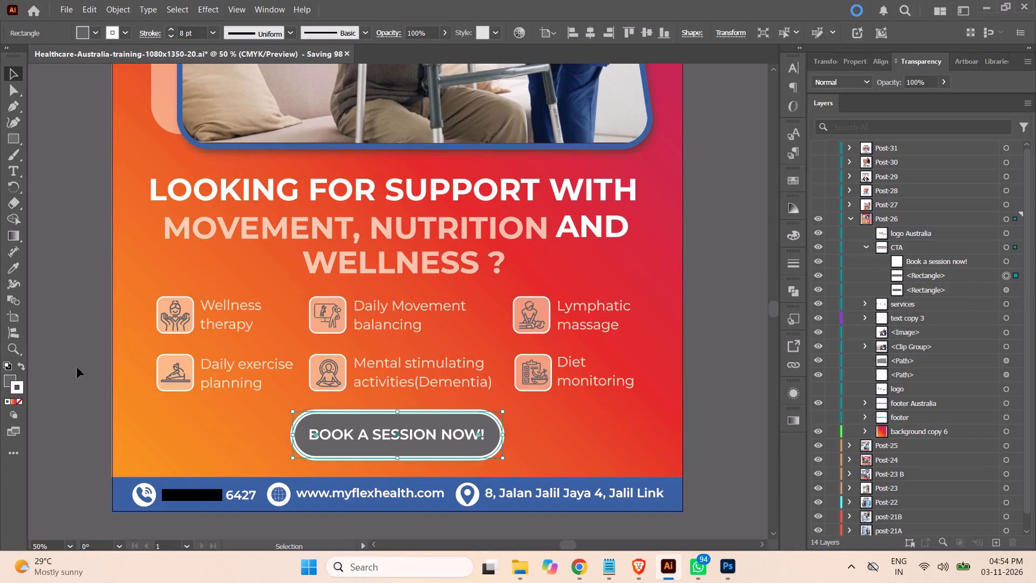
pyautogui.click(795, 391)
pyautogui.click(689, 433)
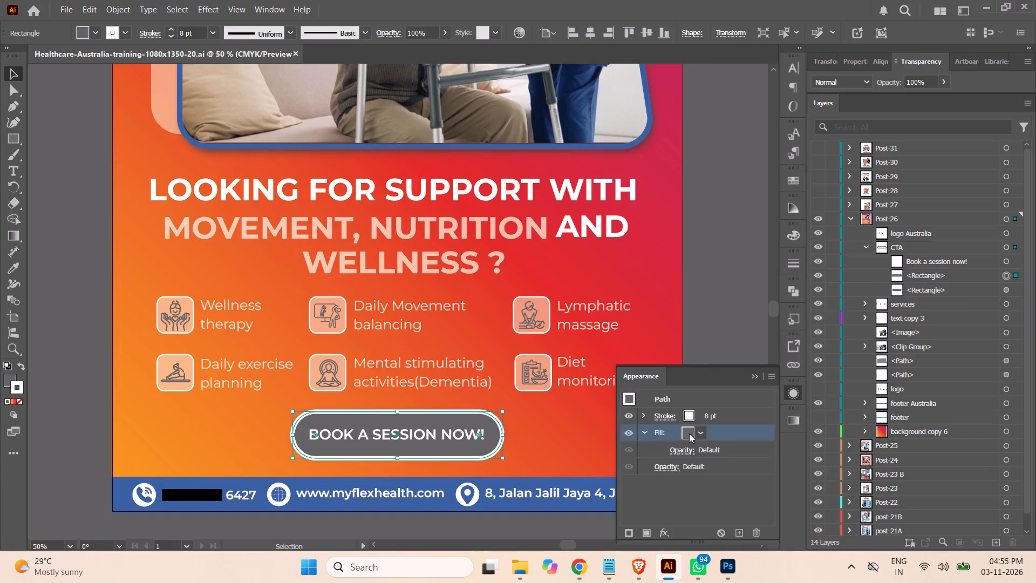
pyautogui.doubleClick(689, 433)
pyautogui.click(689, 433)
pyautogui.click(638, 339)
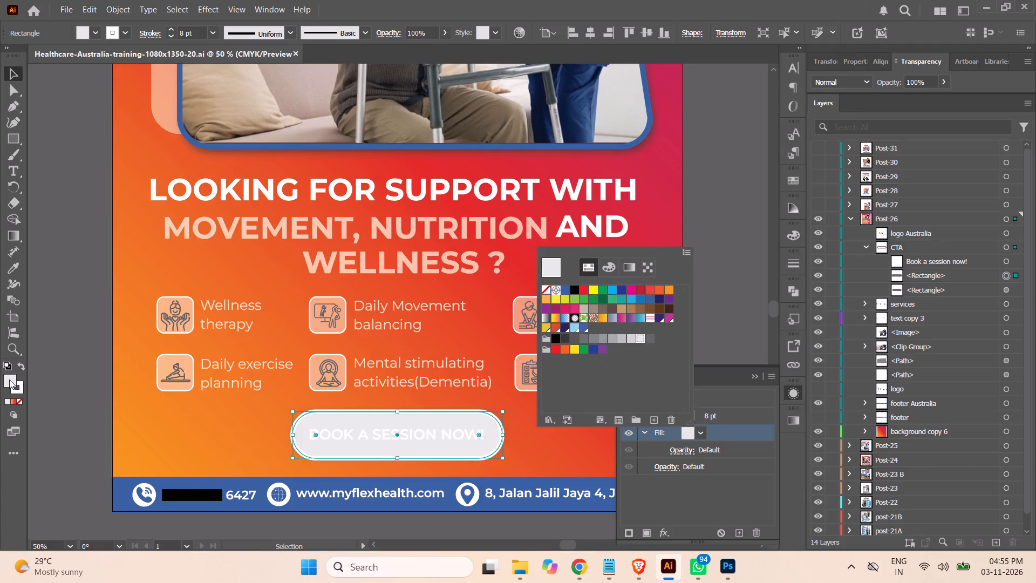
pyautogui.click(9, 379)
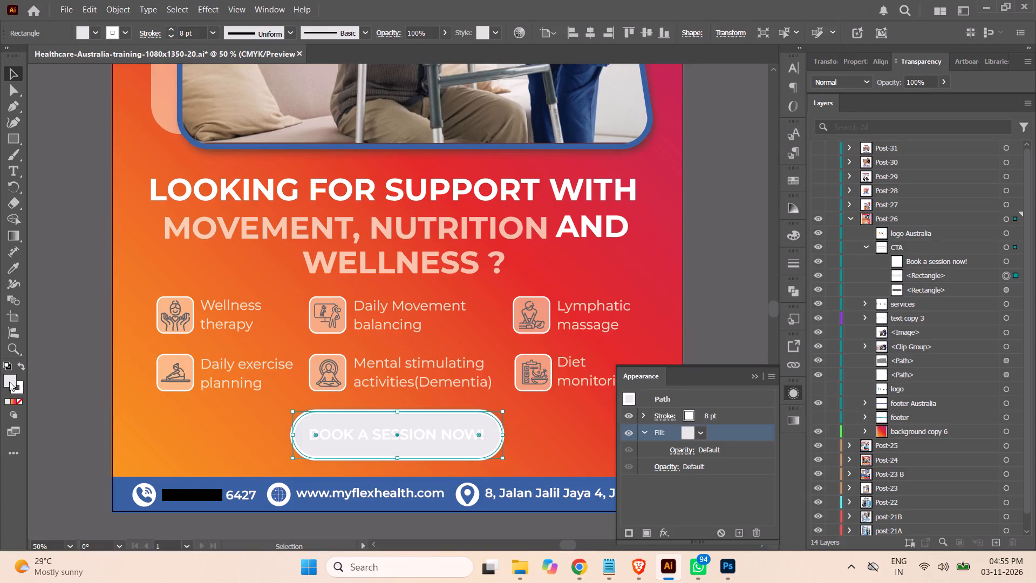
pyautogui.doubleClick(9, 381)
pyautogui.moveTo(637, 196); pyautogui.dragTo(597, 138)
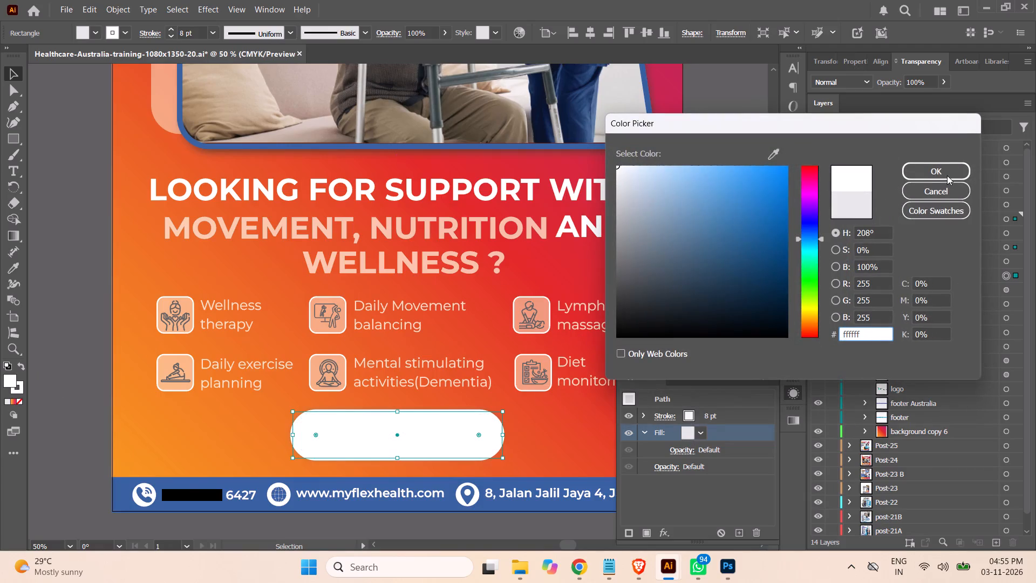
pyautogui.click(936, 169)
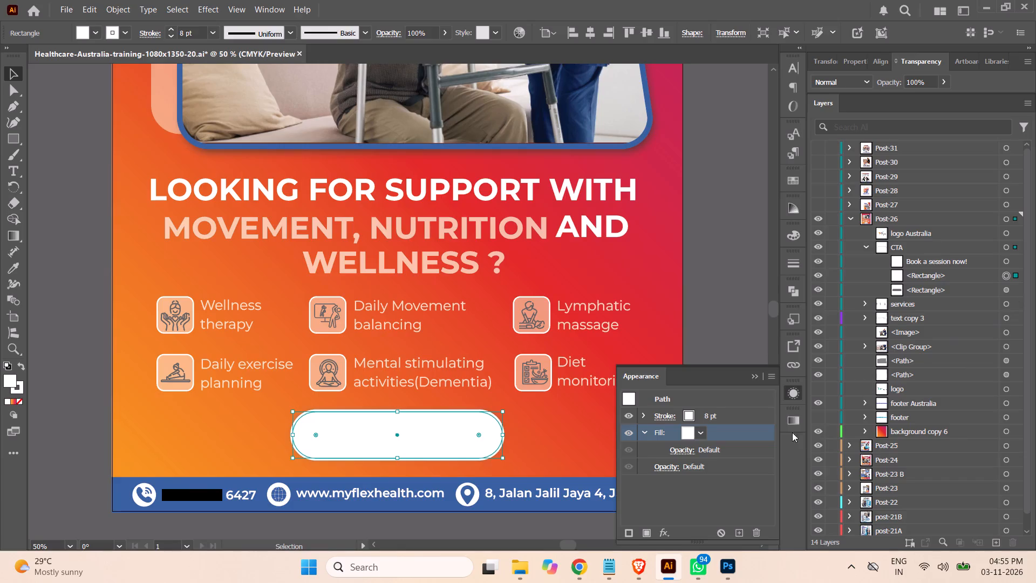
# Set the fill opacity of the outlined CTA button rectangle to 30%.
pyautogui.click(678, 451)
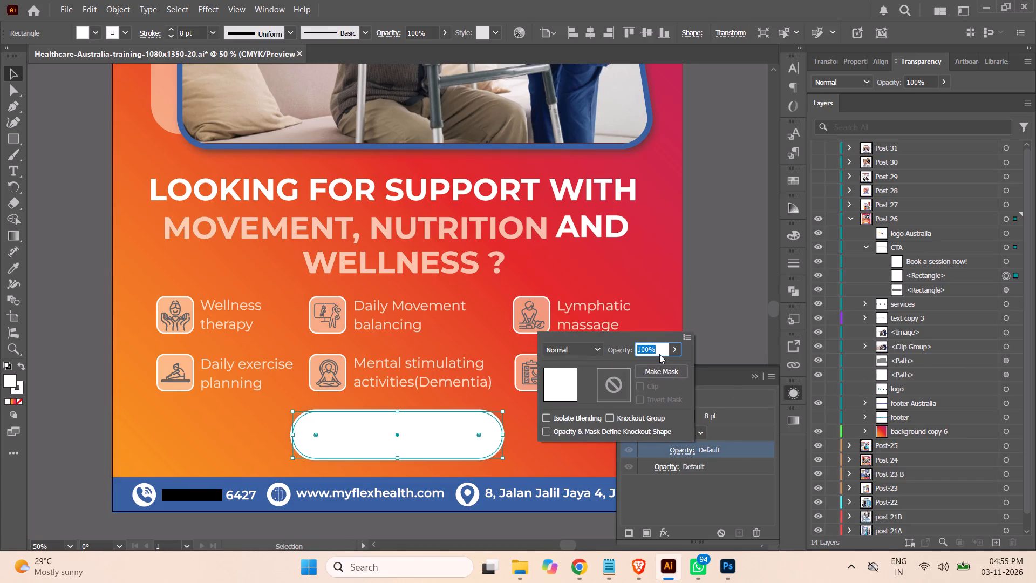
pyautogui.write('30')
pyautogui.press('Return')
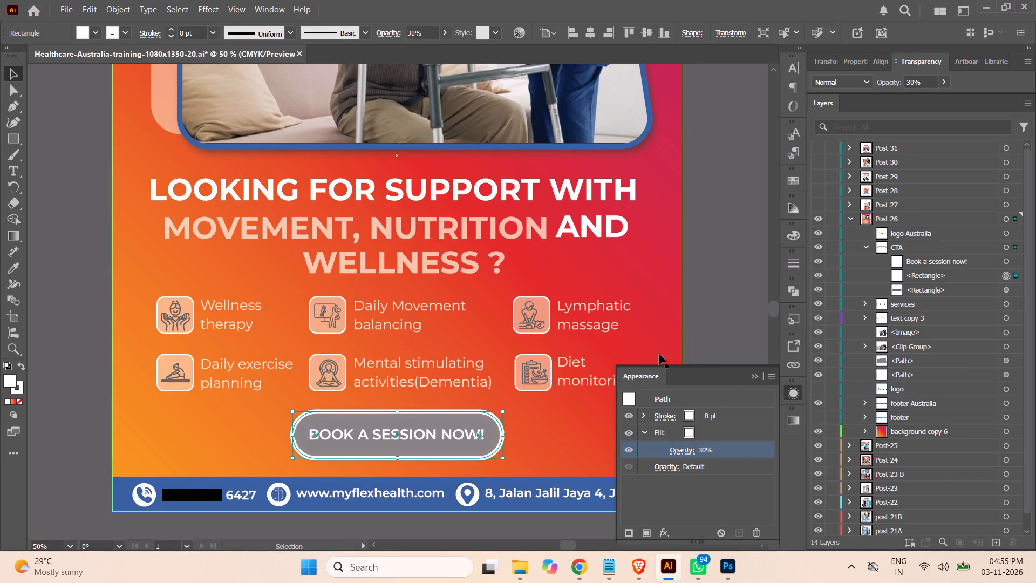
# Delete the Gaussian-blurred grey rectangle behind the outlined CTA button rectangle.
pyautogui.click(1007, 289)
pyautogui.click(966, 294)
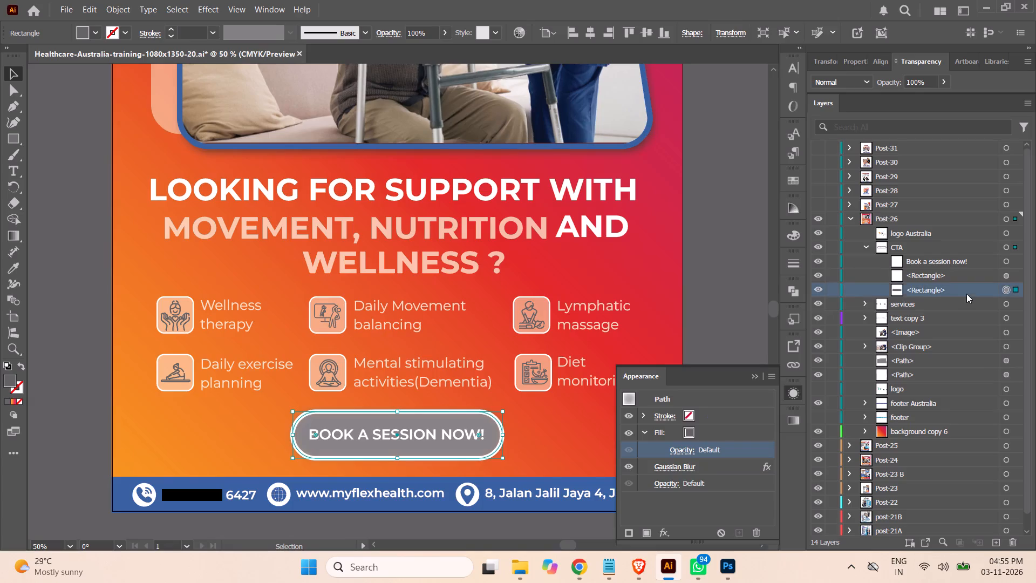
pyautogui.click(1013, 541)
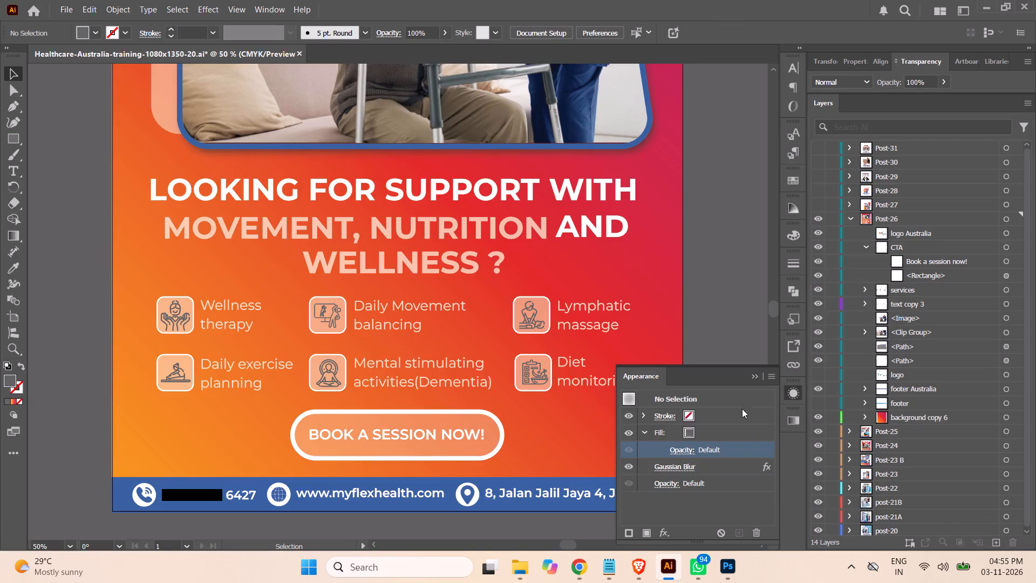
# Set the stroke weight of the remaining CTA button rectangle to 1 pt and deselect it.
pyautogui.click(725, 418)
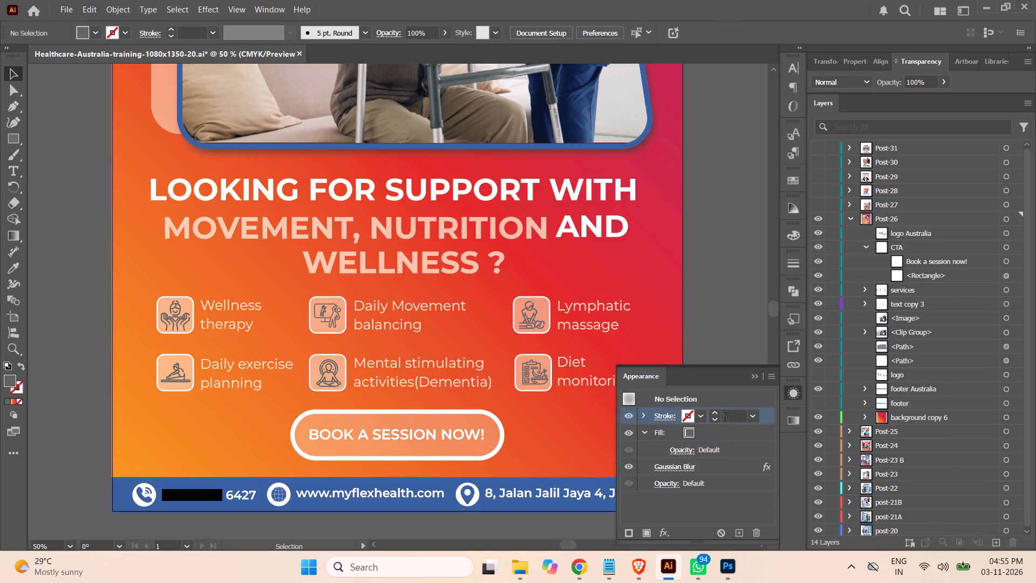
pyautogui.click(646, 433)
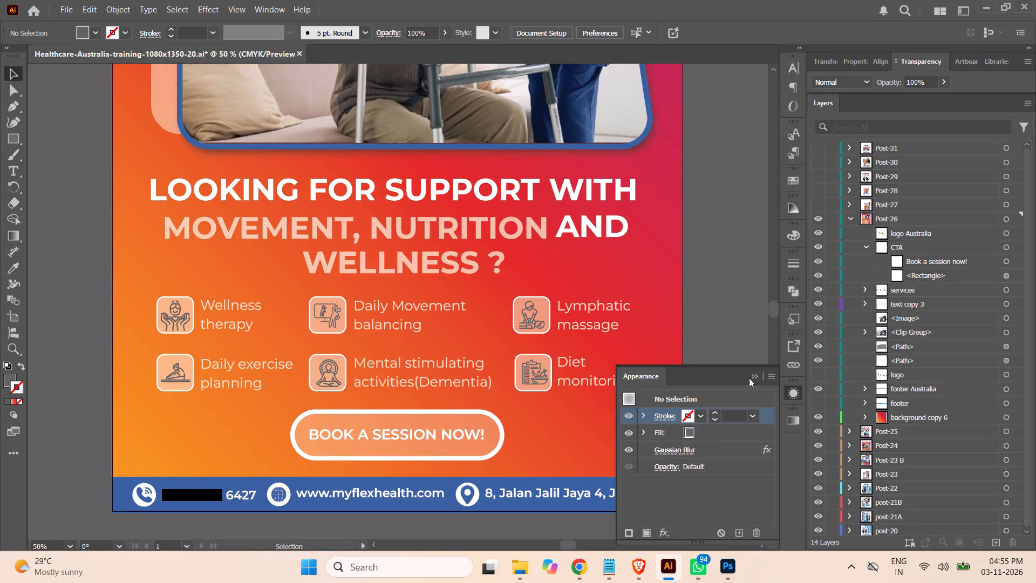
pyautogui.click(749, 378)
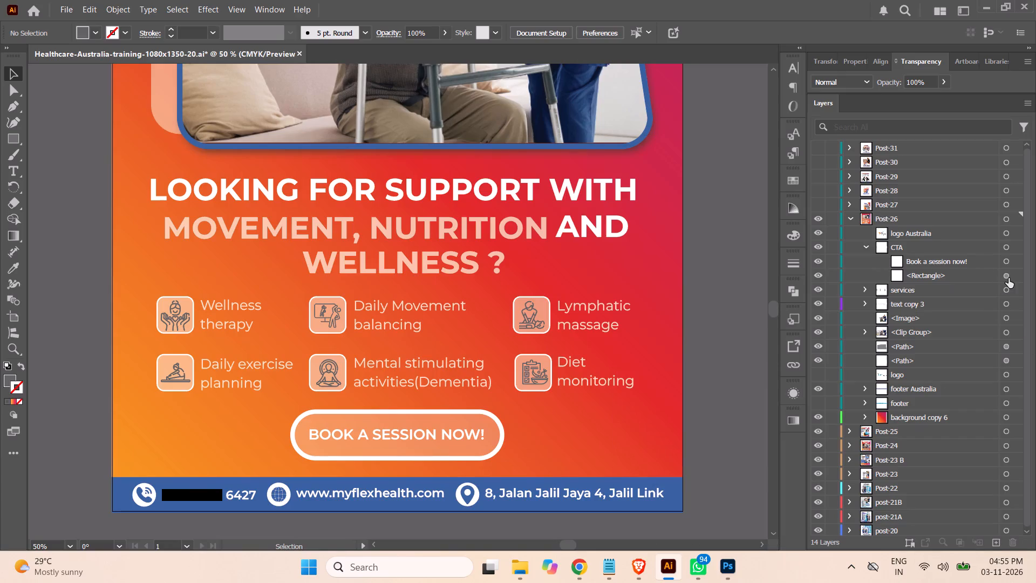
pyautogui.click(1008, 276)
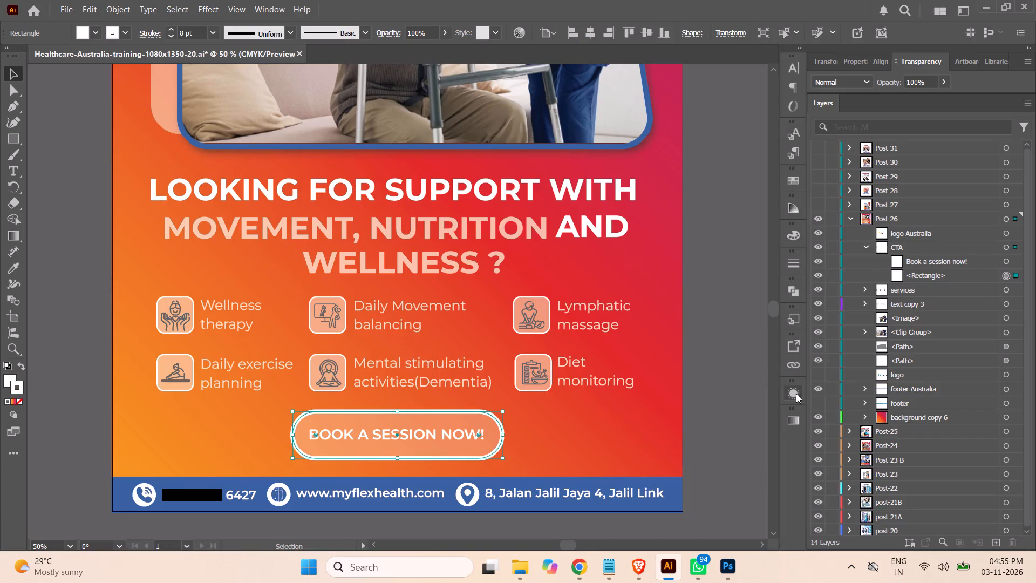
pyautogui.click(794, 395)
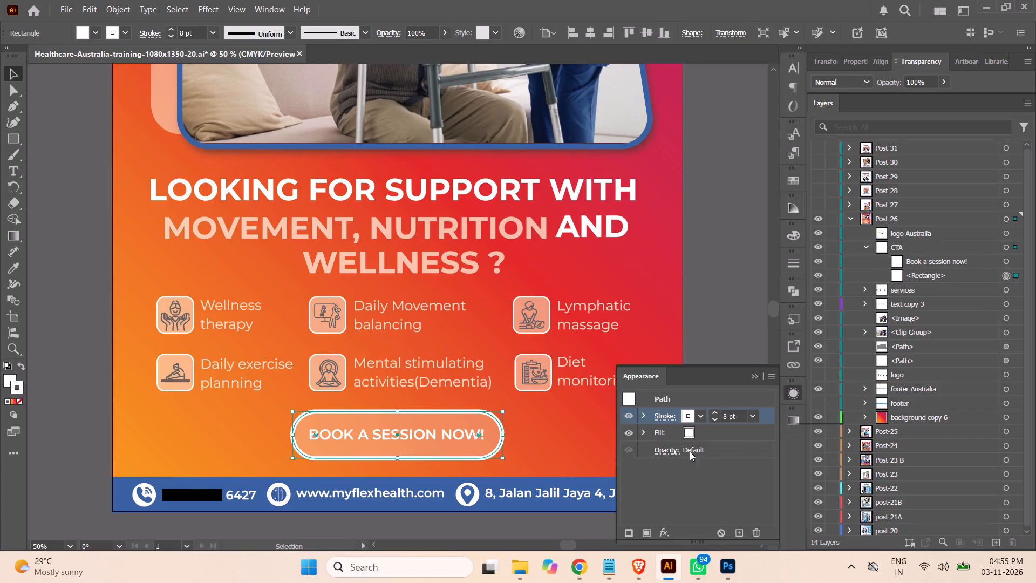
pyautogui.moveTo(727, 417); pyautogui.dragTo(721, 415)
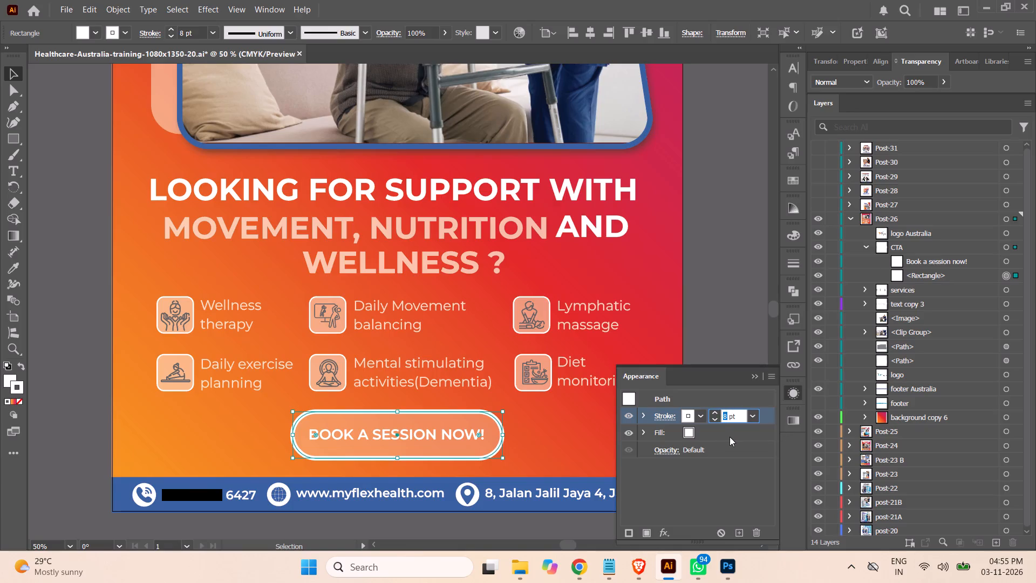
pyautogui.press('1')
pyautogui.press('Return')
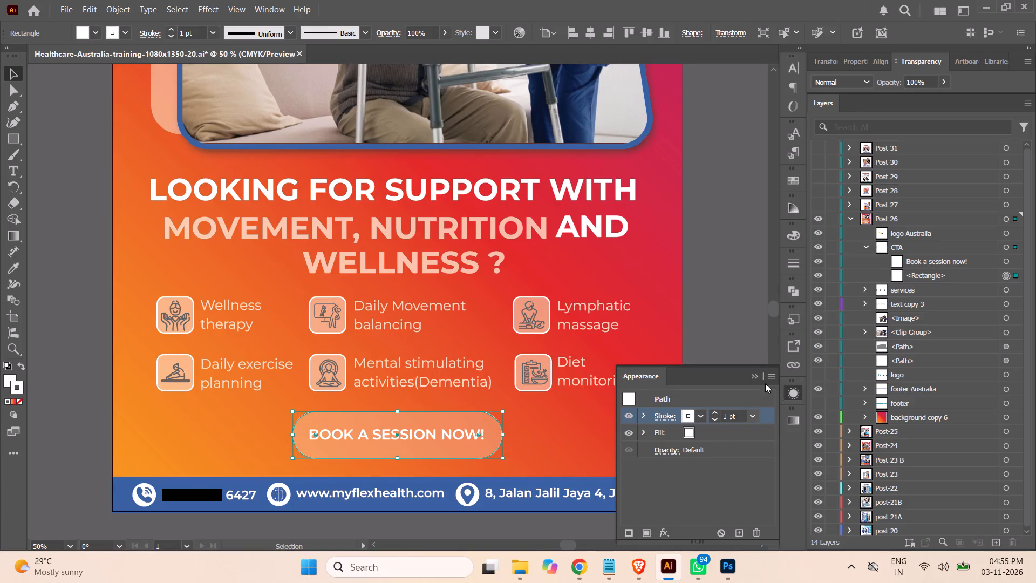
pyautogui.click(753, 377)
pyautogui.click(720, 364)
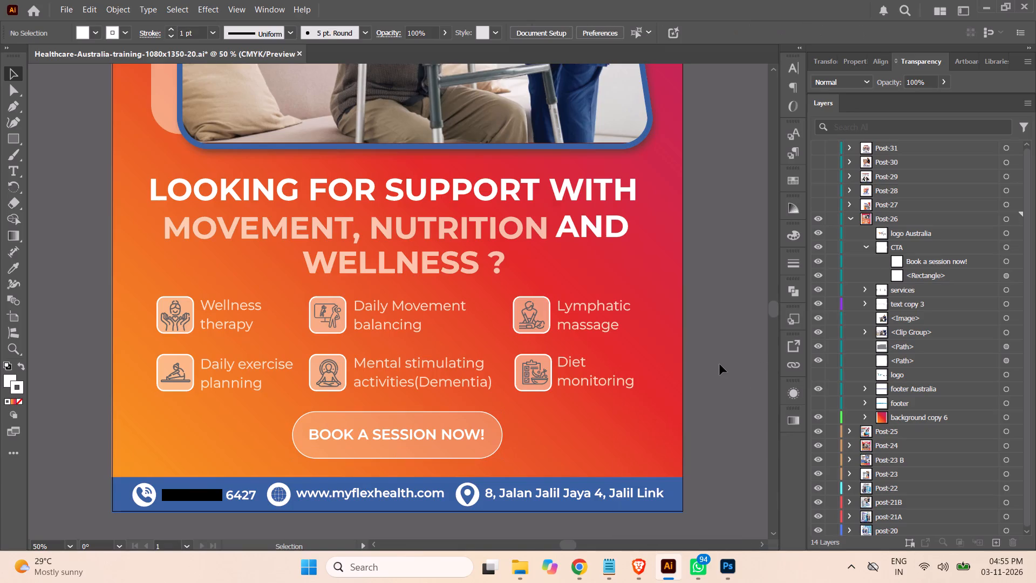
# Save the document.
pyautogui.hotkey('ctrl', 's')
# Recolour the "Book a session now!" button text to dark grey (4f4f4f) and deselect it.
pyautogui.click(1005, 262)
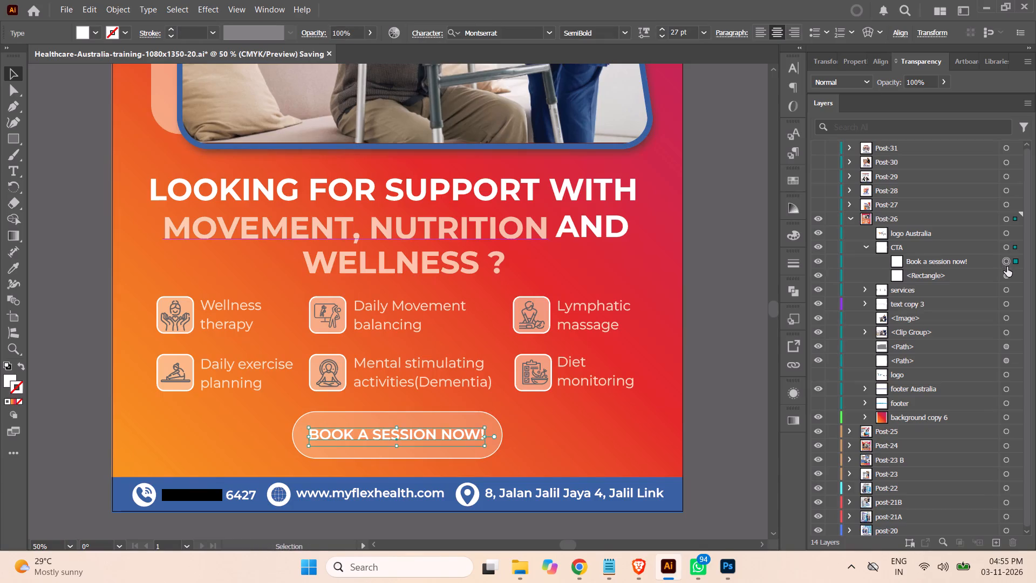
pyautogui.click(7, 379)
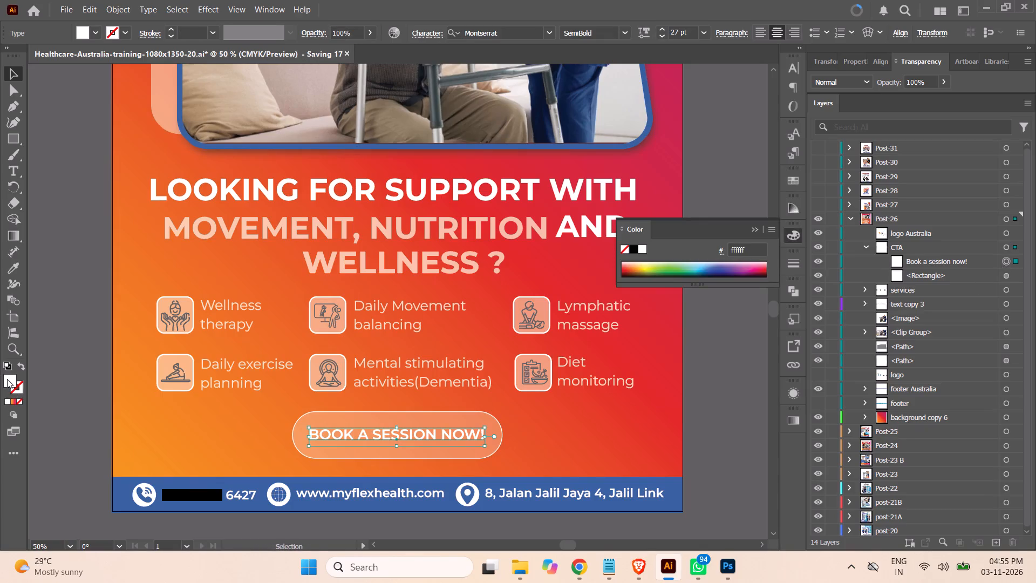
pyautogui.doubleClick(7, 379)
pyautogui.moveTo(630, 246); pyautogui.dragTo(614, 284)
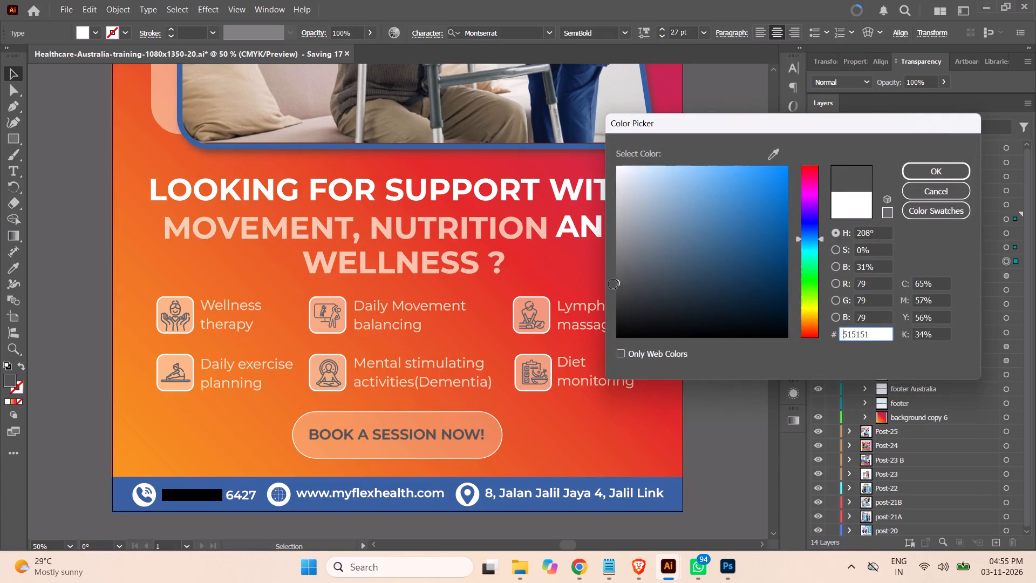
pyautogui.moveTo(614, 284); pyautogui.dragTo(613, 284)
pyautogui.click(919, 169)
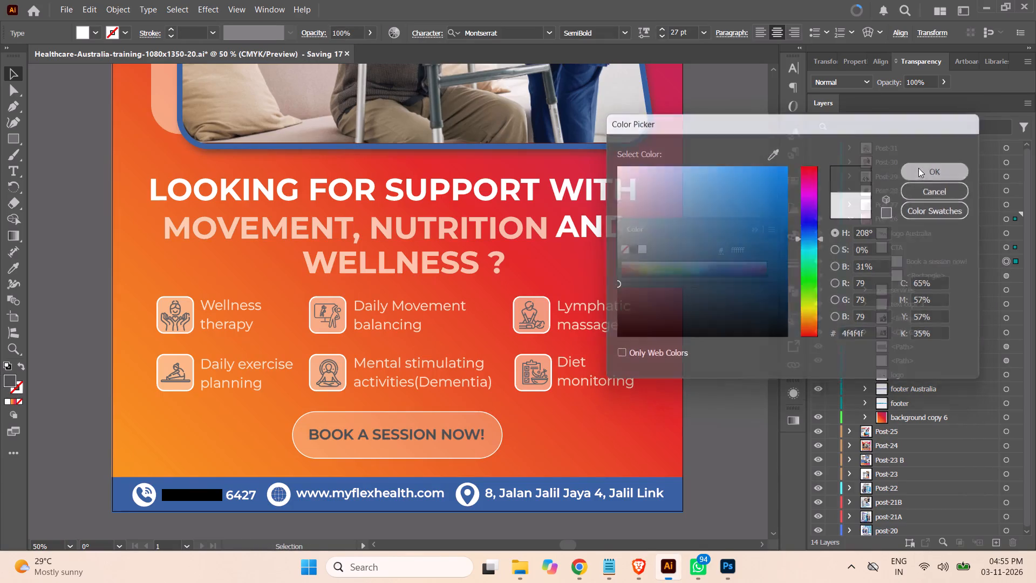
pyautogui.click(756, 231)
pyautogui.click(739, 261)
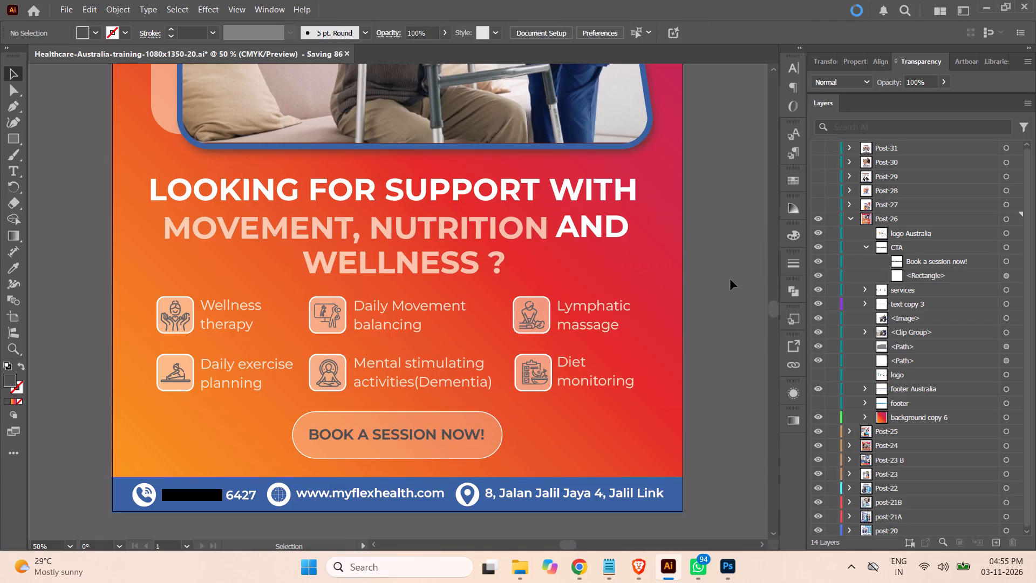
# Save the document with the restyled CTA button.
pyautogui.hotkey('ctrl', '-')
pyautogui.hotkey('ctrl', '-')
pyautogui.hotkey('ctrl', '-')
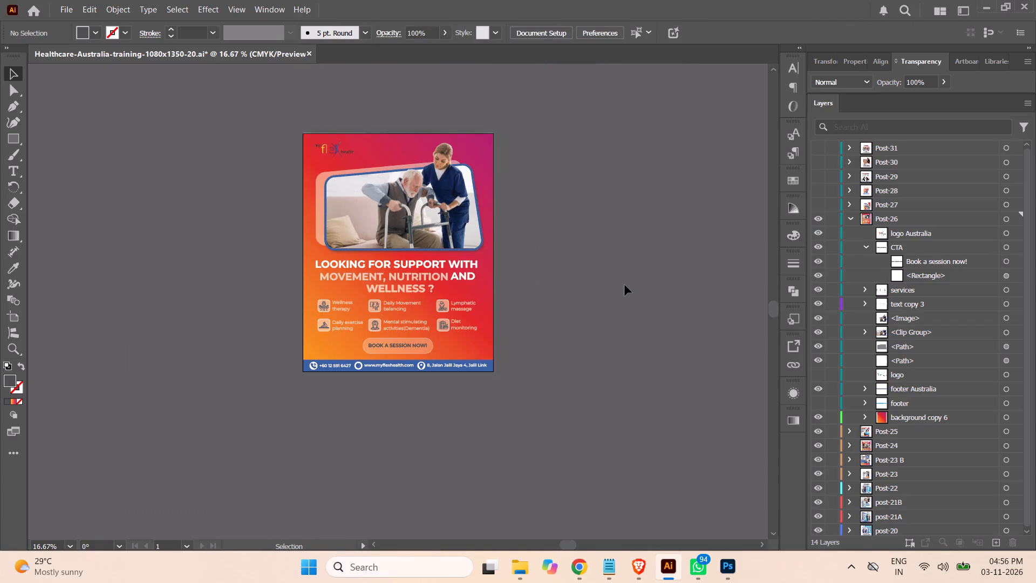
pyautogui.hotkey('ctrl', 's')
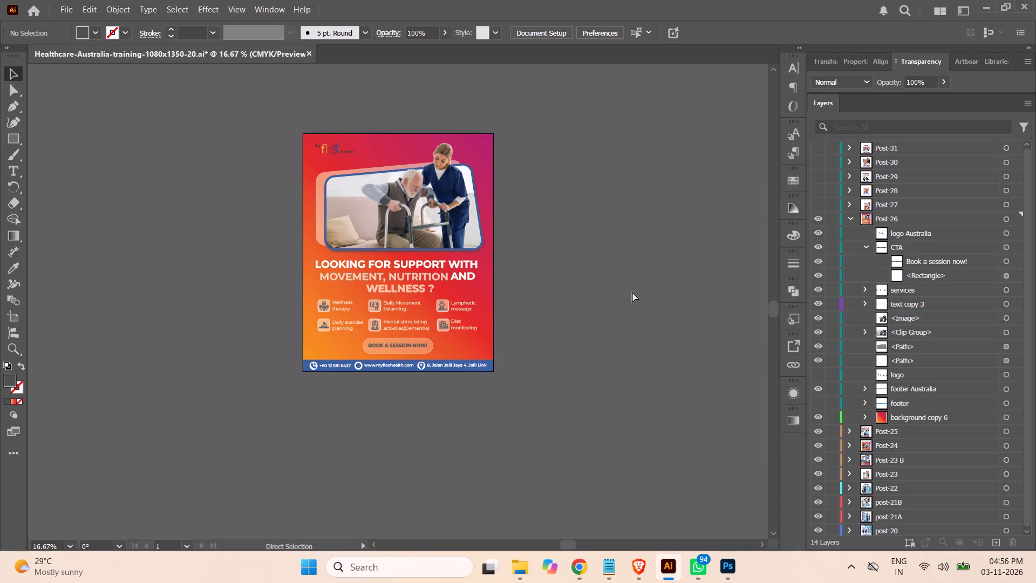
# Recolour the Diet monitoring icon artwork in the Post-26 services group with the footer bar's blue and deselect it.
pyautogui.hotkey('ctrl', 'alt', '0')
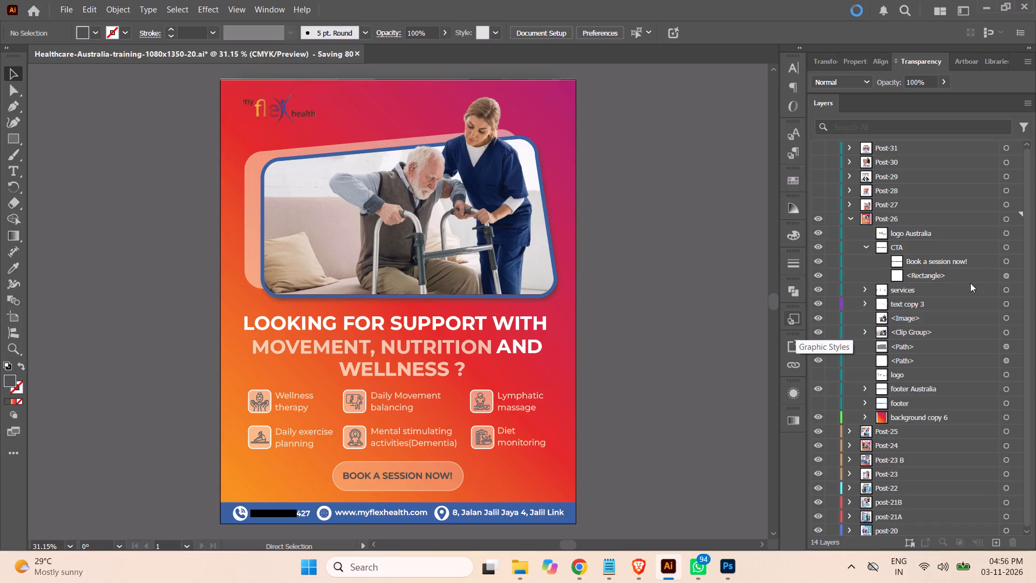
pyautogui.click(865, 246)
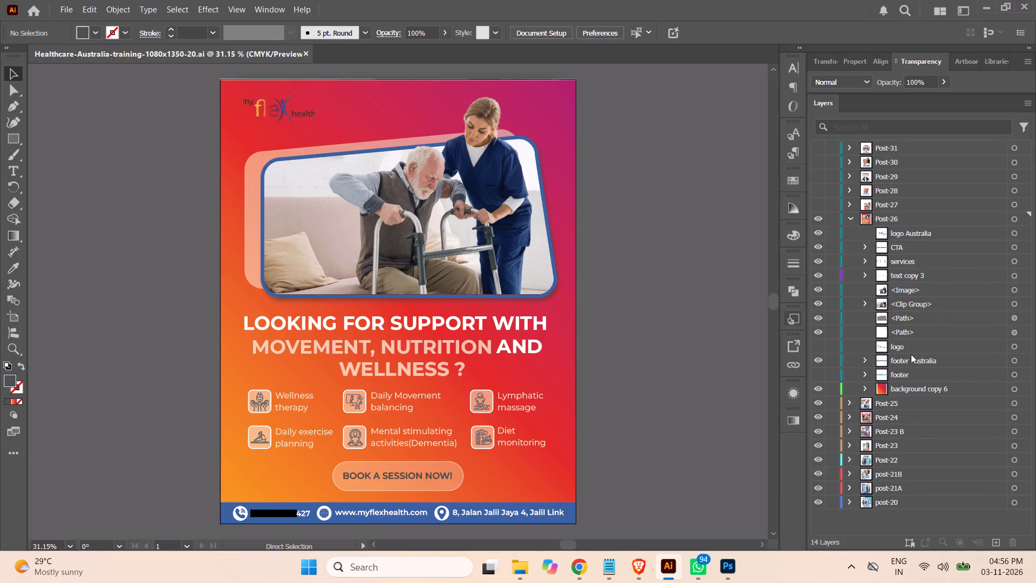
pyautogui.click(864, 261)
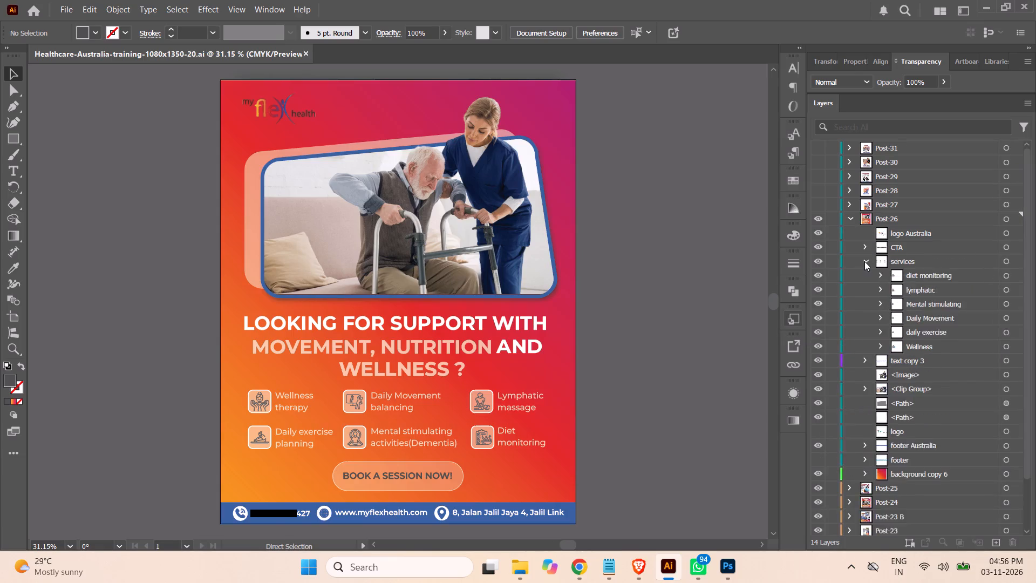
pyautogui.click(879, 274)
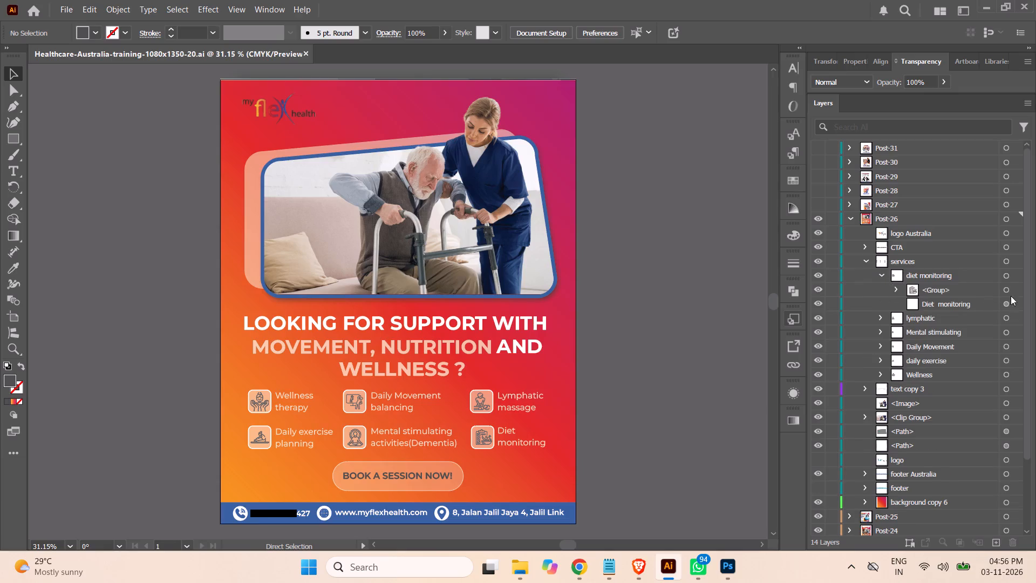
pyautogui.click(899, 289)
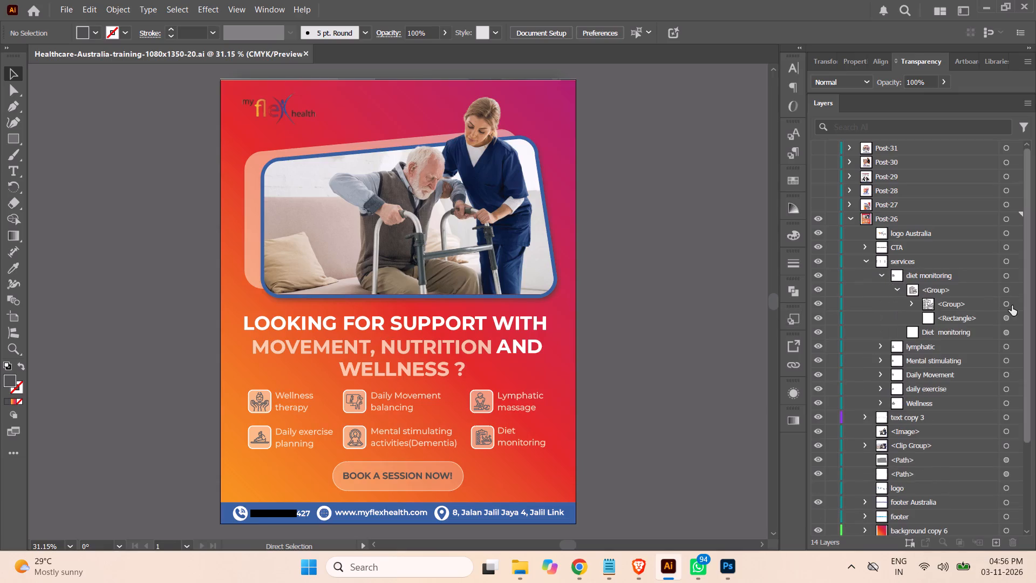
pyautogui.click(1005, 303)
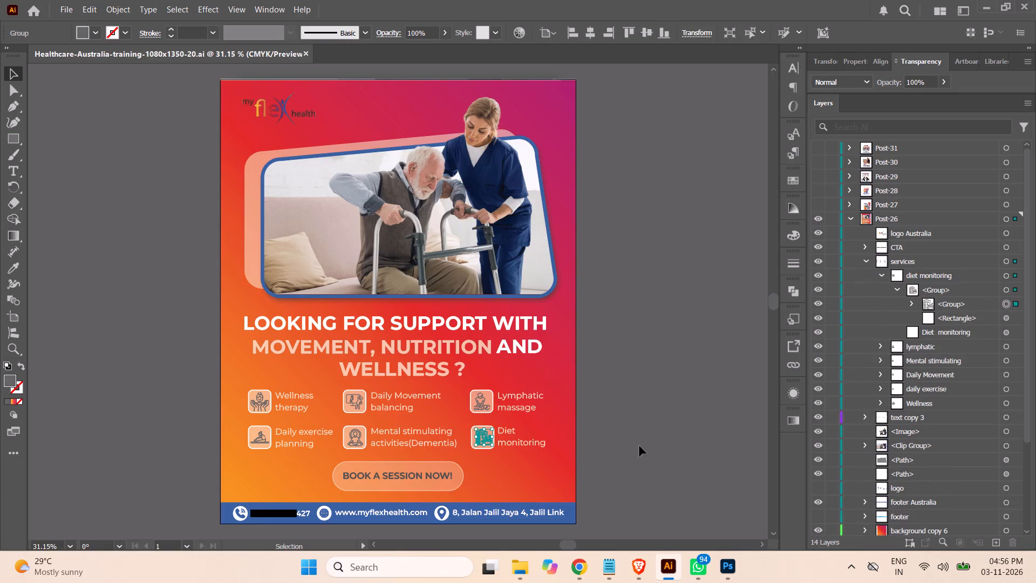
pyautogui.click(17, 266)
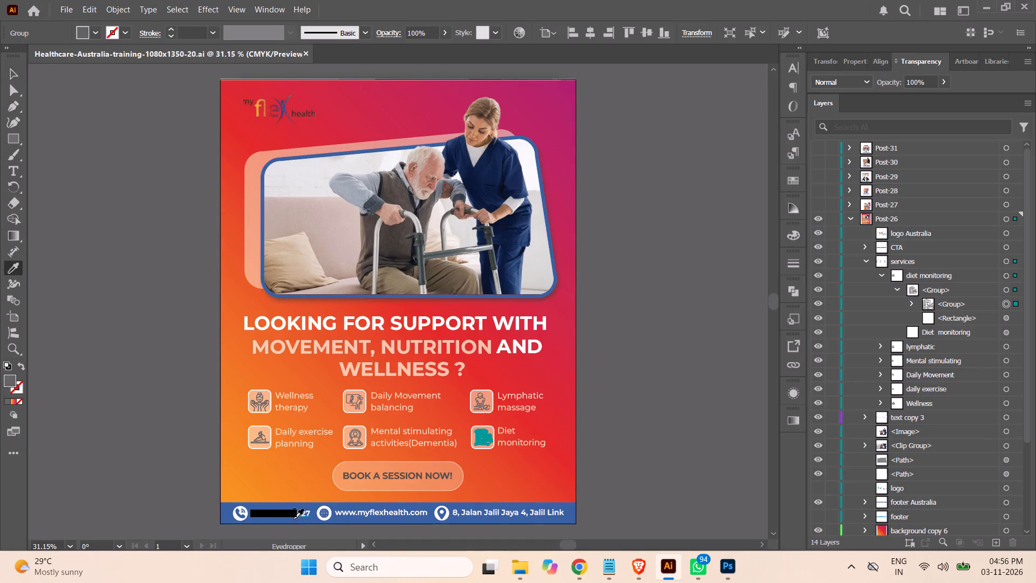
pyautogui.click(294, 522)
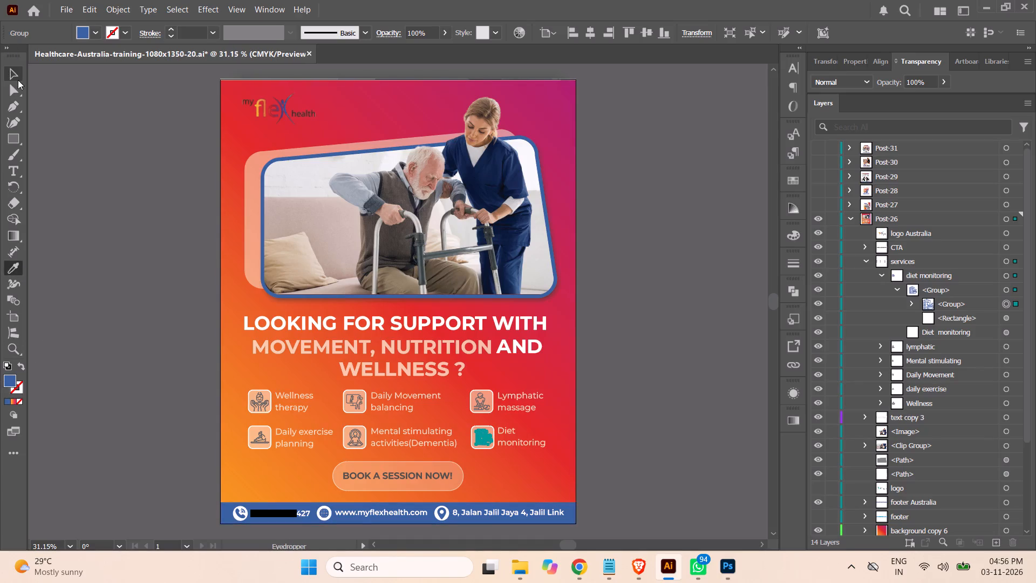
pyautogui.click(13, 71)
pyautogui.click(82, 195)
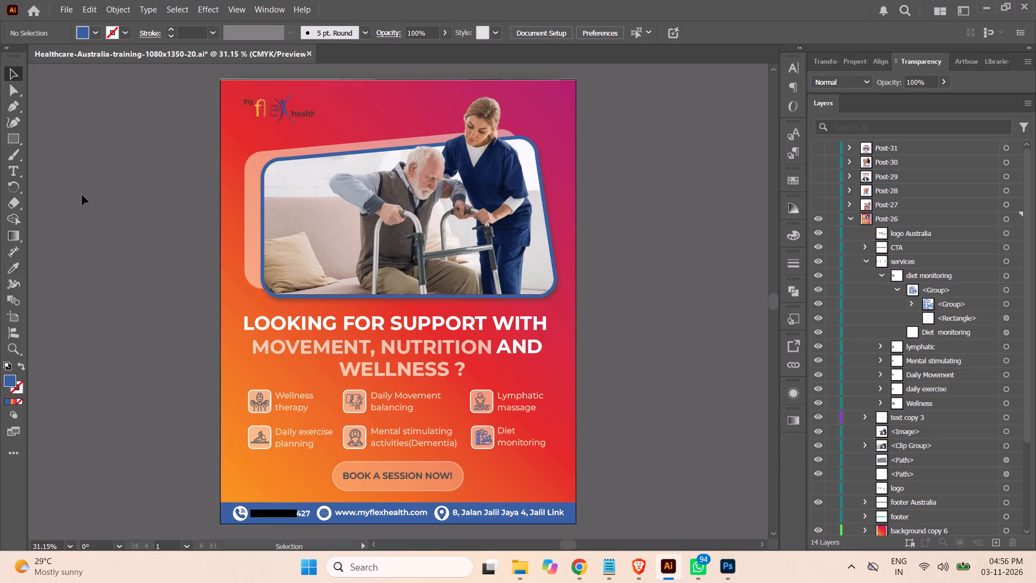
pyautogui.click(897, 291)
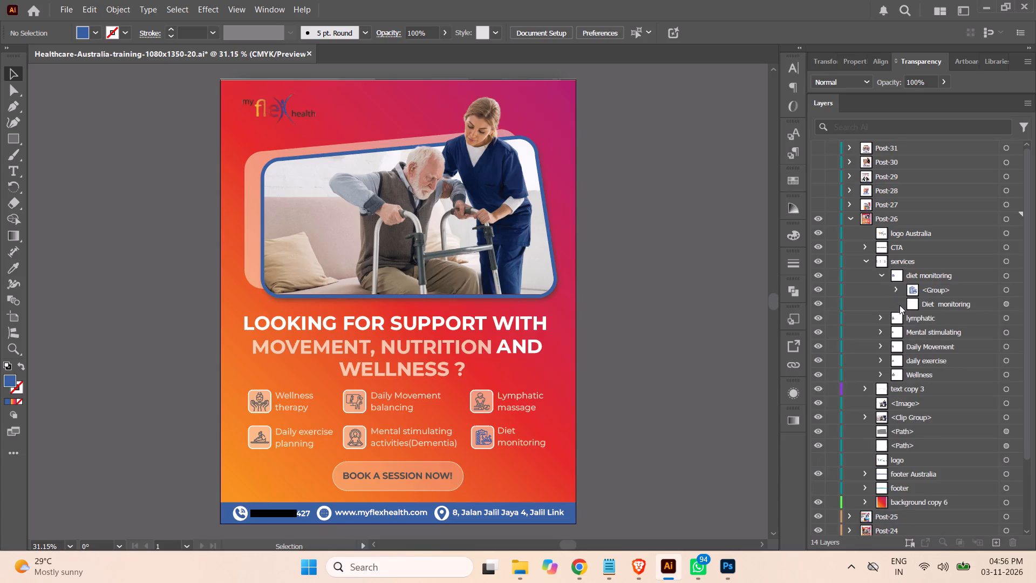
pyautogui.click(883, 276)
# Recolour the Lymphatic massage icon artwork with the blue sampled from the footer bar, leaving its rounded rectangle alone.
pyautogui.click(881, 288)
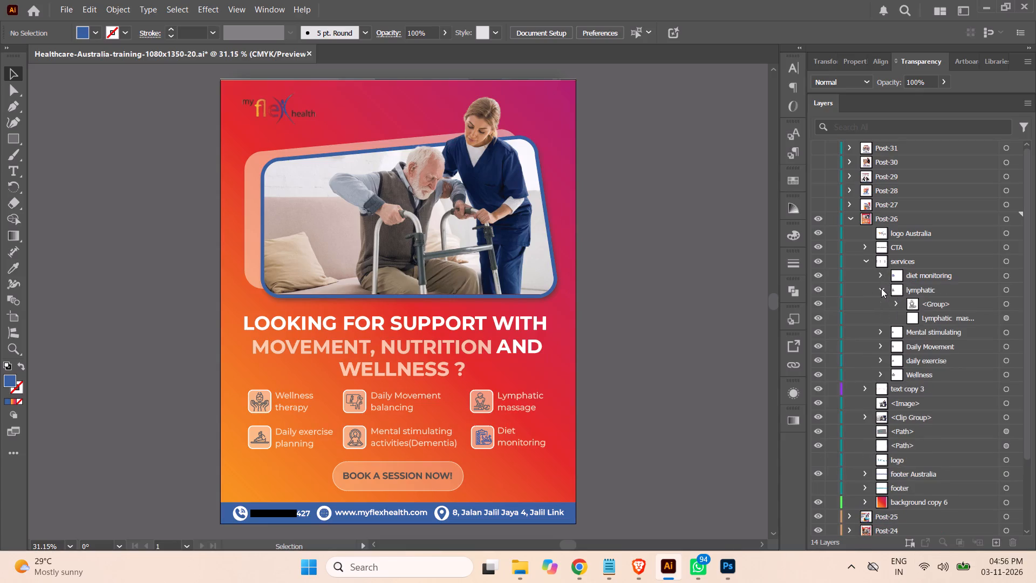
pyautogui.click(896, 304)
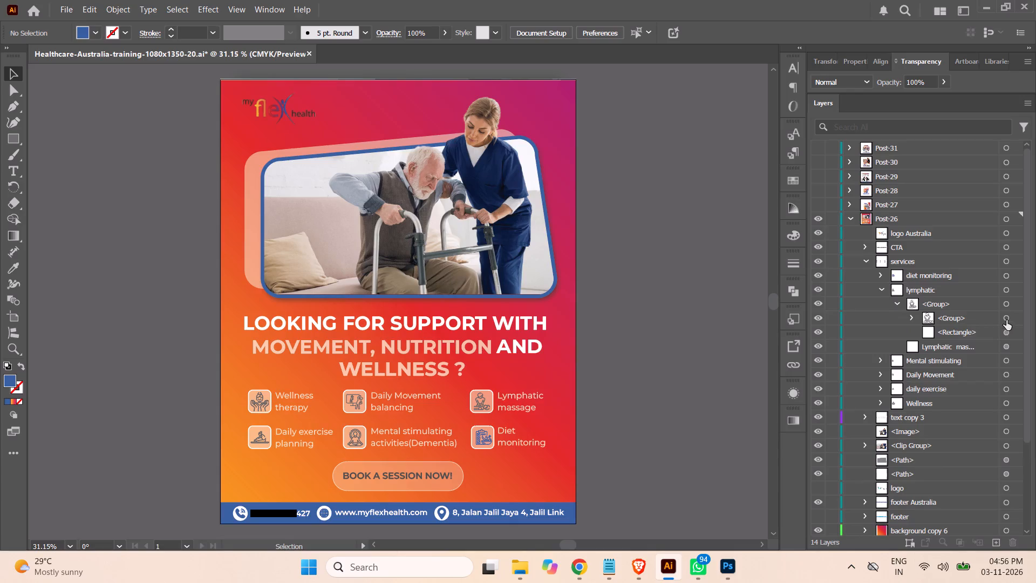
pyautogui.click(1006, 320)
pyautogui.click(10, 268)
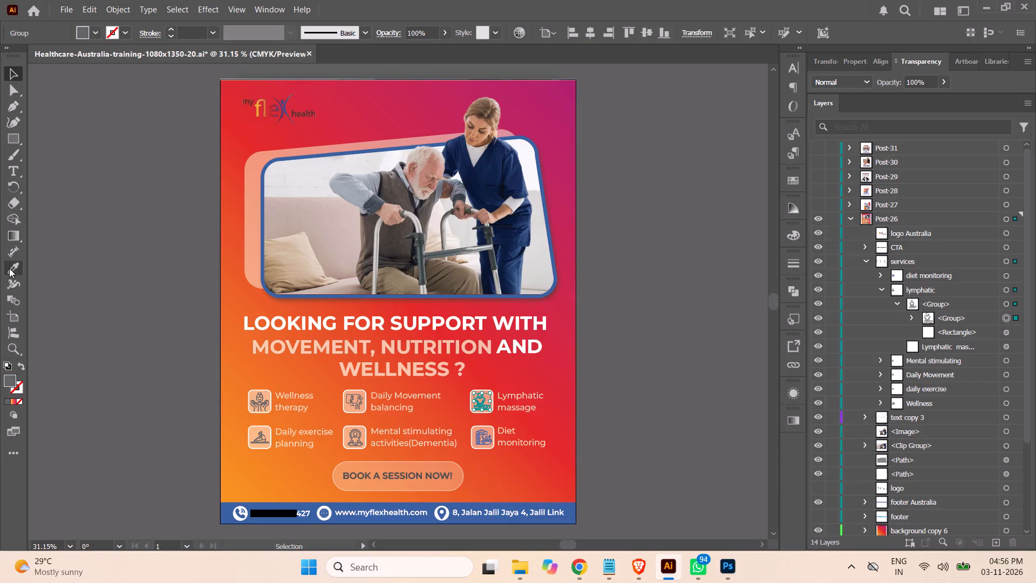
pyautogui.click(424, 519)
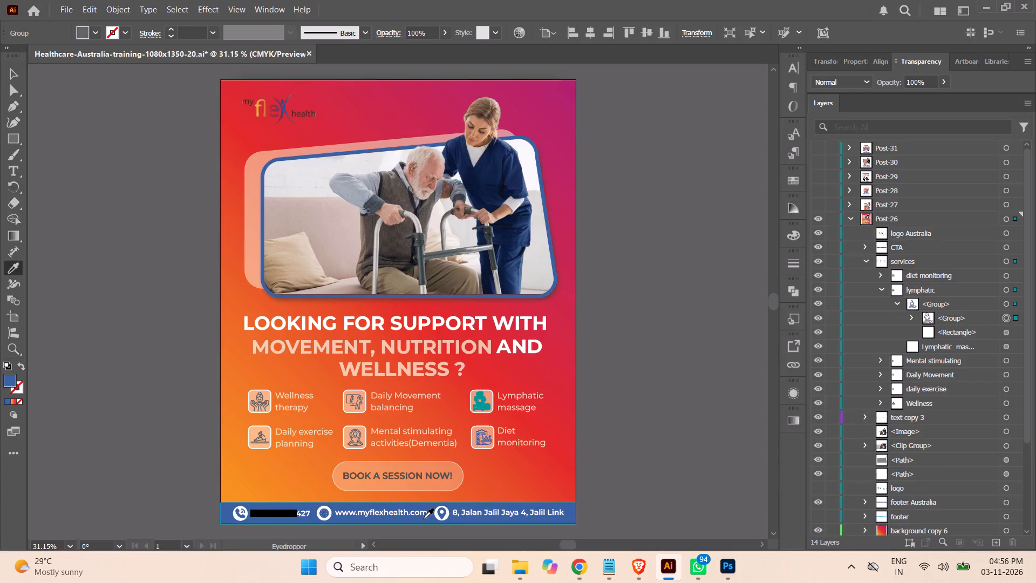
pyautogui.click(897, 302)
pyautogui.click(882, 288)
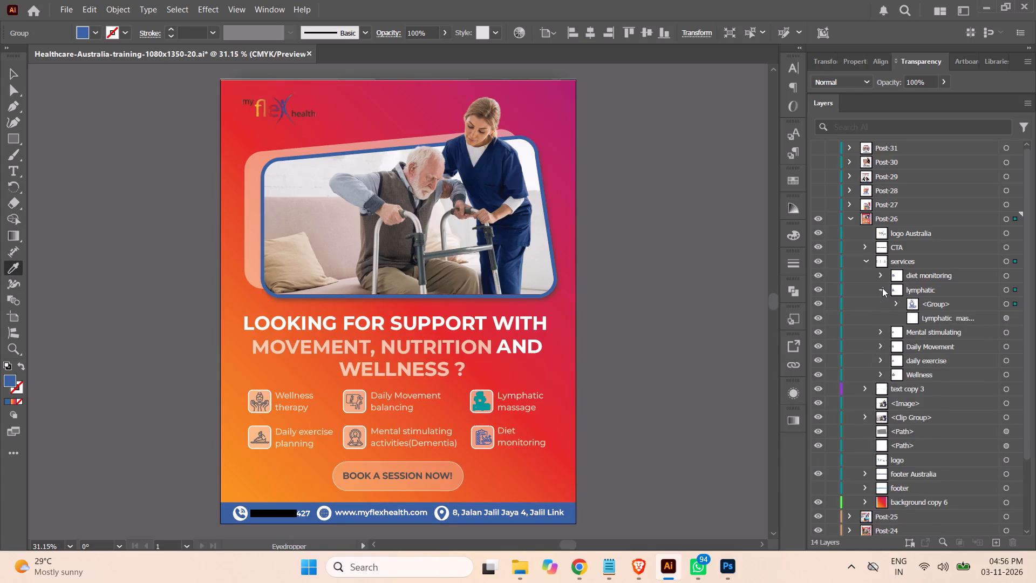
# Recolour the Mental stimulating activities icon artwork with the blue sampled from the footer bar.
pyautogui.click(881, 303)
pyautogui.click(896, 317)
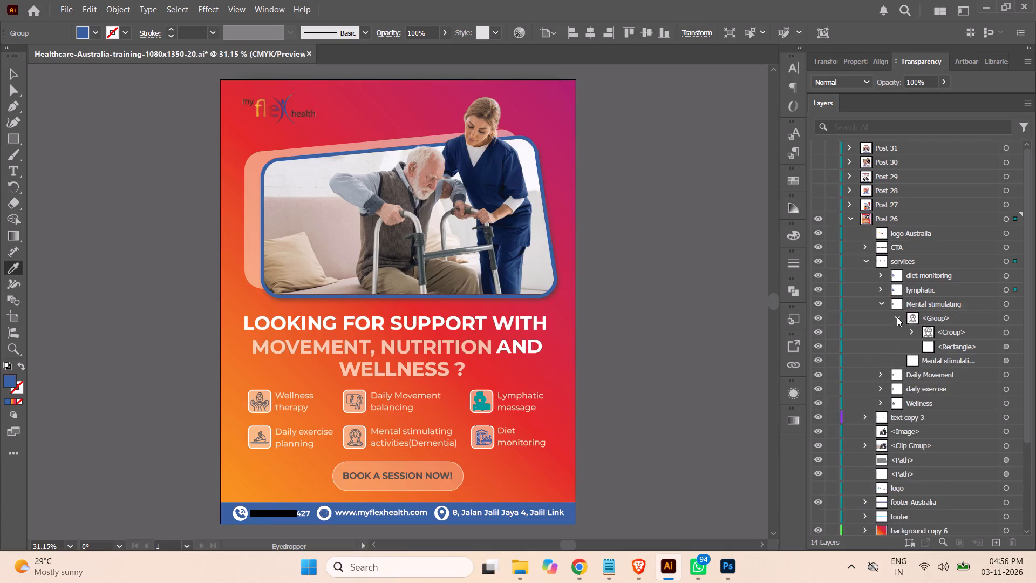
pyautogui.click(1004, 335)
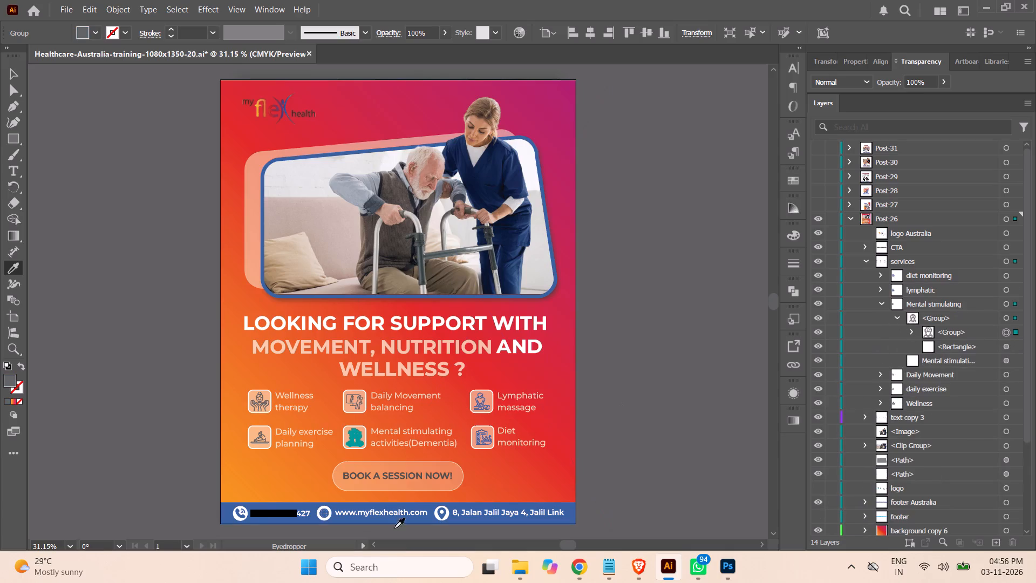
pyautogui.click(416, 521)
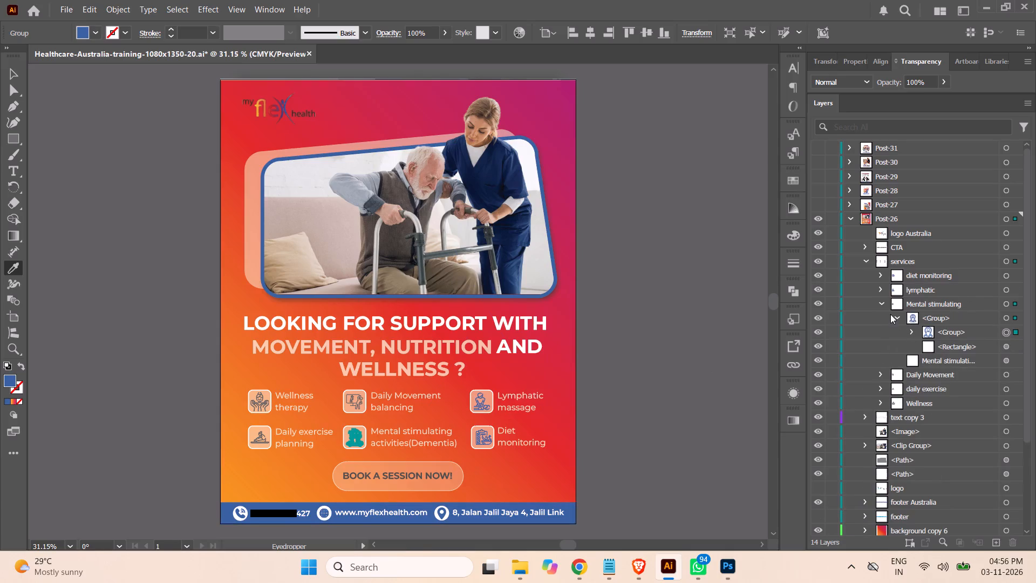
pyautogui.click(897, 316)
pyautogui.click(880, 302)
# Recolour the Daily Movement balancing icon artwork with the blue sampled from the footer bar.
pyautogui.click(880, 317)
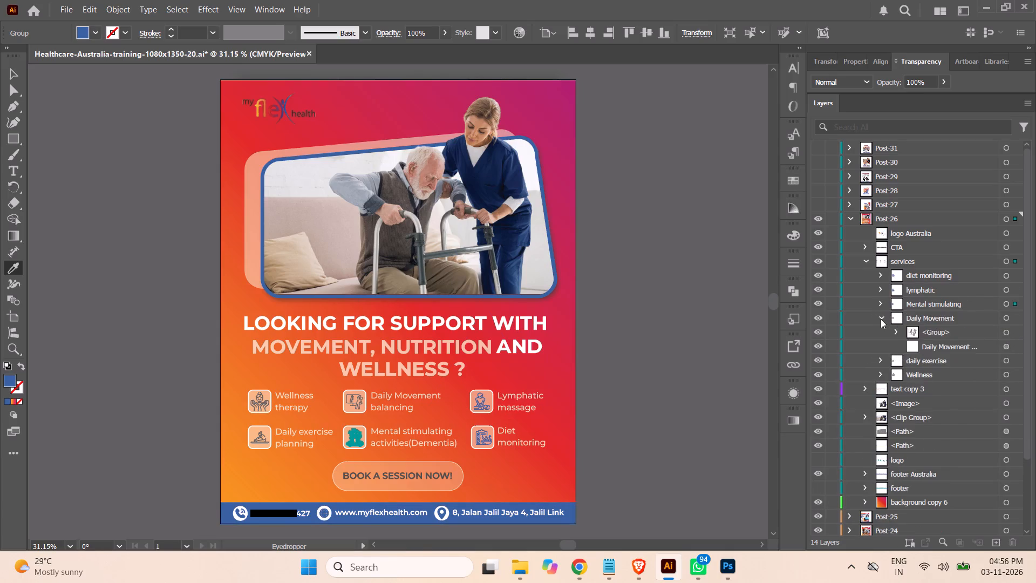
pyautogui.click(897, 332)
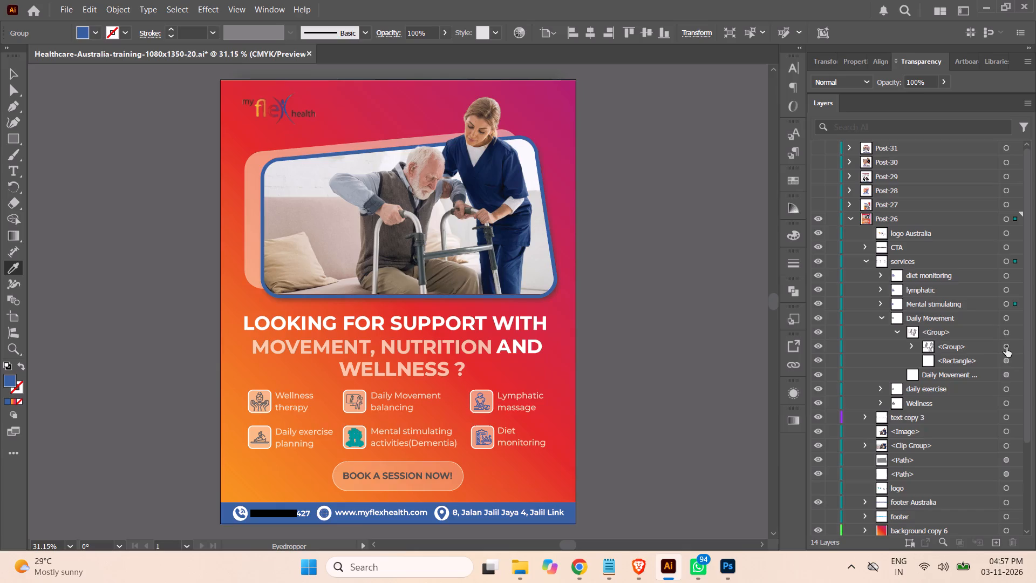
pyautogui.click(1006, 347)
pyautogui.click(424, 520)
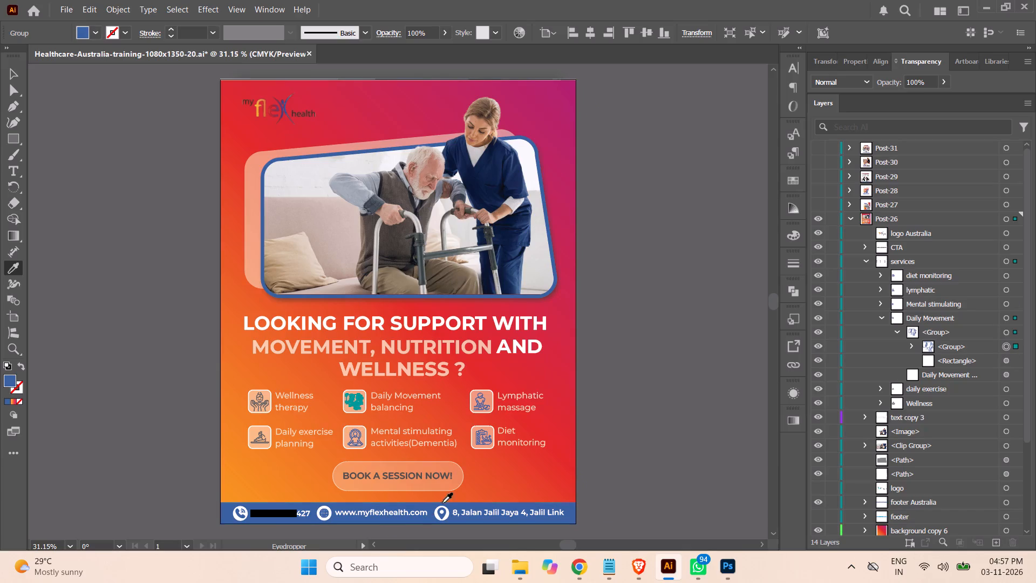
pyautogui.click(892, 328)
pyautogui.click(880, 319)
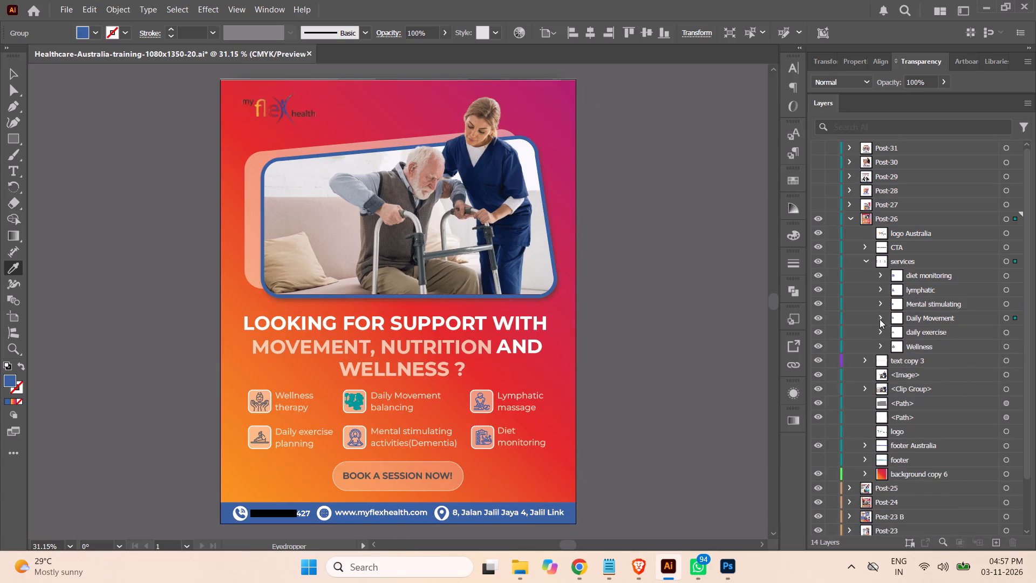
# Recolour the Daily exercise planning icon artwork with the blue sampled from the footer bar.
pyautogui.click(880, 330)
pyautogui.click(894, 347)
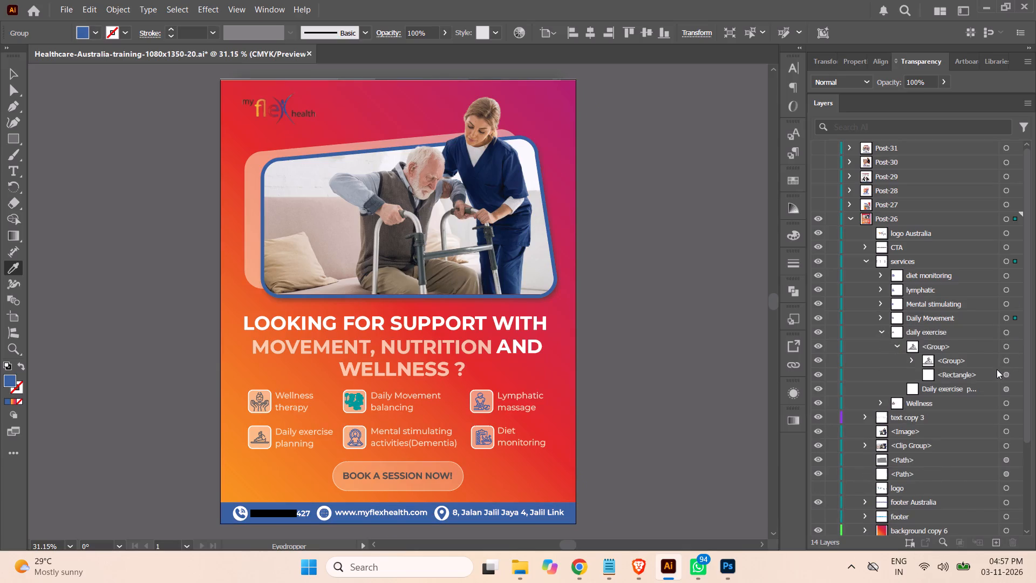
pyautogui.click(1004, 360)
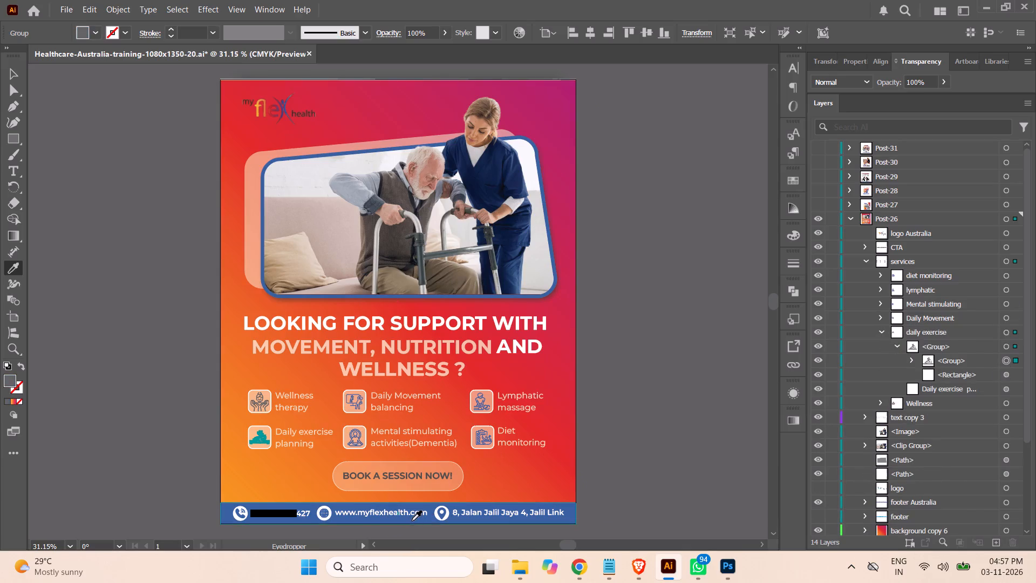
pyautogui.click(412, 521)
pyautogui.click(893, 345)
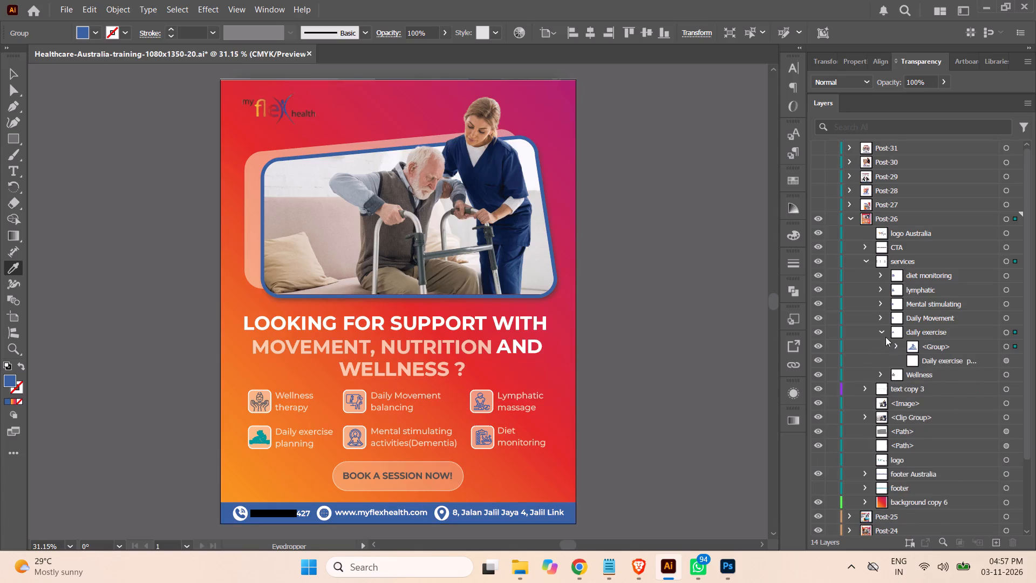
pyautogui.click(880, 333)
# Recolour the Wellness therapy icon artwork with the footer bar's blue, collapse the Post-26 layer and deselect everything.
pyautogui.click(881, 346)
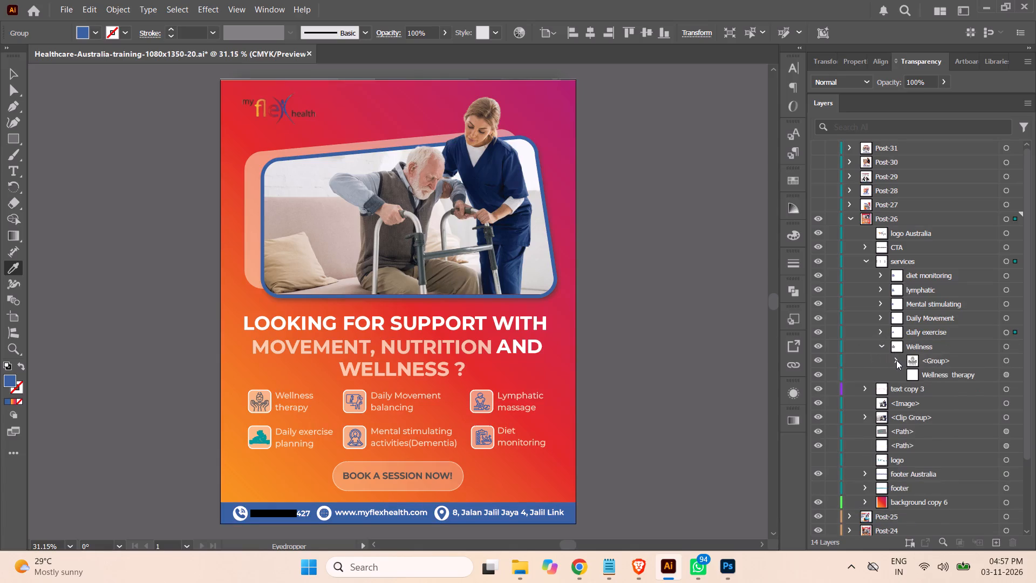
pyautogui.click(896, 360)
pyautogui.click(1007, 375)
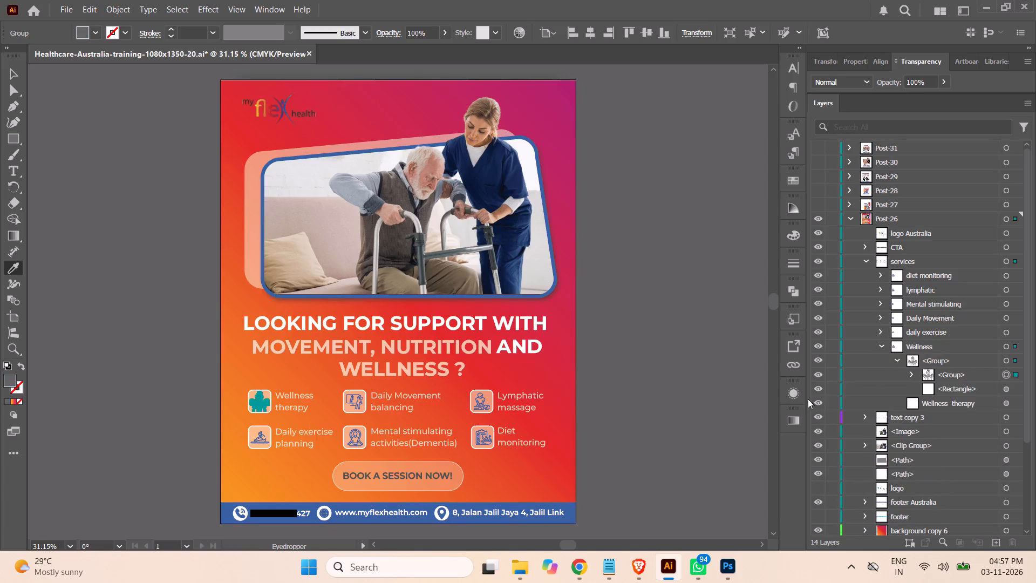
pyautogui.click(430, 520)
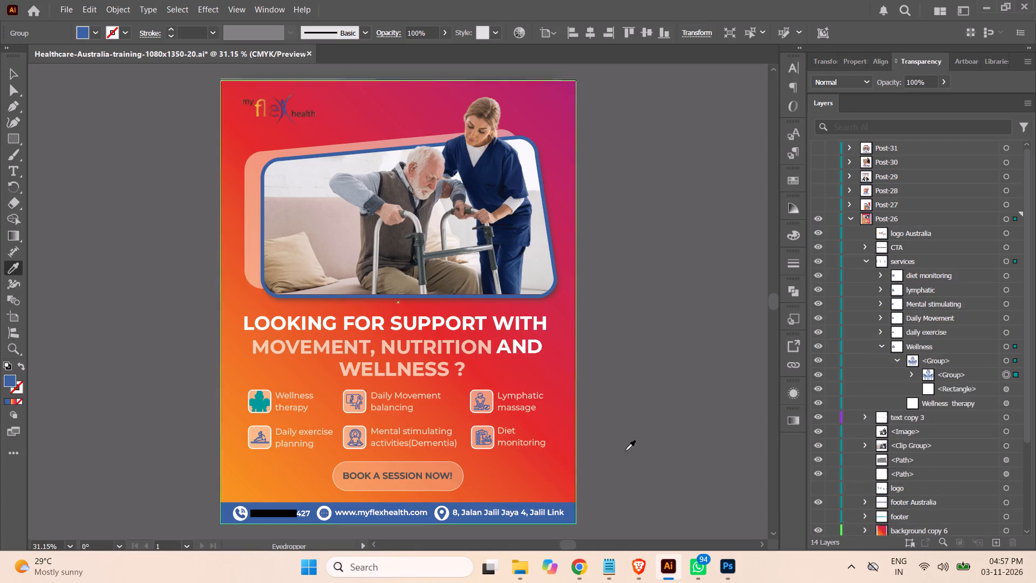
pyautogui.click(897, 361)
pyautogui.click(881, 346)
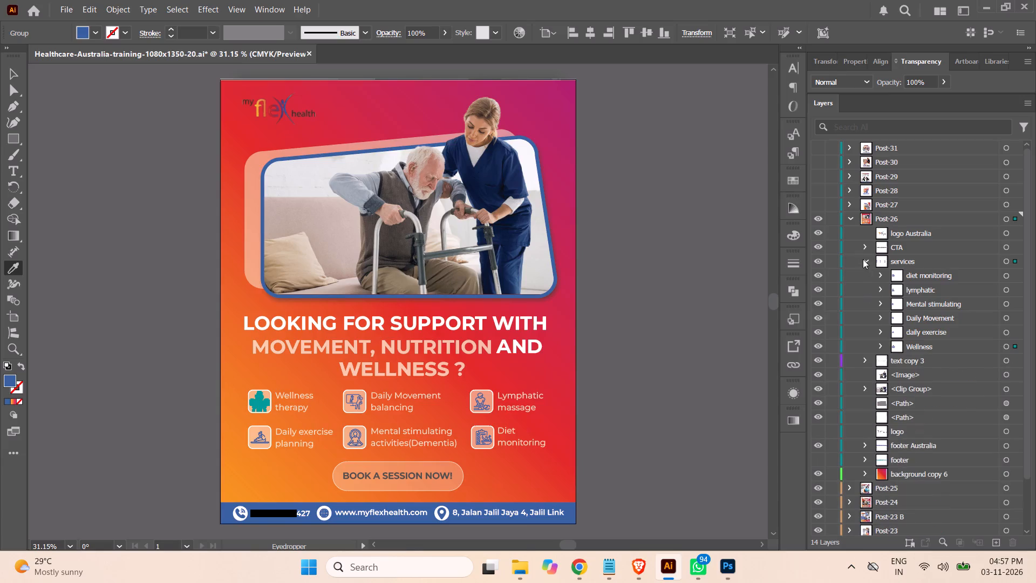
pyautogui.click(863, 259)
pyautogui.click(853, 219)
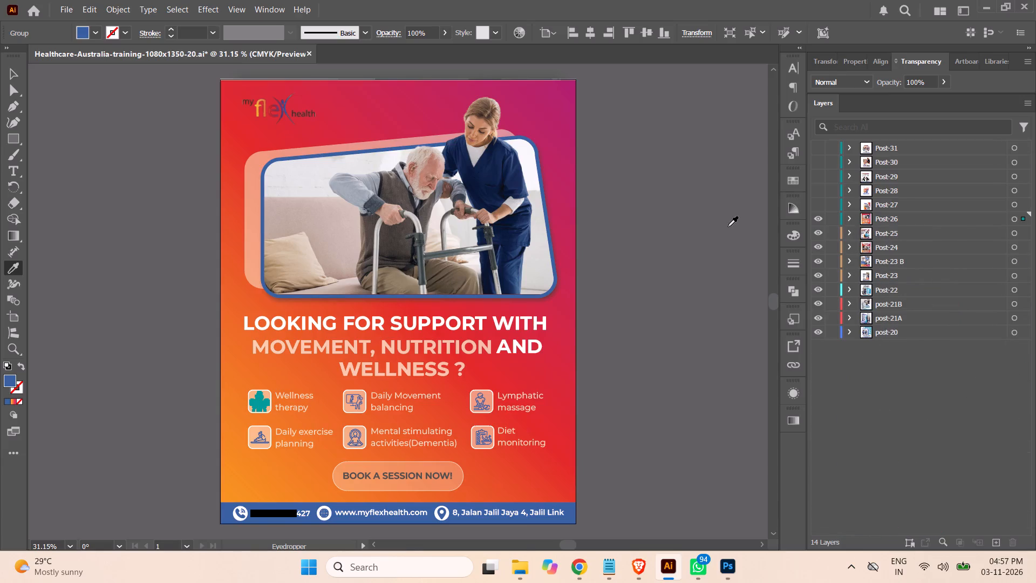
pyautogui.click(12, 74)
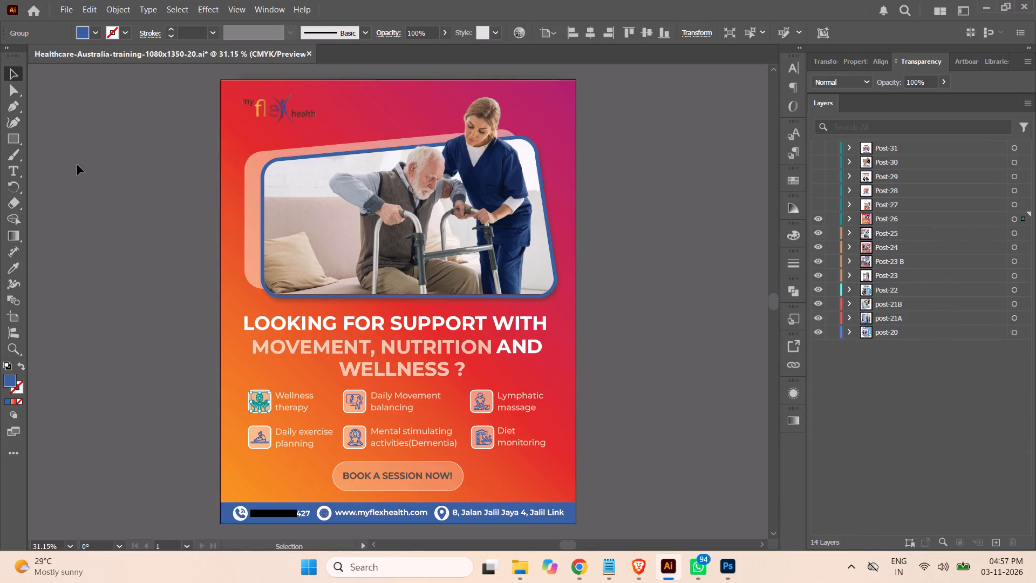
pyautogui.click(78, 166)
# Save the document with the recoloured service icons.
pyautogui.hotkey('ctrl', 's')
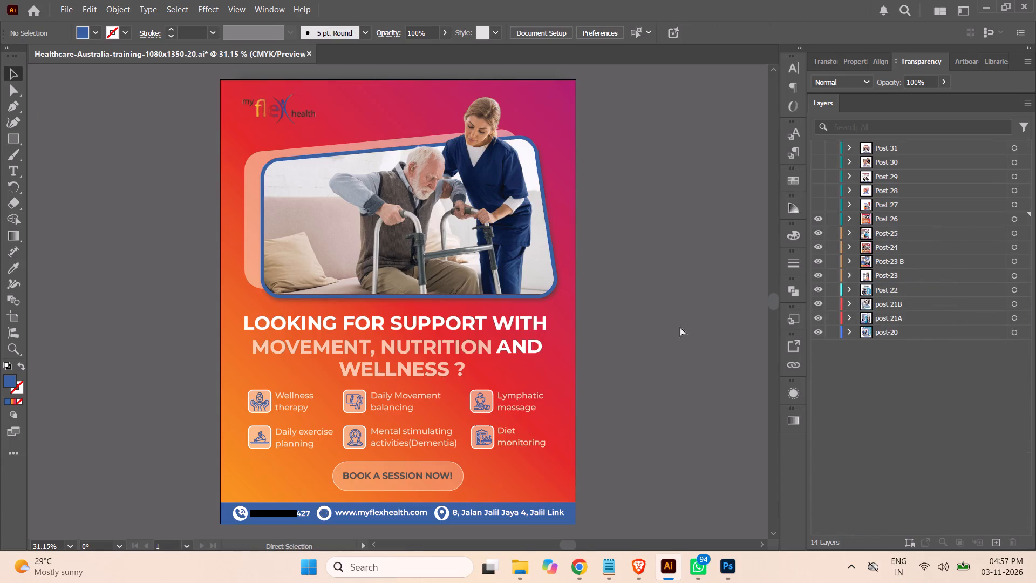
pyautogui.click(664, 325)
pyautogui.hotkey('ctrl', 's')
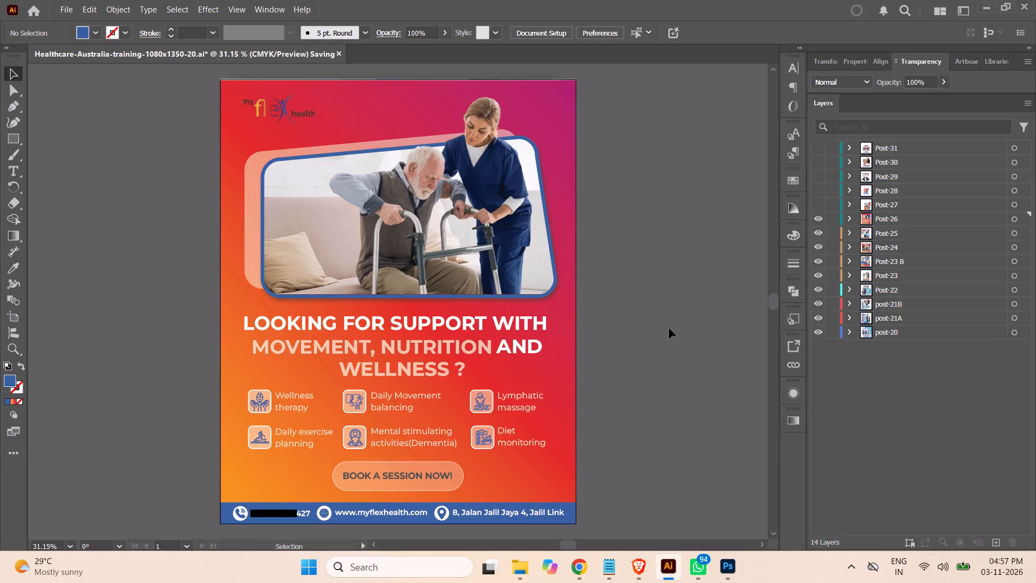
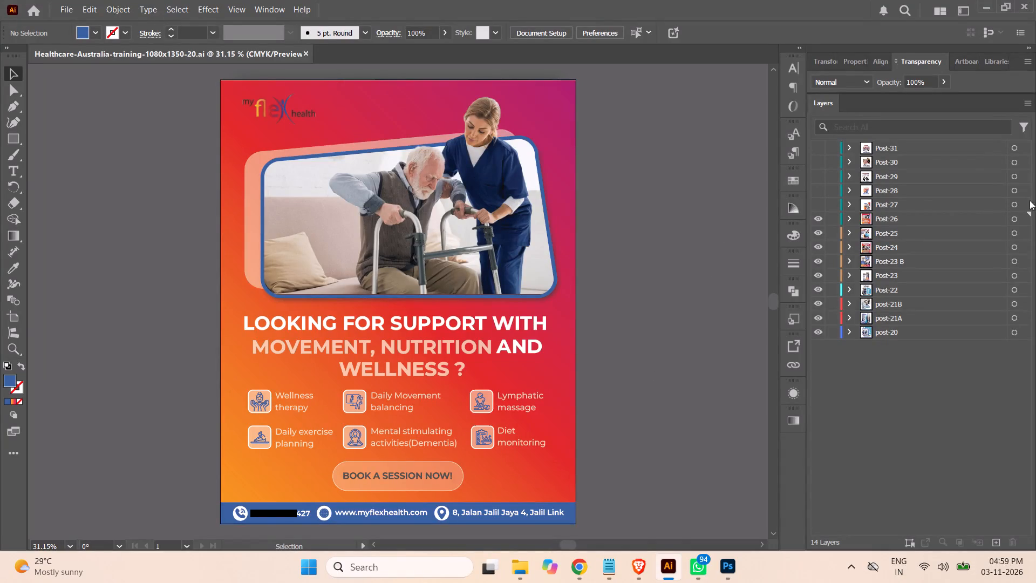
# Compare the Post-26 artwork with earlier posts by temporarily hiding the Post-26 and Post-25 layers.
pyautogui.click(817, 218)
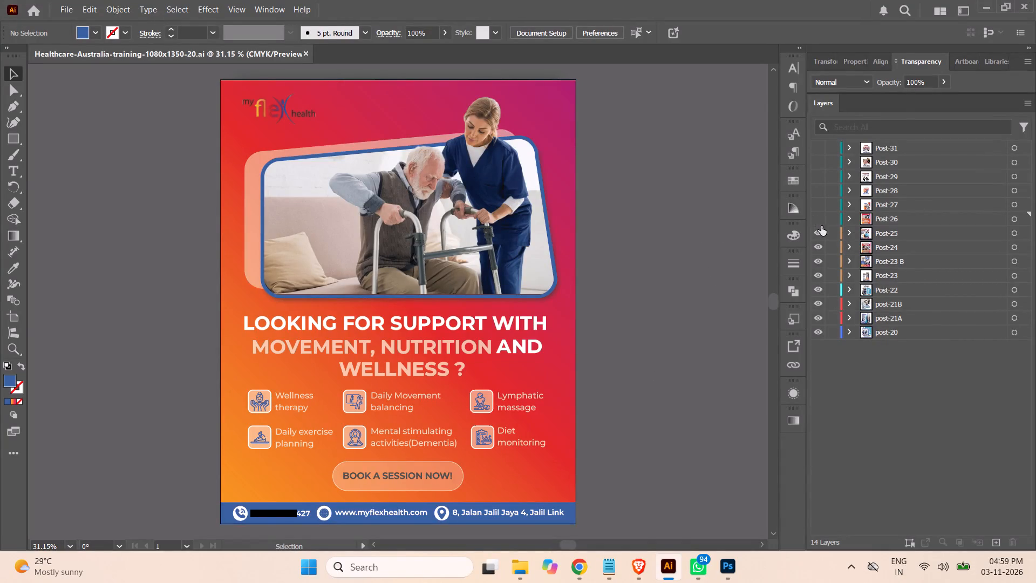
pyautogui.click(819, 233)
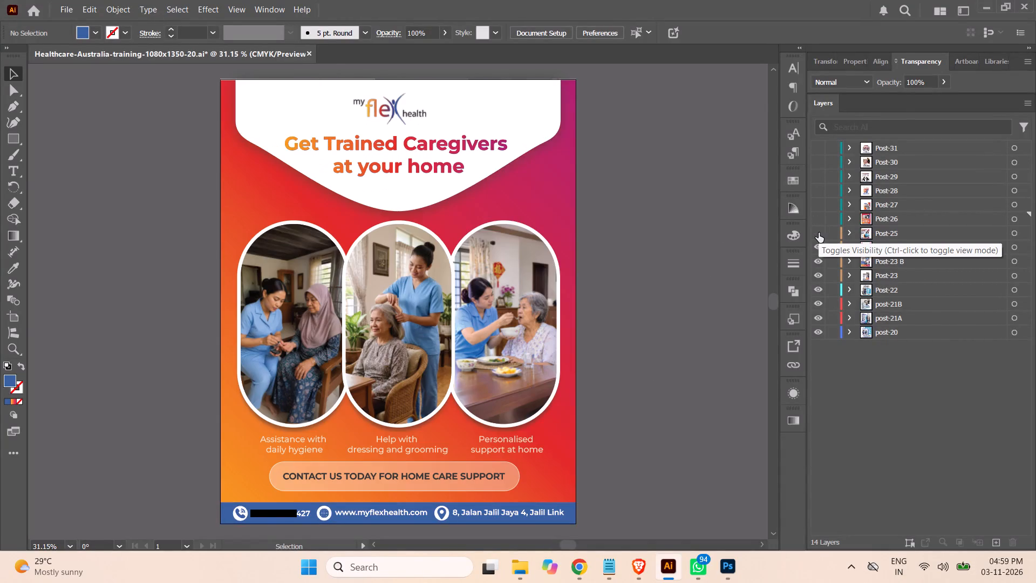
pyautogui.click(819, 233)
pyautogui.click(814, 221)
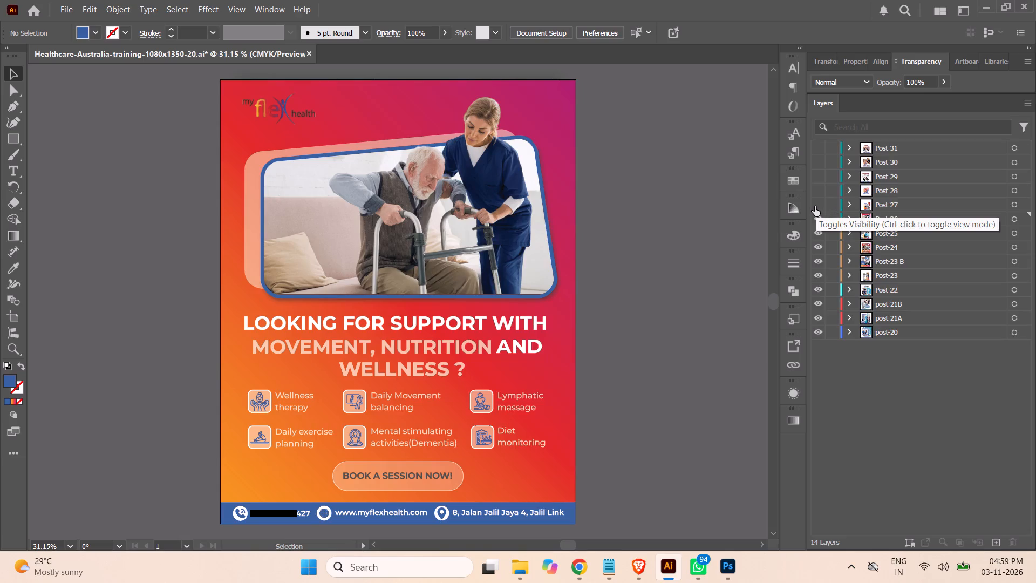
# Make the Post-27, Post-28 and Post-29 layers visible, comparing Post-27 with Post-26 along the way.
pyautogui.click(815, 206)
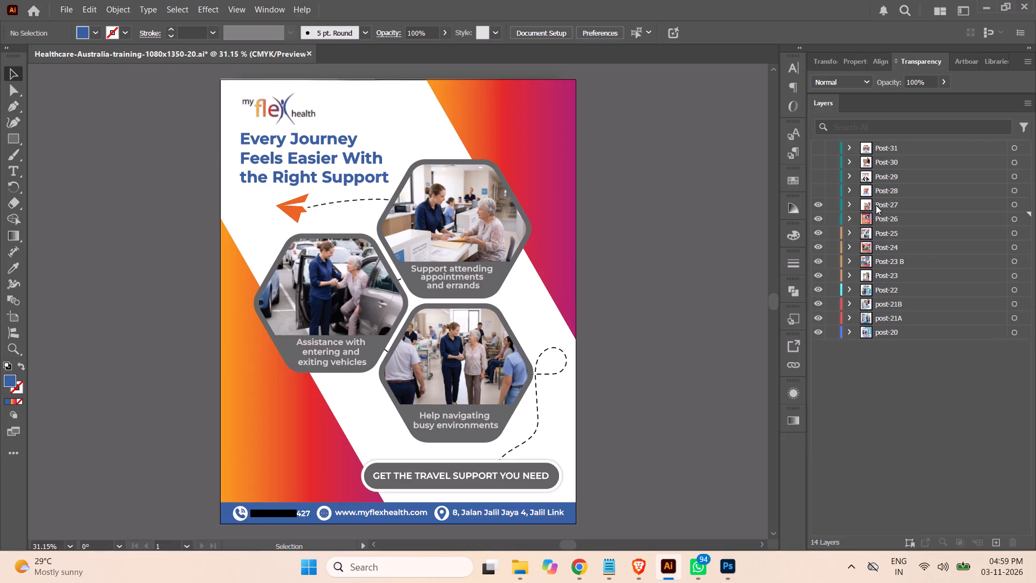
pyautogui.click(815, 205)
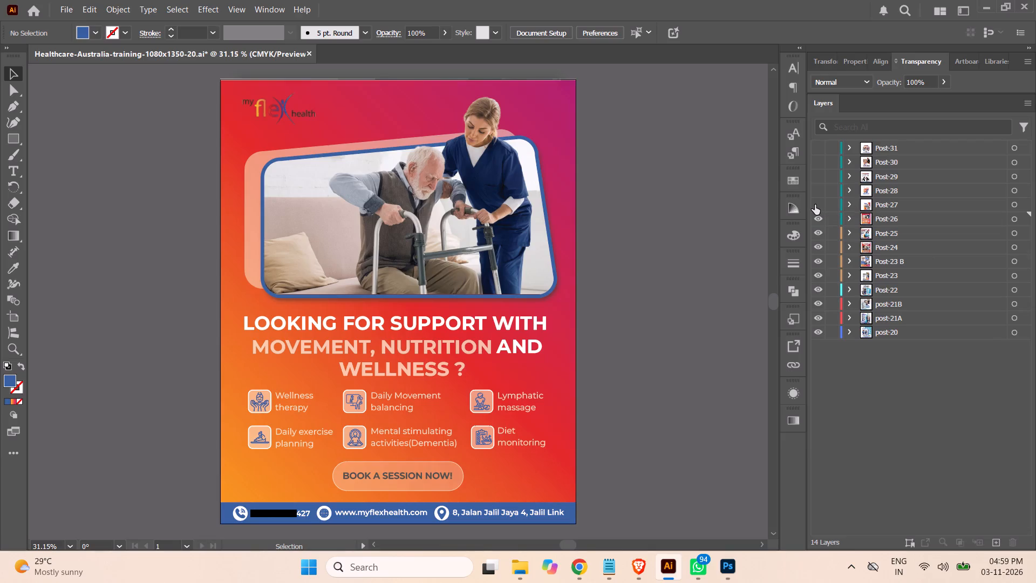
pyautogui.click(815, 205)
pyautogui.click(813, 188)
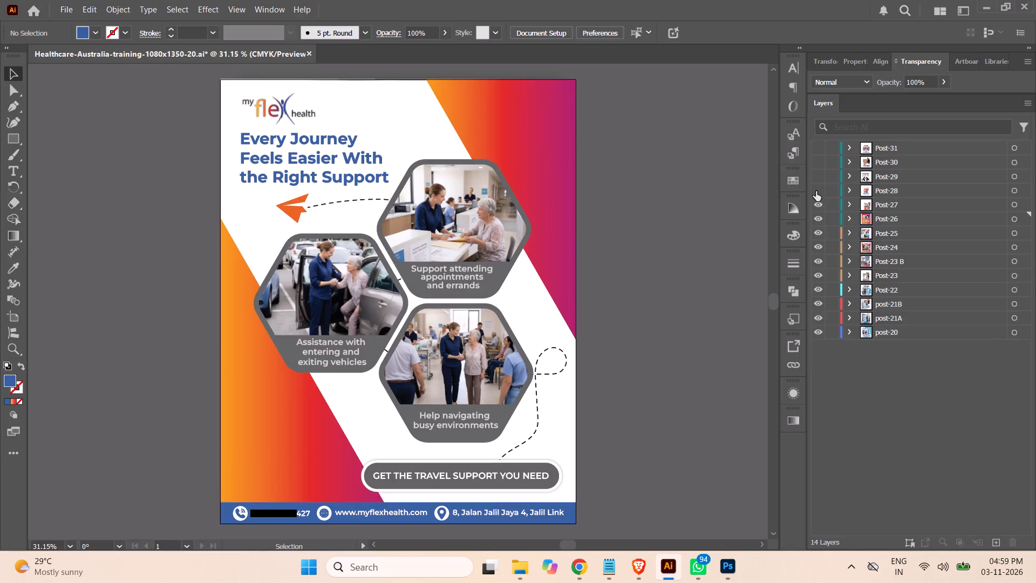
pyautogui.click(816, 191)
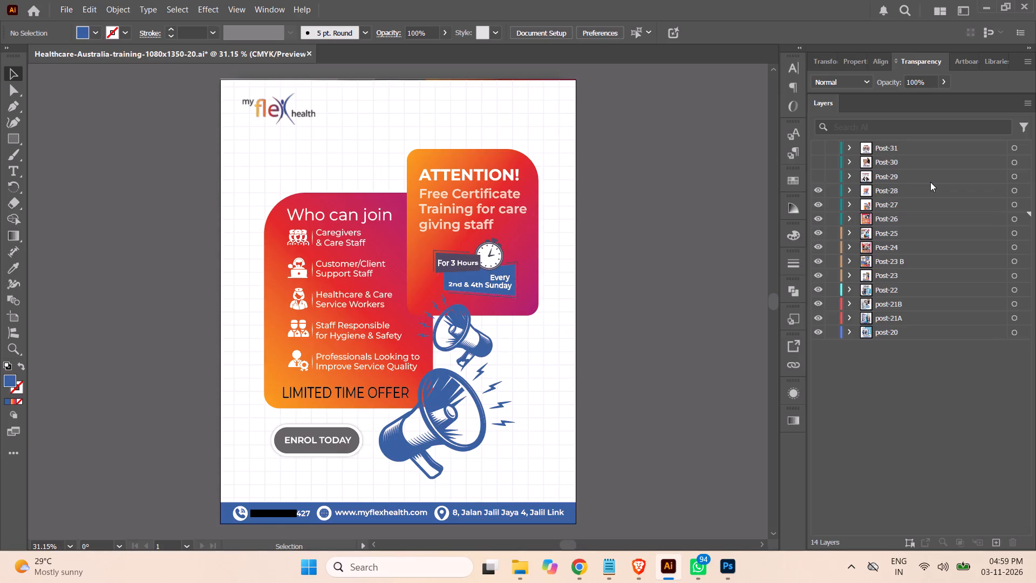
pyautogui.click(815, 175)
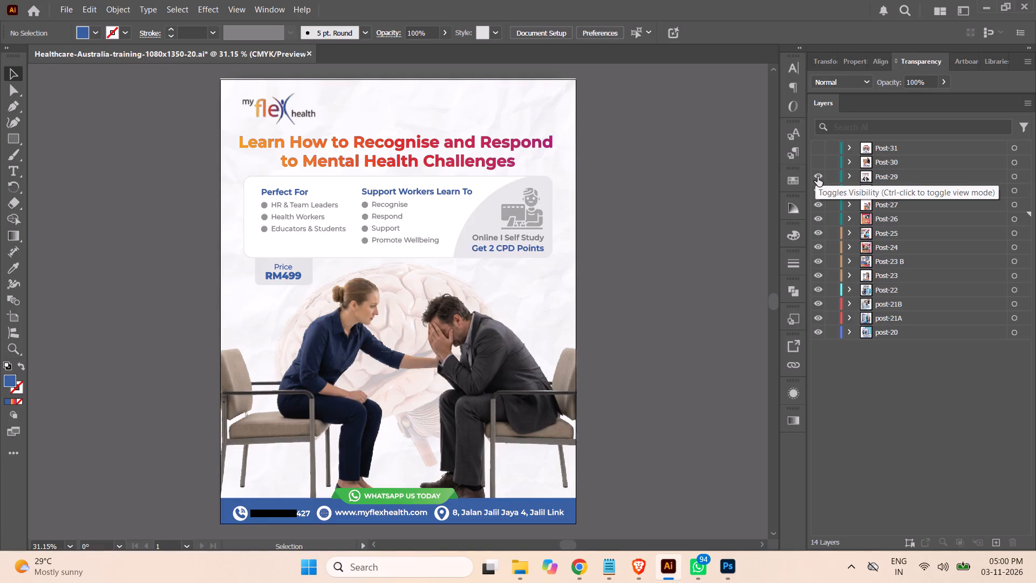
# Apply the orange-to-magenta gradient graphic style to the background rectangle inside Post-29's background copy 9 sublayer.
pyautogui.click(848, 175)
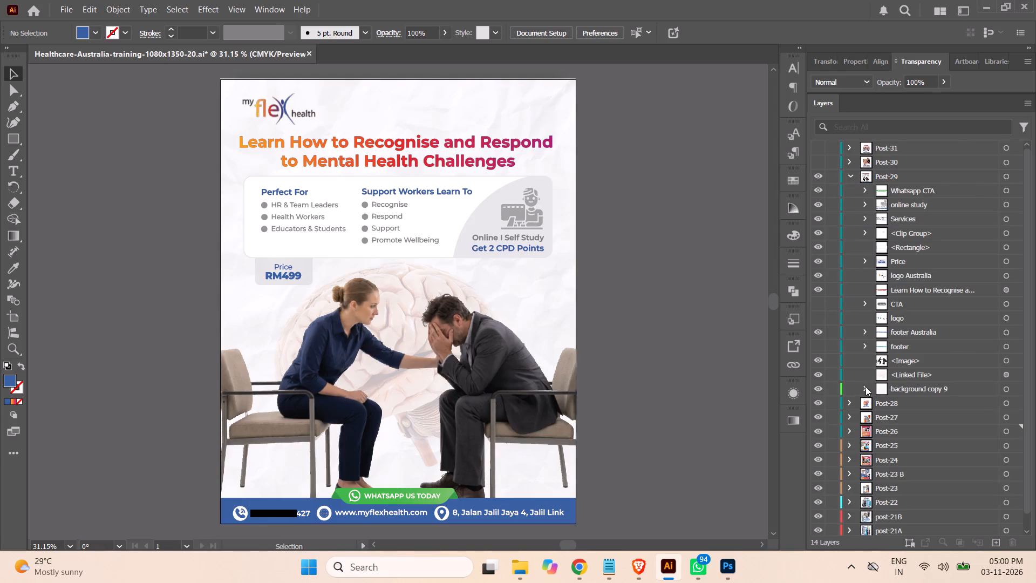
pyautogui.click(864, 388)
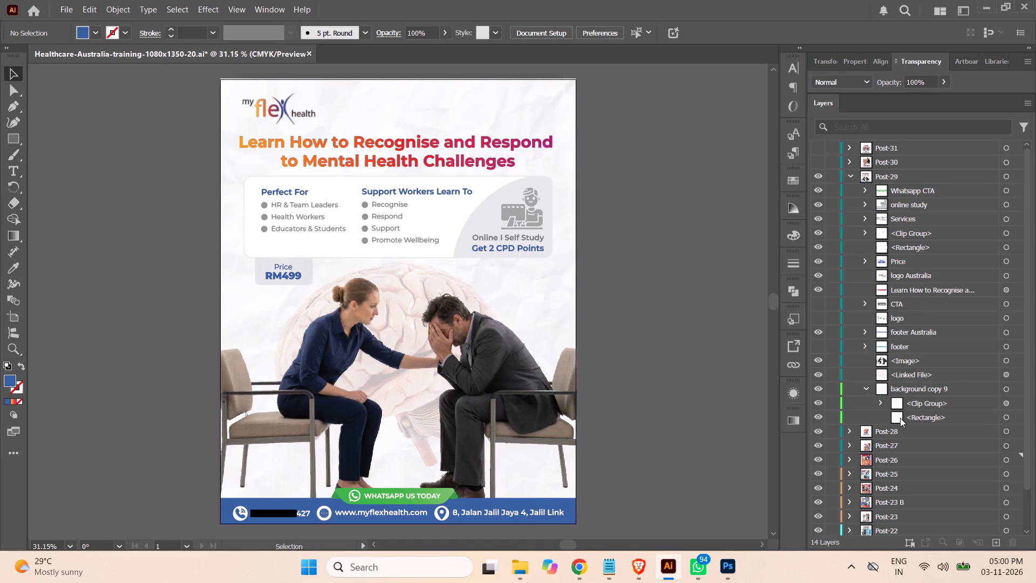
pyautogui.click(1005, 416)
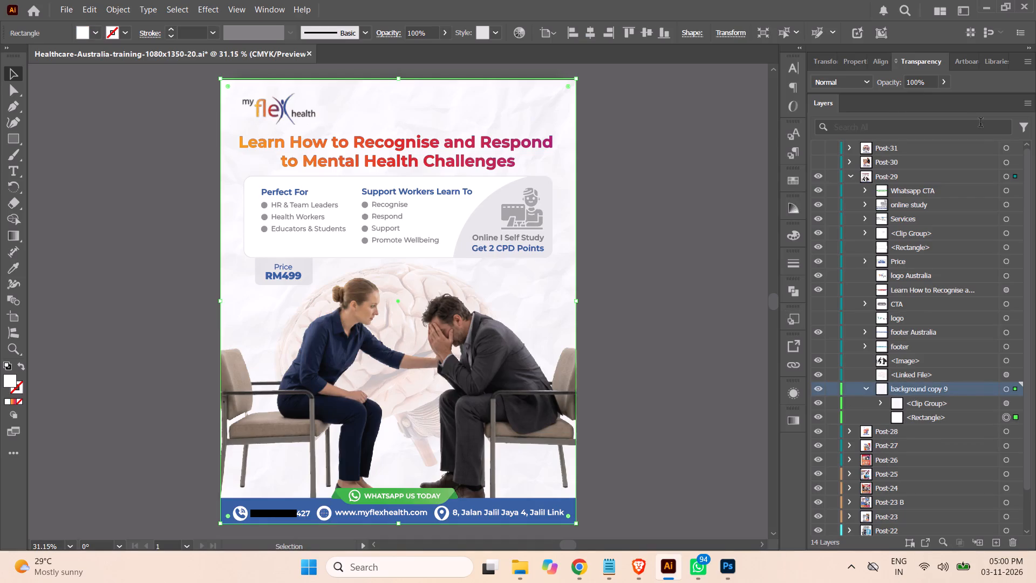
pyautogui.click(492, 35)
pyautogui.click(441, 86)
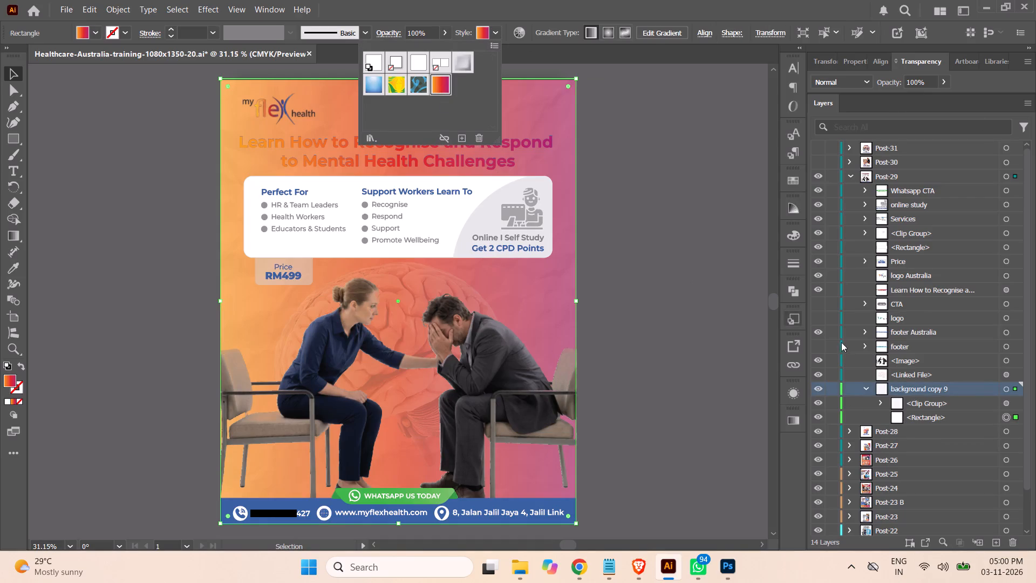
pyautogui.click(708, 257)
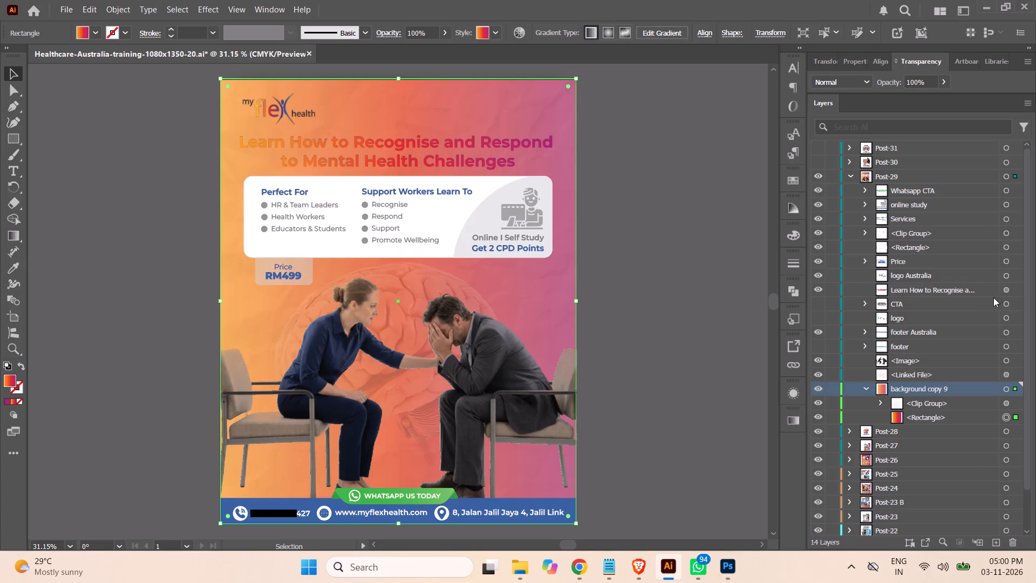
# Change the fill of the Post-29 headline "Learn How to Recognise and Respond to Mental Health Challenges" to white, ffffff.
pyautogui.click(1005, 290)
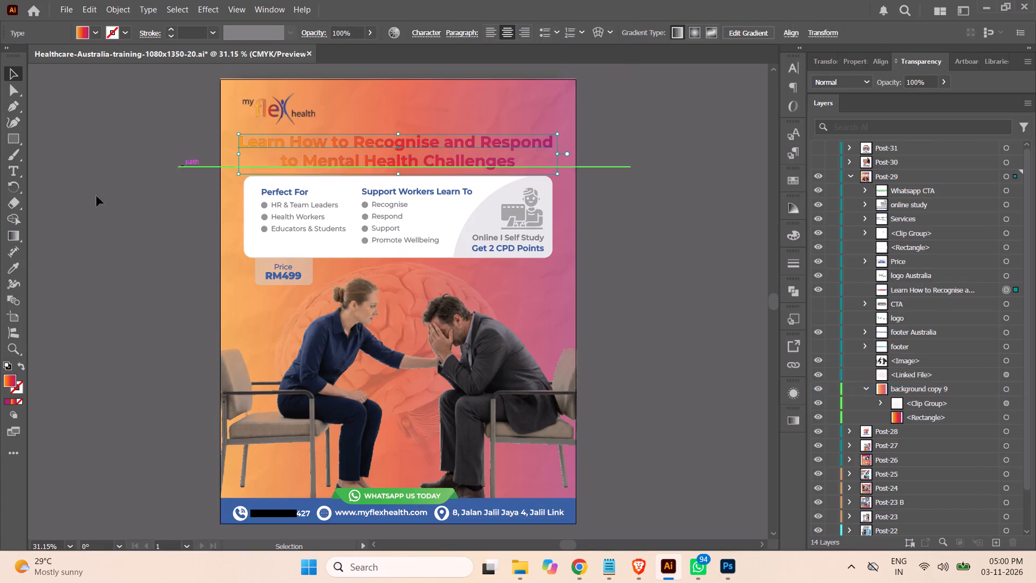
pyautogui.click(789, 391)
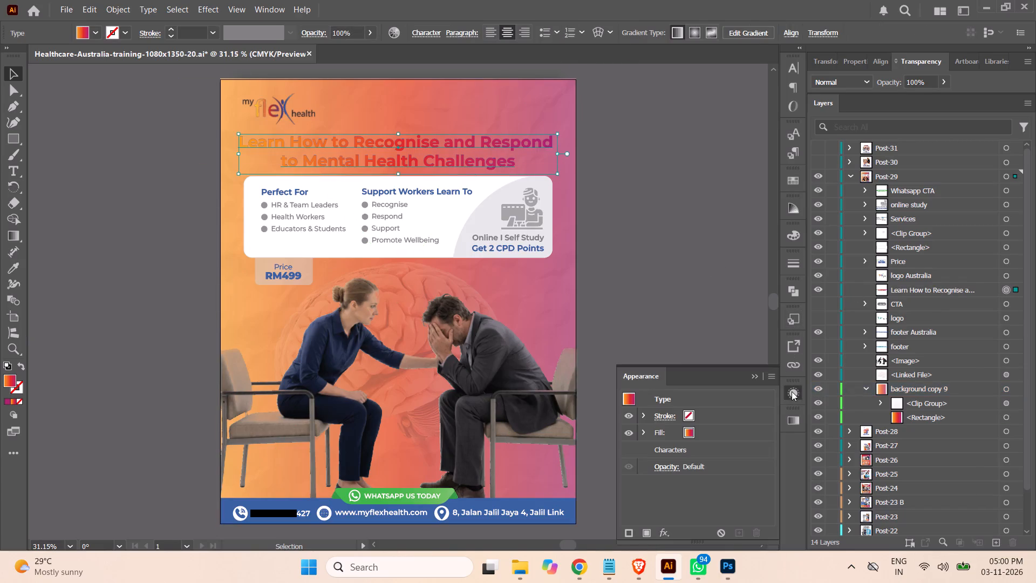
pyautogui.click(690, 435)
pyautogui.doubleClick(689, 433)
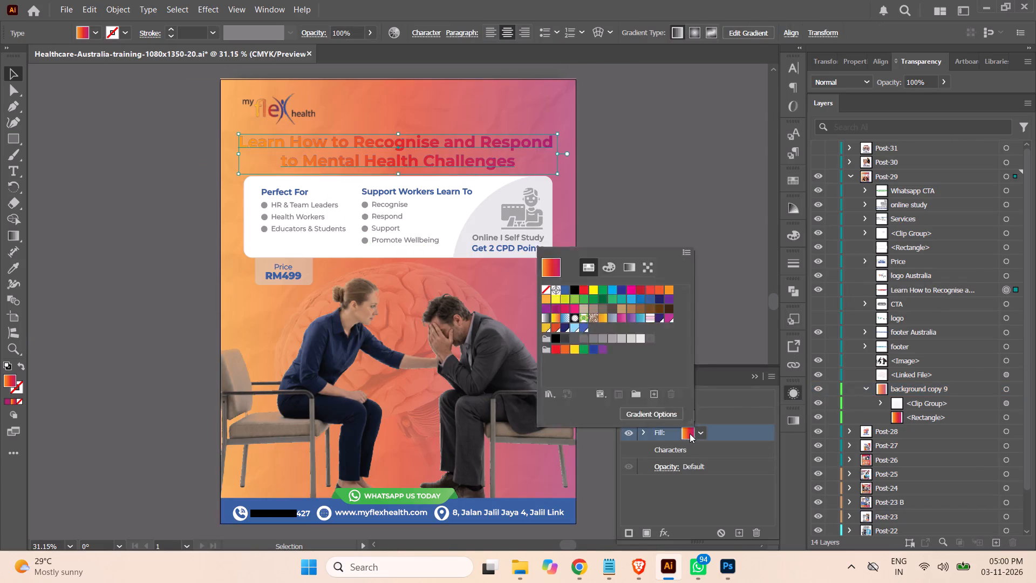
pyautogui.click(690, 433)
pyautogui.click(640, 342)
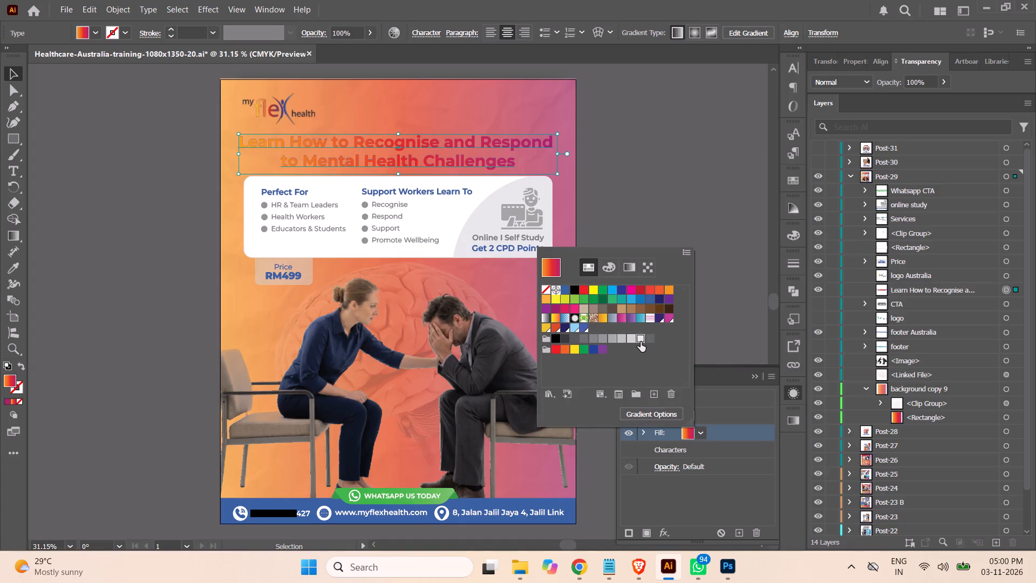
pyautogui.doubleClick(9, 379)
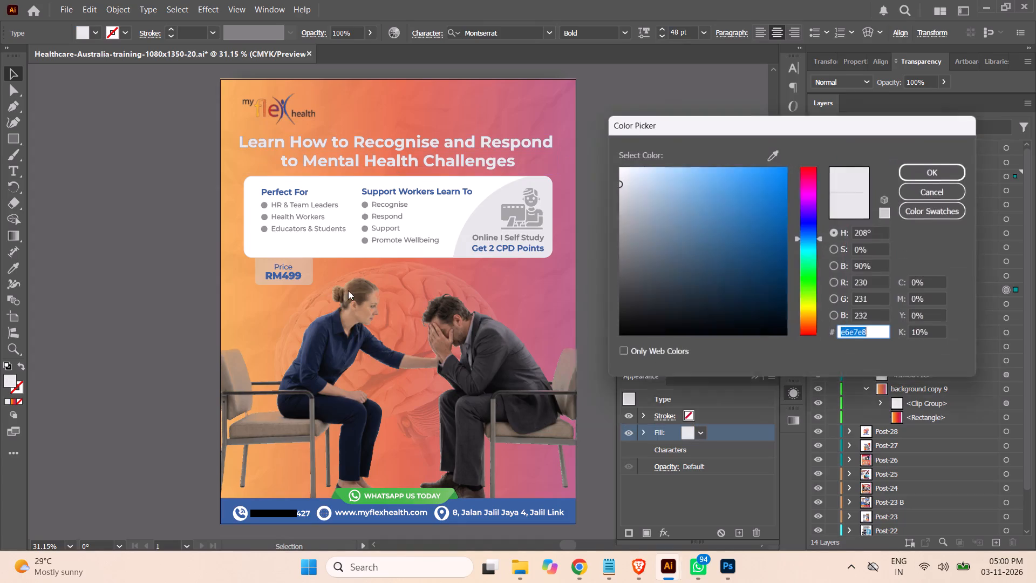
pyautogui.moveTo(640, 179); pyautogui.dragTo(595, 146)
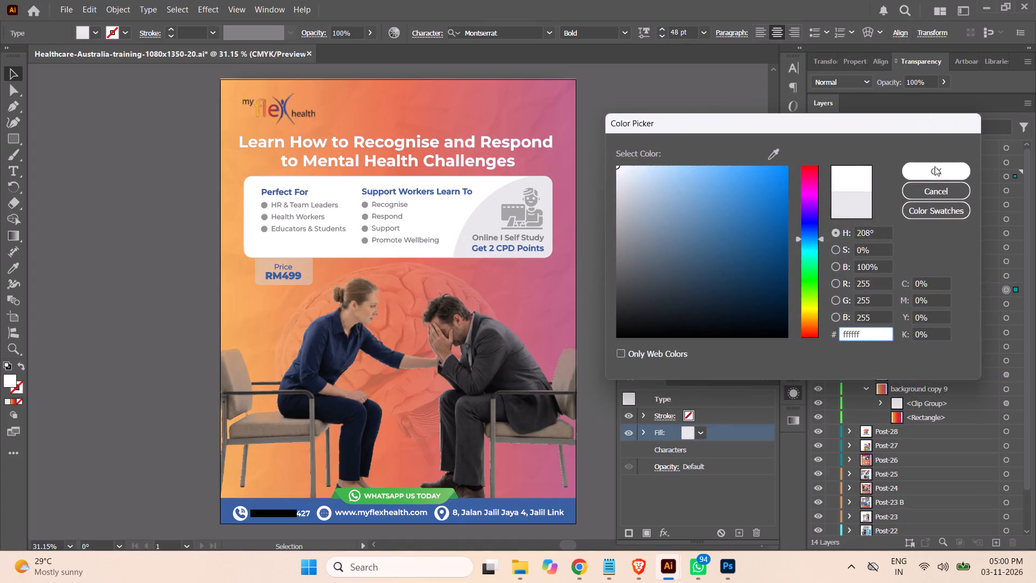
pyautogui.click(937, 168)
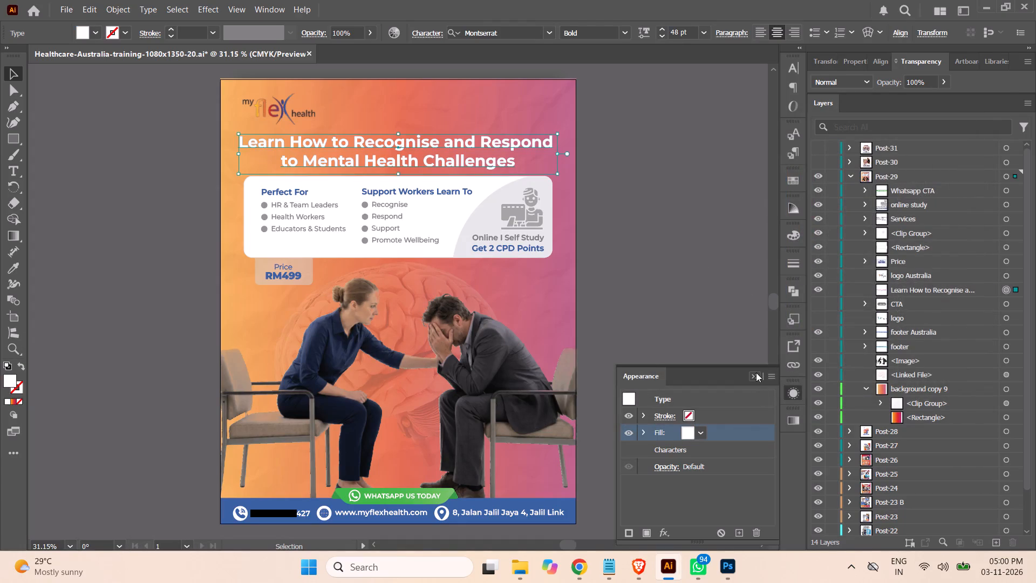
pyautogui.click(756, 372)
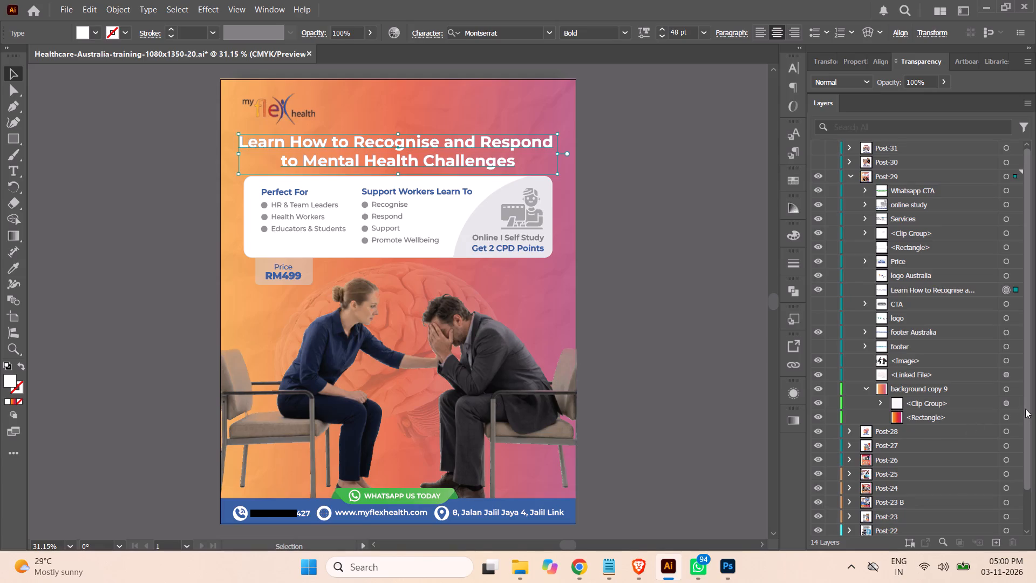
# Hide the paper-texture clip group in Post-29's background copy 9 sublayer.
pyautogui.click(1008, 402)
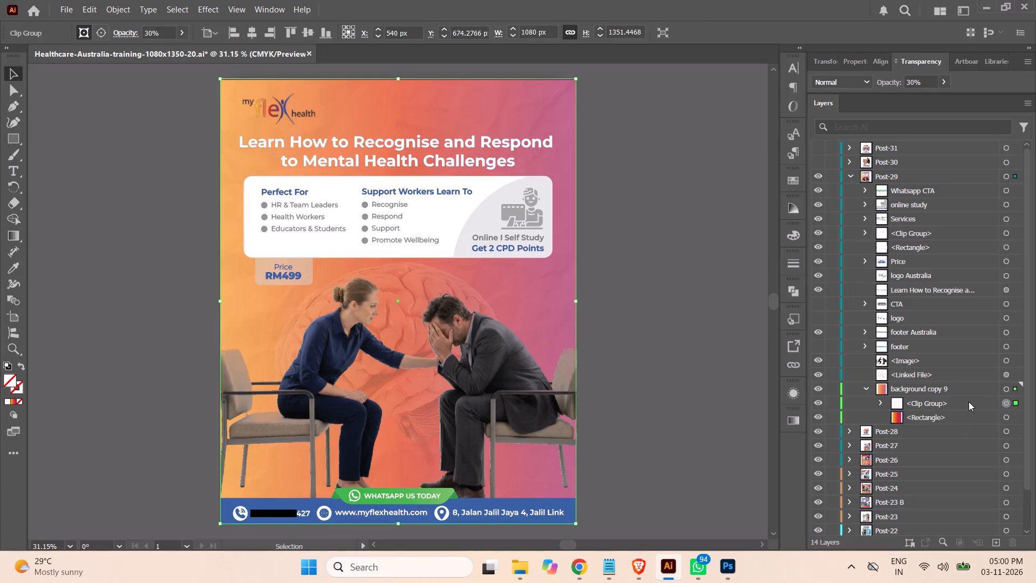
pyautogui.click(969, 402)
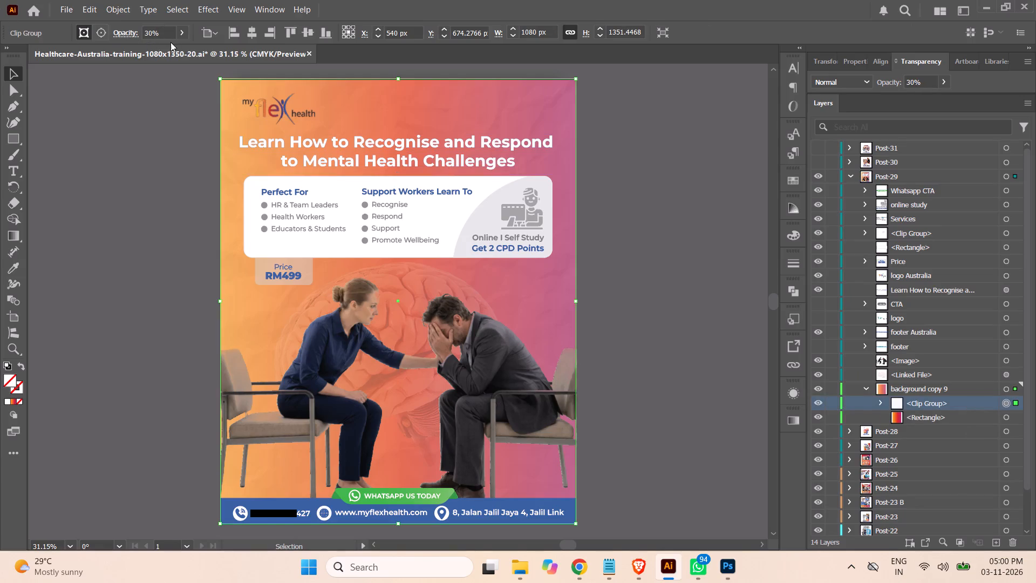
pyautogui.click(815, 405)
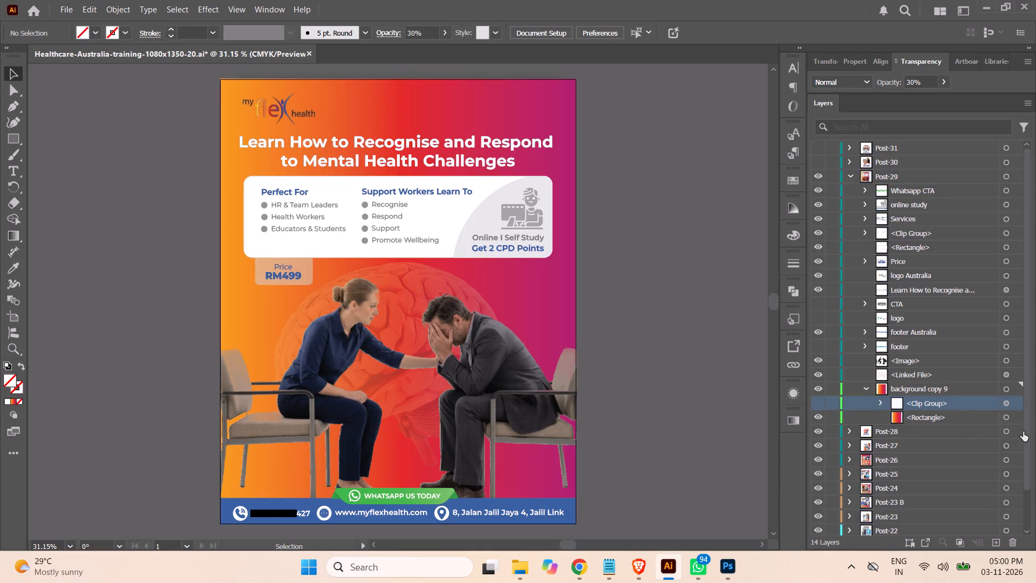
# Set the Post-29 background rectangle's gradient angle to 45°, deselect it and collapse the background sublayer.
pyautogui.click(1006, 415)
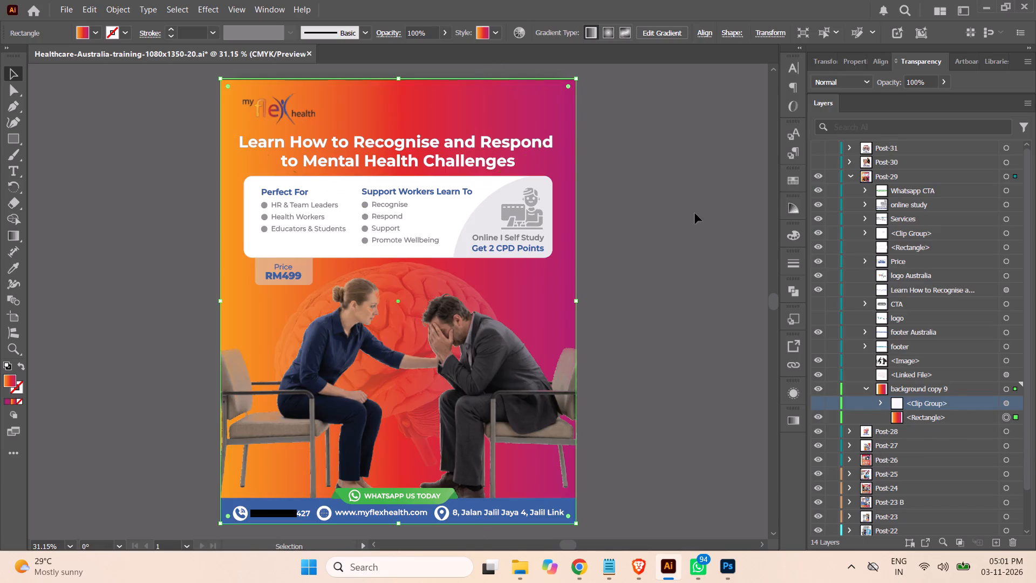
pyautogui.click(791, 421)
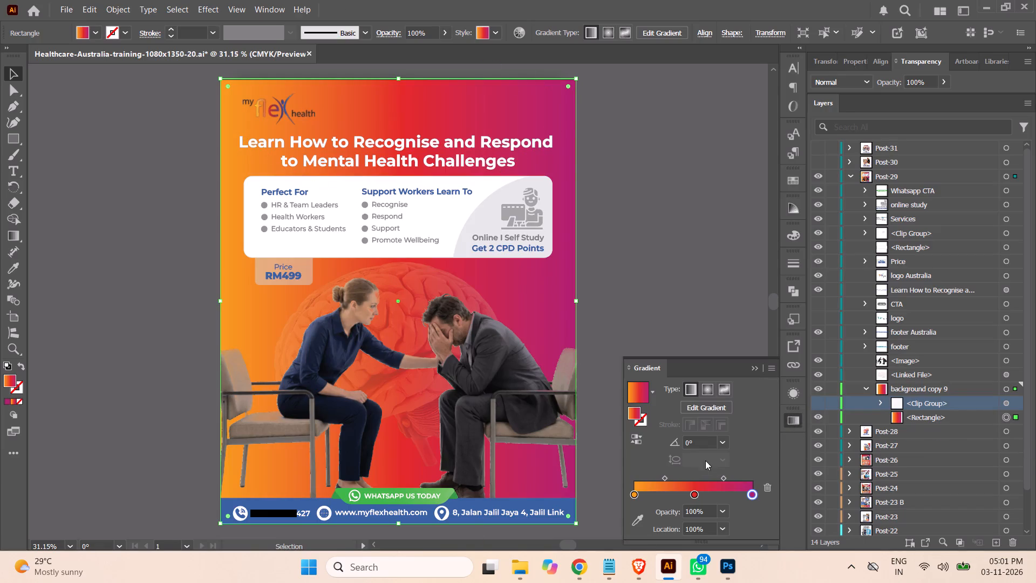
pyautogui.moveTo(695, 445); pyautogui.dragTo(657, 438)
pyautogui.press('4')
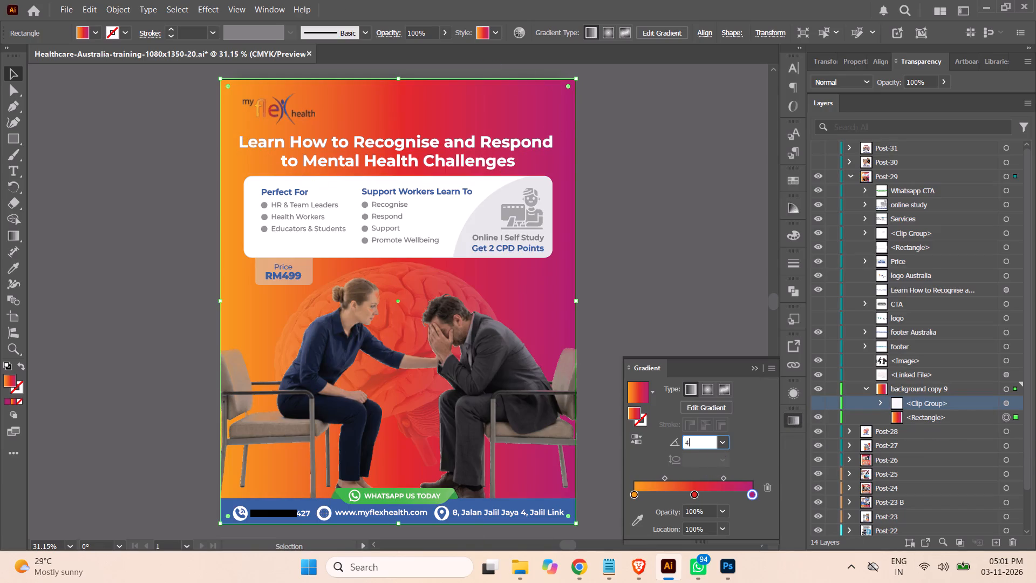
pyautogui.press('5')
pyautogui.press('Return')
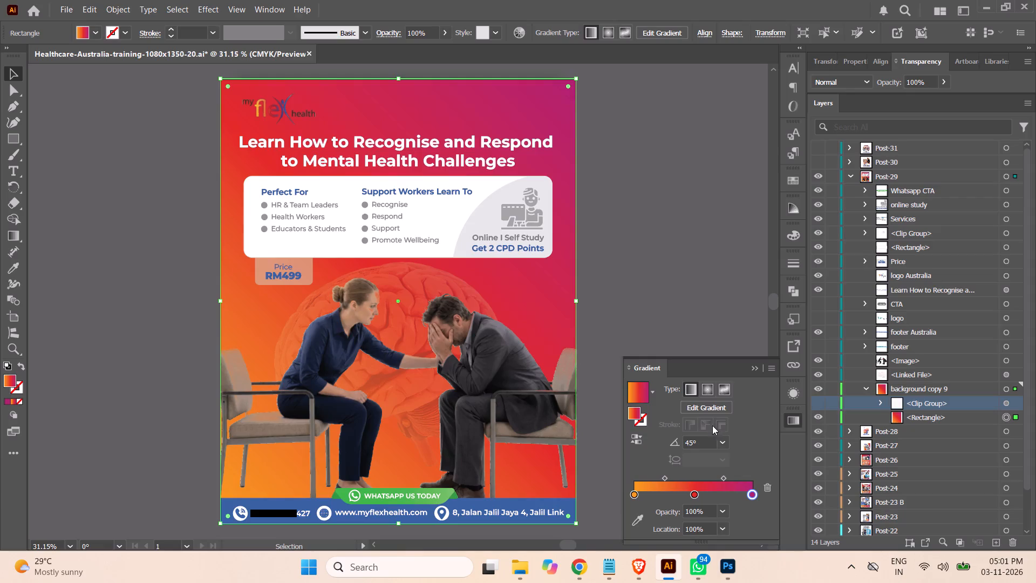
pyautogui.click(755, 372)
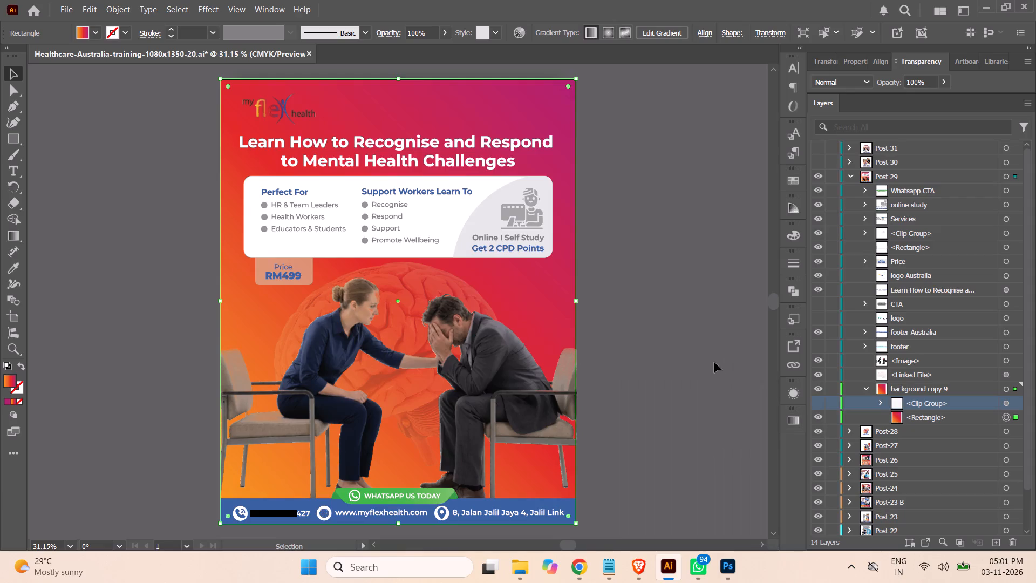
pyautogui.click(711, 357)
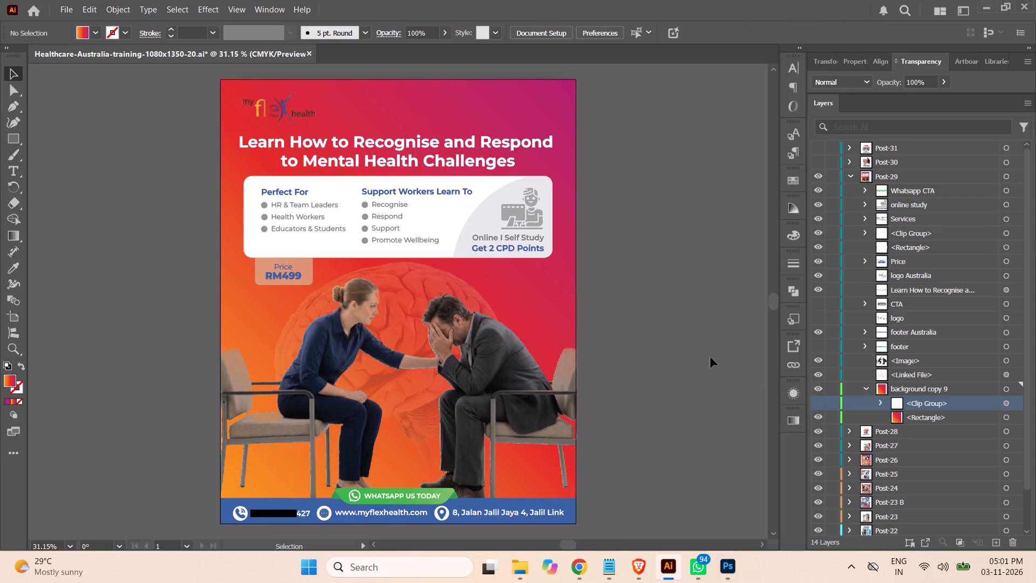
pyautogui.click(867, 387)
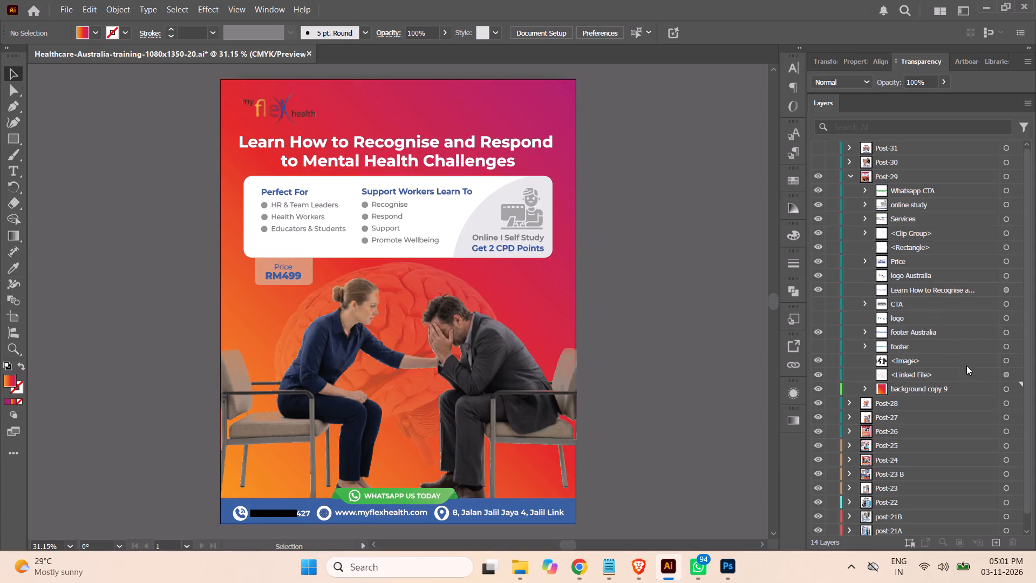
# Examine the Post-29 photo's cut-out edges up close around the woman's head and the man's hair.
pyautogui.click(1004, 361)
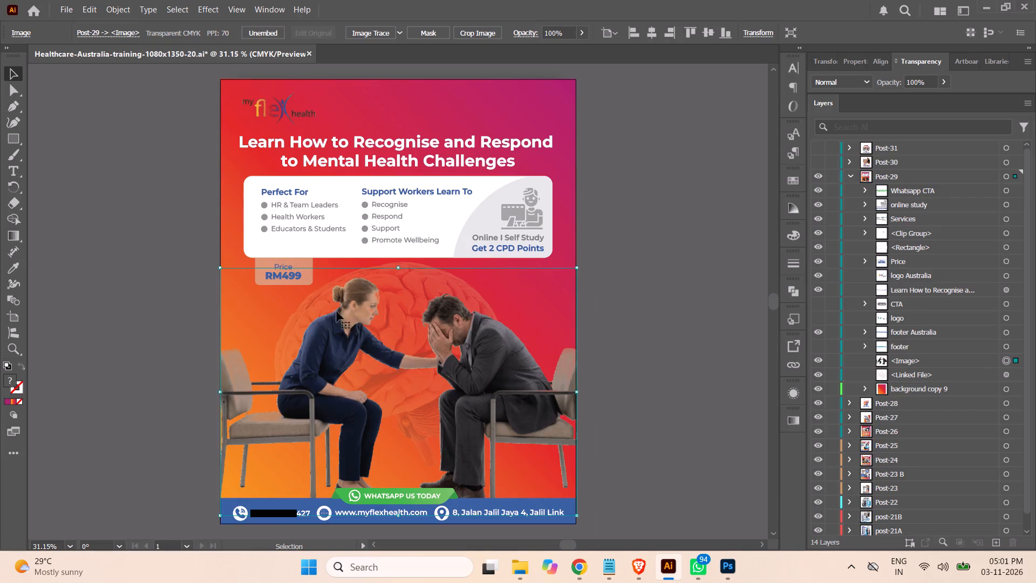
pyautogui.press('z')
pyautogui.moveTo(368, 287); pyautogui.dragTo(690, 538)
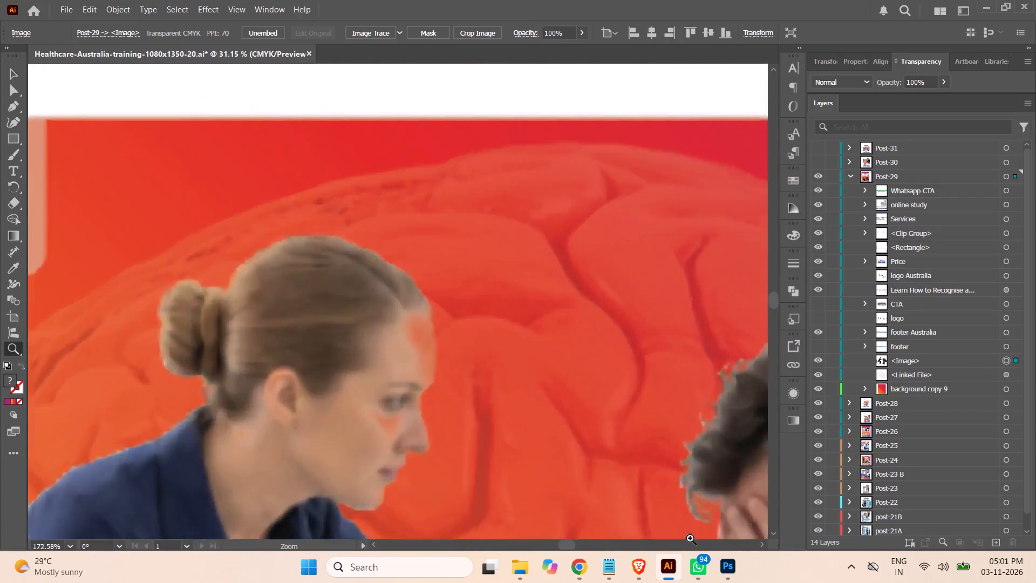
pyautogui.moveTo(690, 538); pyautogui.dragTo(649, 511)
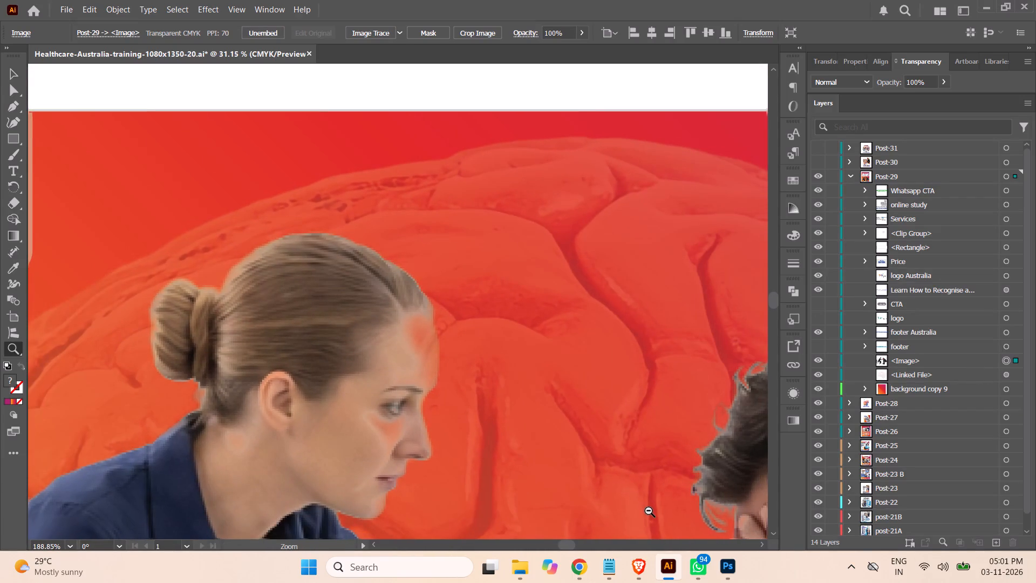
pyautogui.moveTo(649, 511); pyautogui.dragTo(516, 344)
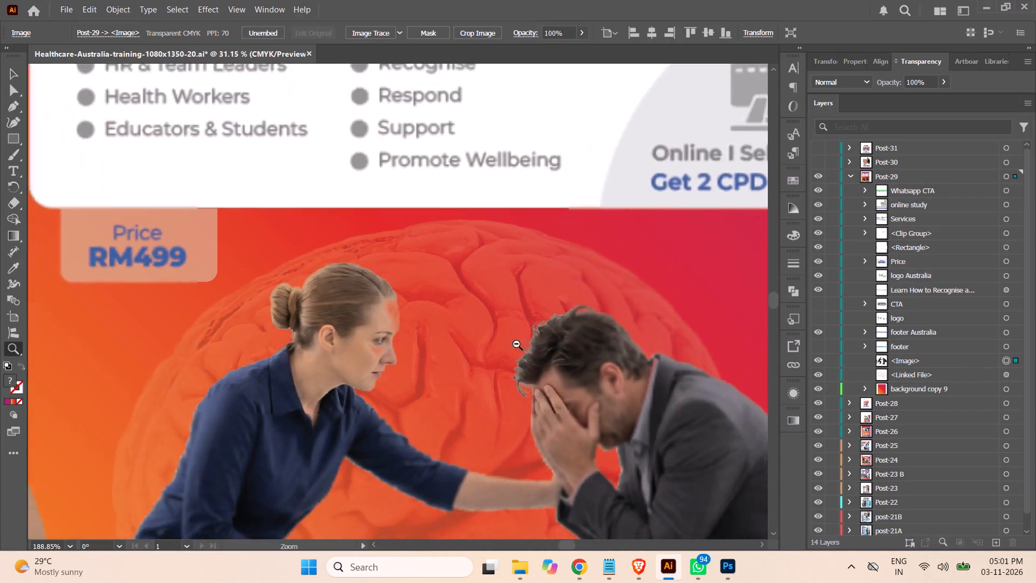
pyautogui.moveTo(516, 344); pyautogui.dragTo(421, 262)
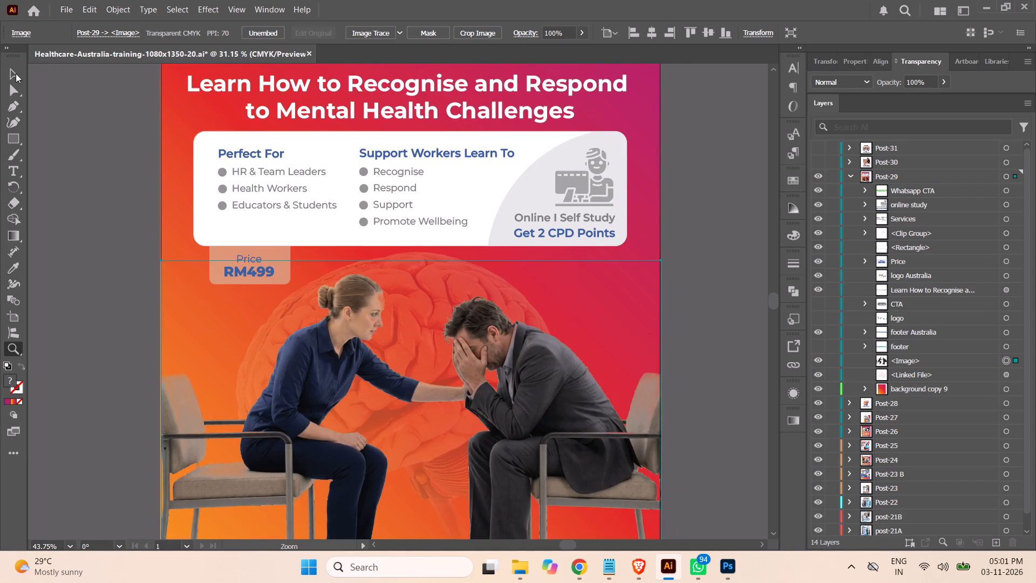
pyautogui.click(15, 72)
# Save the document.
pyautogui.hotkey('ctrl', 's')
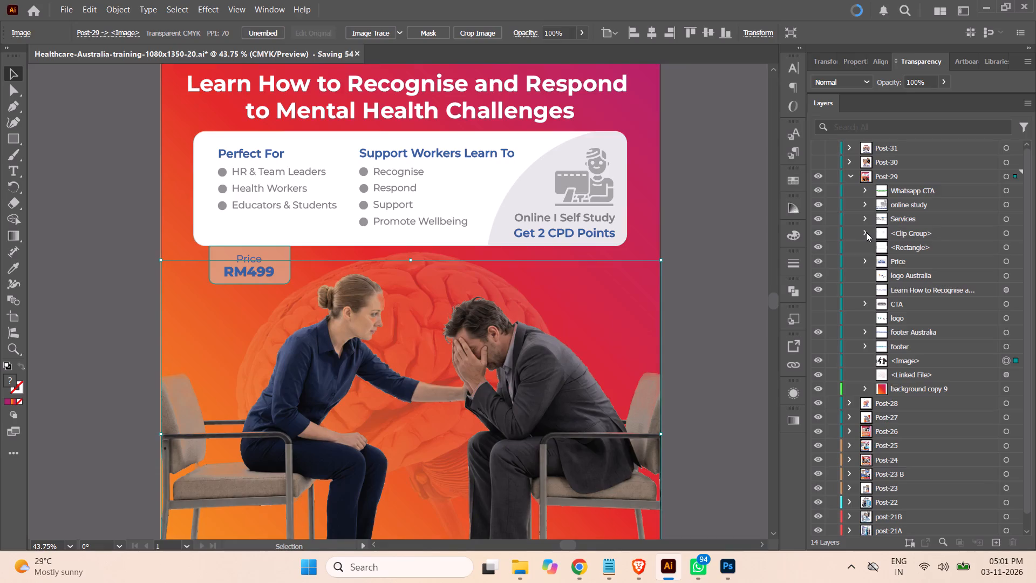
# Check what Post-29's clip group and rectangle contribute to the info panel by toggling each one's visibility off and on.
pyautogui.hotkey('ctrl', '-')
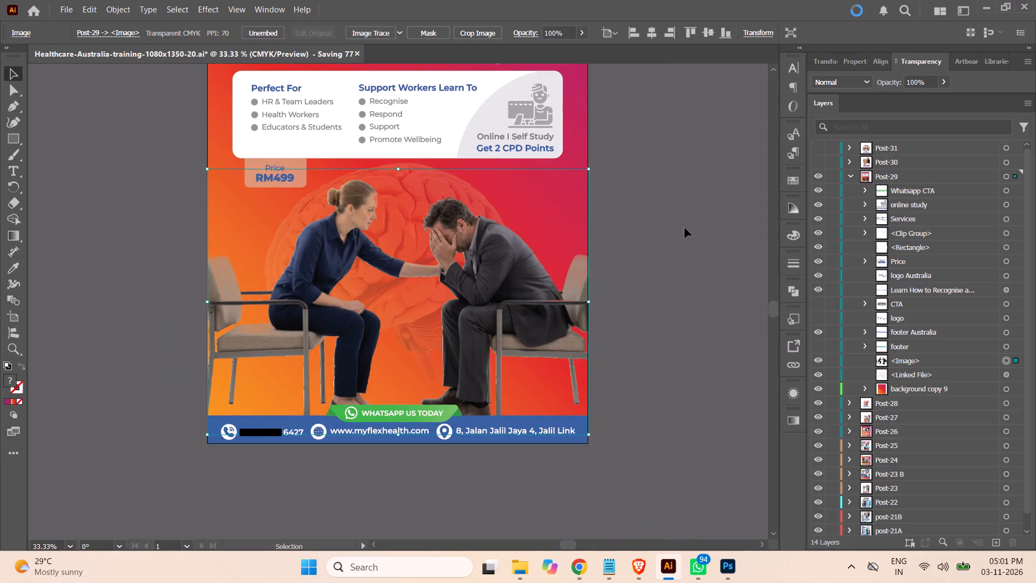
pyautogui.scroll(6, 683, 218)
pyautogui.scroll(-1, 683, 216)
pyautogui.scroll(1, 683, 216)
pyautogui.scroll(-1, 683, 216)
pyautogui.scroll(3, 683, 211)
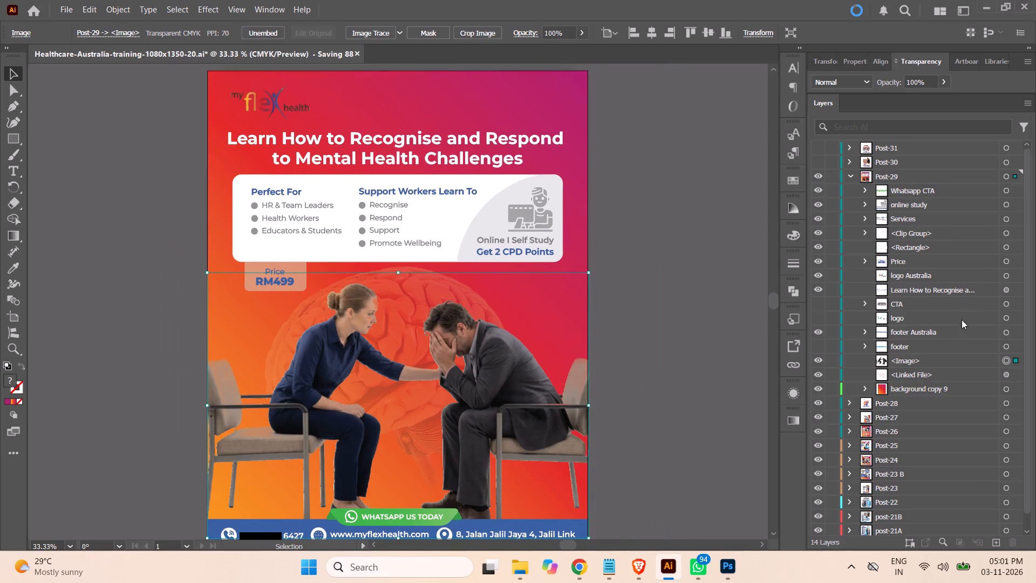
pyautogui.click(819, 234)
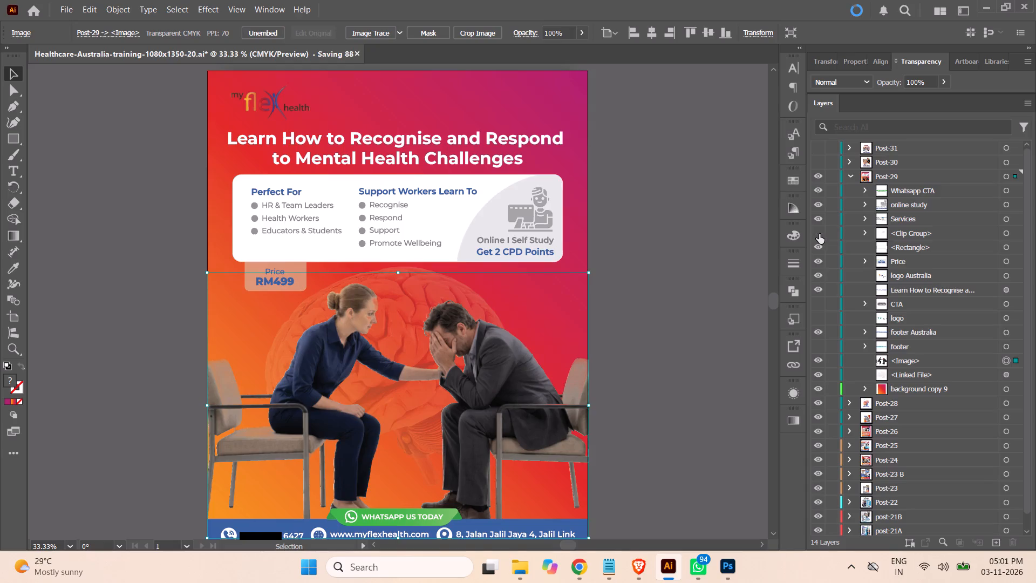
pyautogui.click(819, 234)
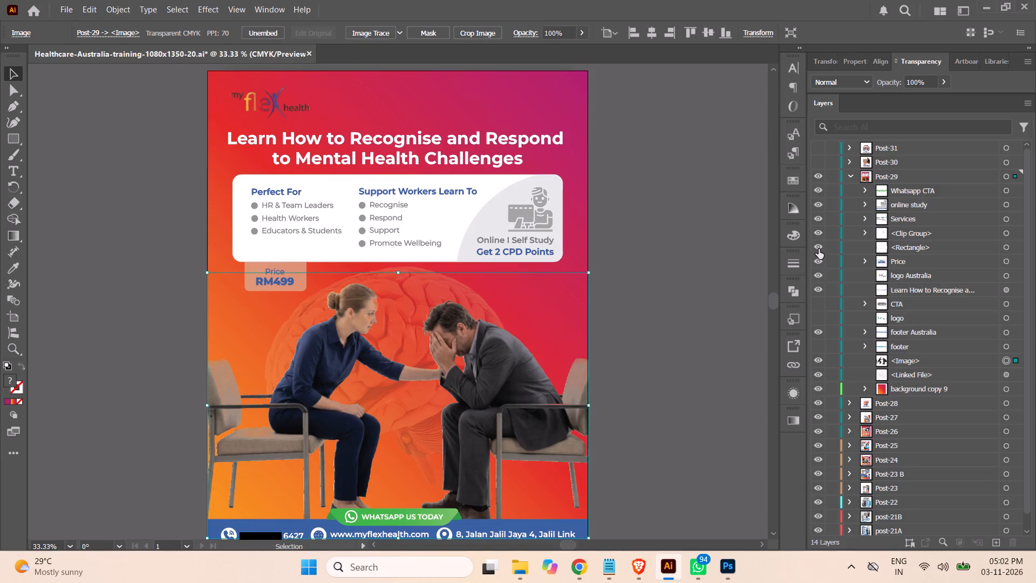
pyautogui.click(819, 249)
pyautogui.click(819, 249)
# Set only the fill opacity of Post-29's white rounded info-panel rectangle to 30% and deselect it.
pyautogui.click(1004, 247)
pyautogui.click(956, 248)
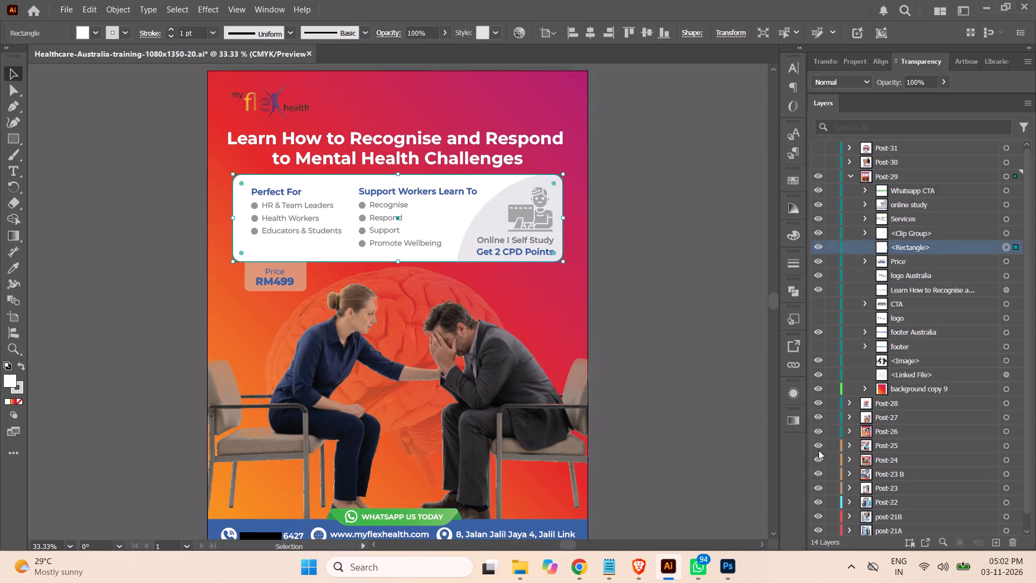
pyautogui.click(797, 394)
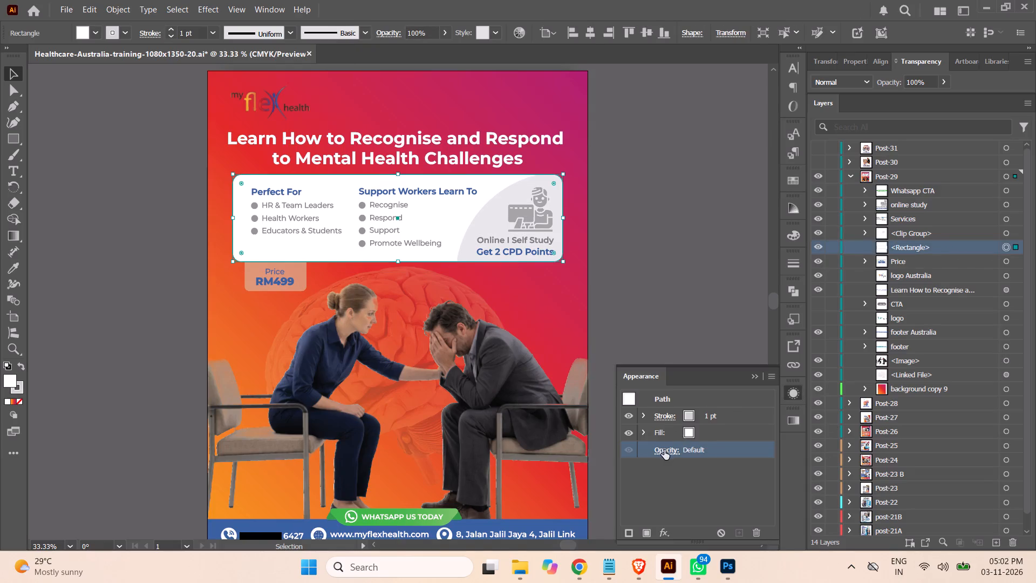
pyautogui.click(645, 433)
pyautogui.click(680, 452)
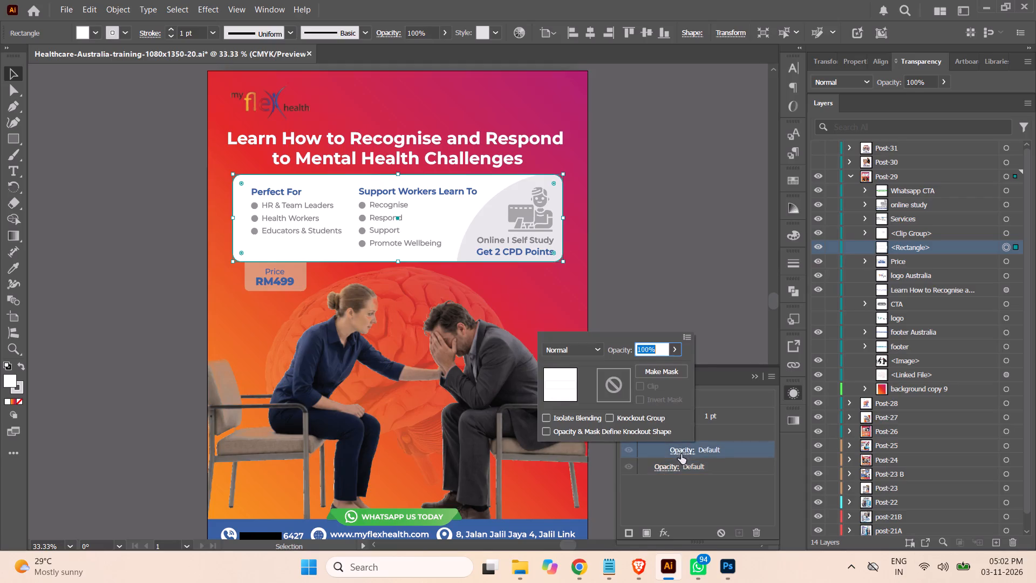
pyautogui.write('30')
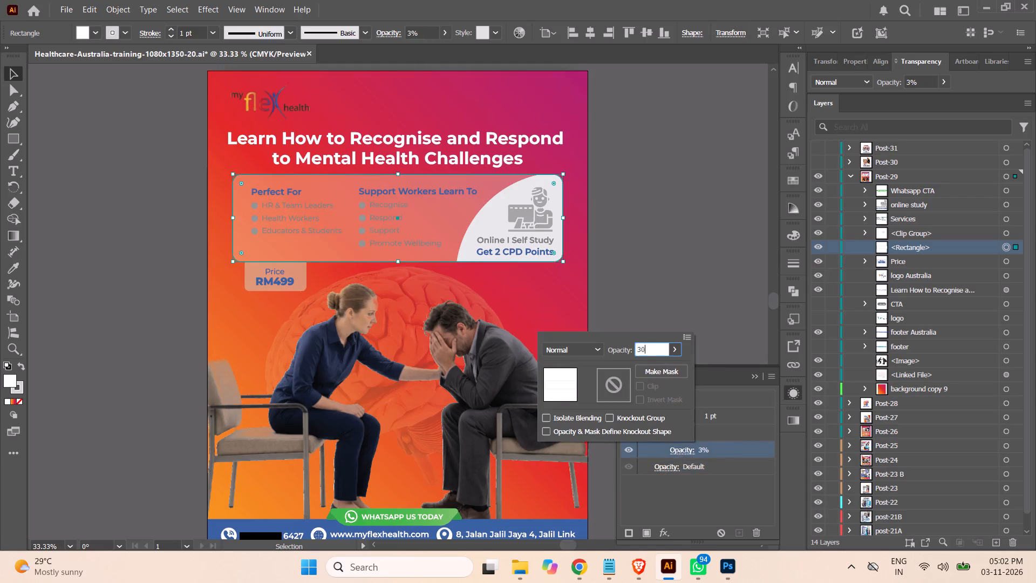
pyautogui.press('Return')
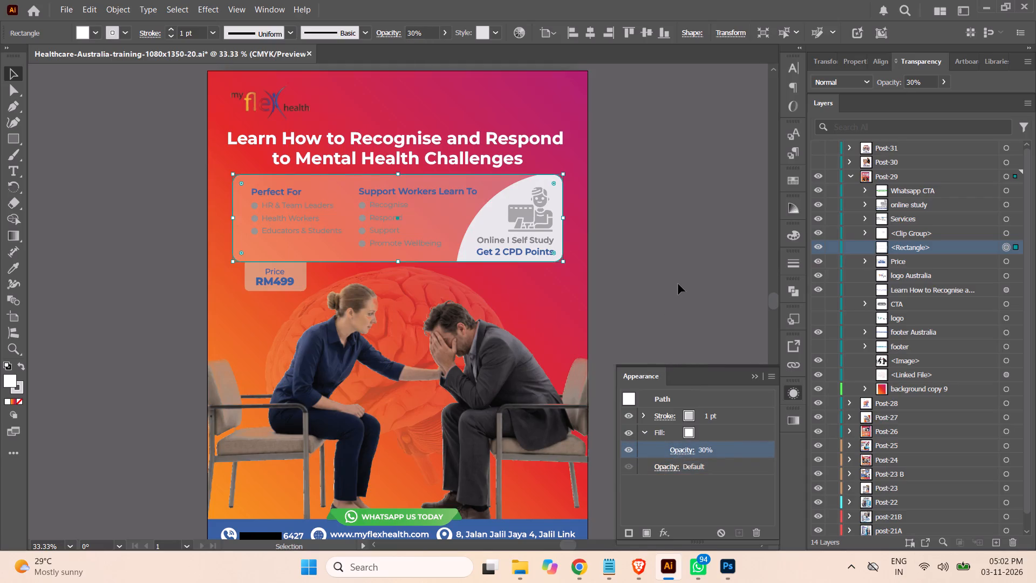
pyautogui.click(752, 377)
pyautogui.click(710, 333)
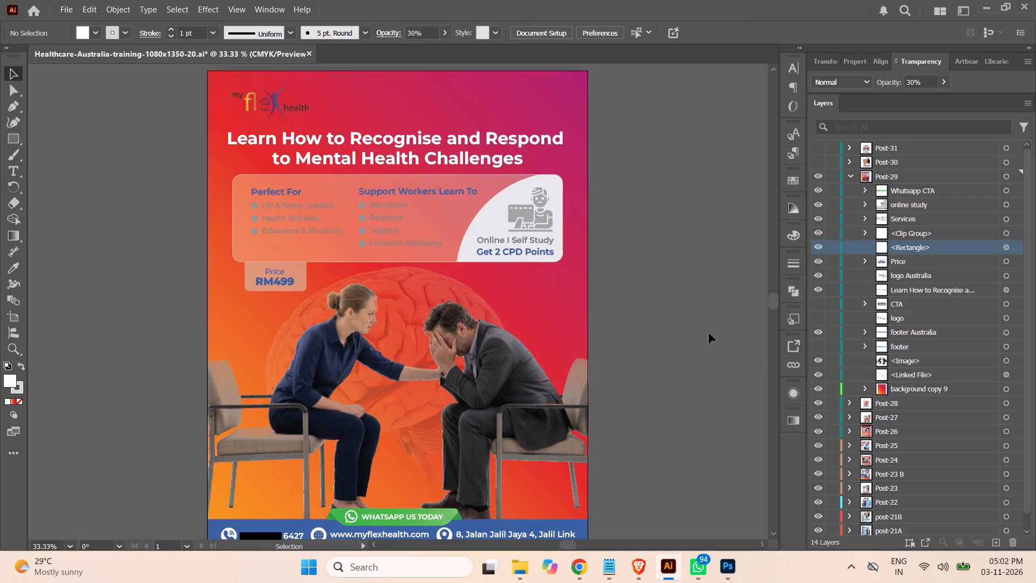
# Change the fill of the "Recognise, Respond, Support, Promote Wellbeing" list text in the Services group to white, ffffff.
pyautogui.click(868, 217)
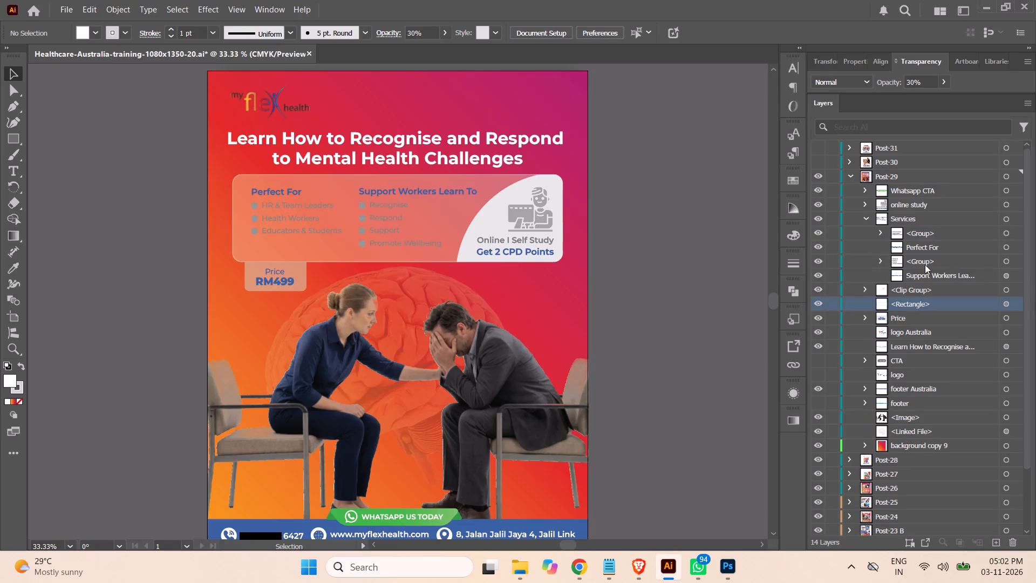
pyautogui.click(1006, 263)
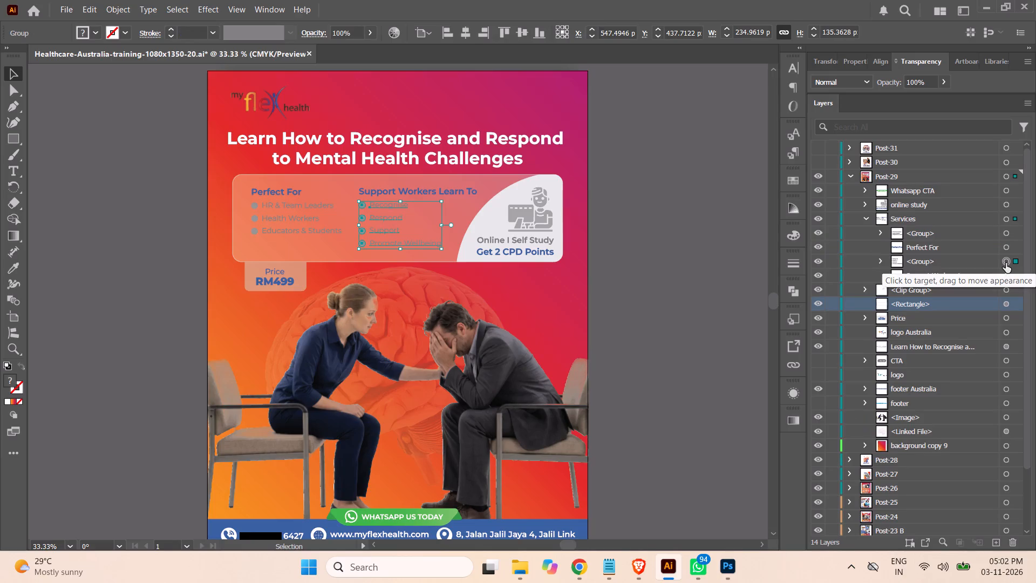
pyautogui.click(875, 263)
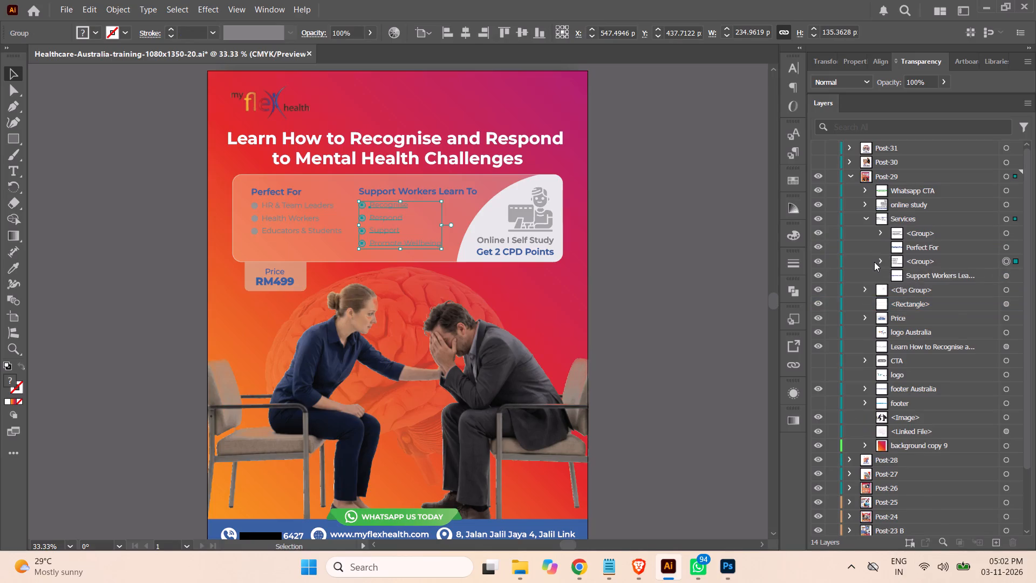
pyautogui.click(883, 257)
pyautogui.click(1005, 334)
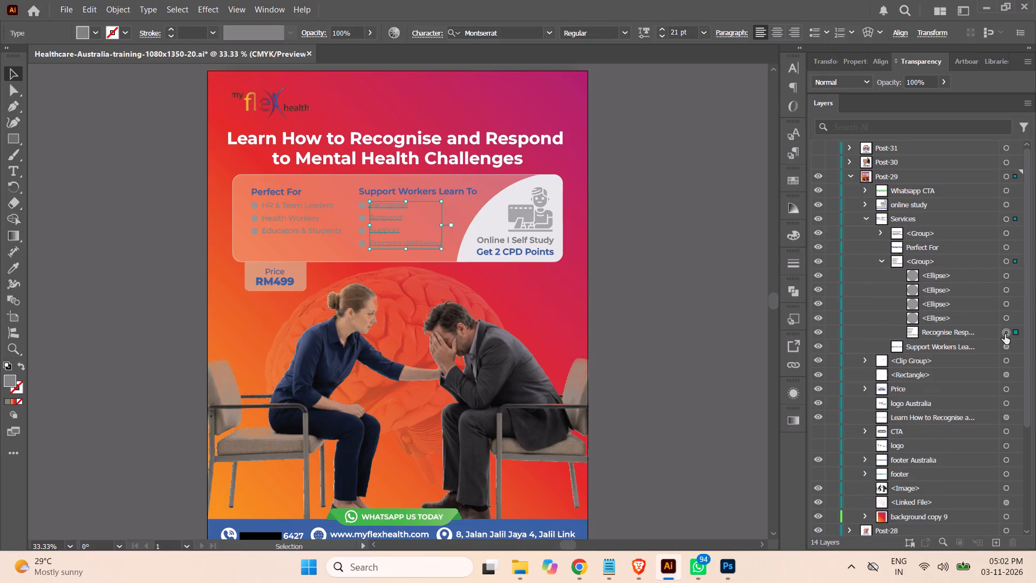
pyautogui.doubleClick(9, 378)
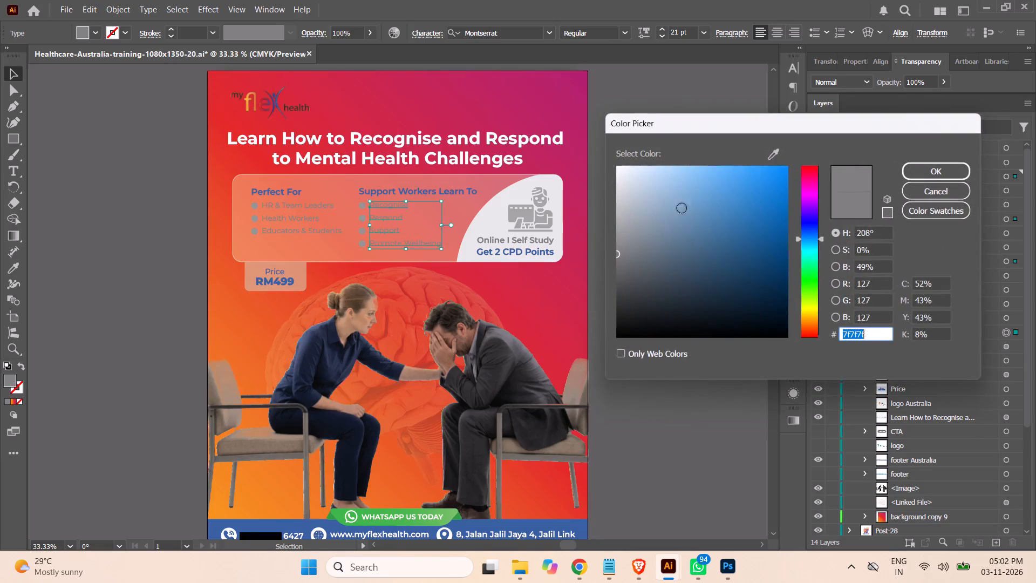
pyautogui.moveTo(628, 190); pyautogui.dragTo(603, 138)
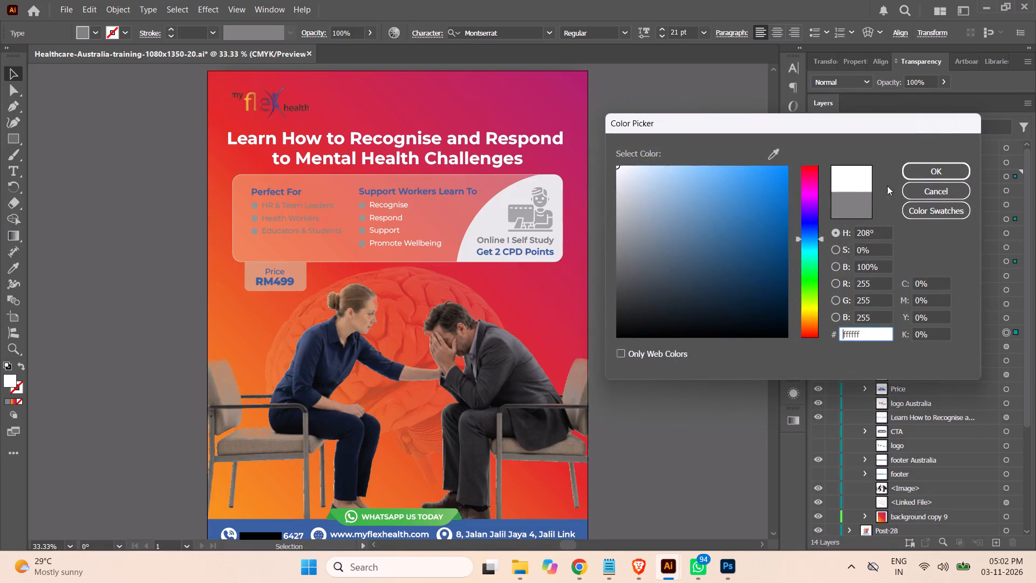
pyautogui.click(917, 170)
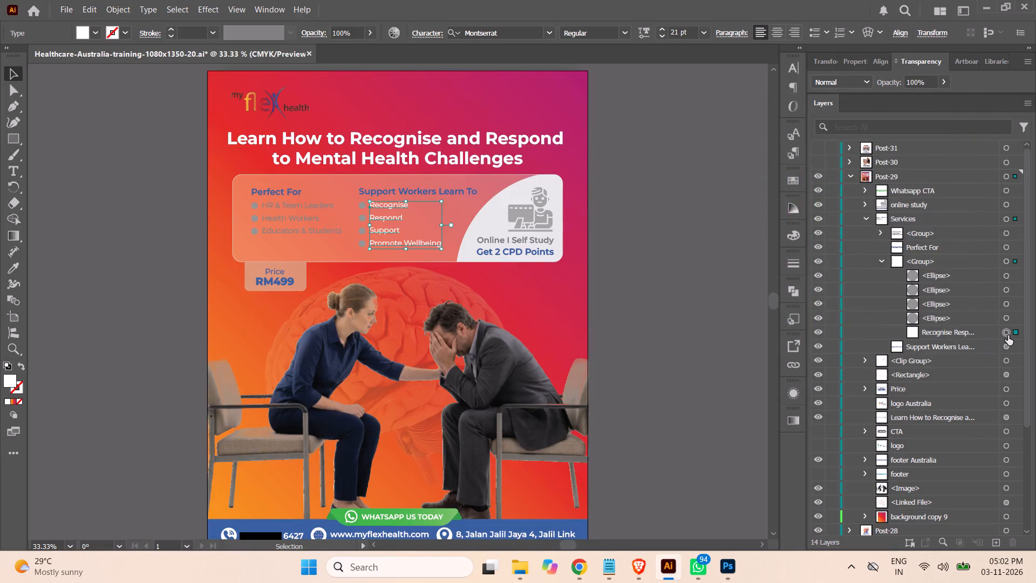
# Change the fill of the "Support Workers Learn To" heading to white.
pyautogui.click(1007, 345)
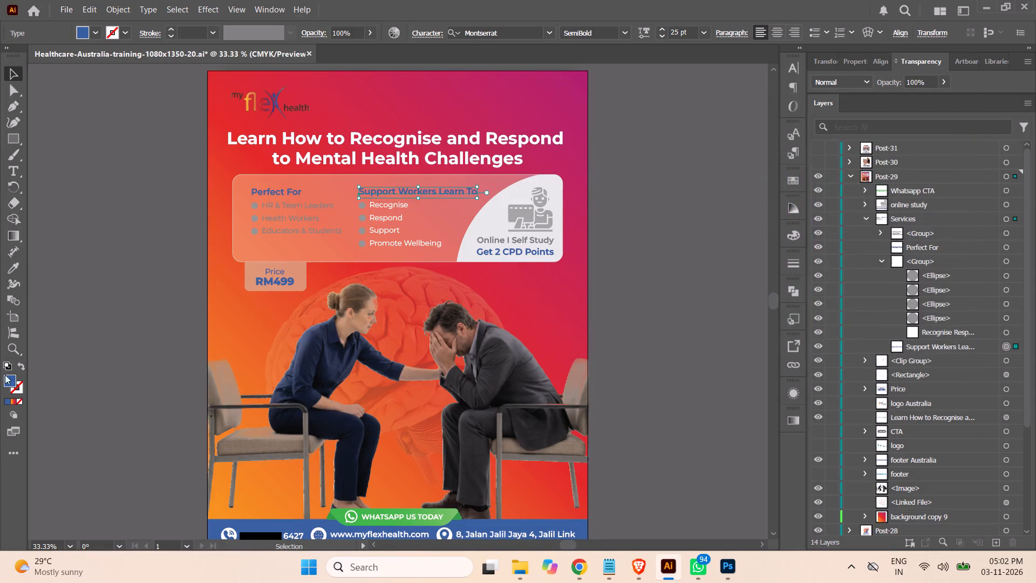
pyautogui.doubleClick(9, 381)
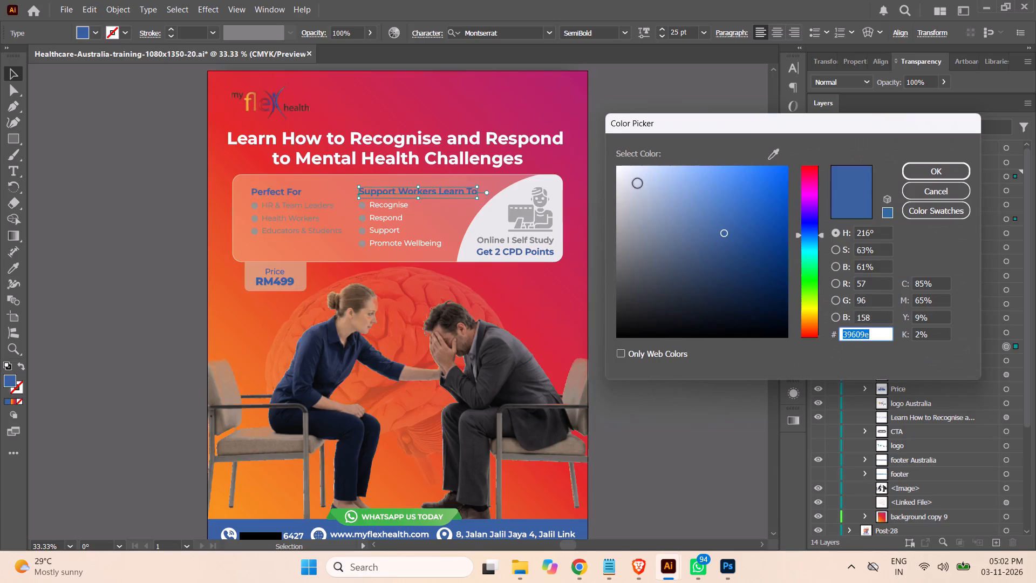
pyautogui.moveTo(634, 182); pyautogui.dragTo(585, 107)
pyautogui.click(933, 172)
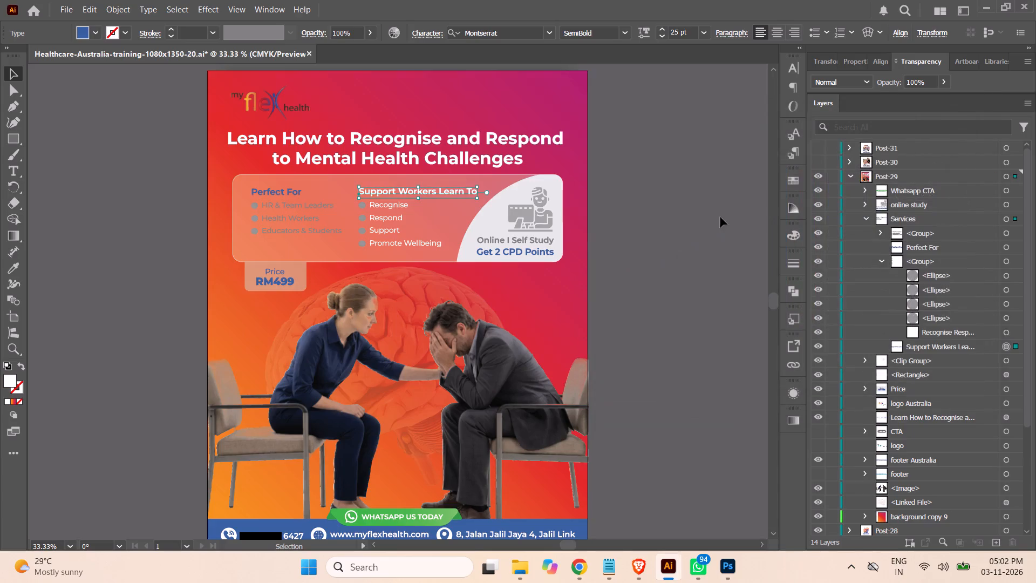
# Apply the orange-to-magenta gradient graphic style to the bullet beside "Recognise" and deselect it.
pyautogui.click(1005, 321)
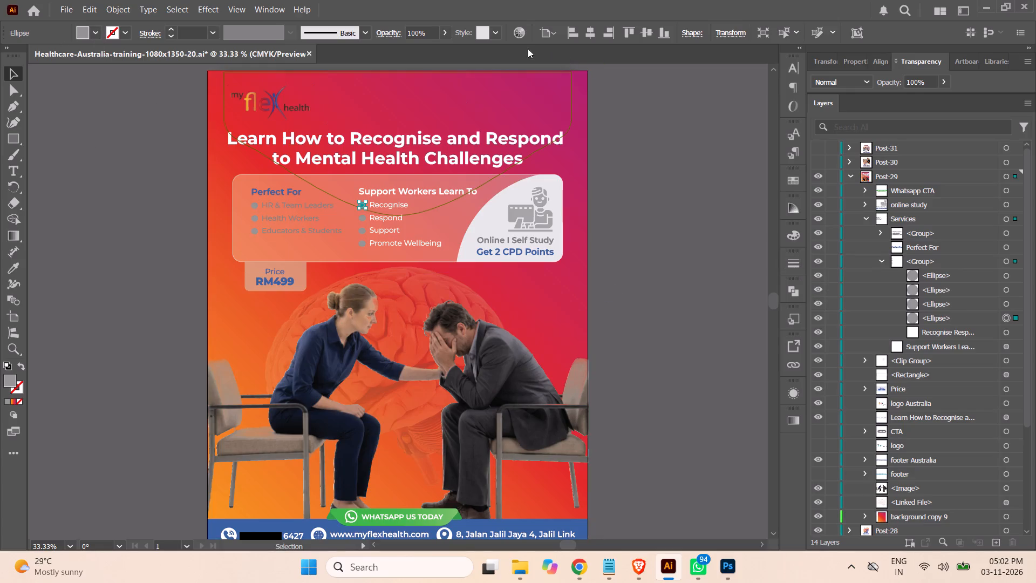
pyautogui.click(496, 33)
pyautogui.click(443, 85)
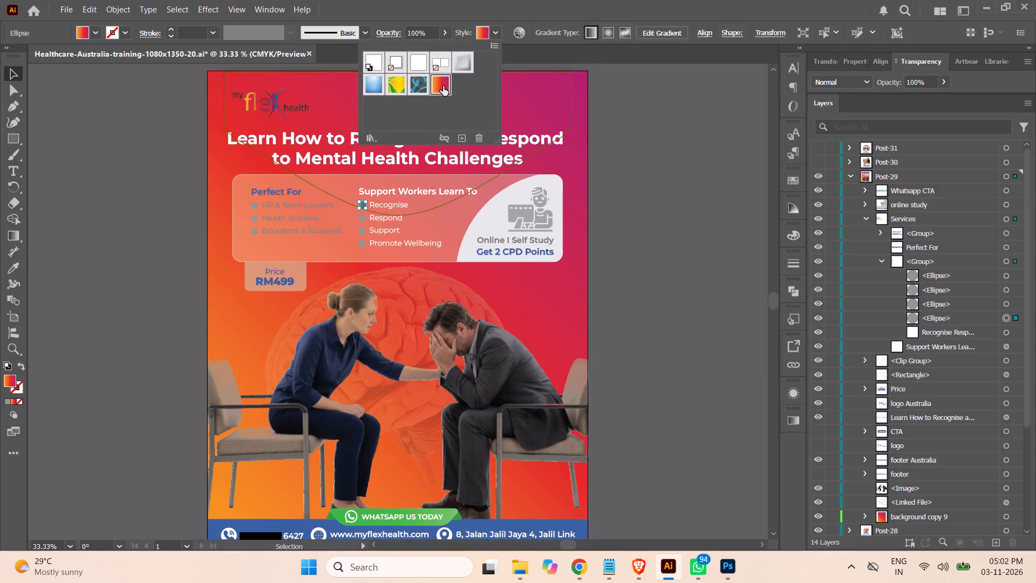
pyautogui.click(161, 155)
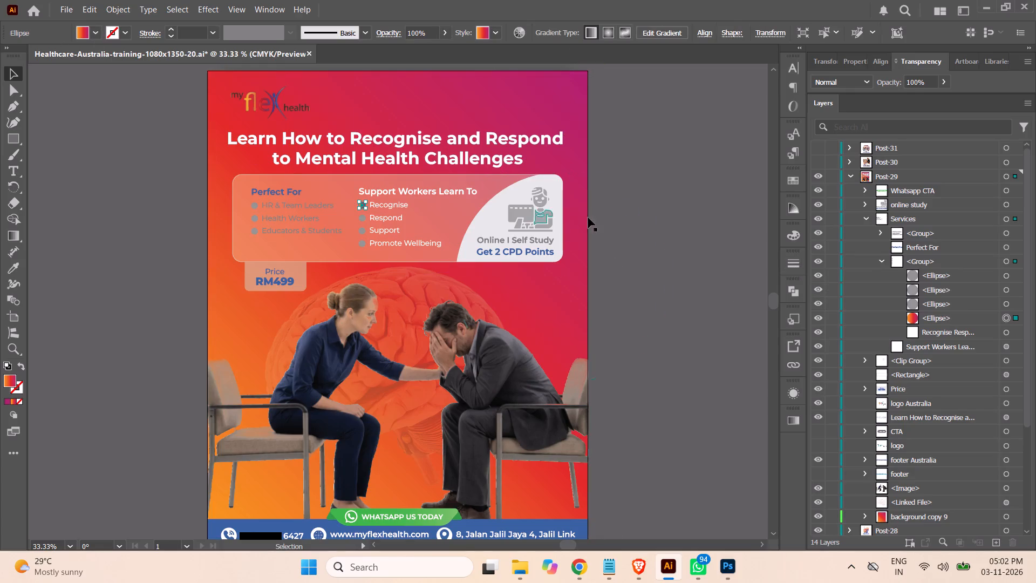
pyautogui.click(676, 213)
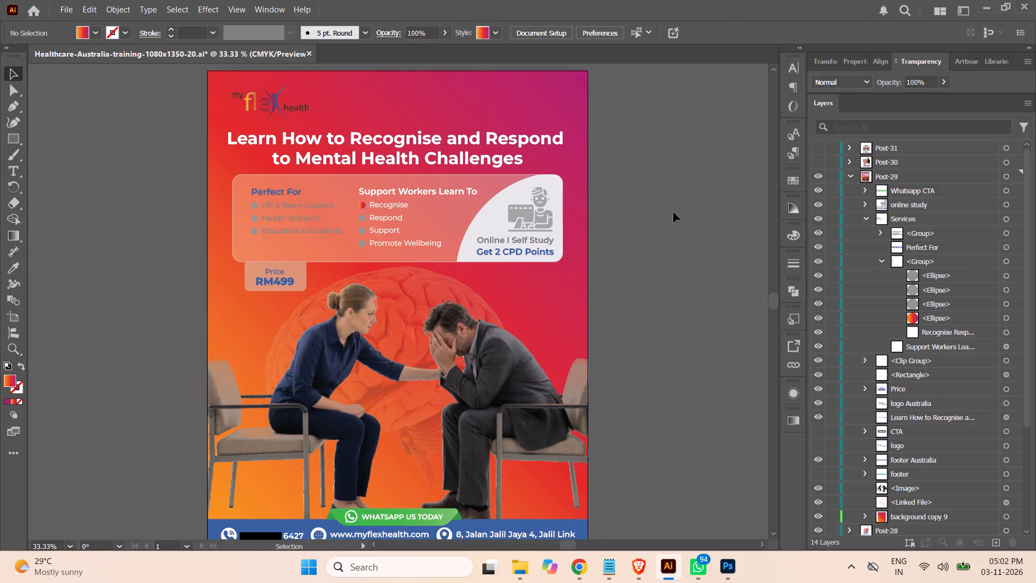
# Recolour the bullet beside "Recognise" with the footer bar's blue, sampled using the Eyedropper.
pyautogui.click(1004, 318)
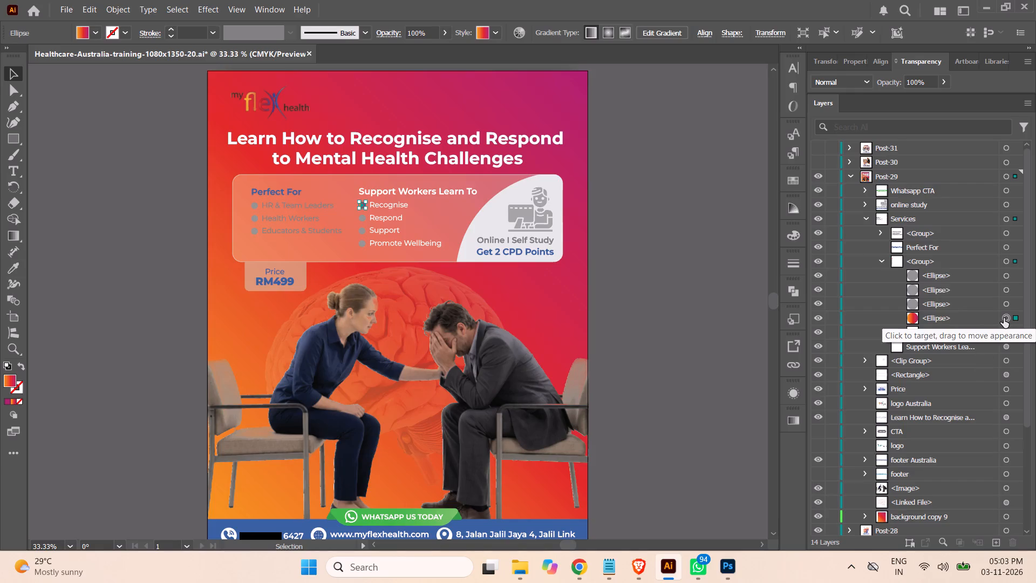
pyautogui.click(13, 266)
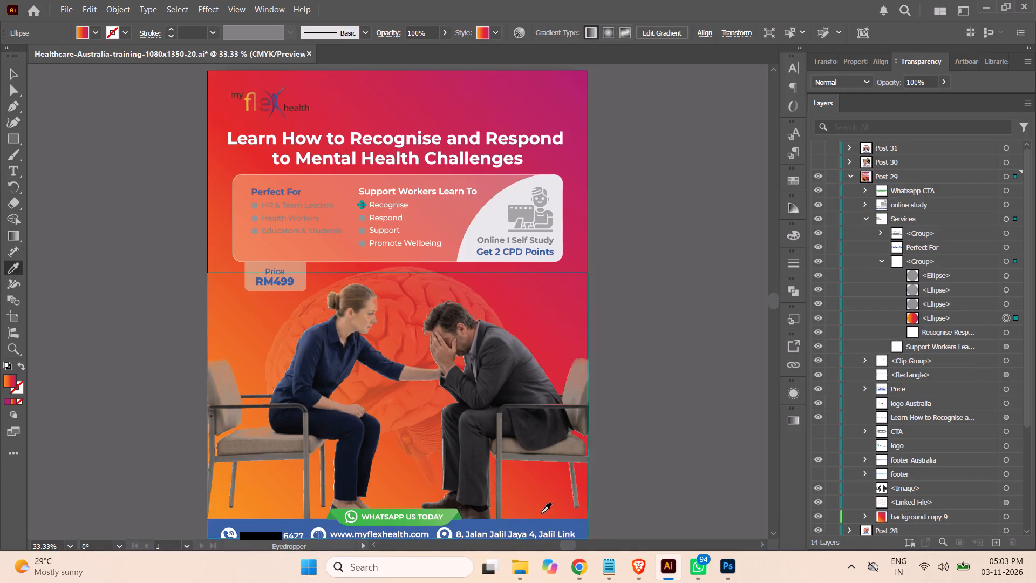
pyautogui.click(583, 524)
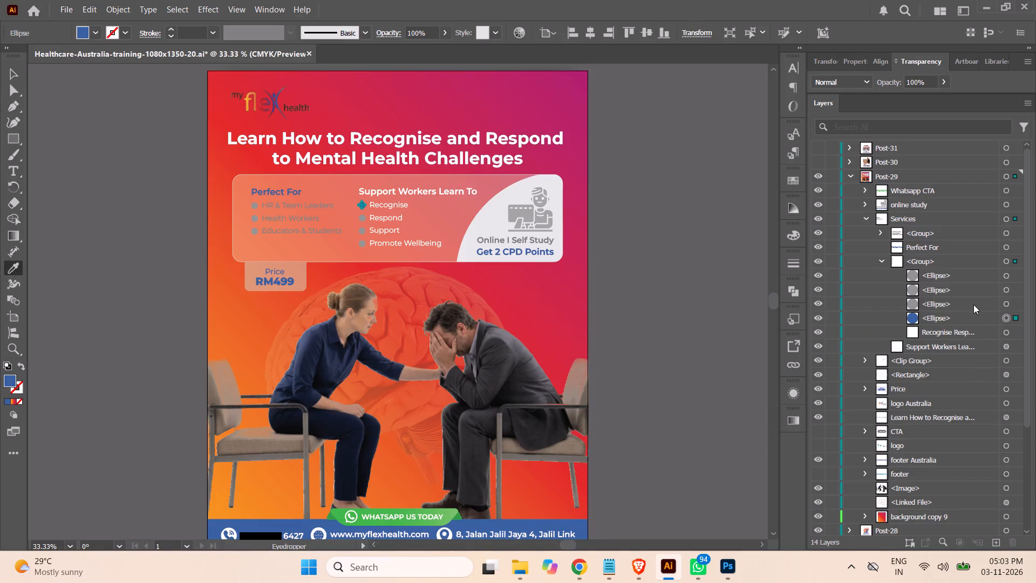
# Recolour the bullets beside "Respond", "Support" and "Promote Wellbeing" with the footer bar's blue using the Eyedropper, and deselect them.
pyautogui.click(1005, 303)
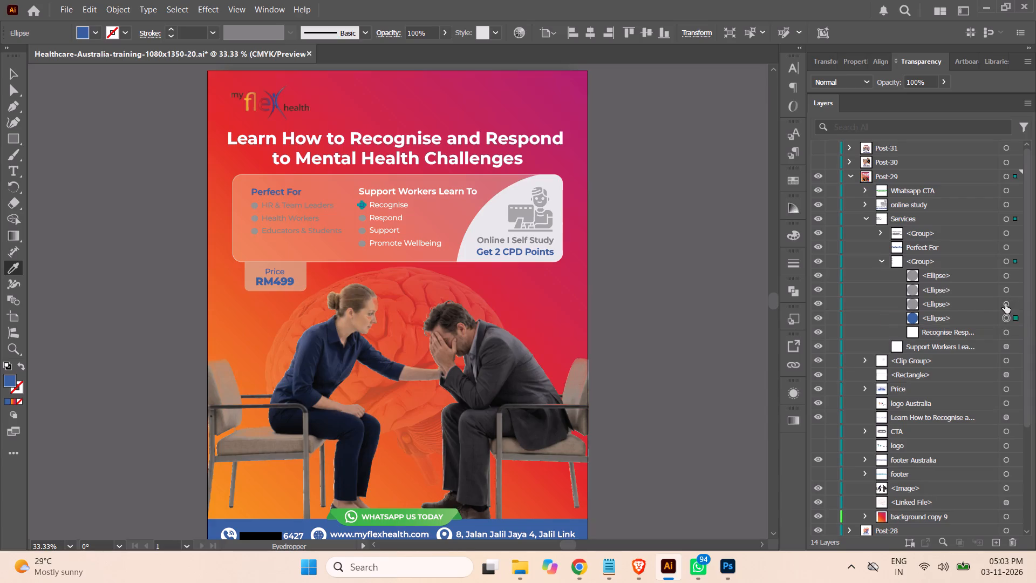
pyautogui.keyDown('shift'); pyautogui.click(1005, 290); pyautogui.keyUp('shift')
pyautogui.keyDown('shift'); pyautogui.click(1005, 277); pyautogui.keyUp('shift')
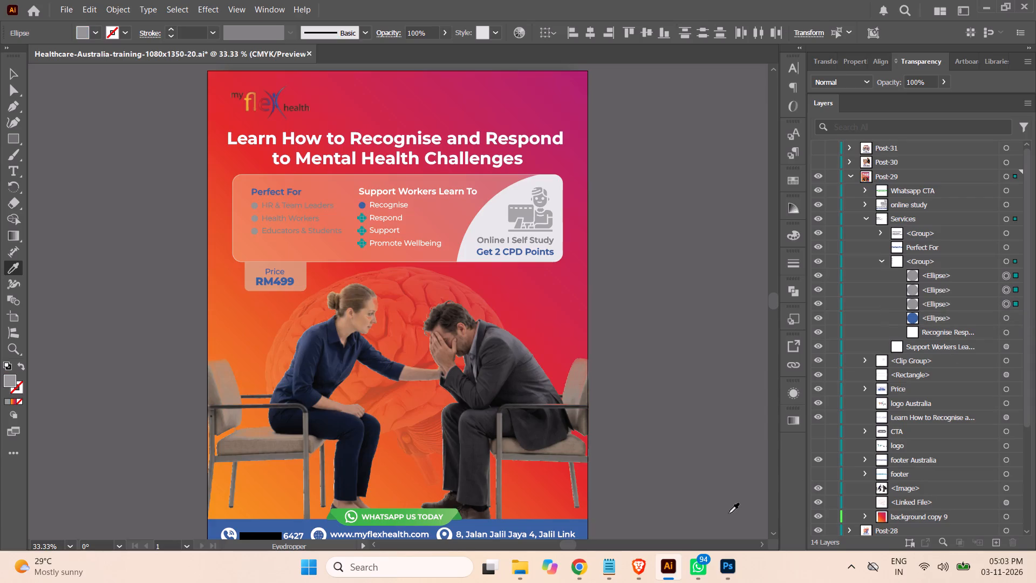
pyautogui.click(582, 525)
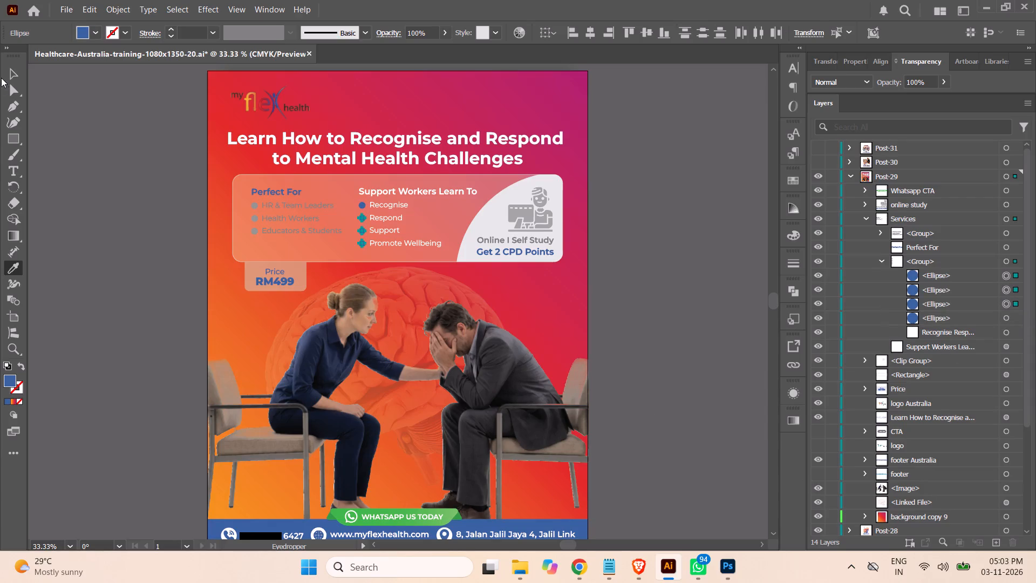
pyautogui.click(11, 74)
pyautogui.click(70, 166)
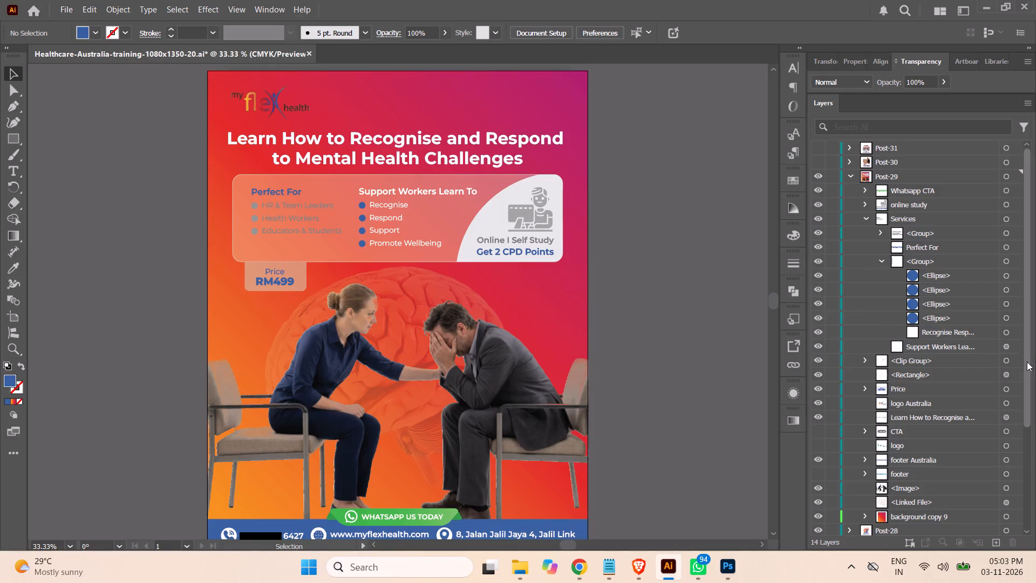
# Change the fill of the "Perfect For" heading in the Services group to white, ffffff.
pyautogui.click(883, 260)
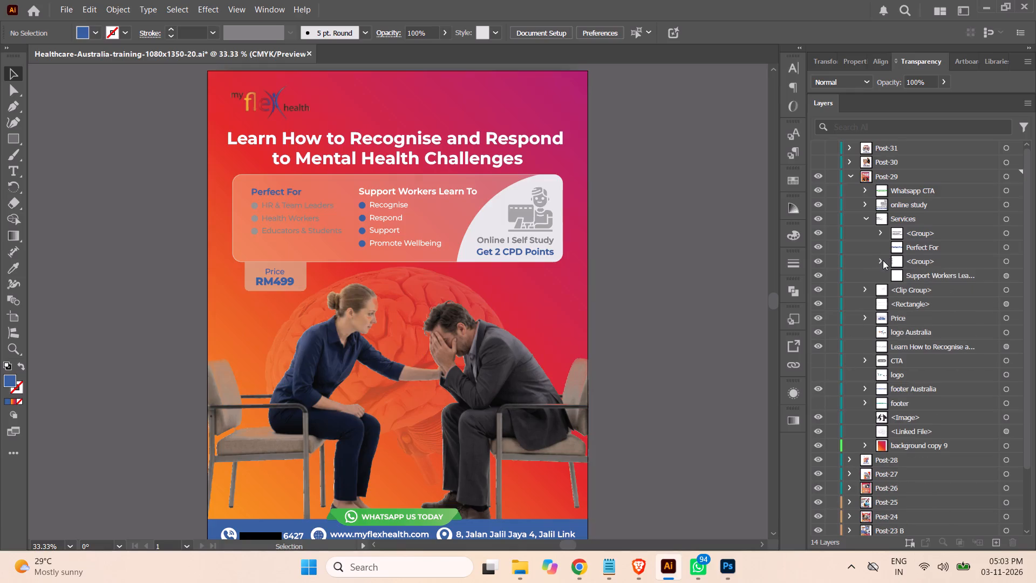
pyautogui.click(1007, 247)
pyautogui.doubleClick(9, 378)
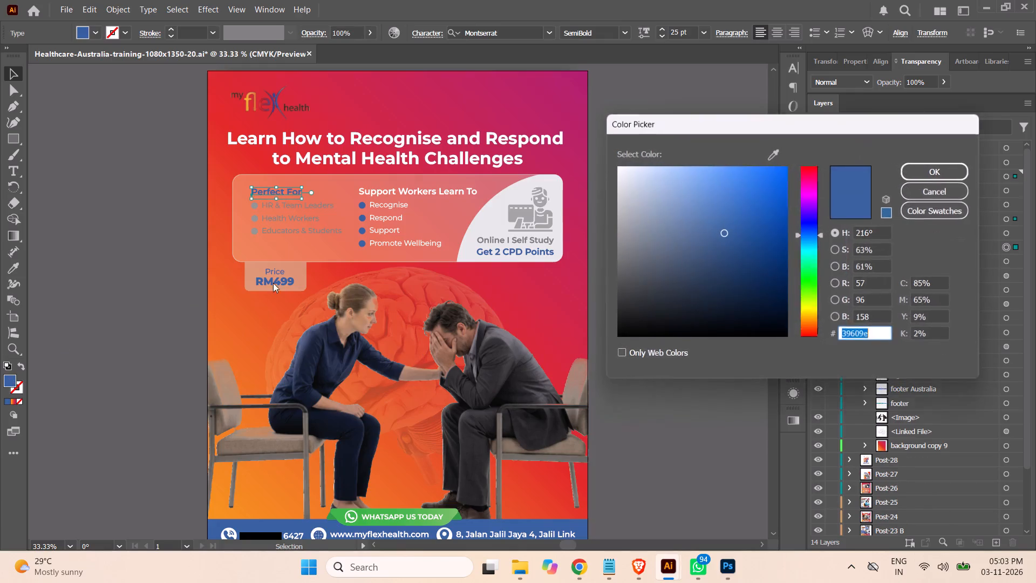
pyautogui.moveTo(640, 185); pyautogui.dragTo(589, 139)
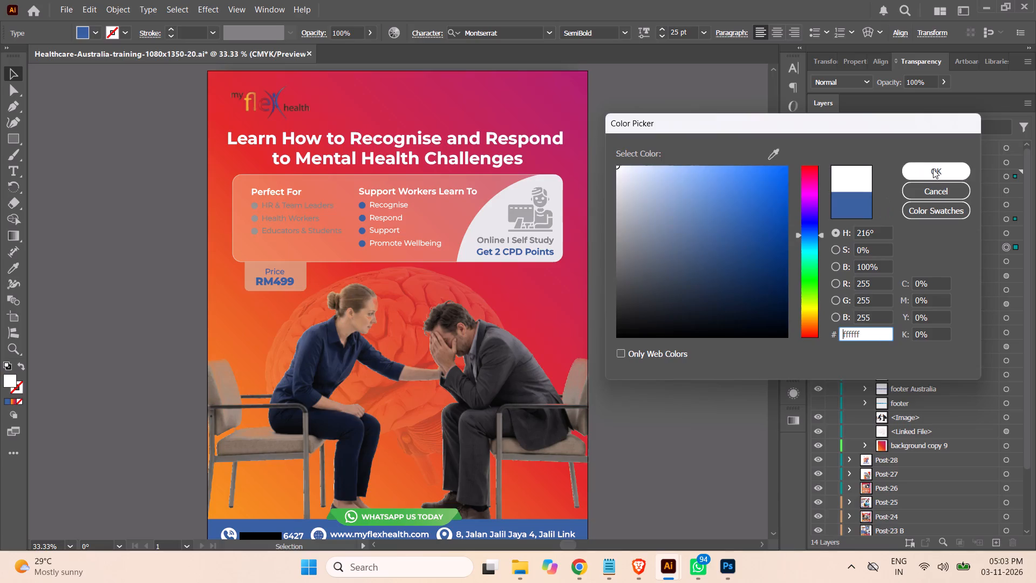
pyautogui.click(933, 169)
# Change the fill of the "HR & Team Leaders, Health Workers, Educators & Students" list text to white, ffffff.
pyautogui.click(880, 231)
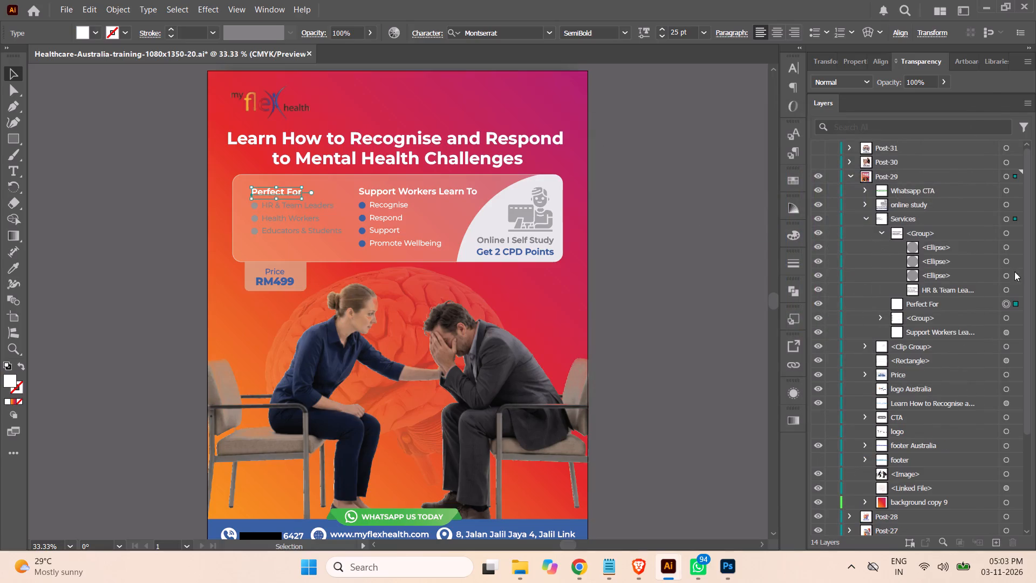
pyautogui.click(1006, 287)
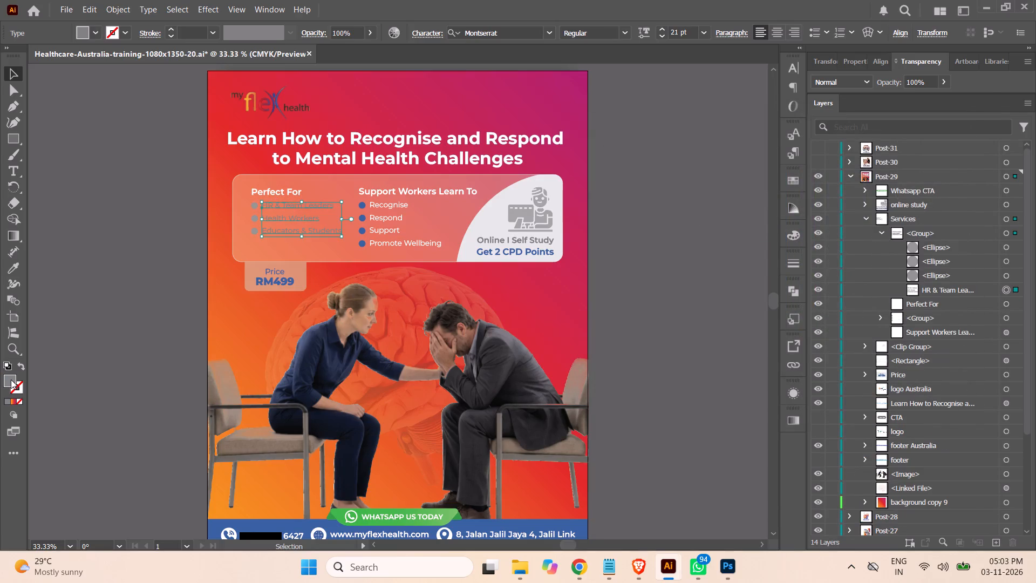
pyautogui.doubleClick(11, 379)
pyautogui.moveTo(633, 196); pyautogui.dragTo(598, 132)
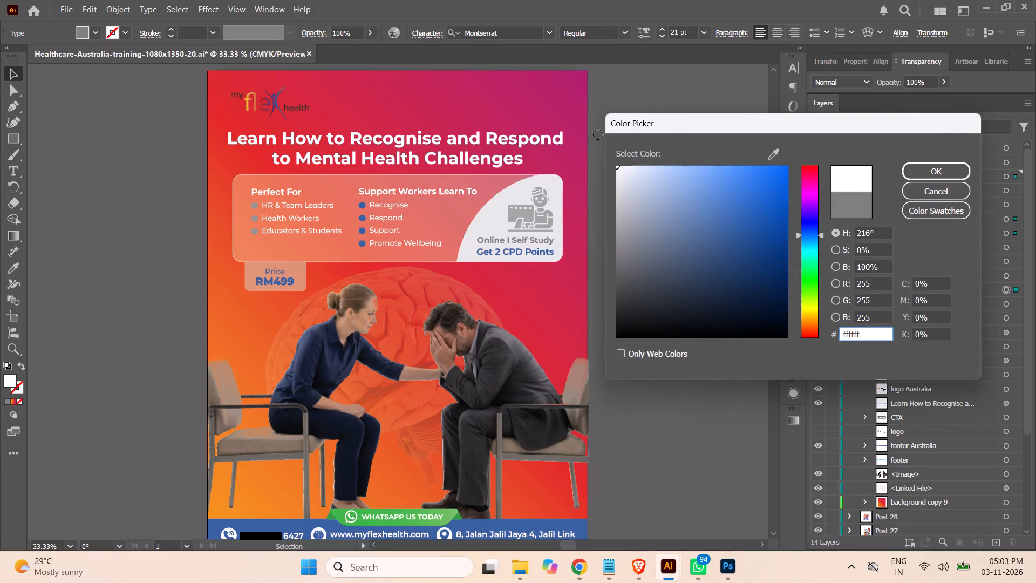
pyautogui.click(950, 170)
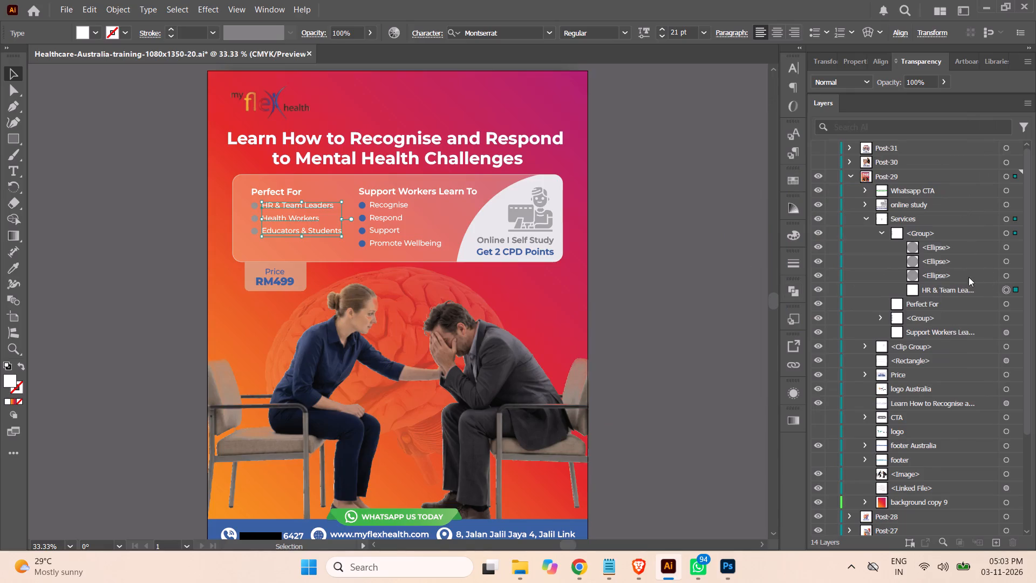
# Recolour the three bullets under "Perfect For" with the footer bar's blue using the Eyedropper, and deselect them.
pyautogui.click(1007, 274)
pyautogui.keyDown('shift'); pyautogui.click(1006, 262); pyautogui.keyUp('shift')
pyautogui.keyDown('shift'); pyautogui.click(1004, 248); pyautogui.keyUp('shift')
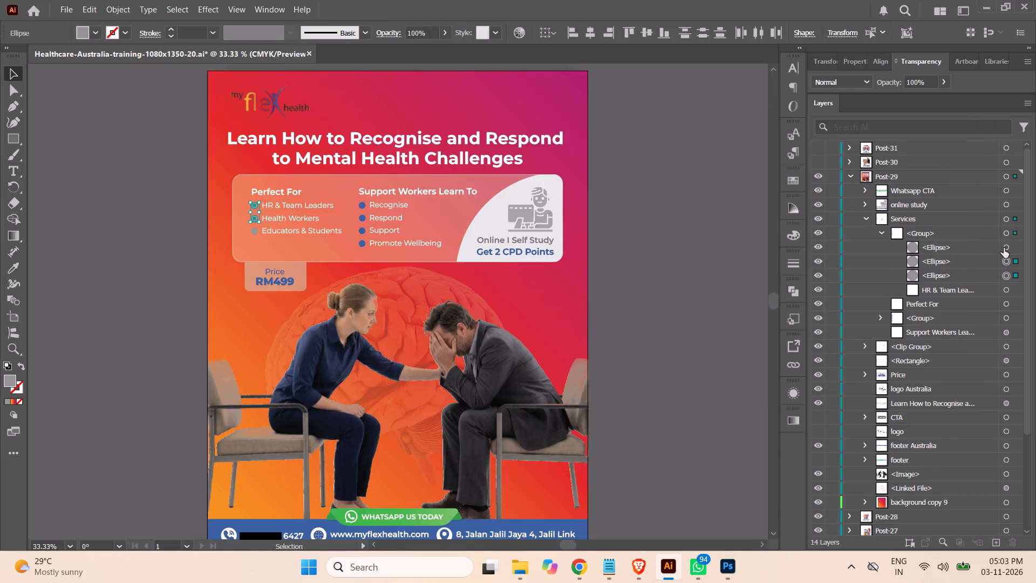
pyautogui.click(978, 243)
pyautogui.keyDown('shift'); pyautogui.click(970, 276); pyautogui.keyUp('shift')
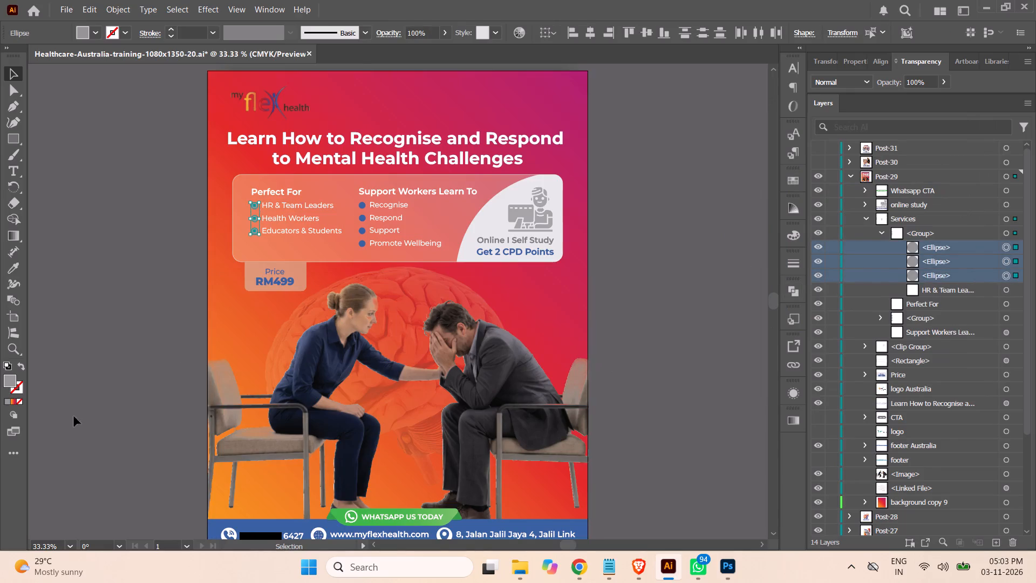
pyautogui.click(13, 269)
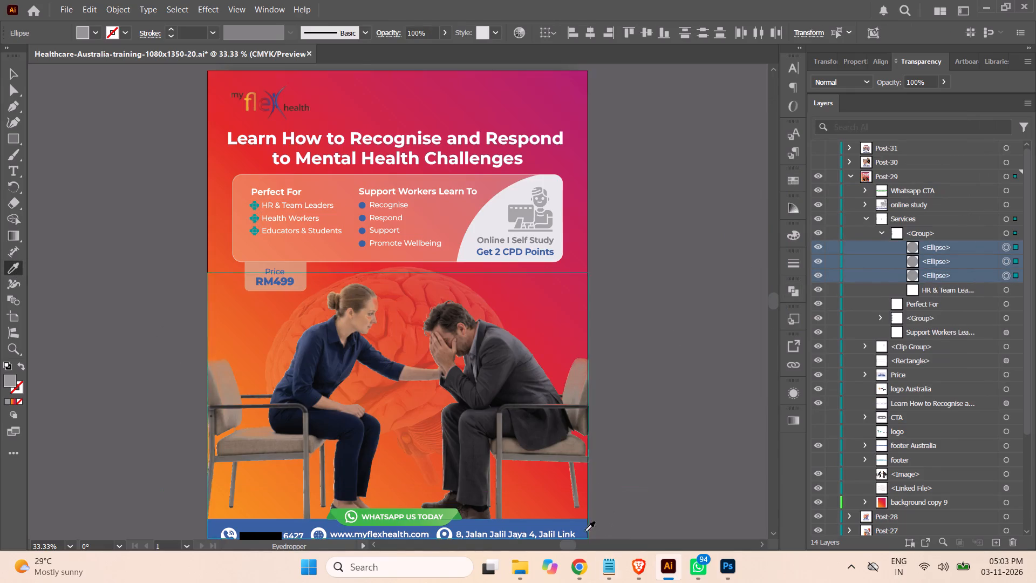
pyautogui.click(583, 526)
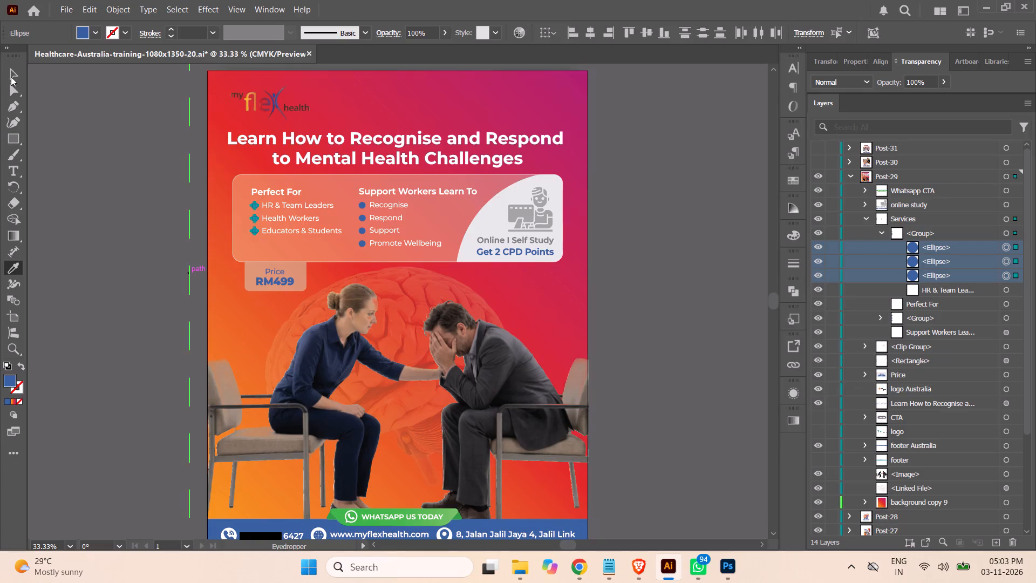
pyautogui.click(10, 73)
pyautogui.click(83, 158)
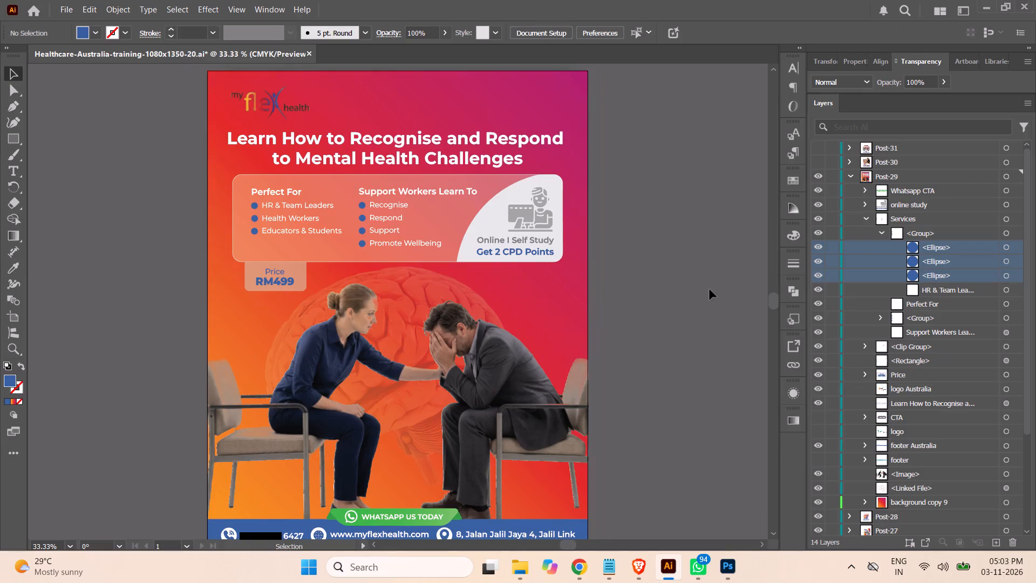
# Save the document.
pyautogui.hotkey('ctrl', 's')
pyautogui.hotkey('ctrl', '-')
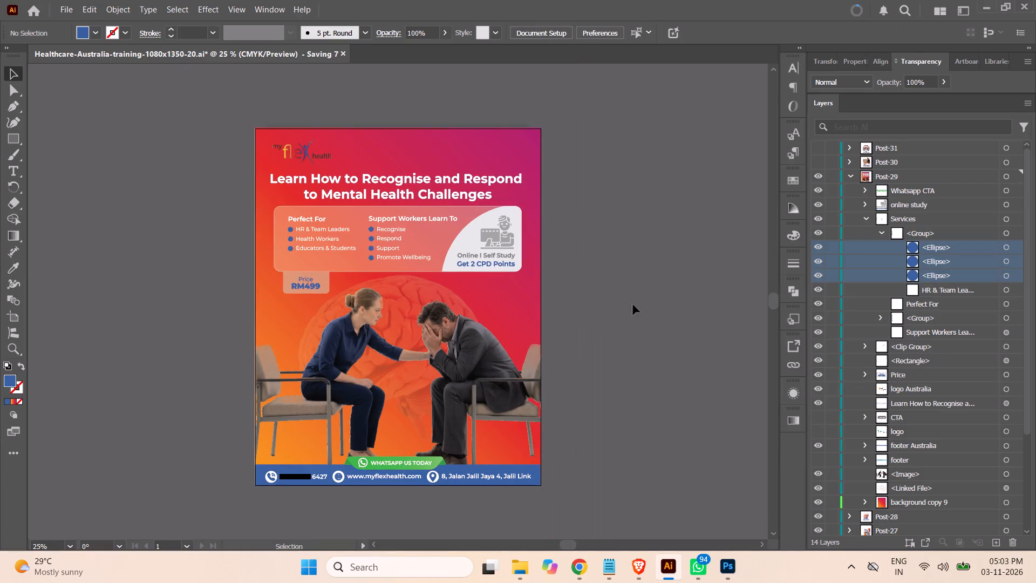
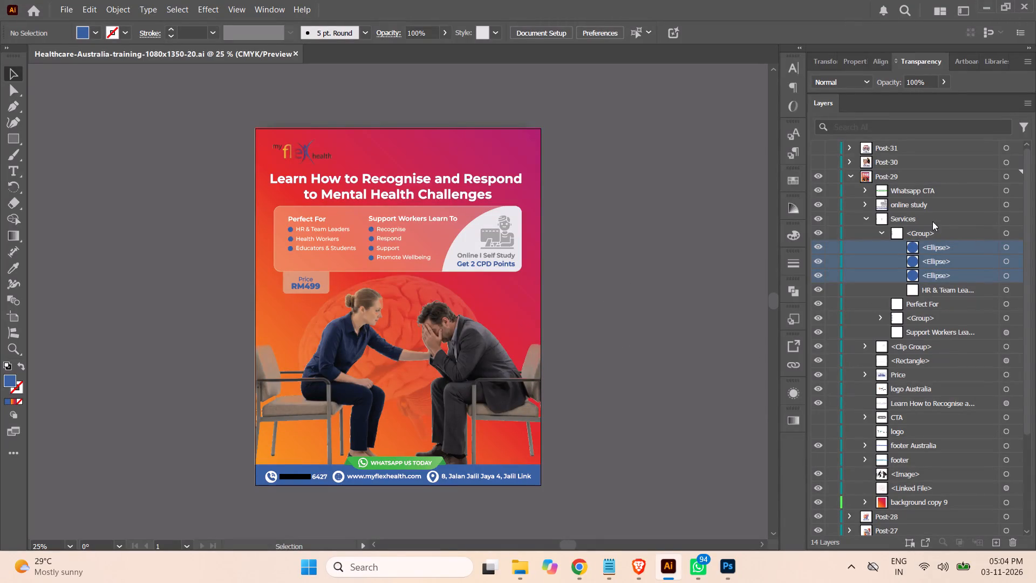
# Change the fill of the background path in Post-29's Price group to white, ffffff.
pyautogui.click(883, 231)
pyautogui.click(869, 219)
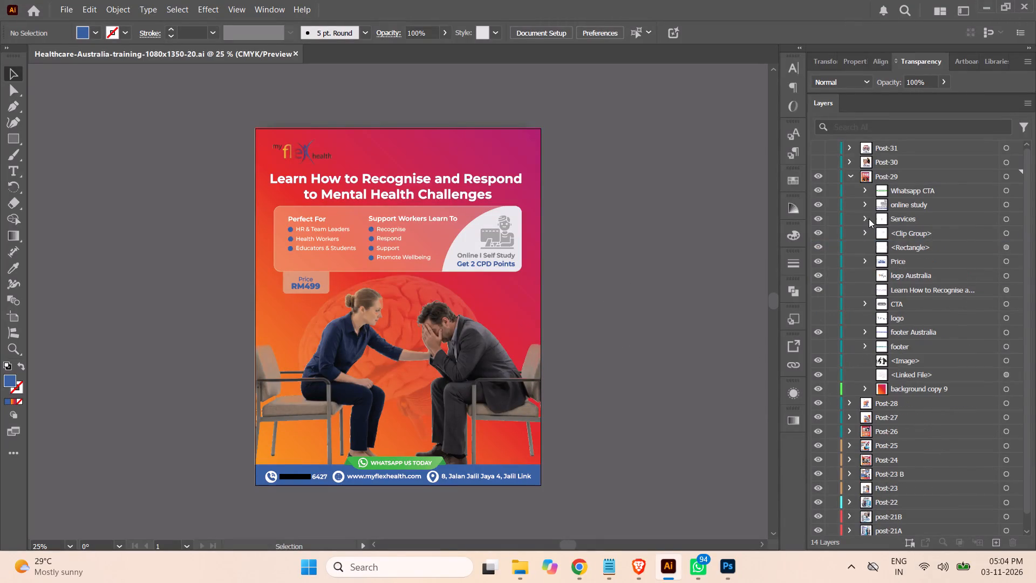
pyautogui.click(868, 260)
pyautogui.click(1004, 291)
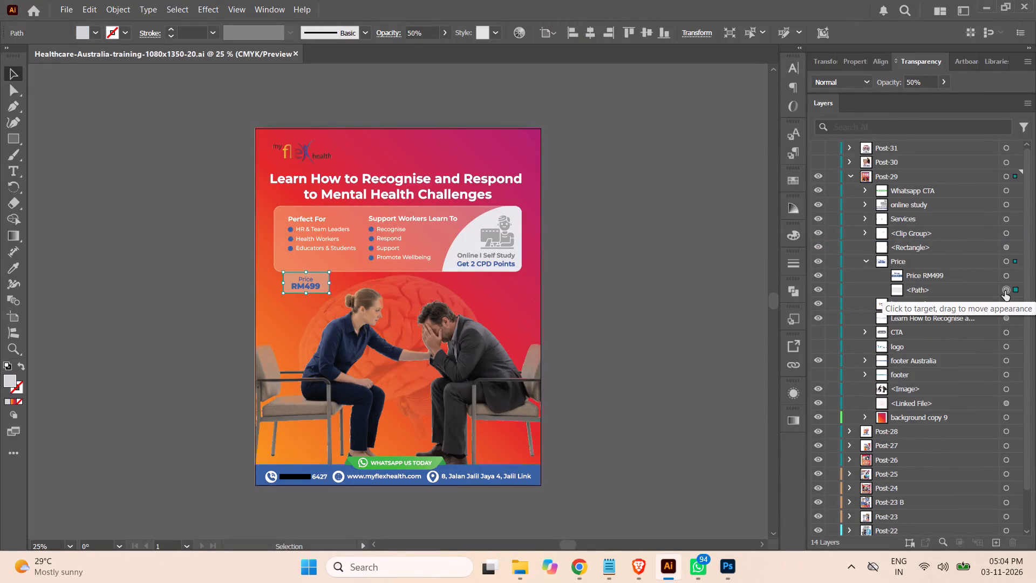
pyautogui.doubleClick(9, 378)
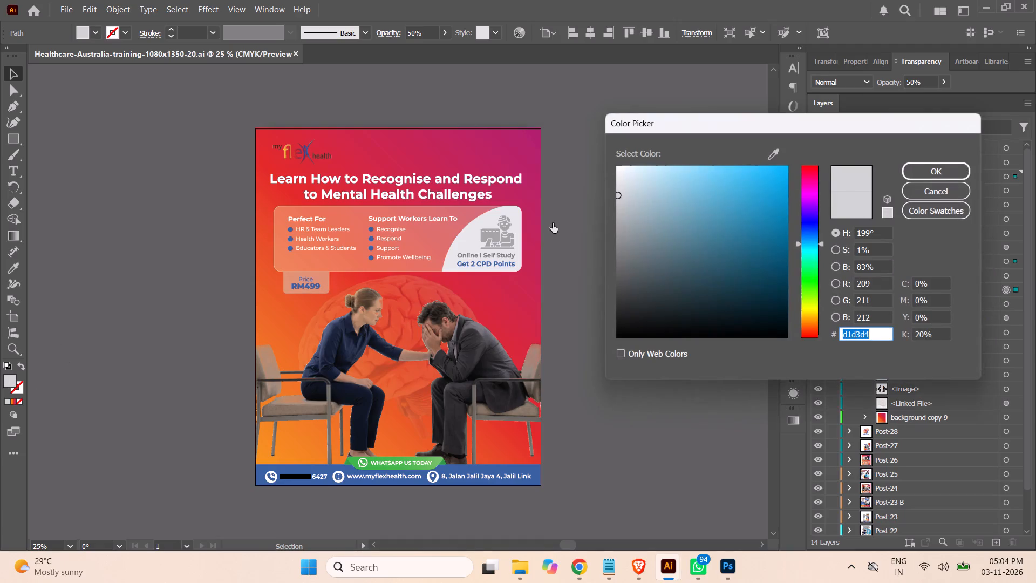
pyautogui.moveTo(630, 174); pyautogui.dragTo(601, 144)
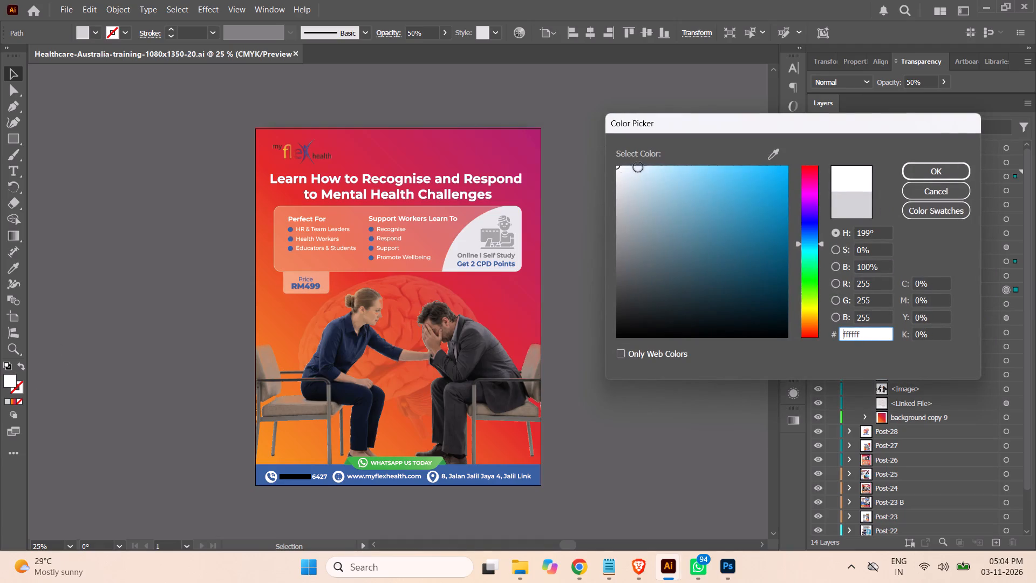
pyautogui.click(932, 173)
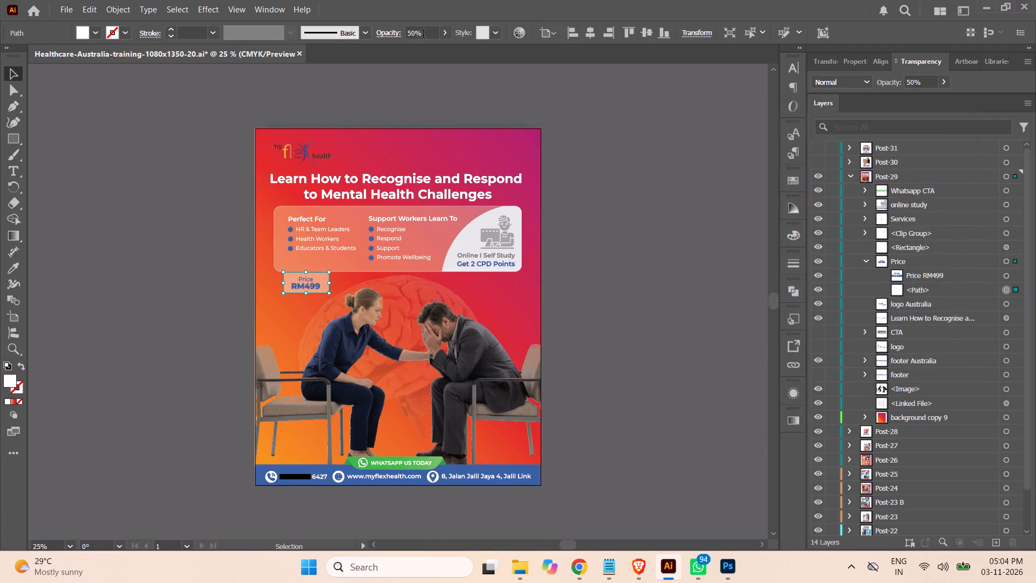
# Set the opacity of the price tag's background path to 100% and deselect it.
pyautogui.moveTo(424, 34); pyautogui.dragTo(368, 36)
pyautogui.write('100')
pyautogui.press('Return')
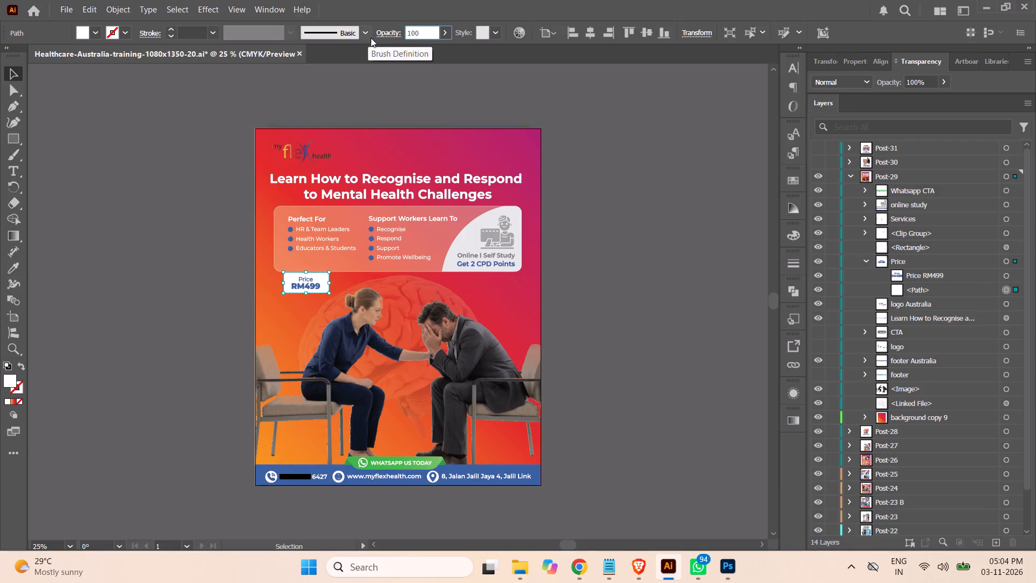
pyautogui.click(627, 263)
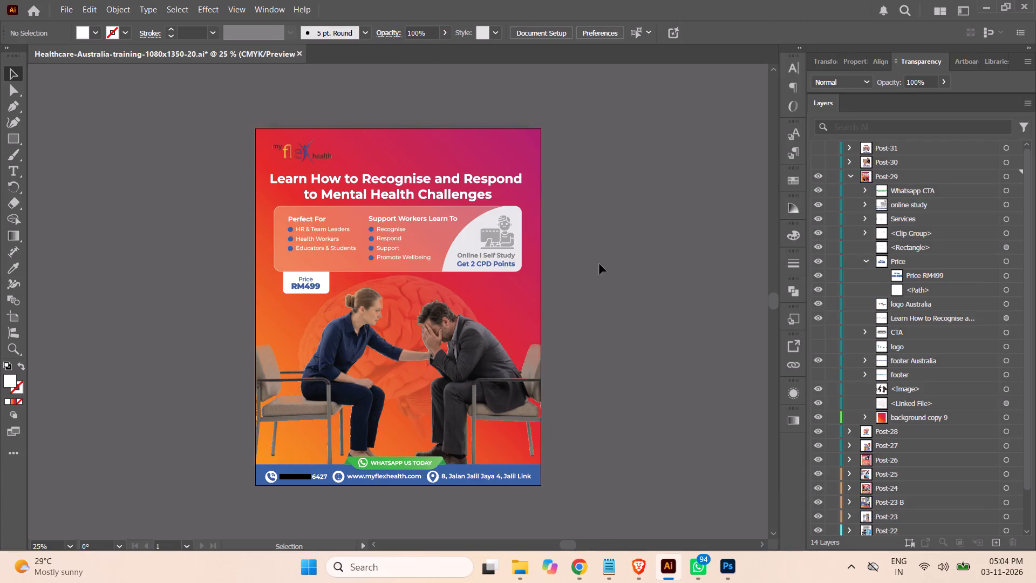
# Save the document.
pyautogui.hotkey('ctrl', 's')
# Collapse the Post-29 layer and make the Post-30 and Post-31 layers visible.
pyautogui.click(866, 262)
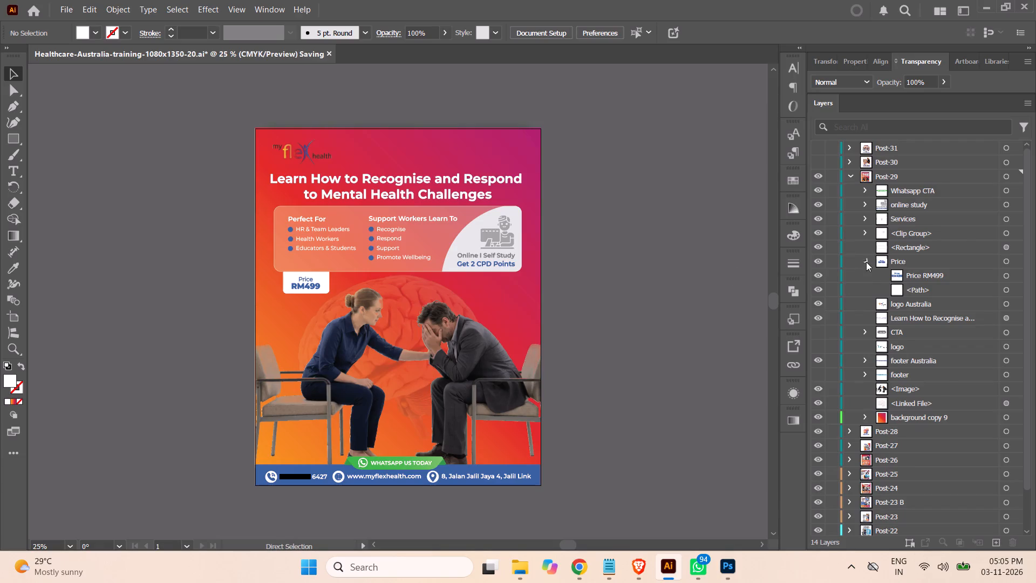
pyautogui.click(852, 179)
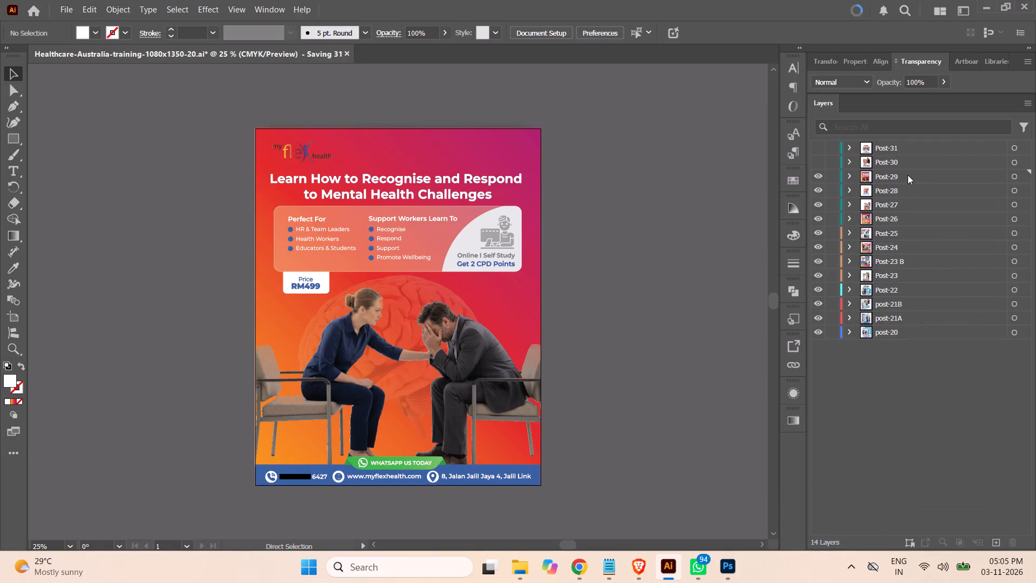
pyautogui.click(1011, 160)
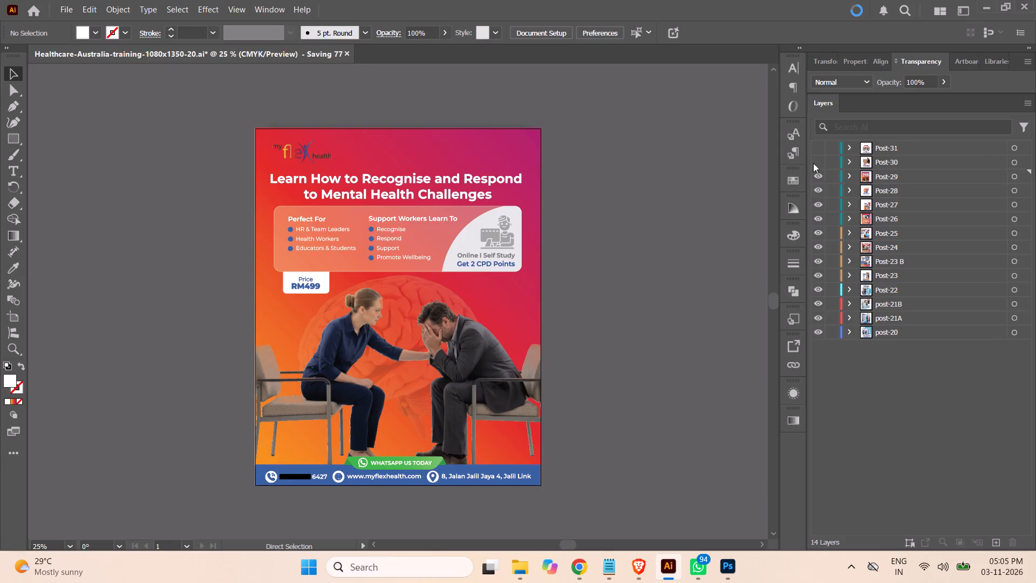
pyautogui.click(817, 161)
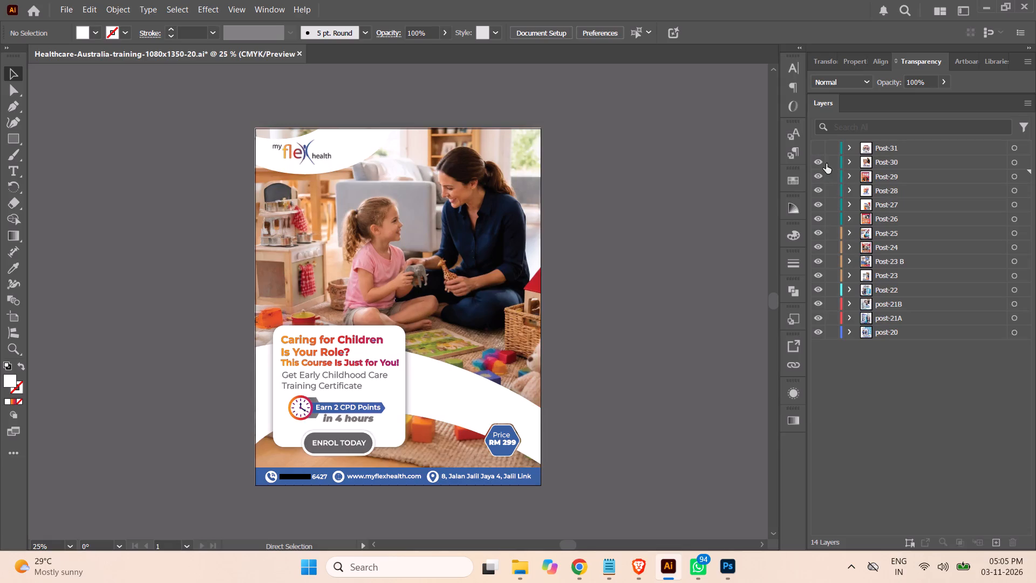
pyautogui.click(817, 146)
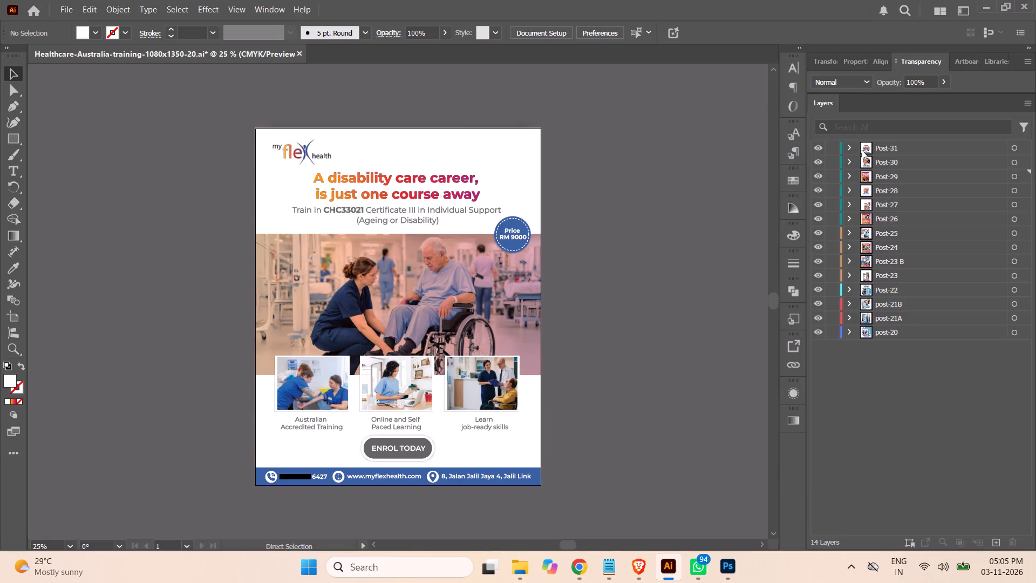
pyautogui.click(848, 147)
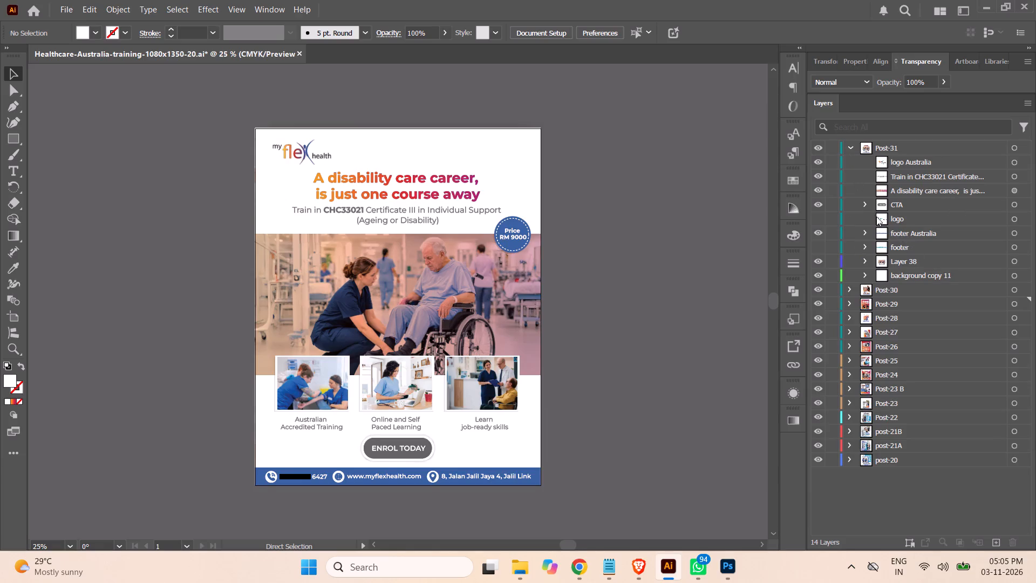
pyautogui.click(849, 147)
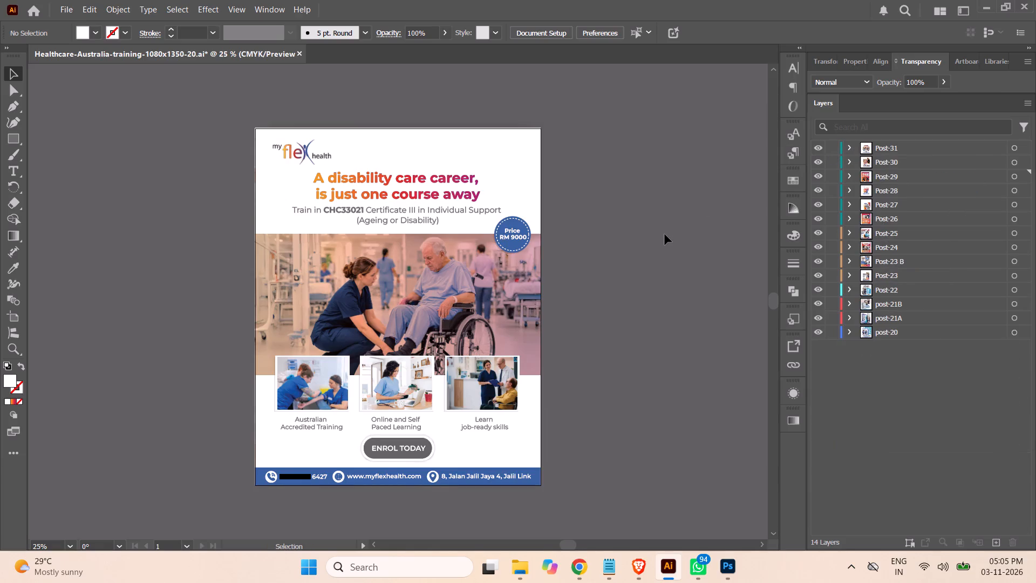
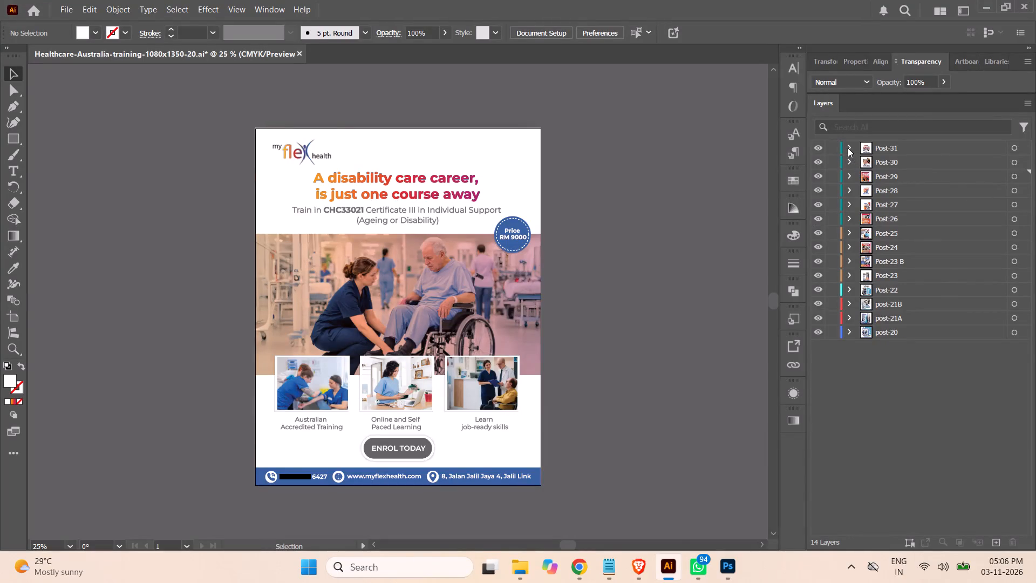
# Raise the opacity of the gradient overlay group over Post-31's main photo in Layer 38, trying 65% and 85% before setting 100%, and deselect it.
pyautogui.click(848, 148)
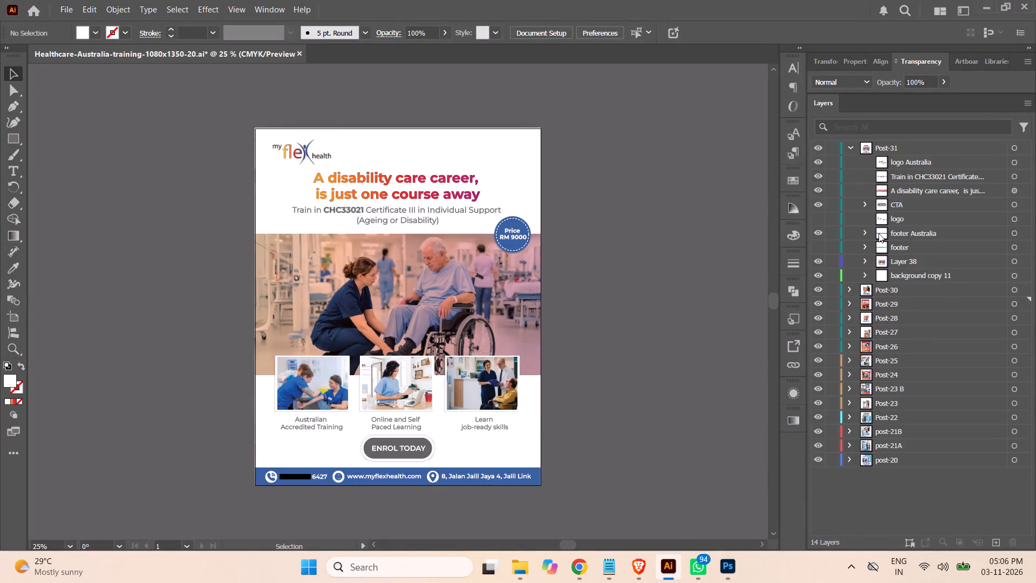
pyautogui.click(865, 259)
pyautogui.click(880, 301)
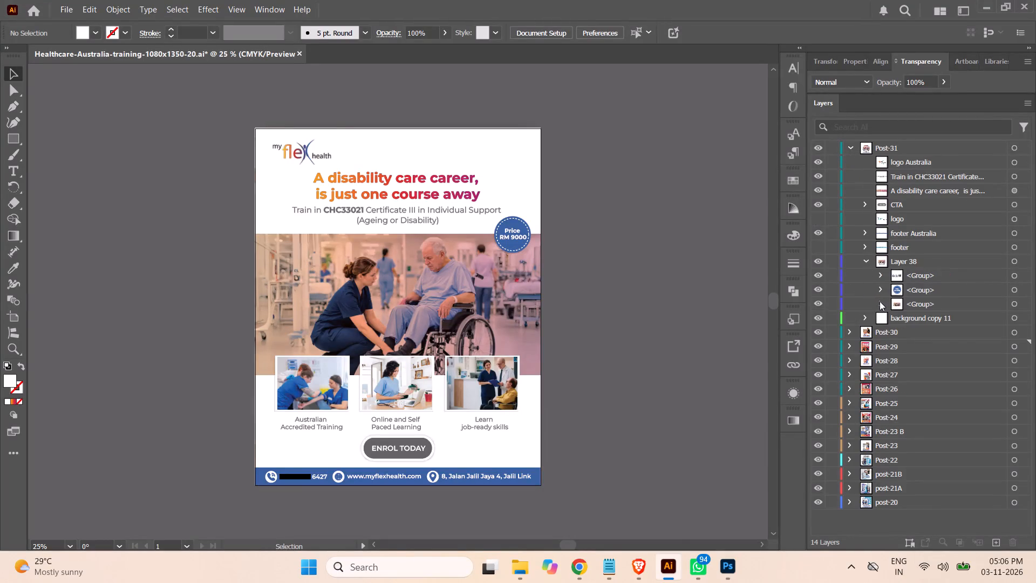
pyautogui.click(893, 317)
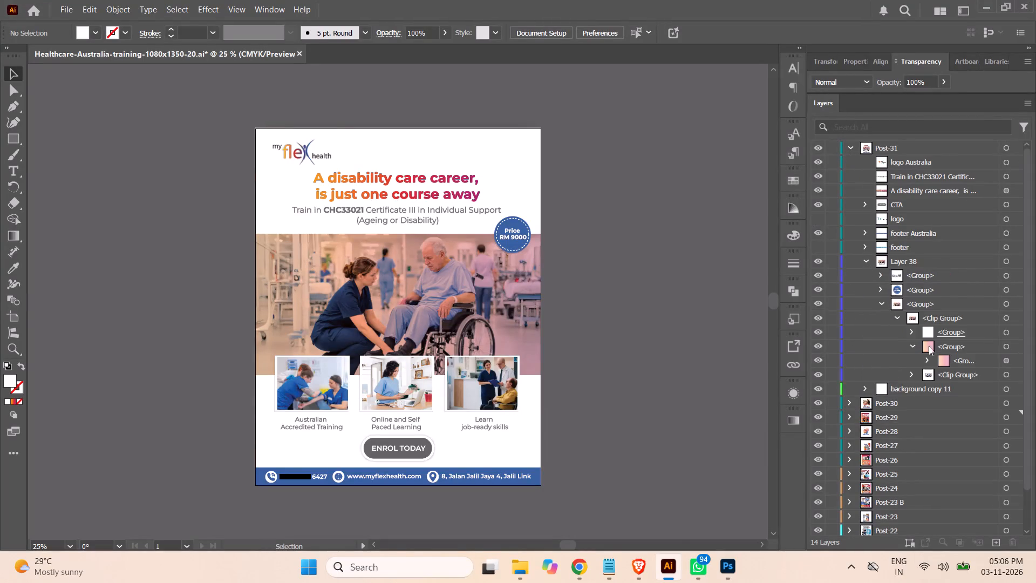
pyautogui.click(1007, 360)
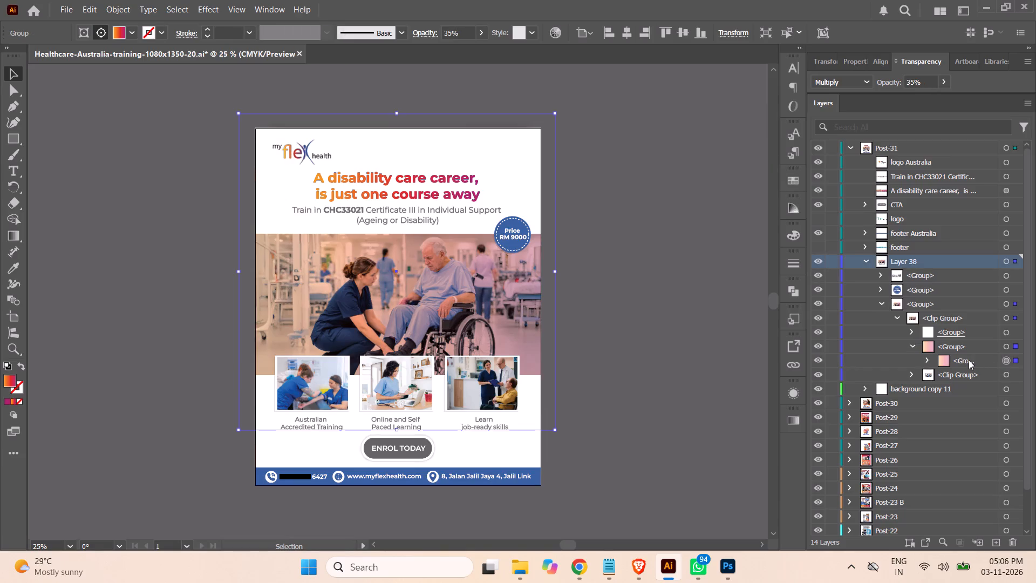
pyautogui.click(969, 360)
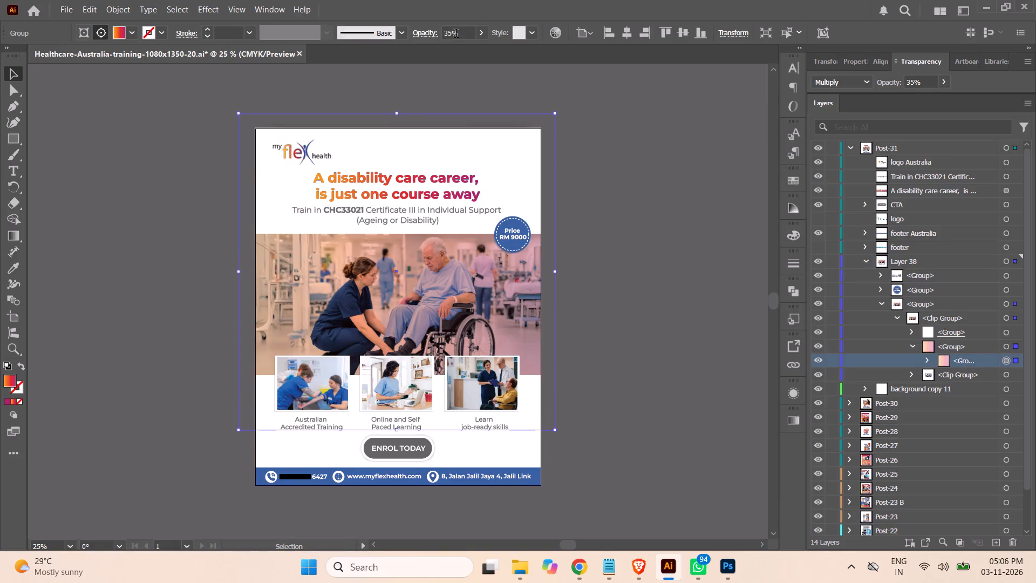
pyautogui.click(448, 33)
pyautogui.moveTo(448, 33); pyautogui.dragTo(440, 30)
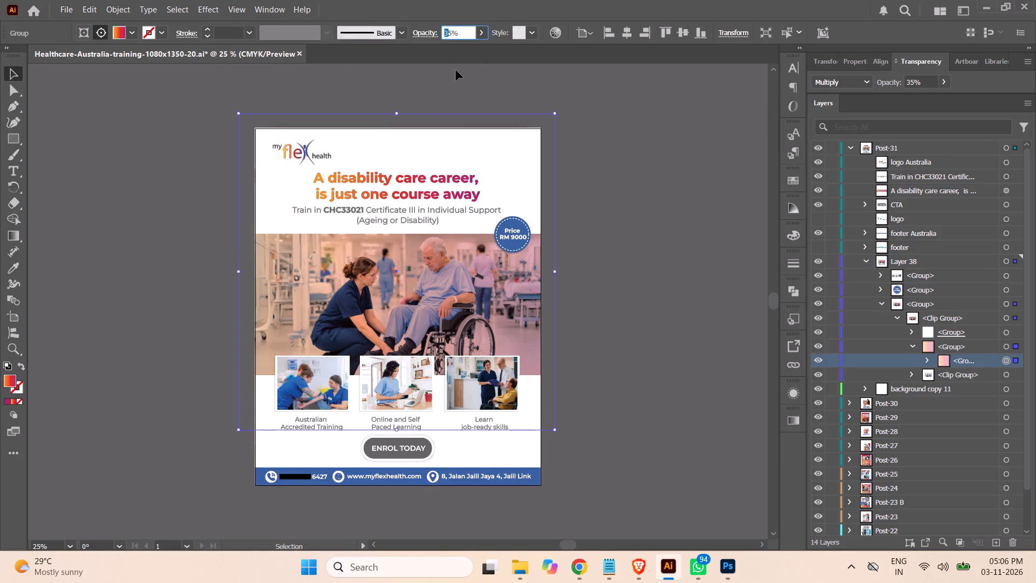
pyautogui.press('6')
pyautogui.press('Return')
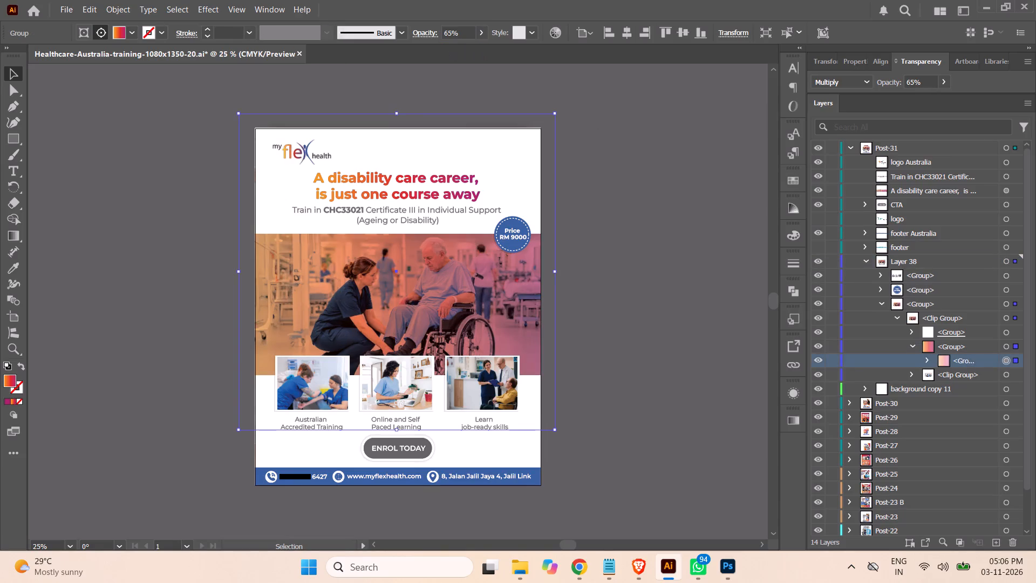
pyautogui.moveTo(451, 34); pyautogui.dragTo(442, 35)
pyautogui.write('85')
pyautogui.press('Return')
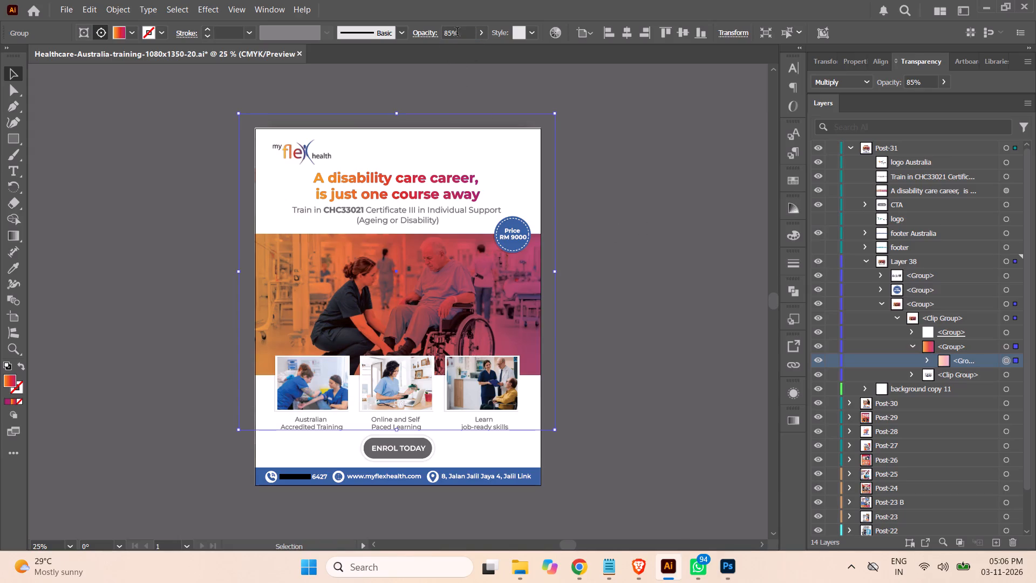
pyautogui.moveTo(453, 34); pyautogui.dragTo(432, 31)
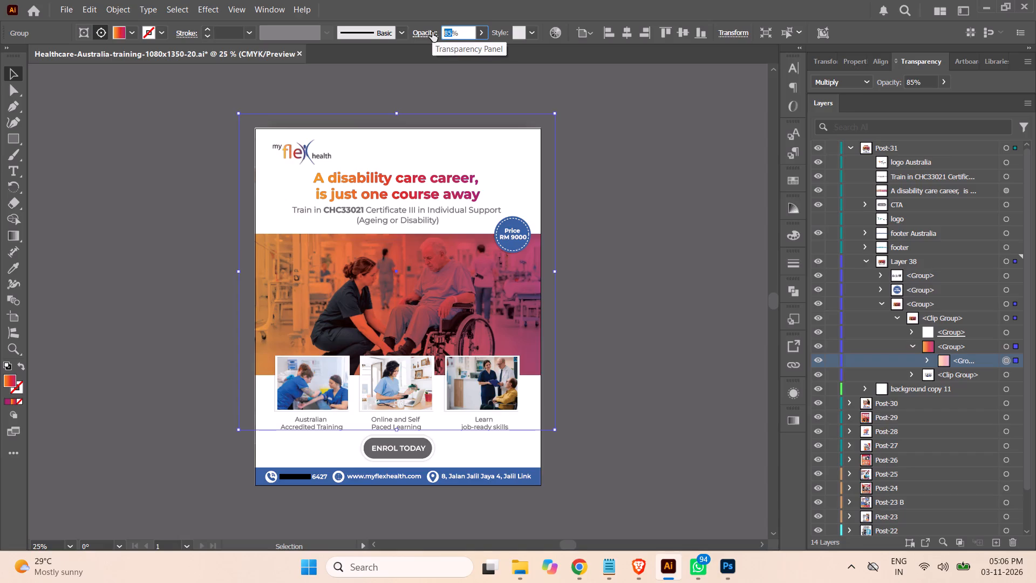
pyautogui.write('100')
pyautogui.press('Return')
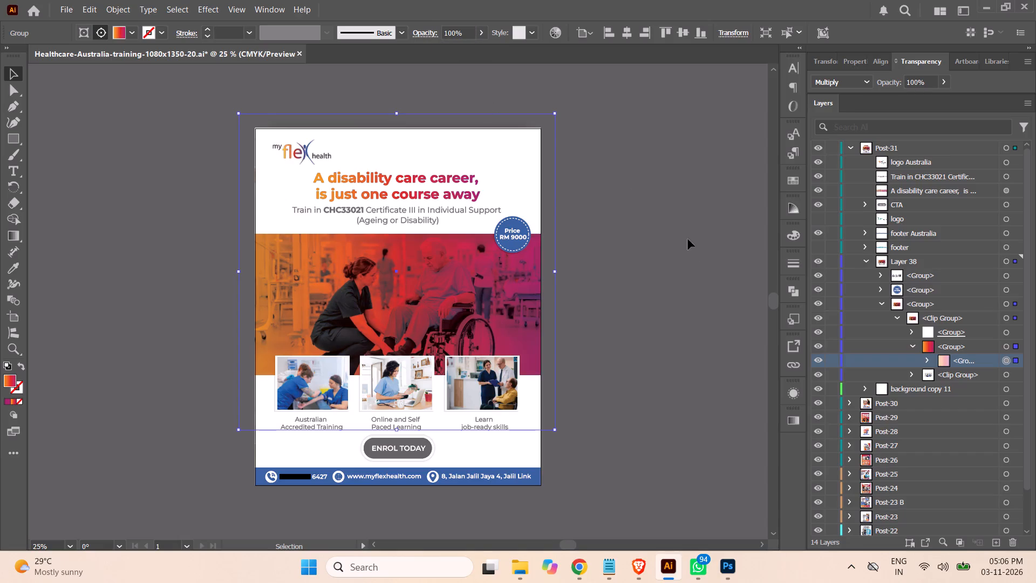
pyautogui.click(639, 257)
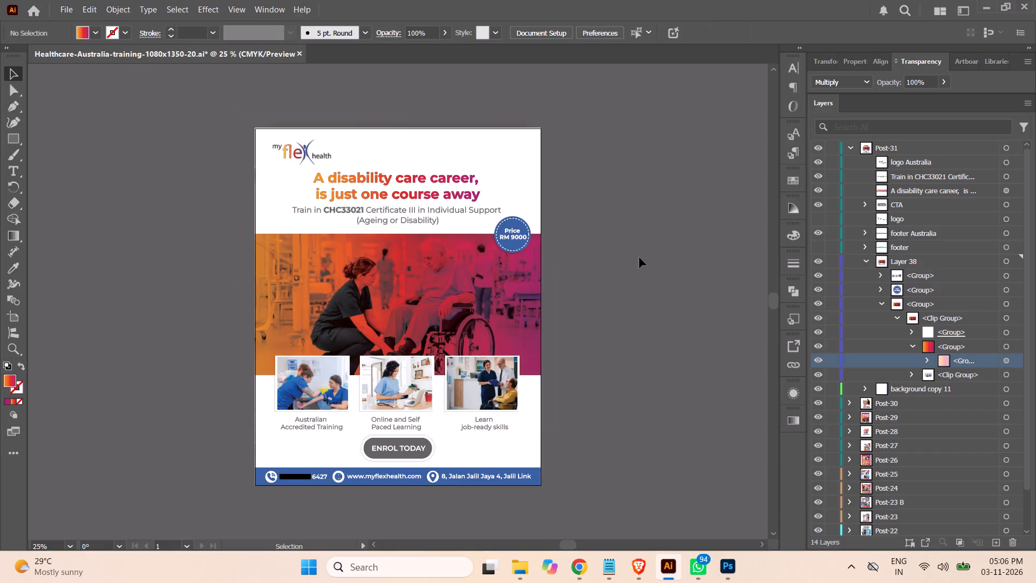
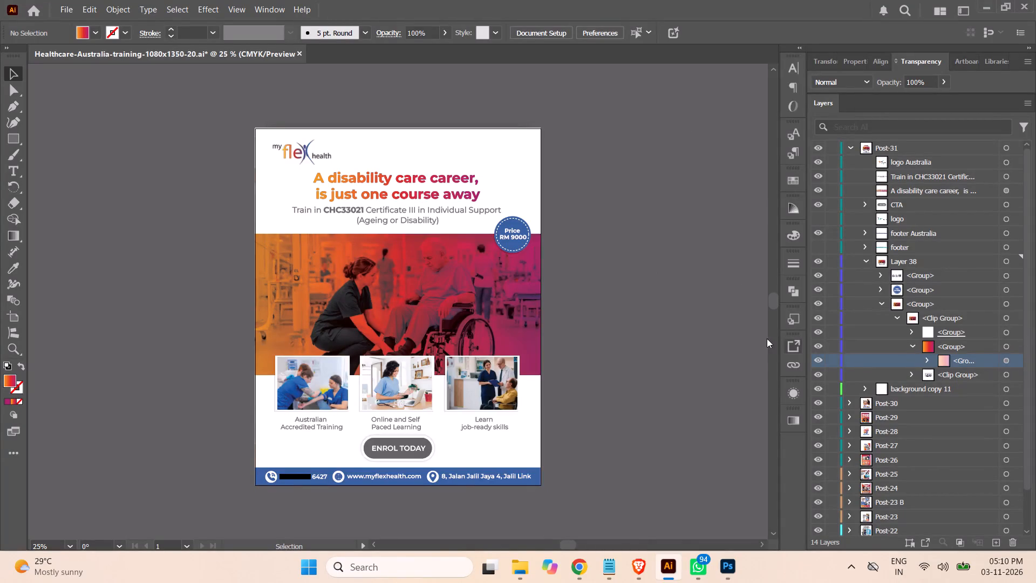
# Set the opacity of the gradient overlay group over Post-31's main photo to 65%, deselect it and save the document.
pyautogui.click(1007, 360)
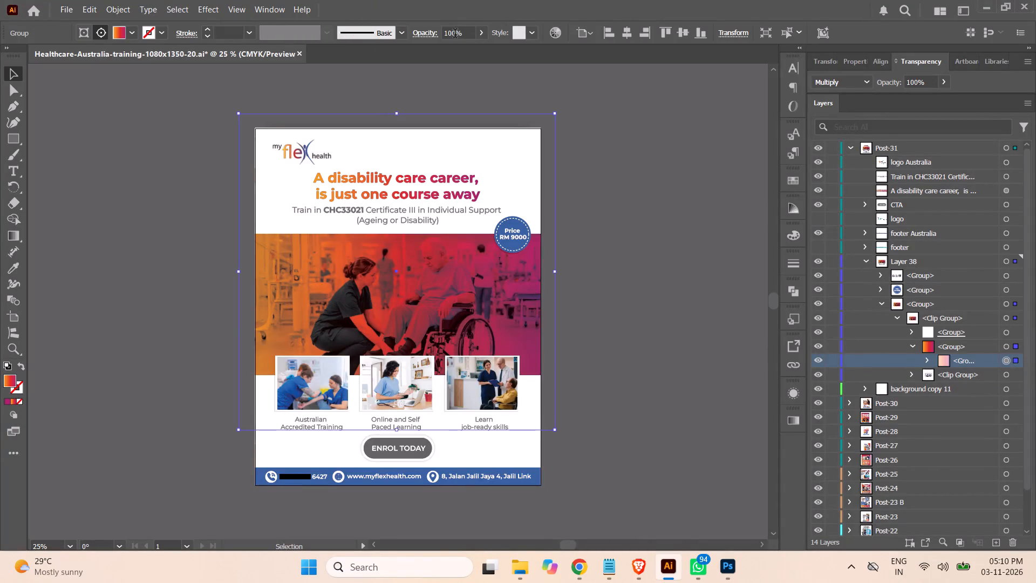
pyautogui.moveTo(455, 35); pyautogui.dragTo(389, 36)
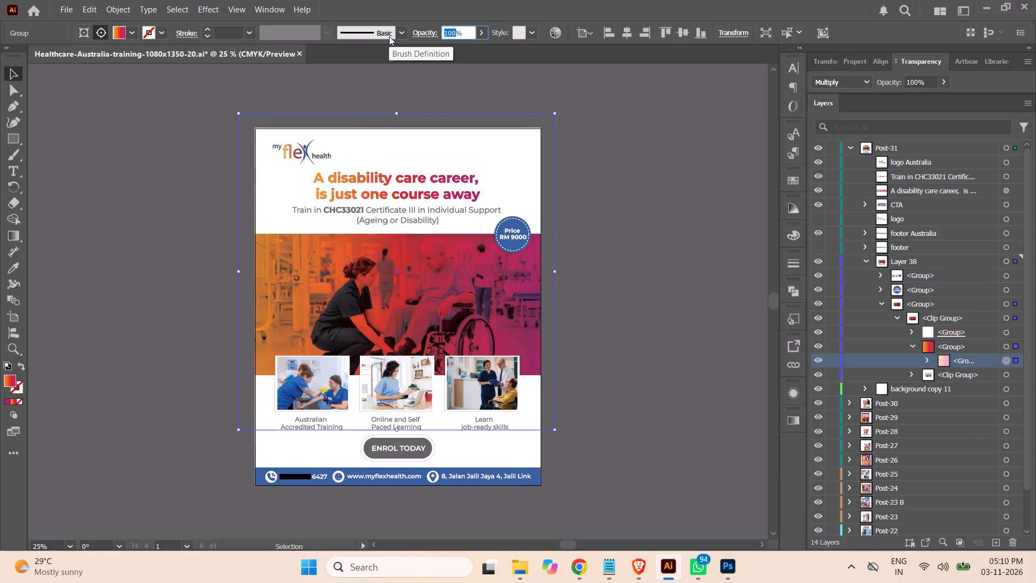
pyautogui.write('65')
pyautogui.press('Return')
pyautogui.click(629, 238)
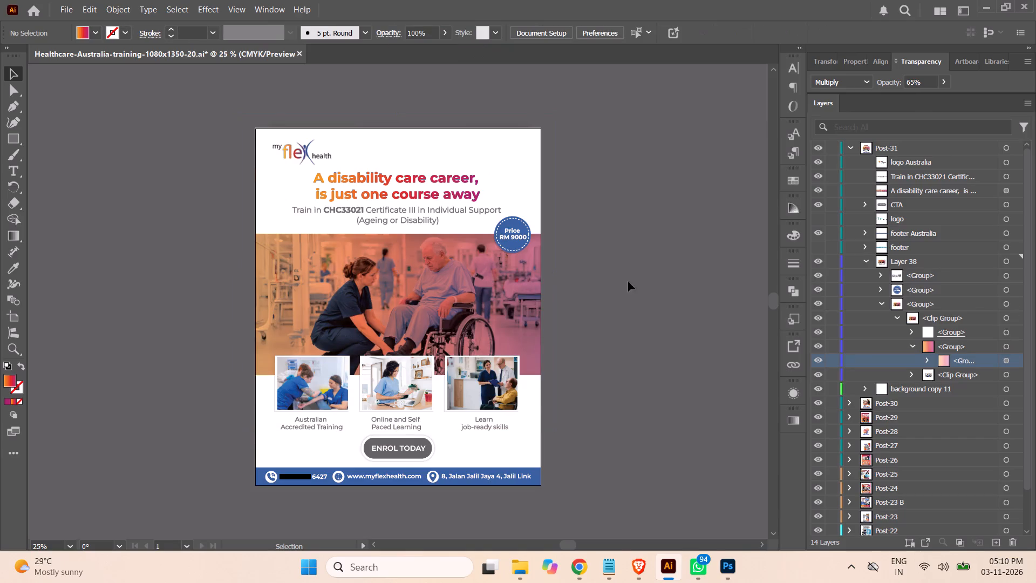
pyautogui.hotkey('ctrl', 's')
# Collapse the open group, Layer 38 and Post-31 so that only the top-level post layers are listed.
pyautogui.click(883, 304)
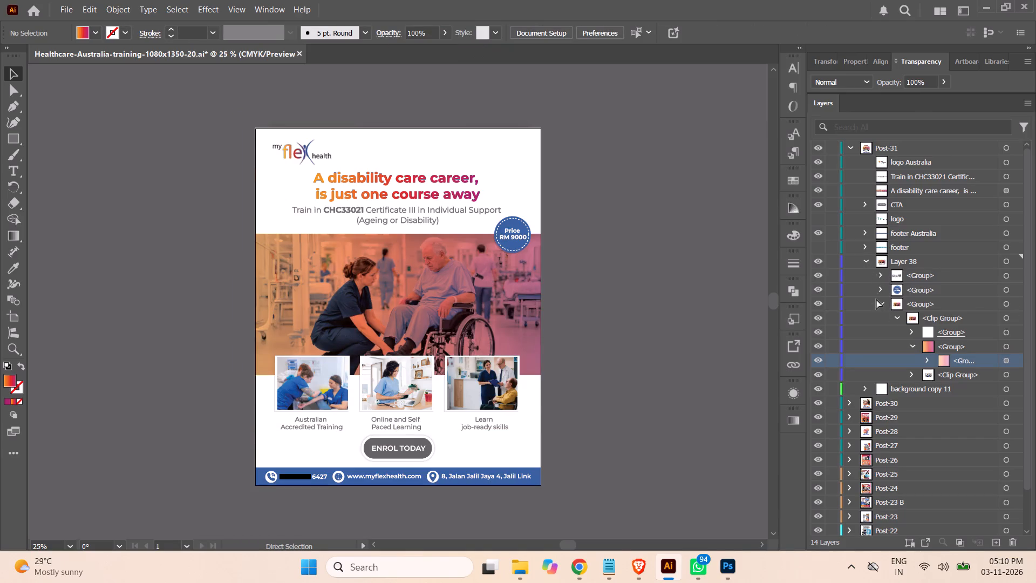
pyautogui.click(882, 303)
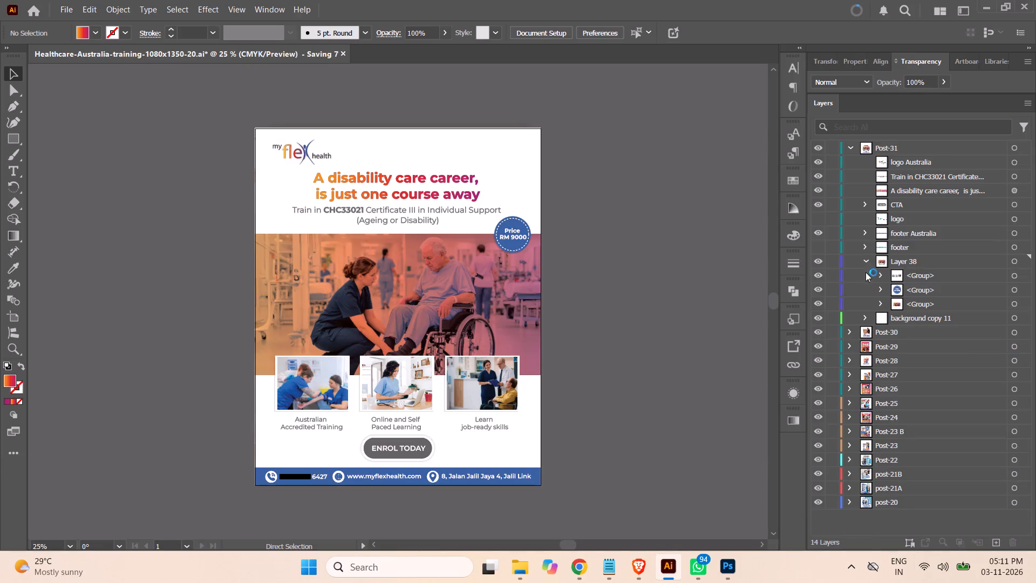
pyautogui.click(867, 258)
pyautogui.click(849, 148)
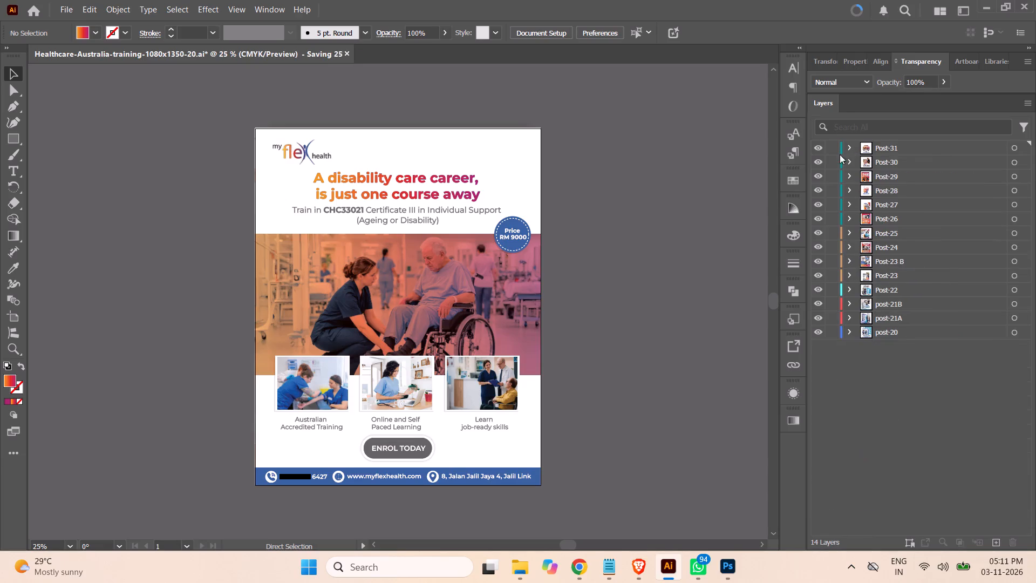
pyautogui.click(699, 218)
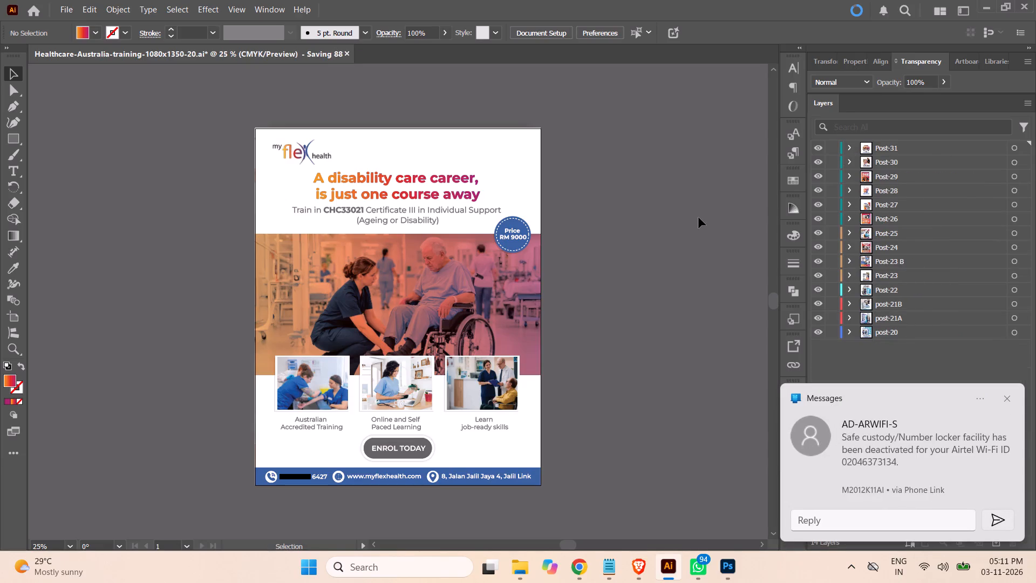
pyautogui.click(681, 224)
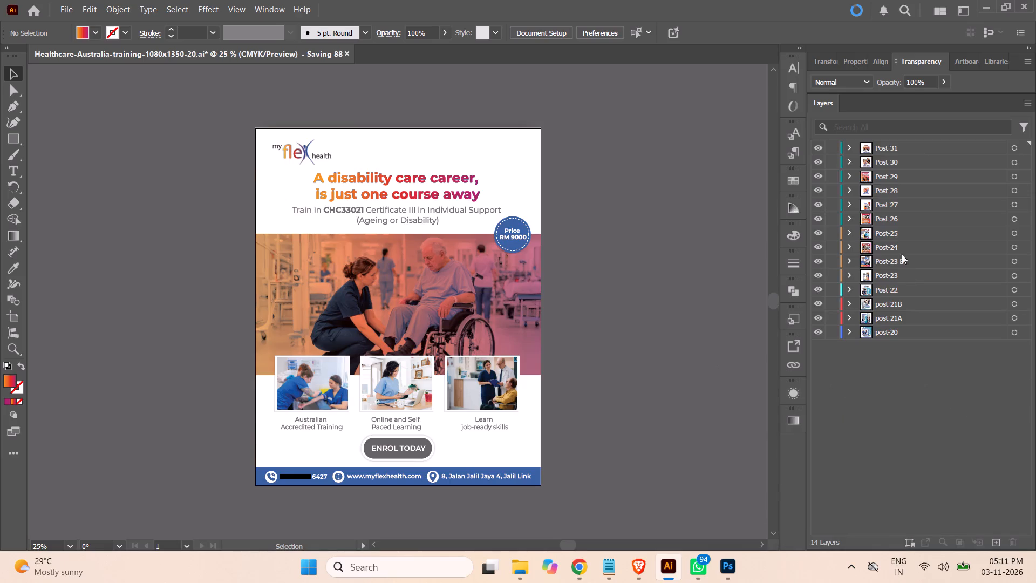
# Hide layers Post-31 through Post-25, leaving Post-24 as the topmost visible post.
pyautogui.moveTo(816, 148); pyautogui.dragTo(817, 251)
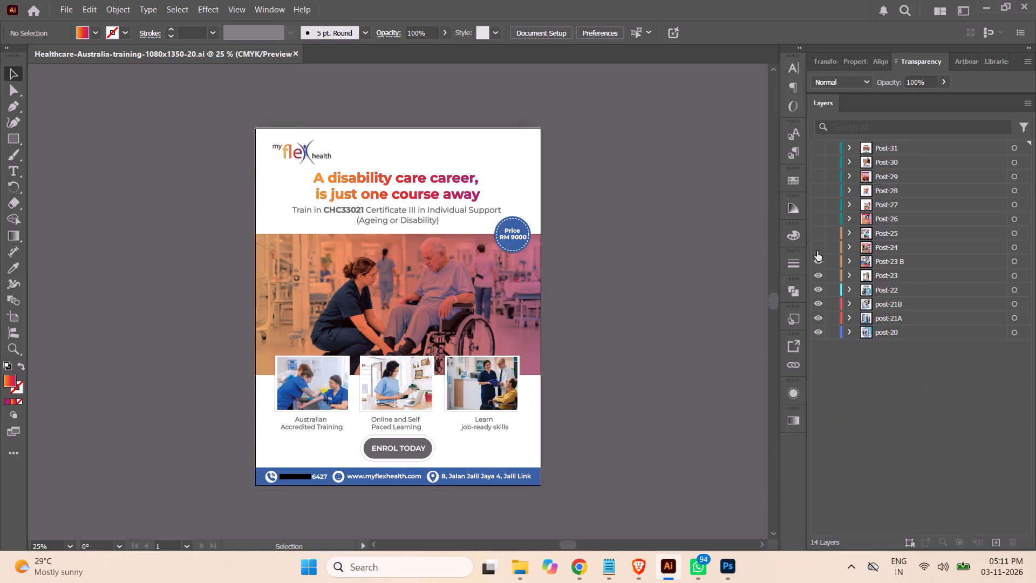
pyautogui.moveTo(817, 251); pyautogui.dragTo(816, 290)
pyautogui.click(716, 246)
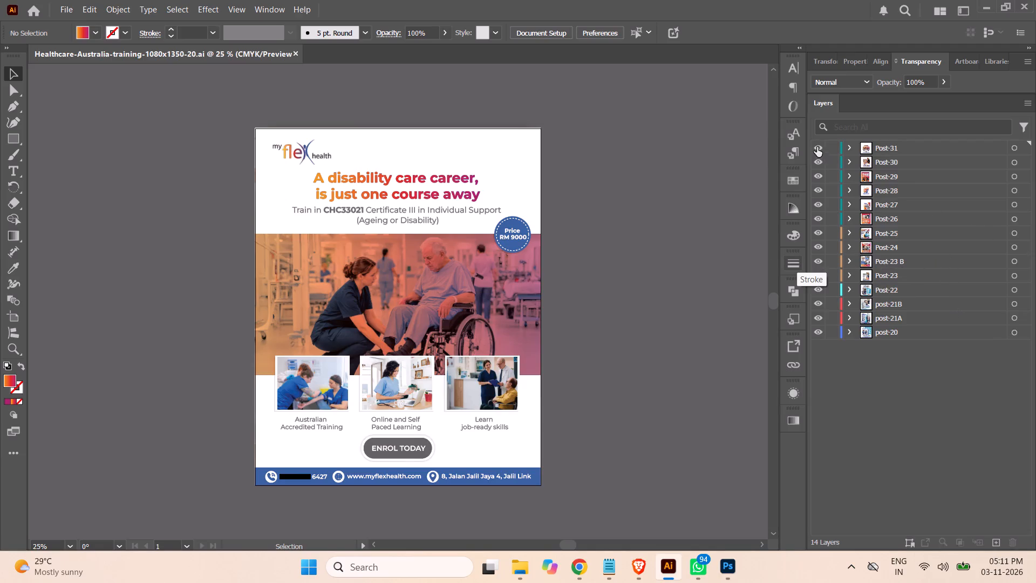
pyautogui.moveTo(817, 147); pyautogui.dragTo(819, 272)
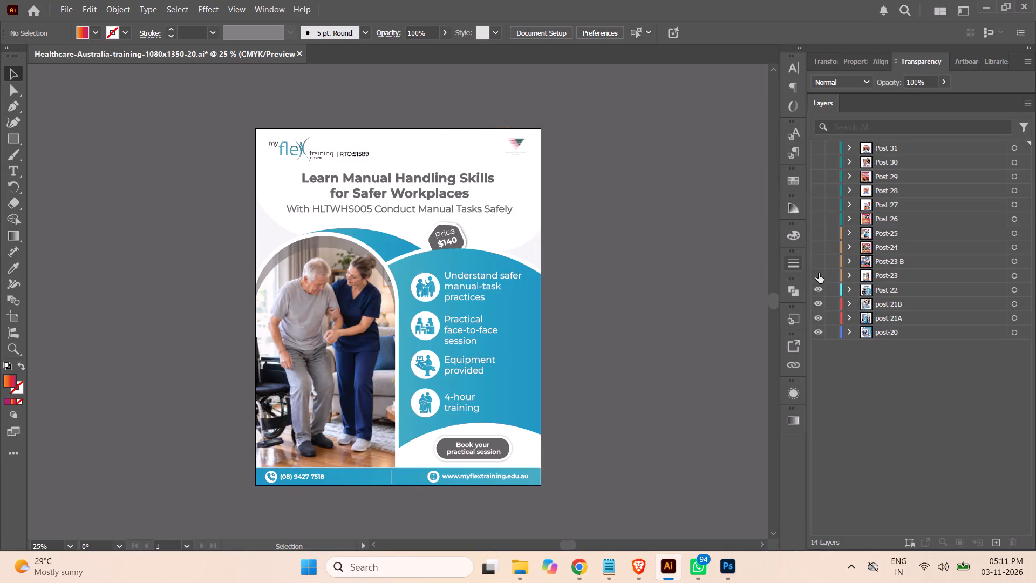
pyautogui.click(818, 273)
pyautogui.click(815, 260)
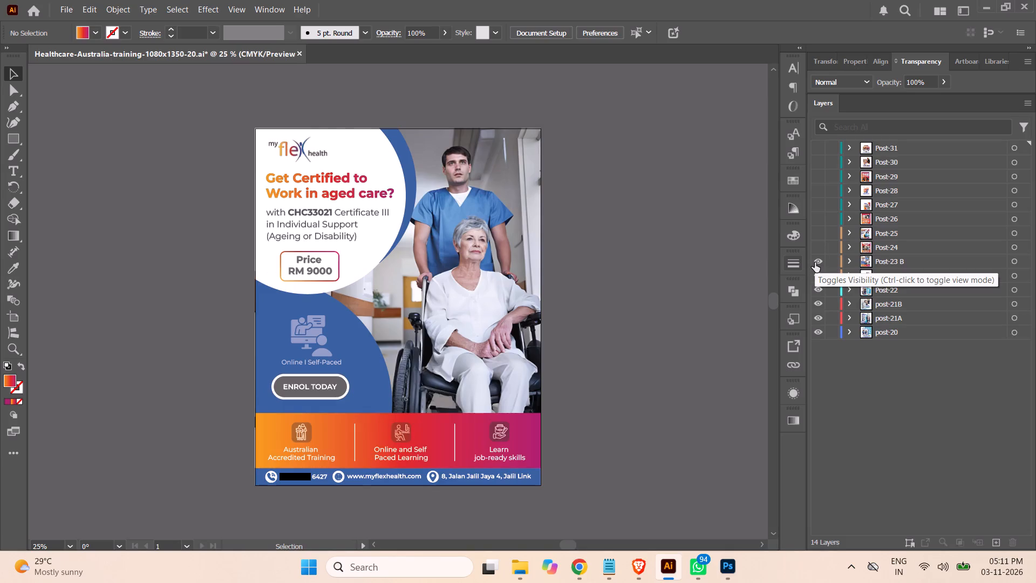
pyautogui.click(815, 248)
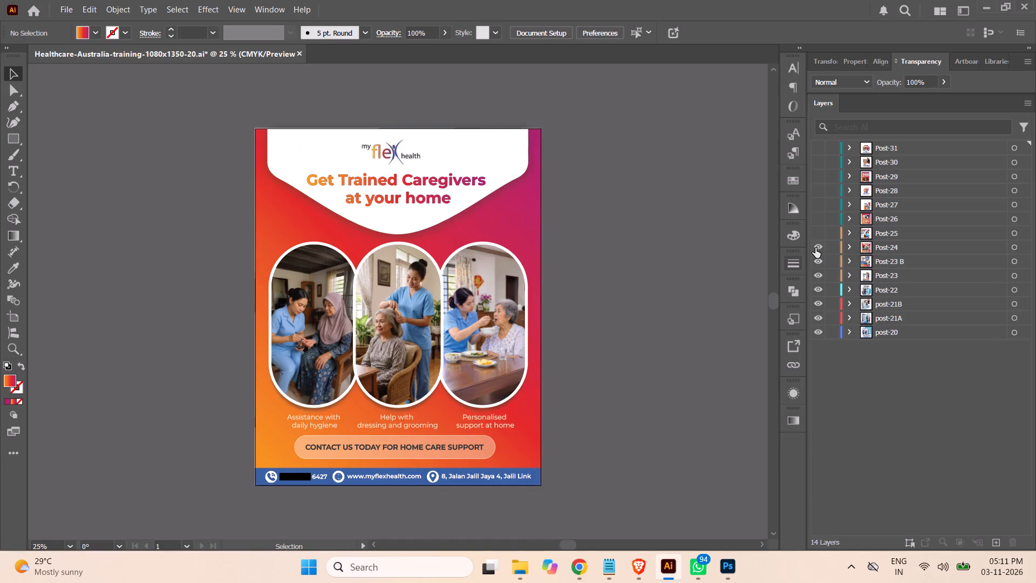
# Switch to File Explorer, check the exported post images in the my flex health training folder, and return to Illustrator.
pyautogui.click(520, 572)
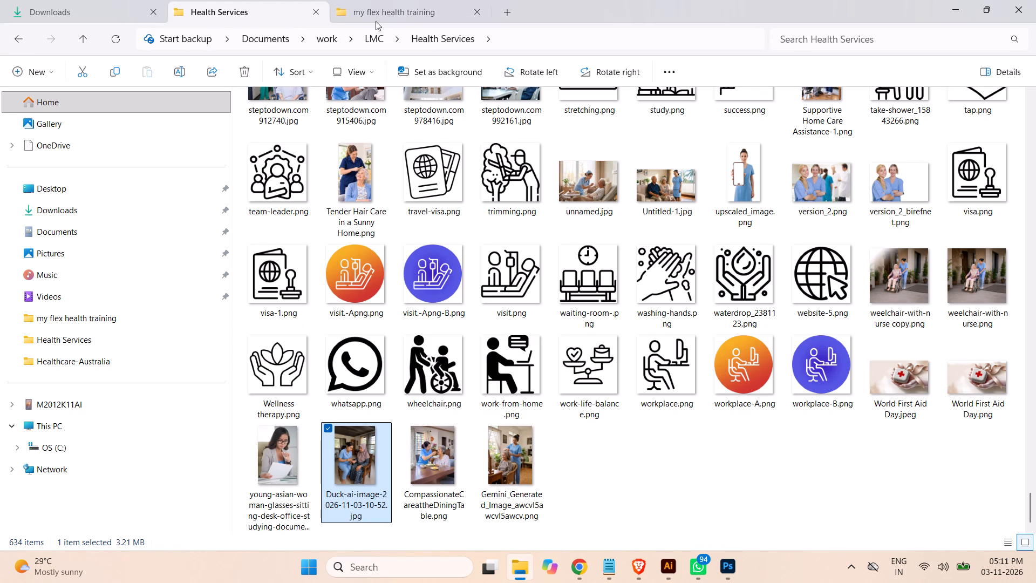
pyautogui.click(404, 0)
pyautogui.click(401, 11)
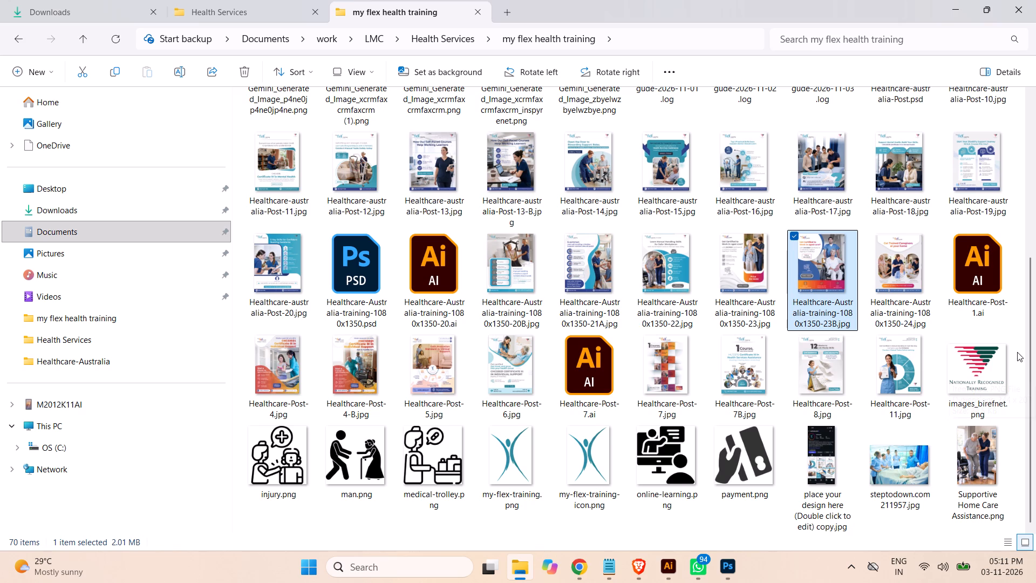
pyautogui.click(669, 572)
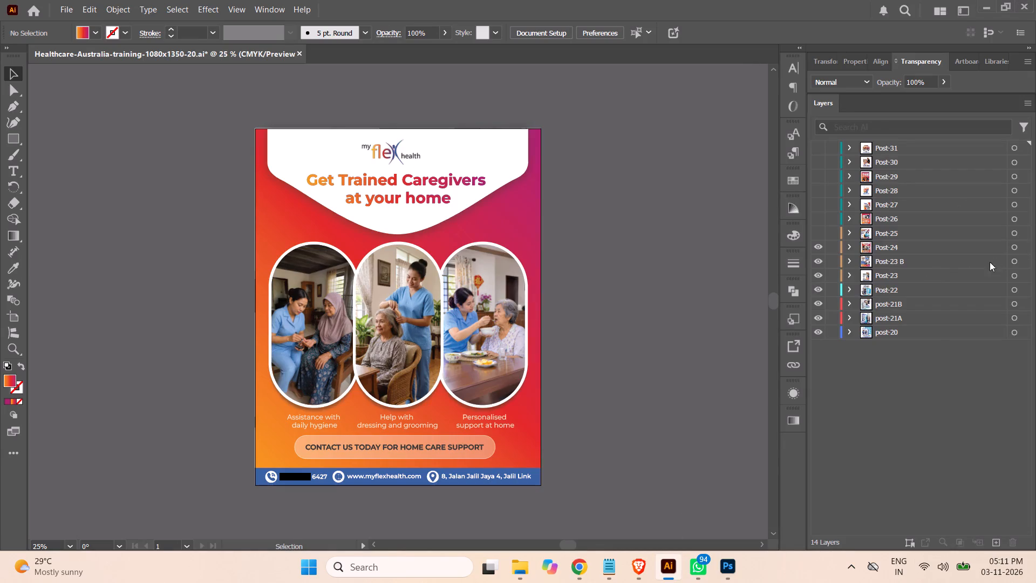
# Select the Post-24 layer's artwork and export it as a JPEG, replacing Healthcare-Australia-training-1080x1350-24.jpg in the my flex health training folder.
pyautogui.click(1015, 247)
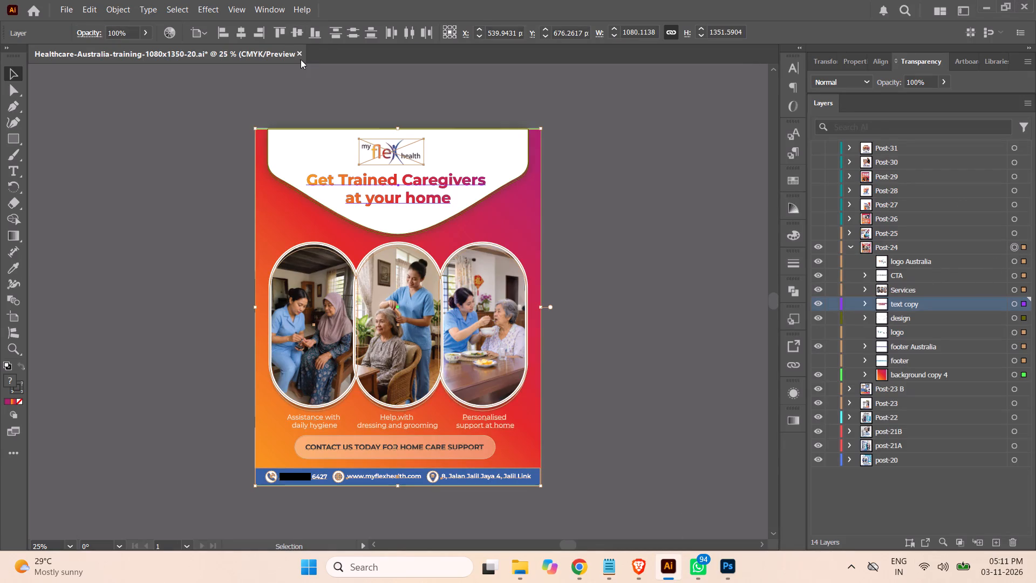
pyautogui.click(65, 8)
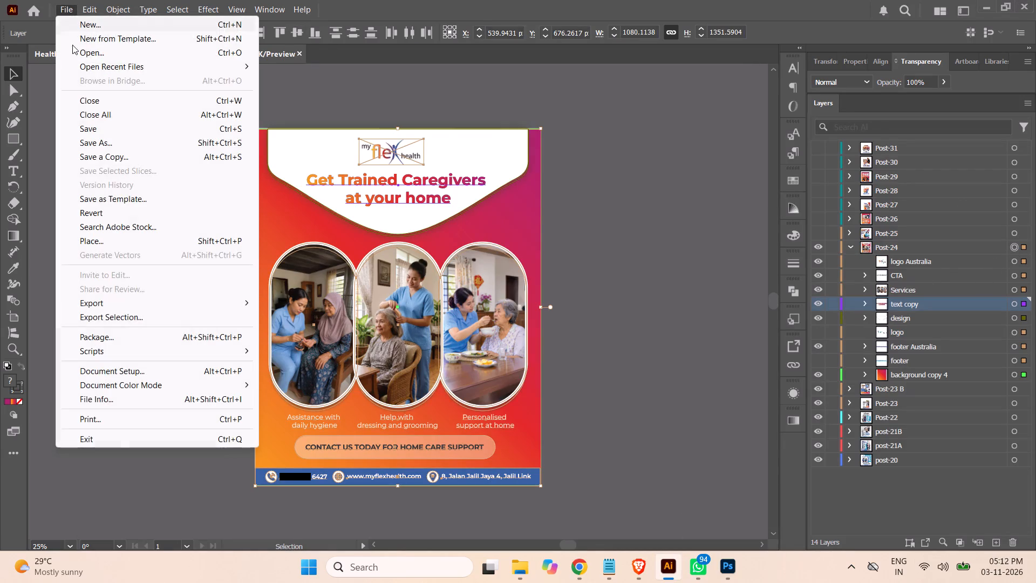
pyautogui.click(130, 303)
pyautogui.click(308, 314)
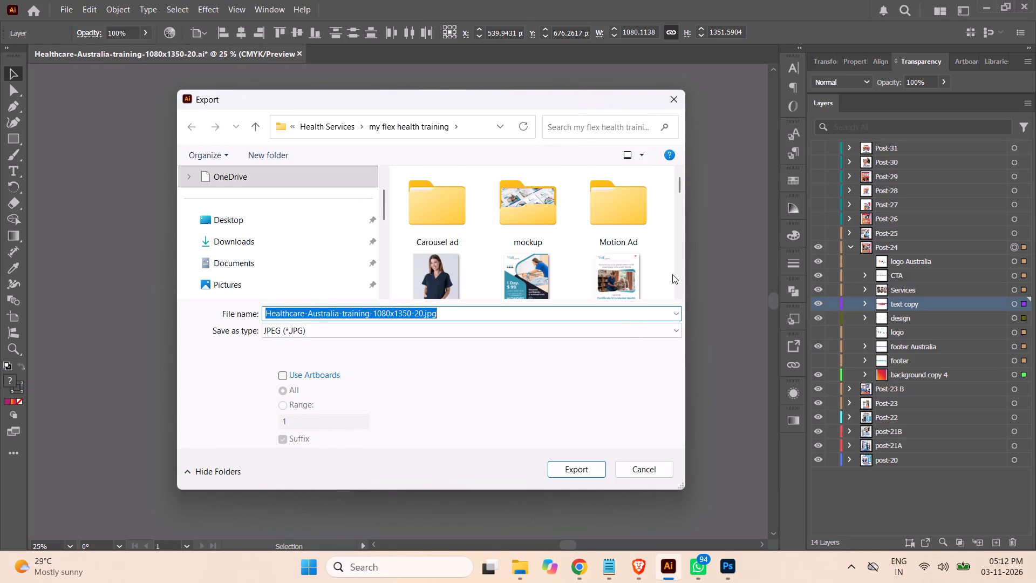
pyautogui.moveTo(681, 184); pyautogui.dragTo(686, 220)
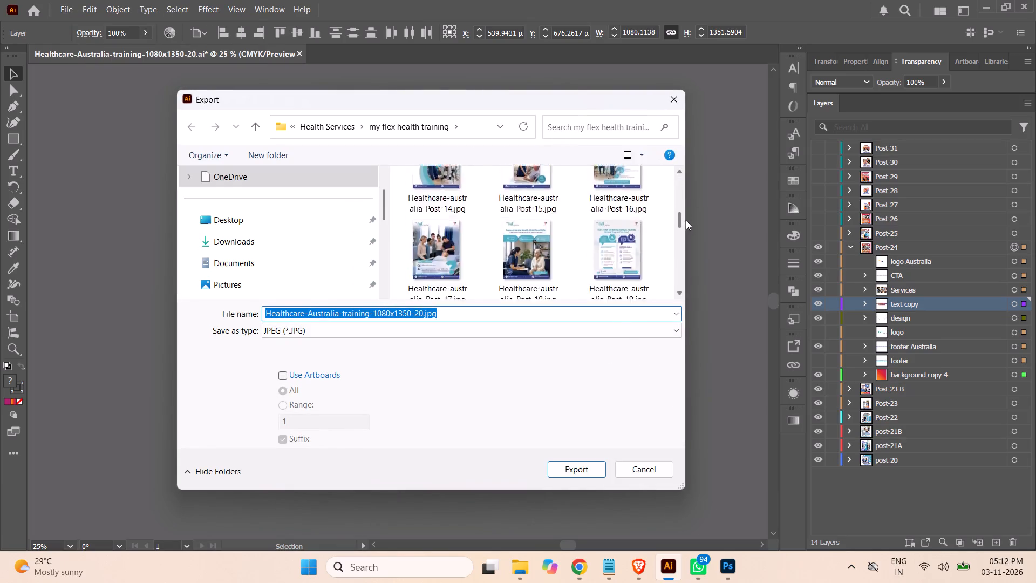
pyautogui.moveTo(686, 220); pyautogui.dragTo(685, 244)
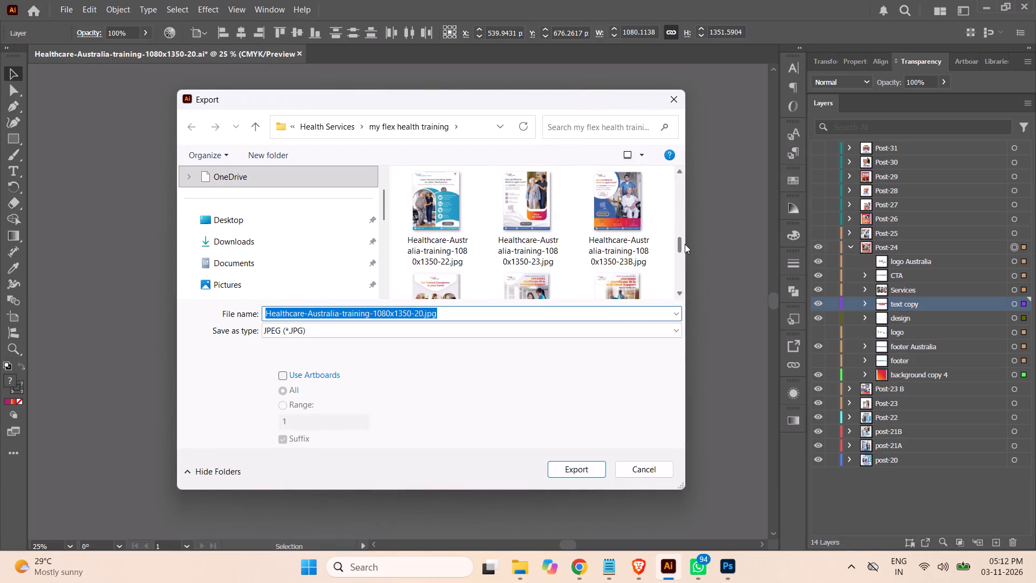
pyautogui.moveTo(685, 244); pyautogui.dragTo(688, 246)
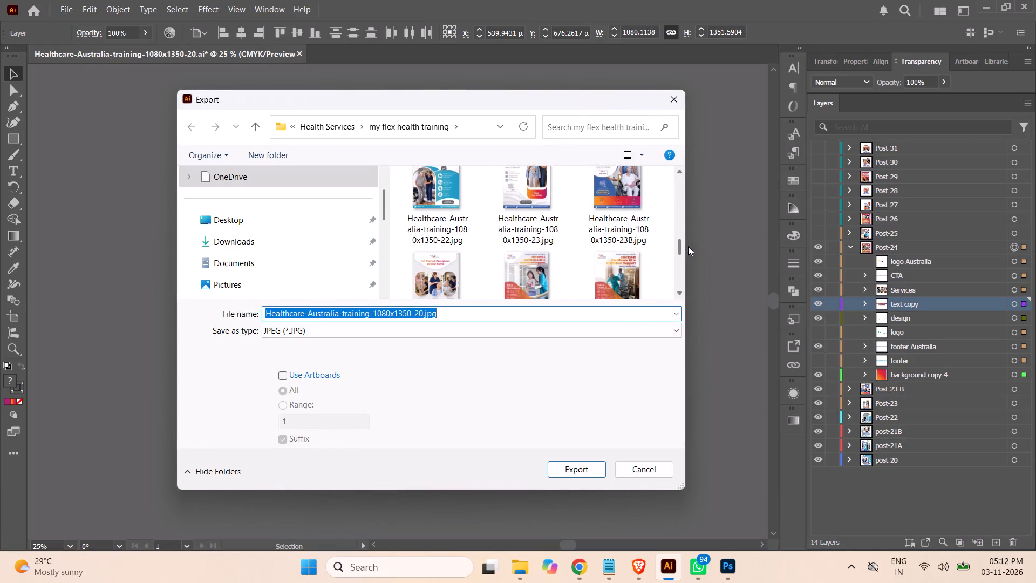
pyautogui.moveTo(688, 246); pyautogui.dragTo(690, 252)
pyautogui.click(442, 247)
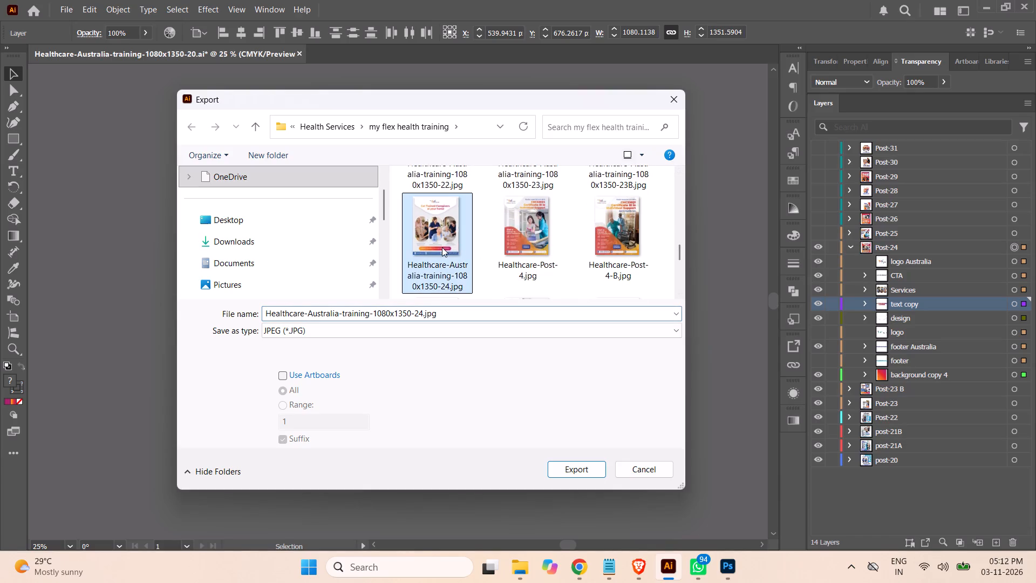
pyautogui.click(567, 465)
pyautogui.click(570, 343)
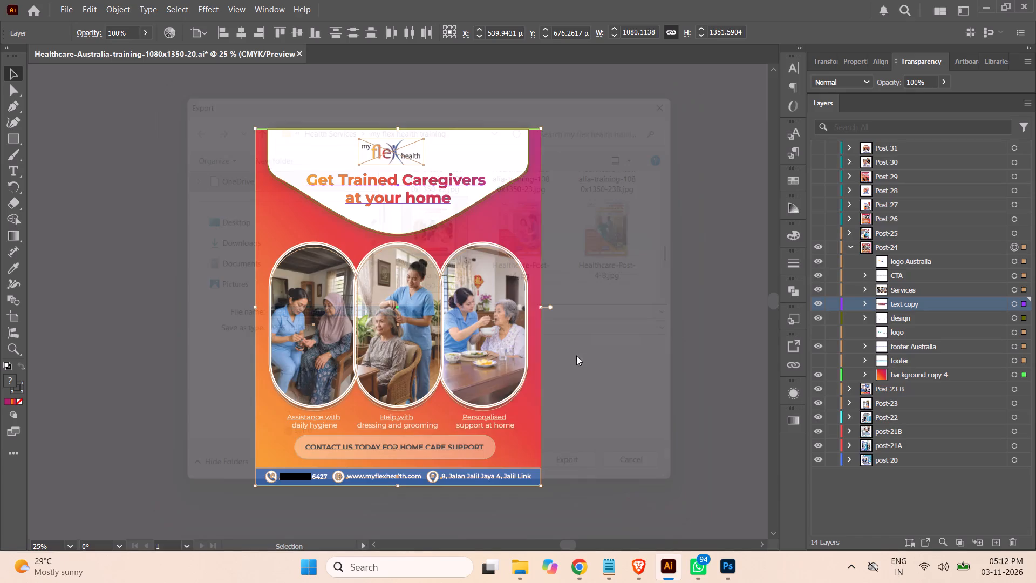
# Set the JPEG color model to RGB, complete the export and deselect the Post-24 artwork.
pyautogui.click(487, 260)
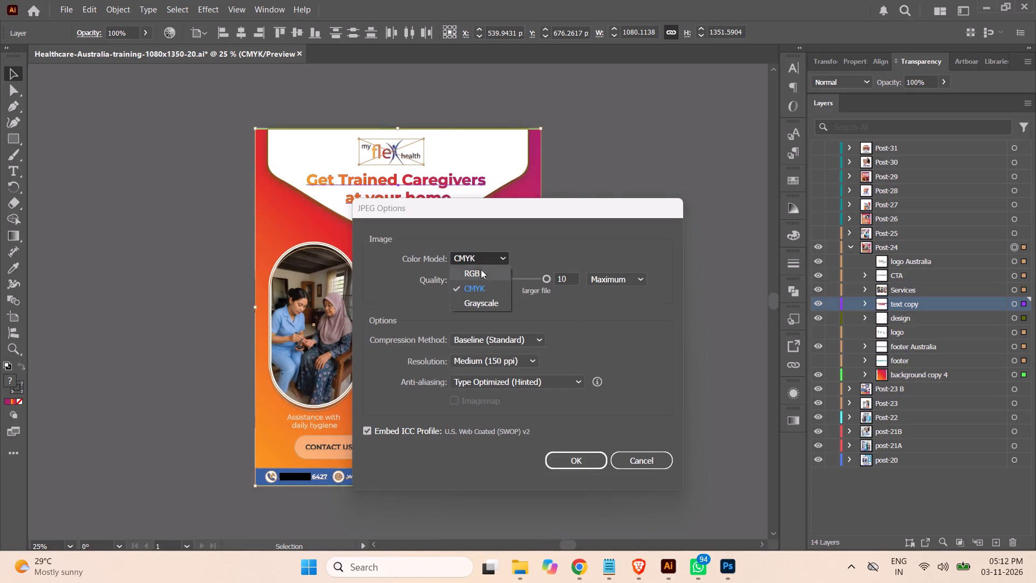
pyautogui.click(481, 274)
pyautogui.click(571, 458)
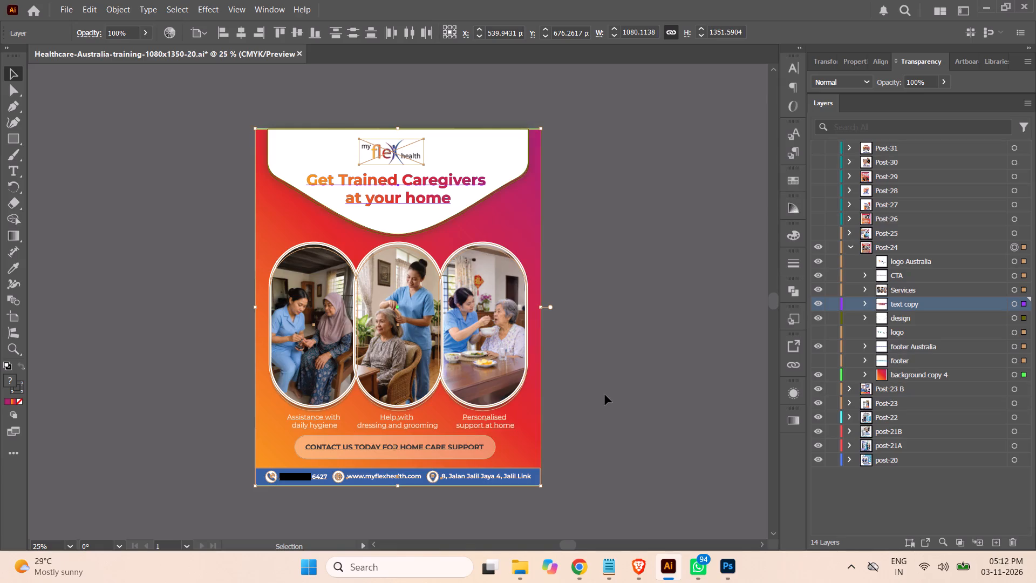
pyautogui.click(623, 382)
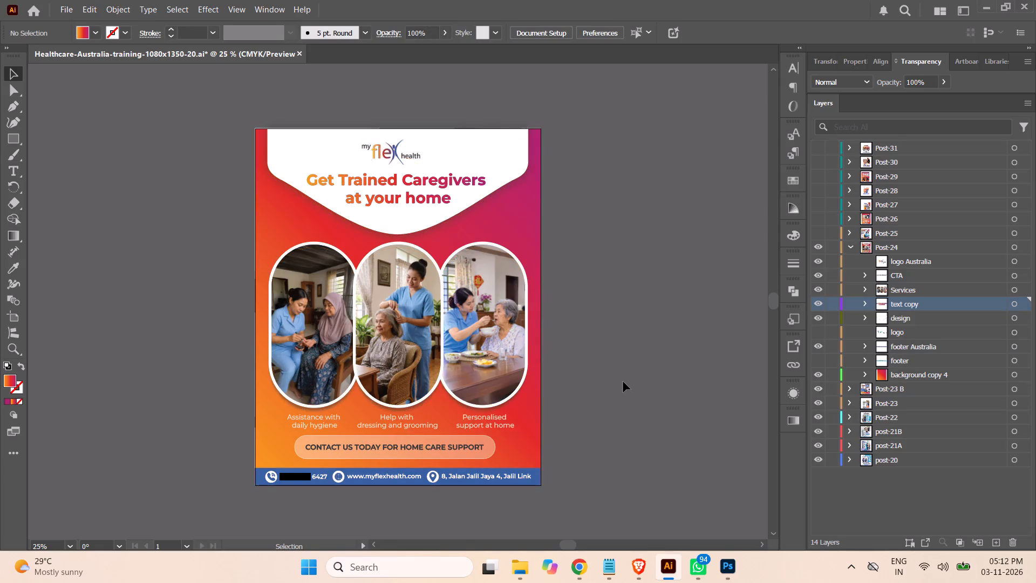
# Save the document and collapse the Post-24 layer.
pyautogui.hotkey('ctrl', 's')
pyautogui.click(848, 244)
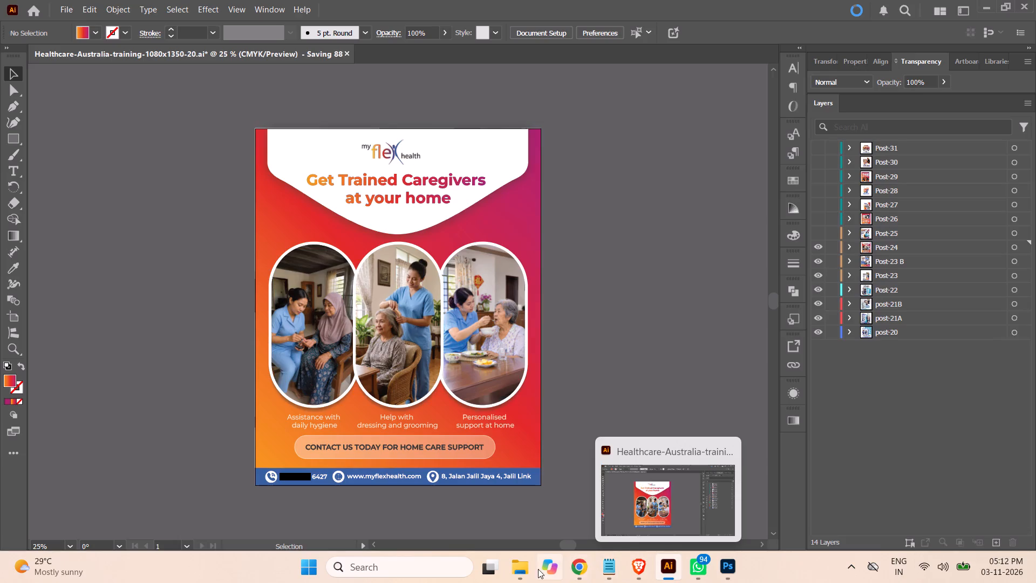
# Switch to File Explorer and view the exported 23B and 24 JPEGs of Healthcare-Australia-training-1080x1350 in Photos.
pyautogui.click(519, 572)
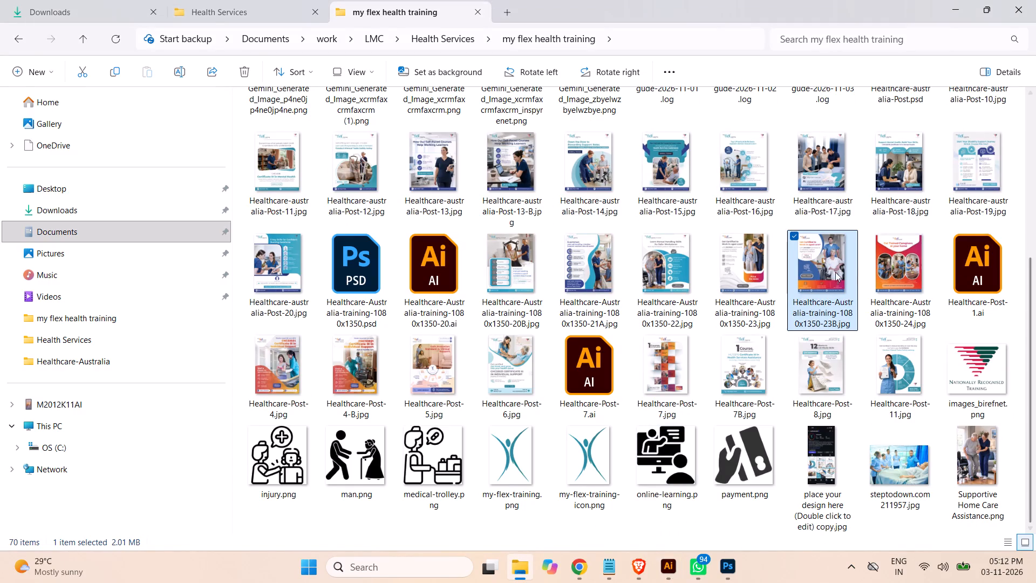
pyautogui.doubleClick(829, 273)
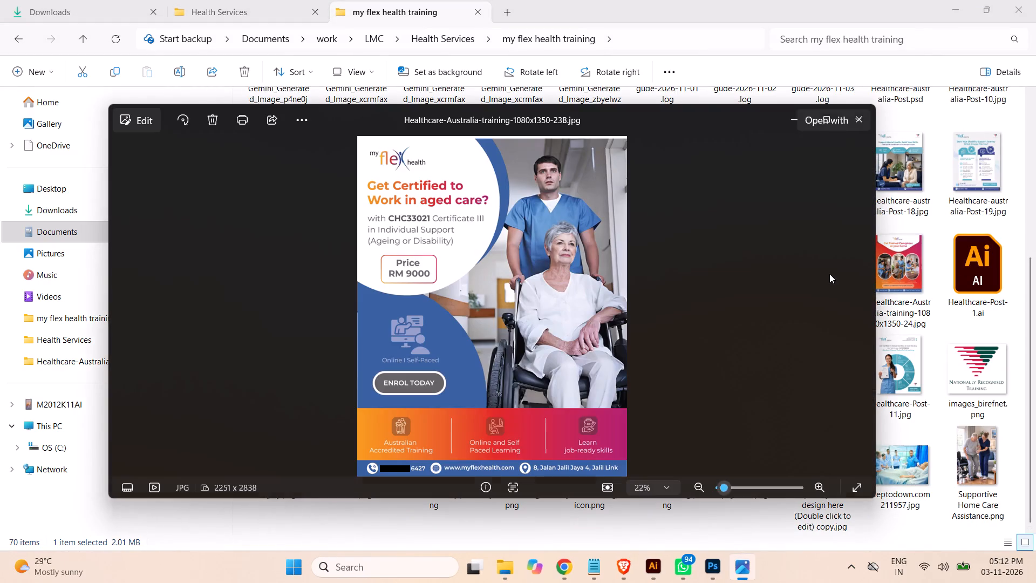
pyautogui.click(858, 120)
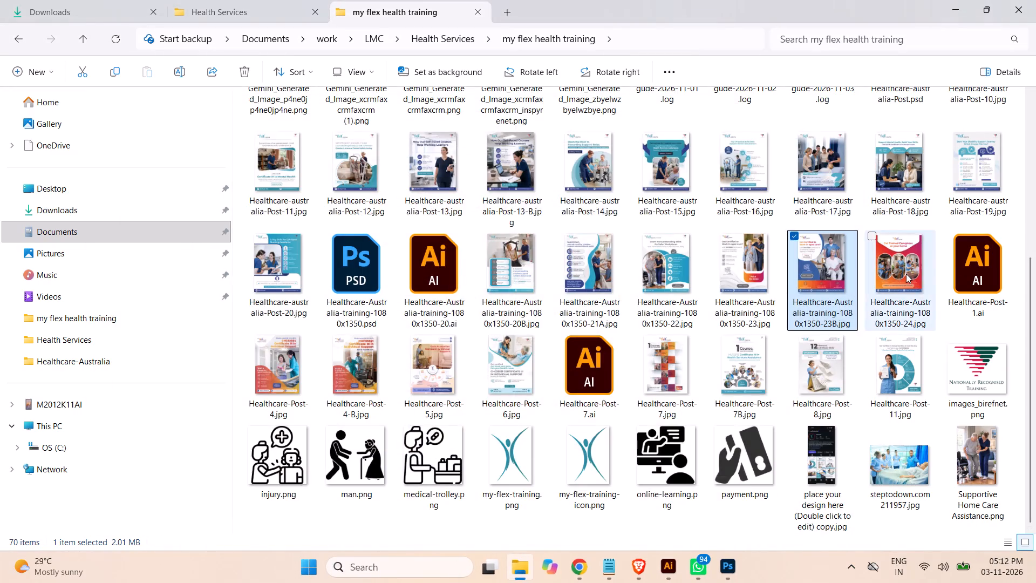
pyautogui.doubleClick(906, 274)
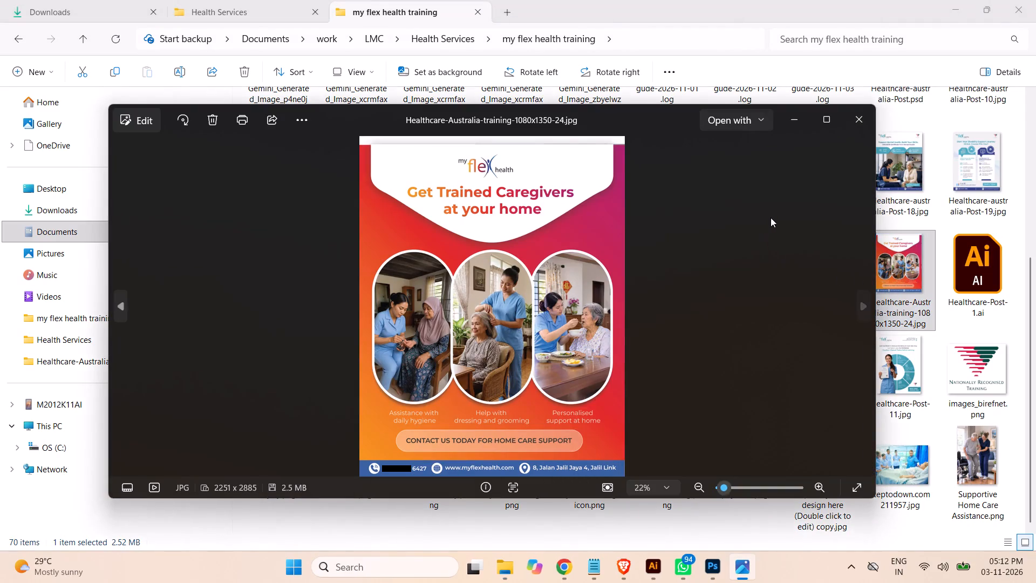
# Close the photo viewer, switch to Photoshop and close the open Gemini-generated PNG of the caregiver and elderly woman.
pyautogui.click(857, 121)
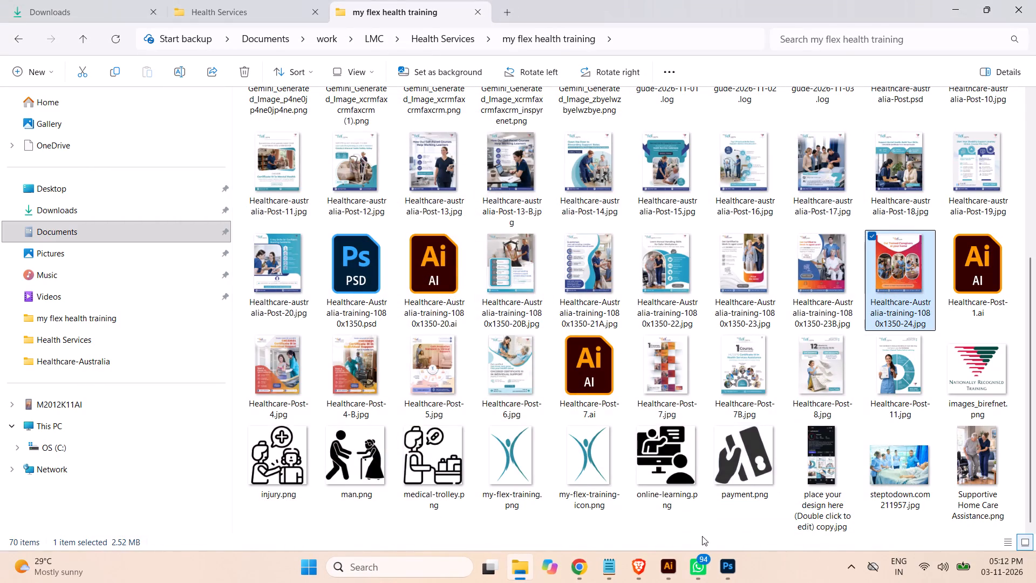
pyautogui.click(724, 572)
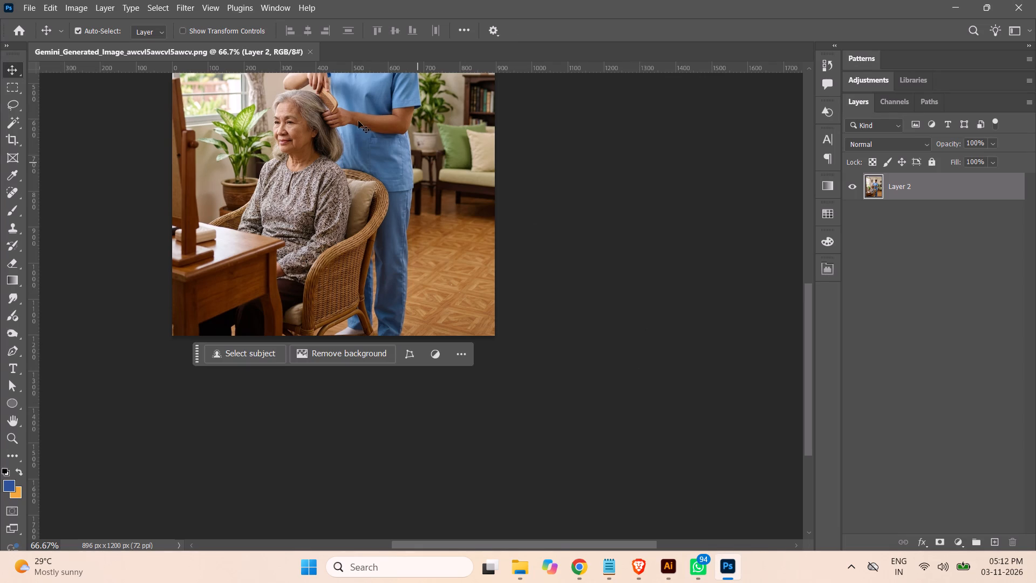
pyautogui.click(311, 53)
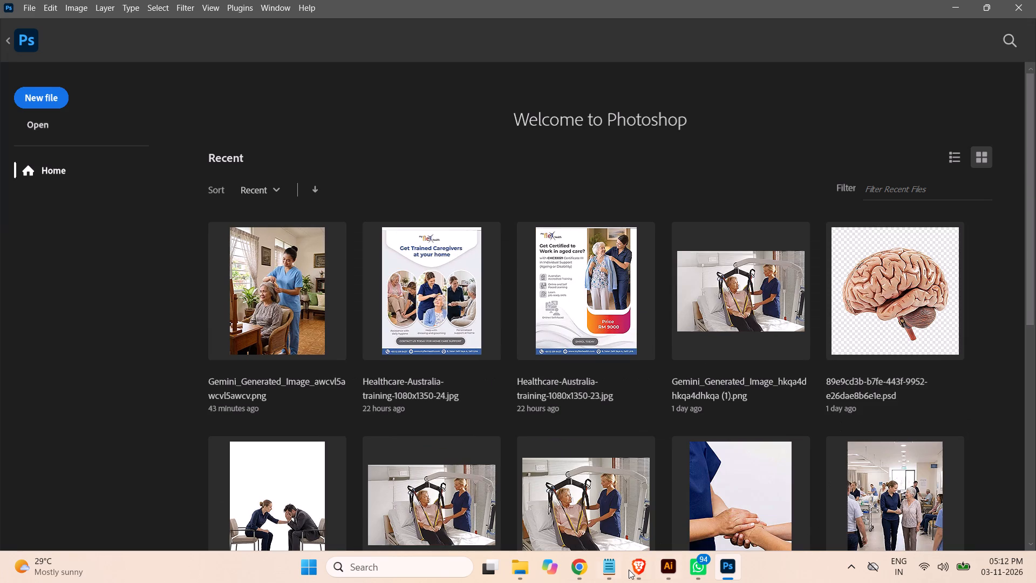
# Switch to File Explorer and view Healthcare-Australia-training-1080x1350-23B.jpg in Photos, closing the viewer when done.
pyautogui.click(522, 570)
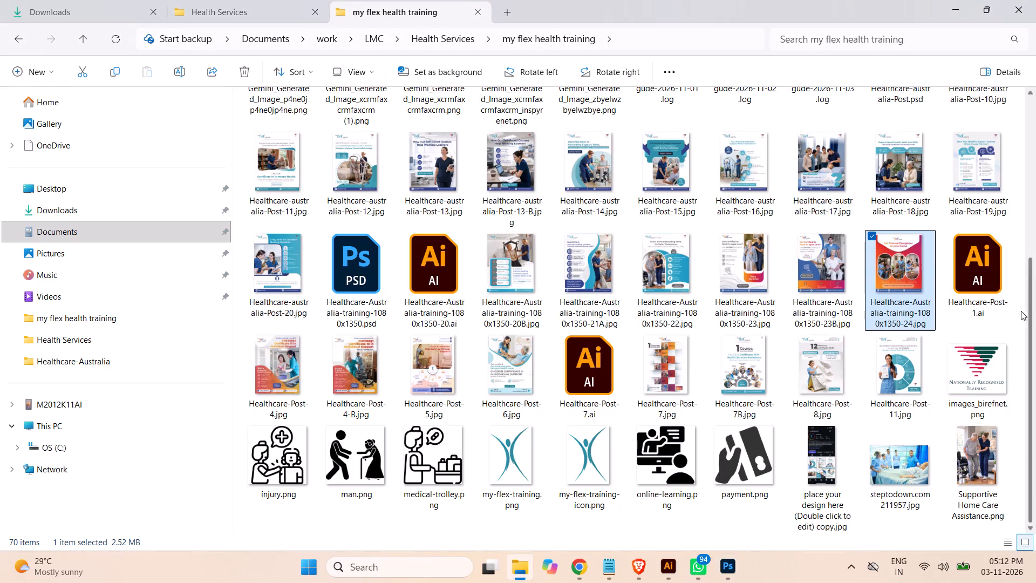
pyautogui.click(824, 280)
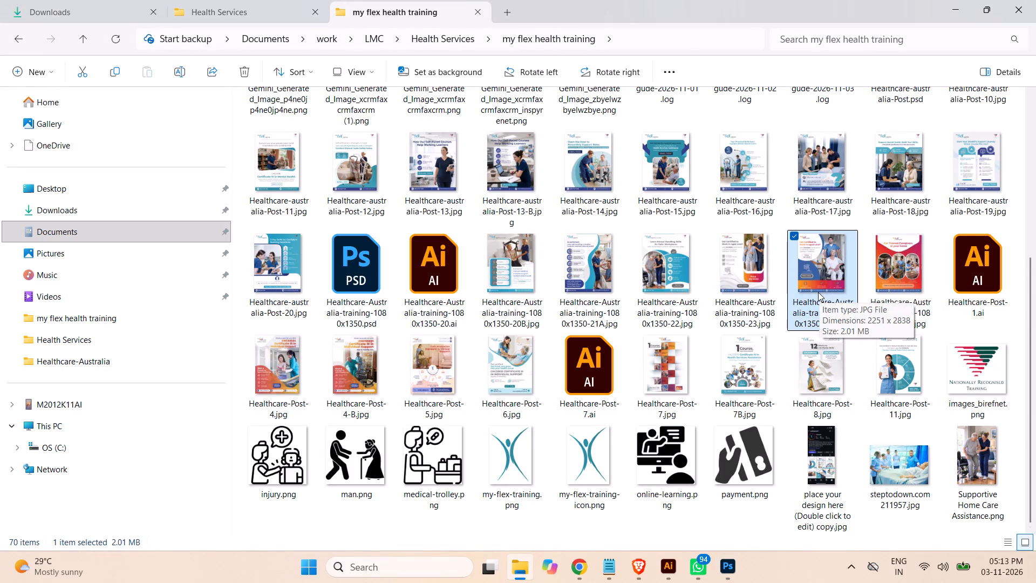
pyautogui.doubleClick(822, 284)
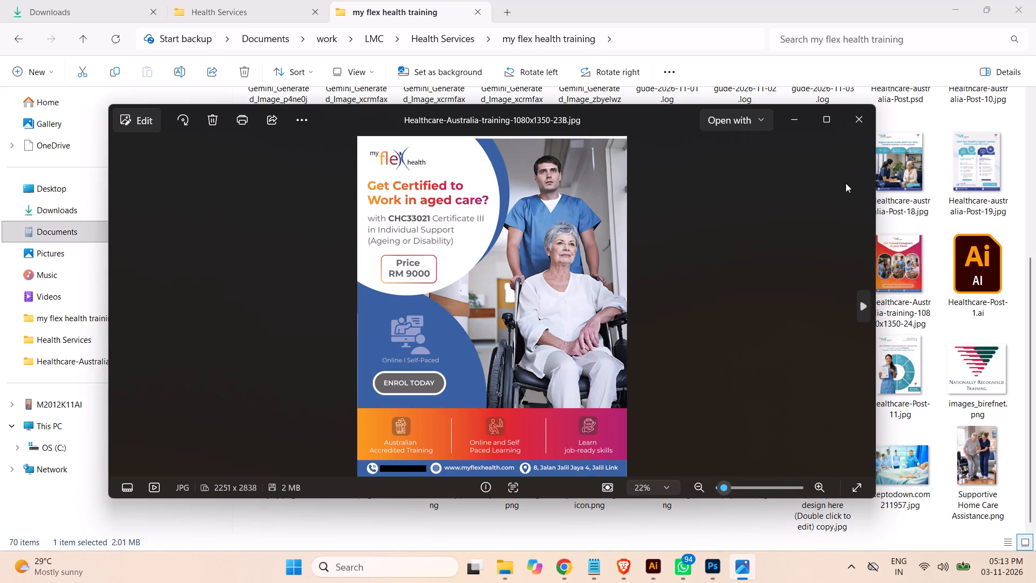
pyautogui.click(856, 120)
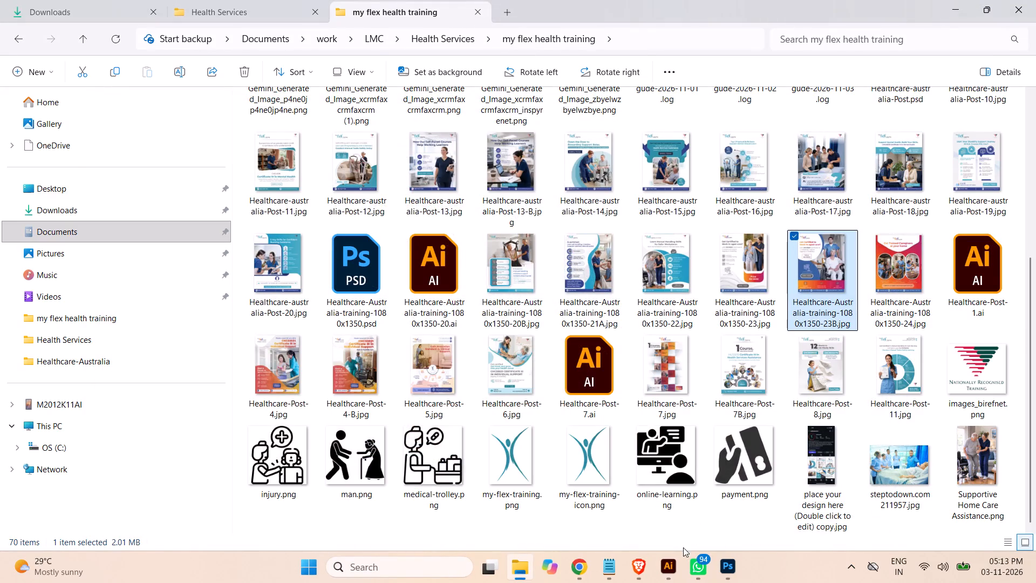
# Switch to Illustrator, hide the Post-24 layer and set the three service captions in Post-23 B's gradient band to SemiBold.
pyautogui.click(672, 565)
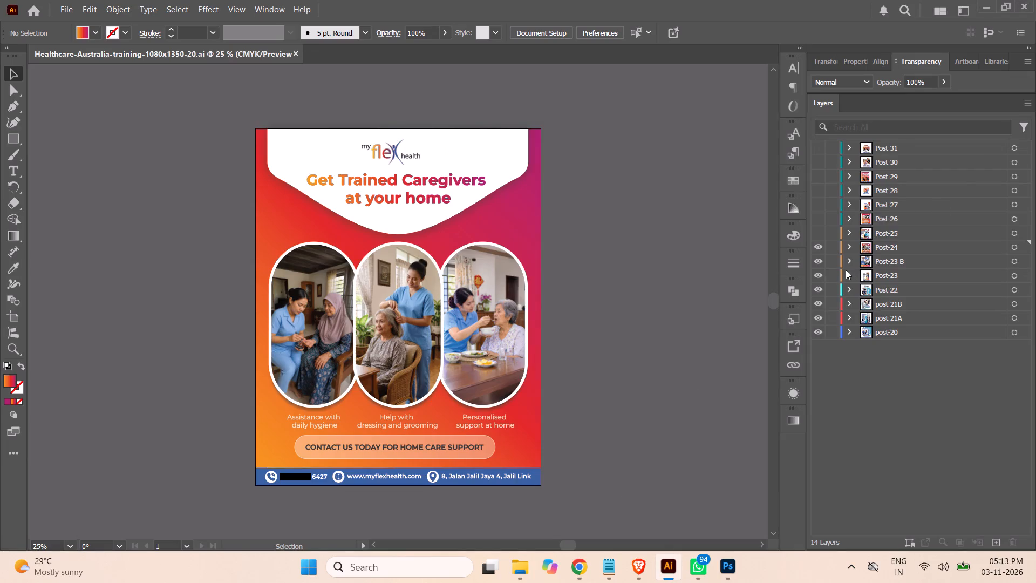
pyautogui.click(819, 244)
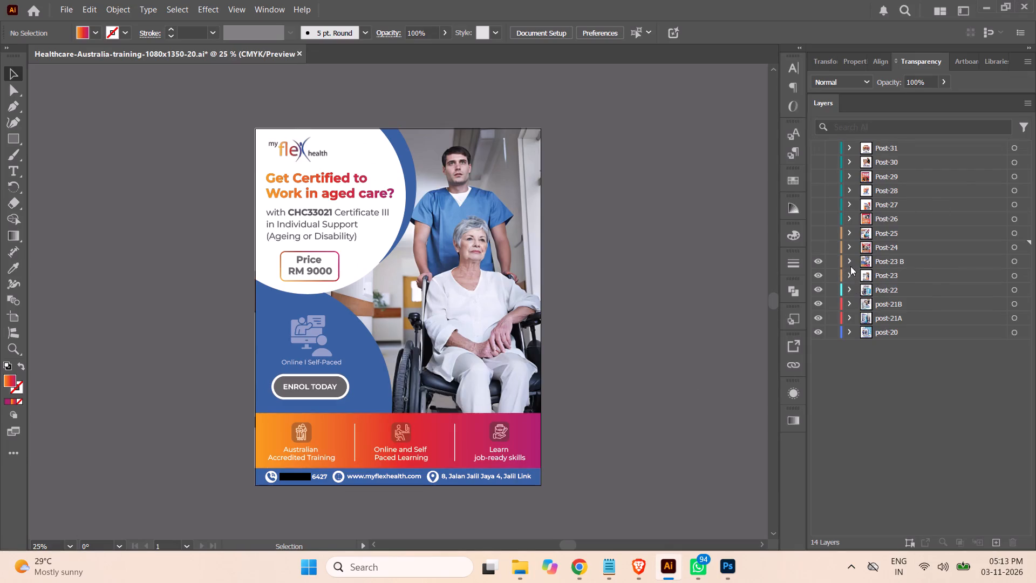
pyautogui.click(849, 263)
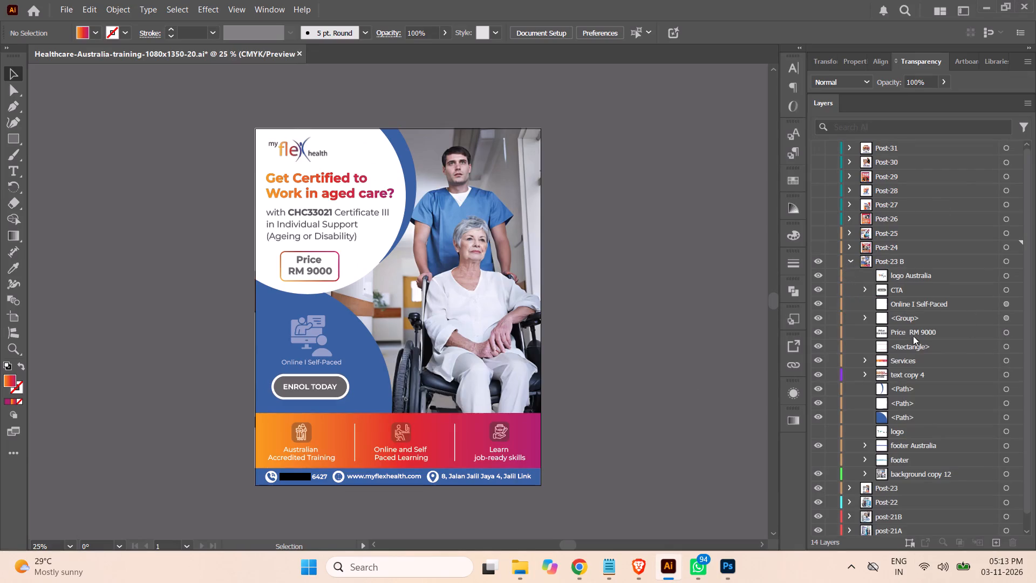
pyautogui.click(862, 360)
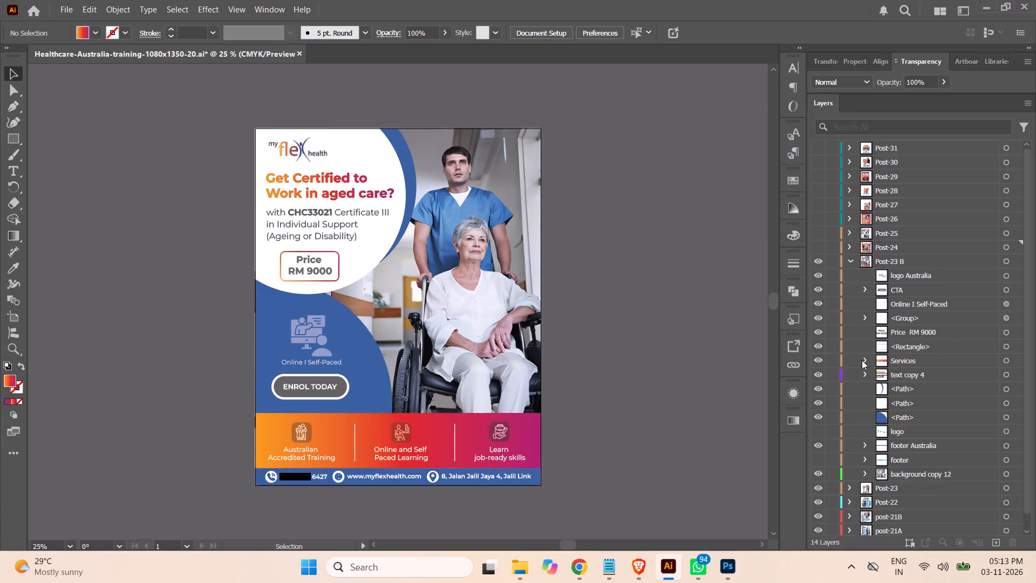
pyautogui.moveTo(1027, 344); pyautogui.dragTo(1025, 438)
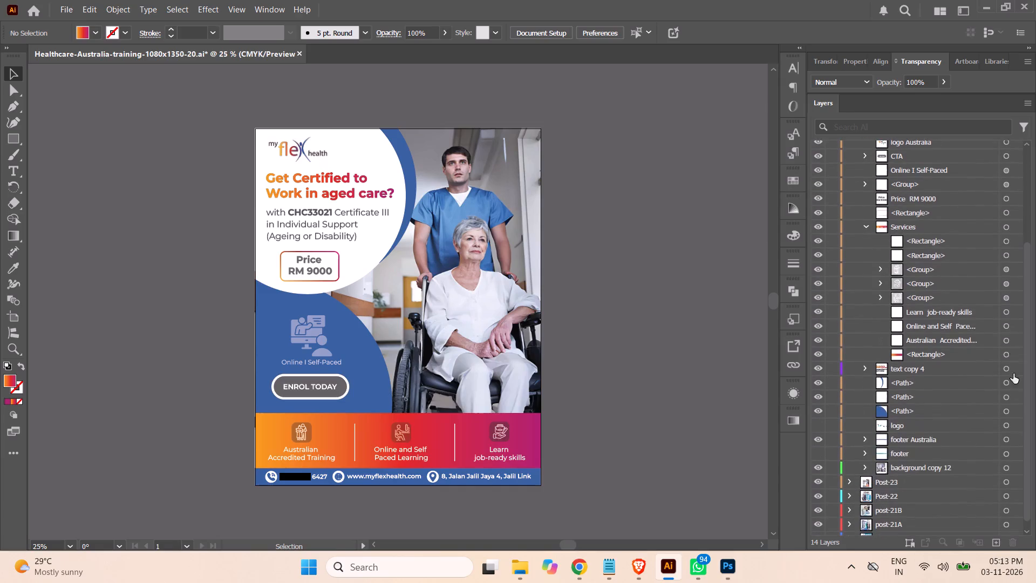
pyautogui.click(1006, 314)
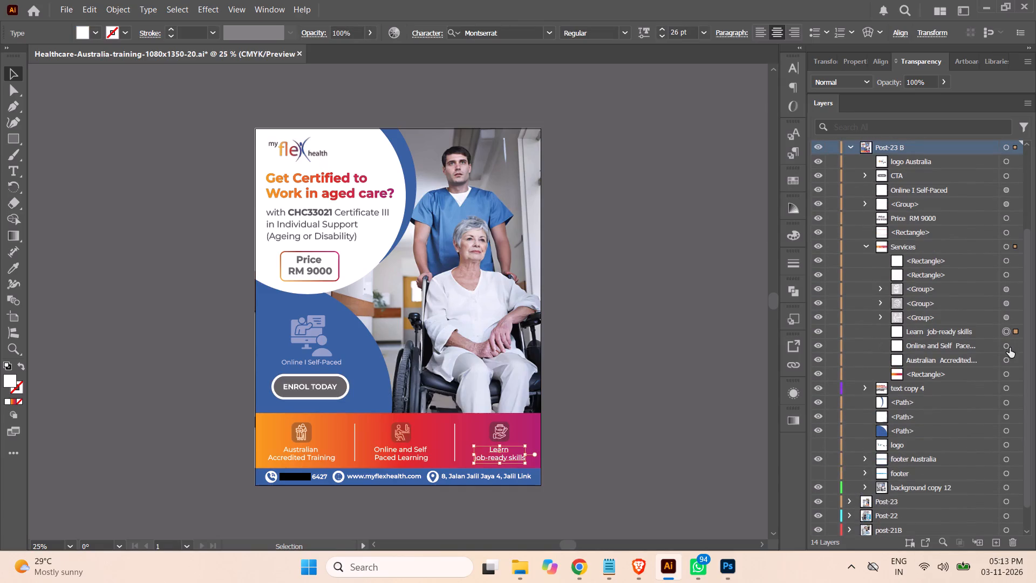
pyautogui.keyDown('shift'); pyautogui.click(1006, 347); pyautogui.keyUp('shift')
pyautogui.keyDown('shift'); pyautogui.click(1006, 360); pyautogui.keyUp('shift')
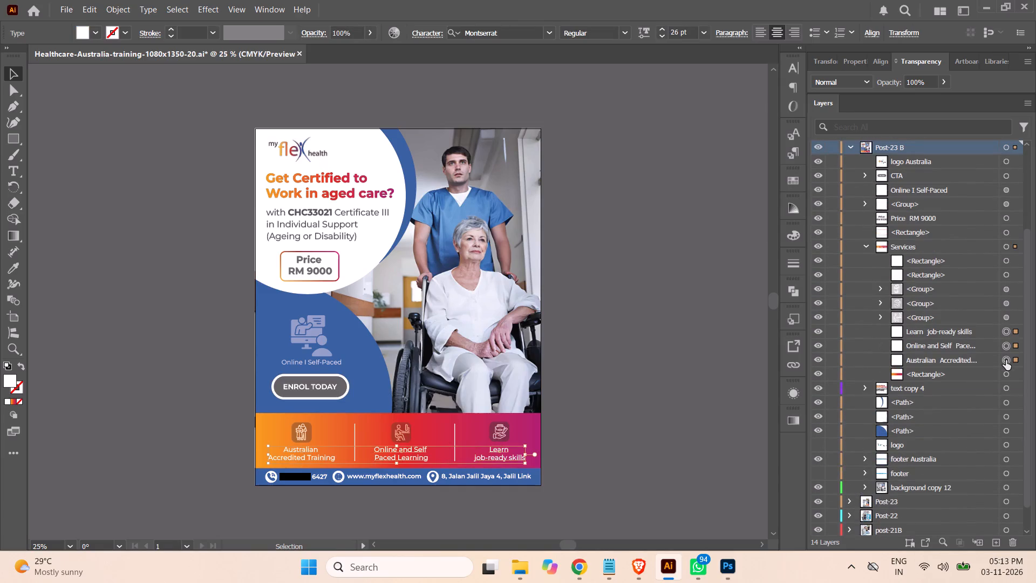
pyautogui.click(625, 34)
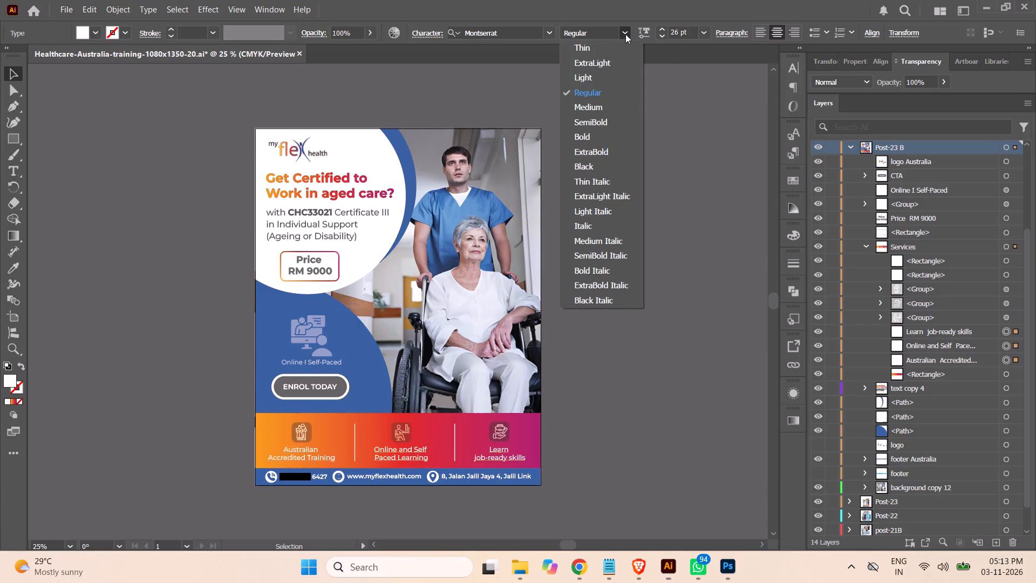
pyautogui.click(590, 121)
pyautogui.click(650, 211)
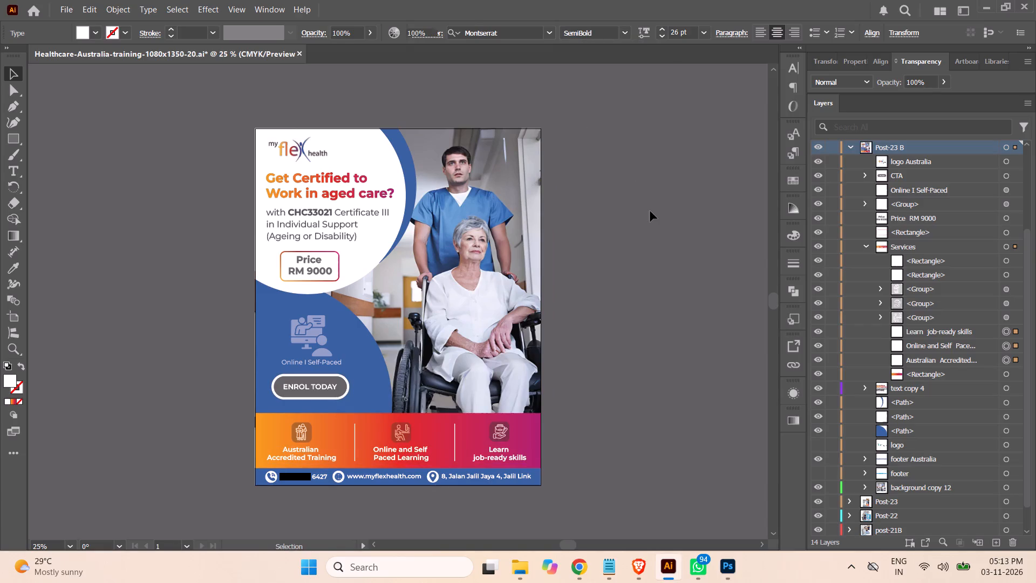
# Save the document and collapse the Services group and the Post-23 B layer.
pyautogui.hotkey('ctrl', 's')
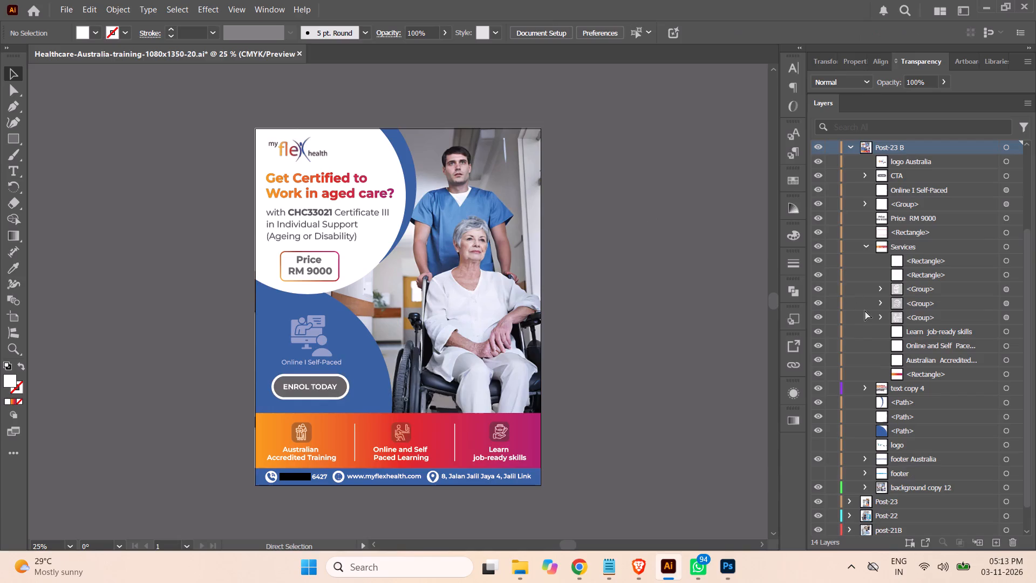
pyautogui.click(866, 248)
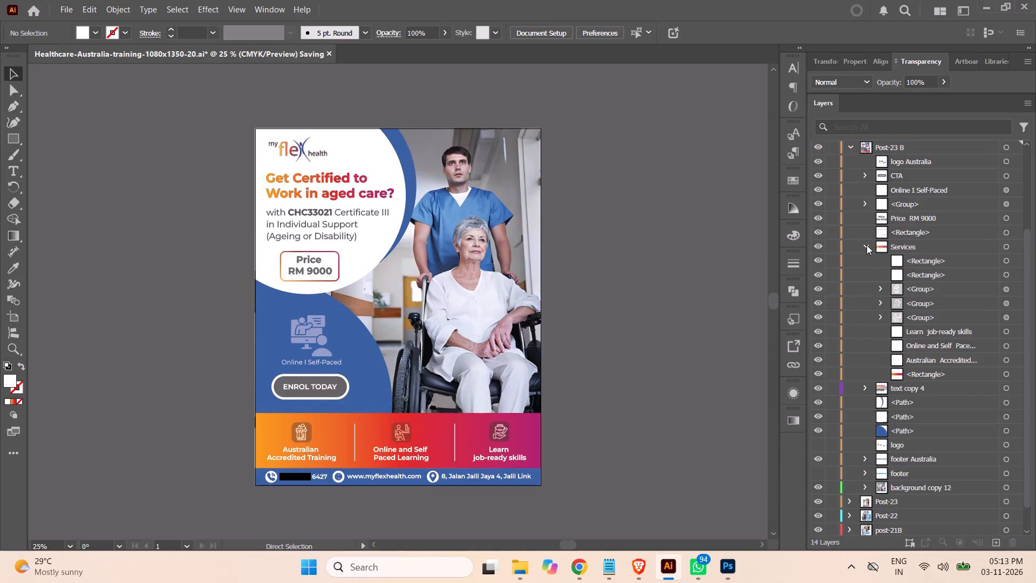
pyautogui.click(866, 246)
pyautogui.click(850, 245)
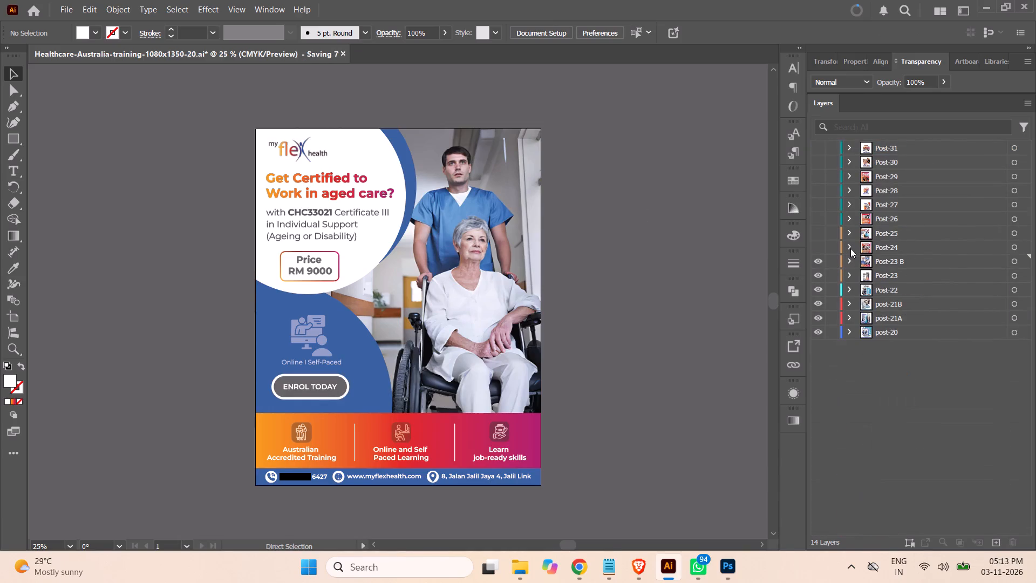
# Select the Post-23 B layer's artwork and export it as an RGB JPEG, replacing Healthcare-Australia-training-1080x1350-23B.jpg in the my flex health training folder.
pyautogui.click(1015, 260)
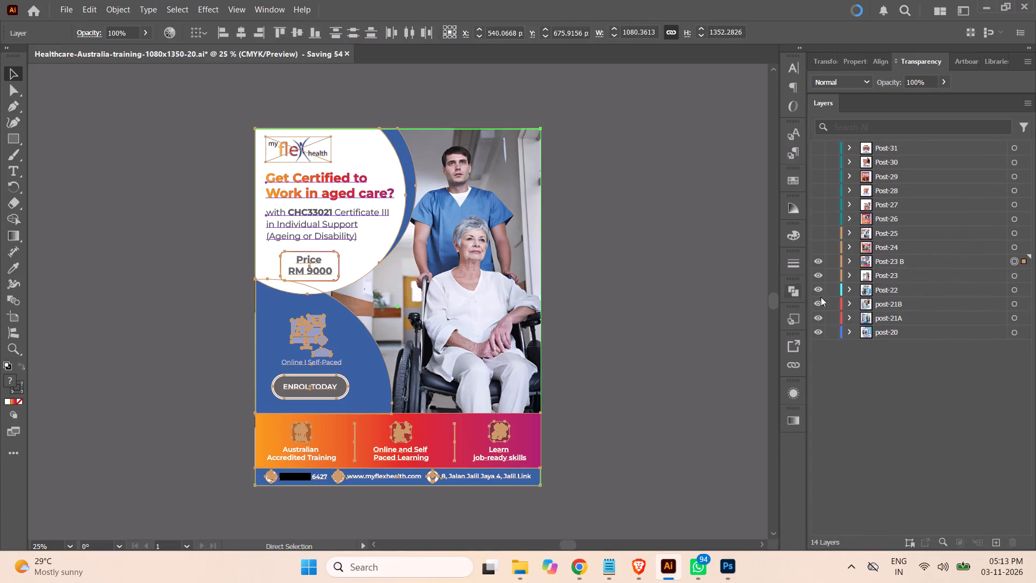
pyautogui.click(64, 11)
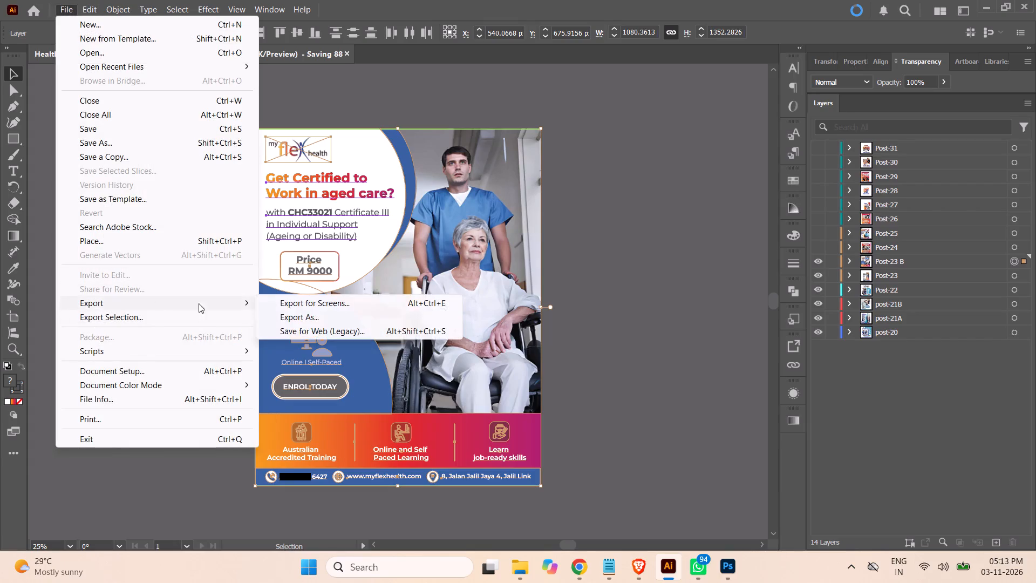
pyautogui.click(288, 314)
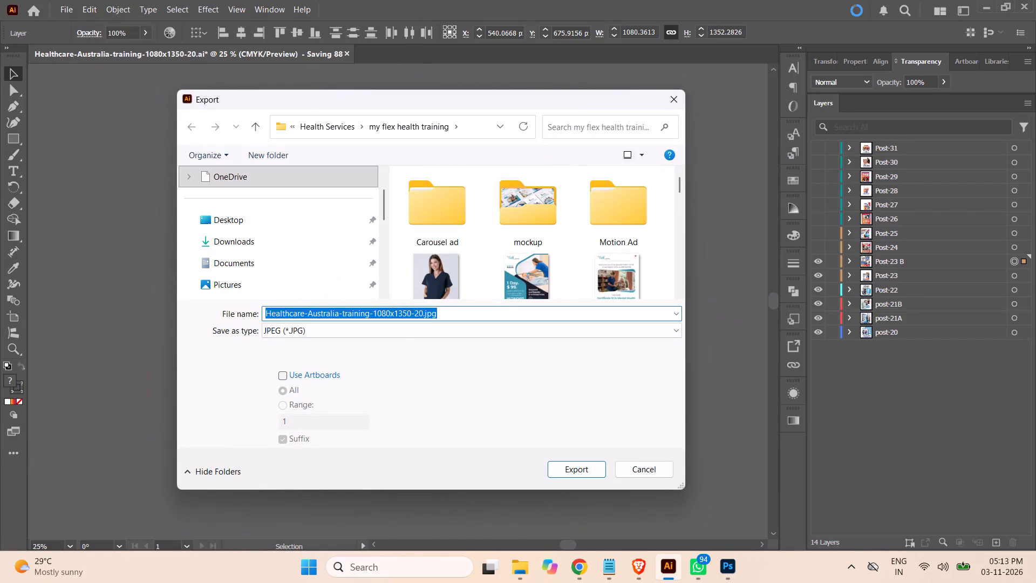
pyautogui.moveTo(683, 186); pyautogui.dragTo(683, 202)
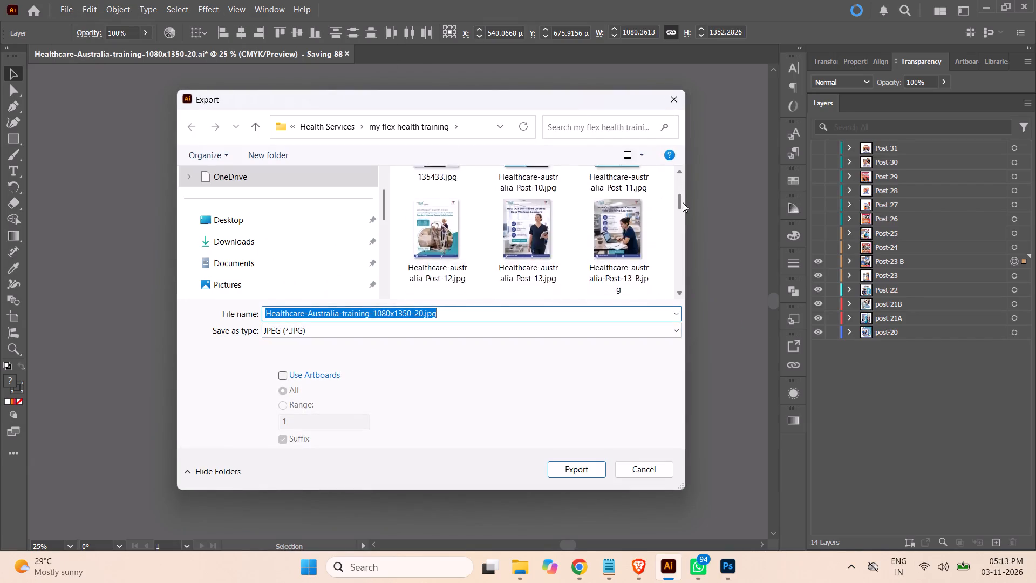
pyautogui.moveTo(683, 202); pyautogui.dragTo(684, 248)
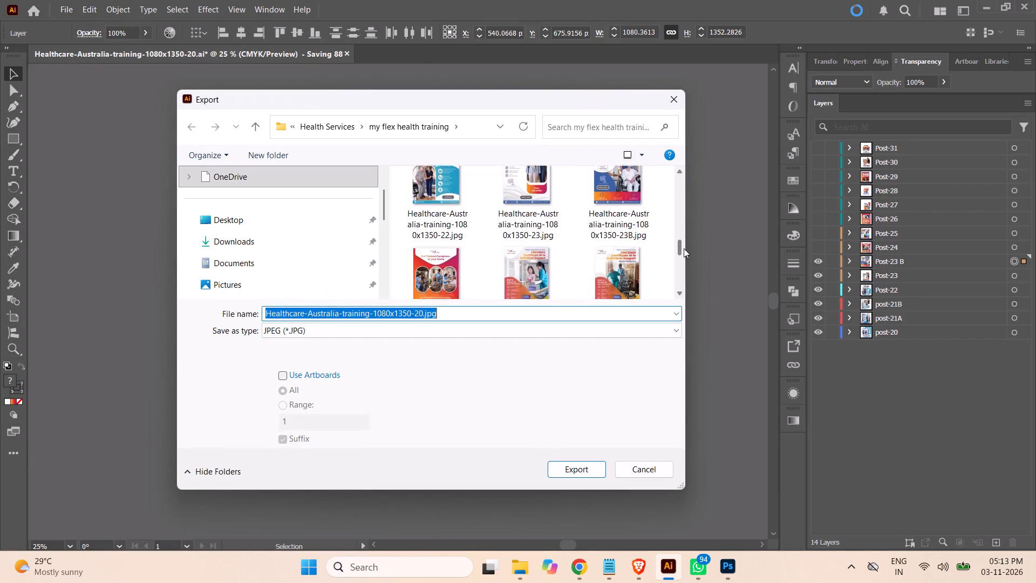
pyautogui.moveTo(684, 248); pyautogui.dragTo(681, 244)
pyautogui.click(630, 228)
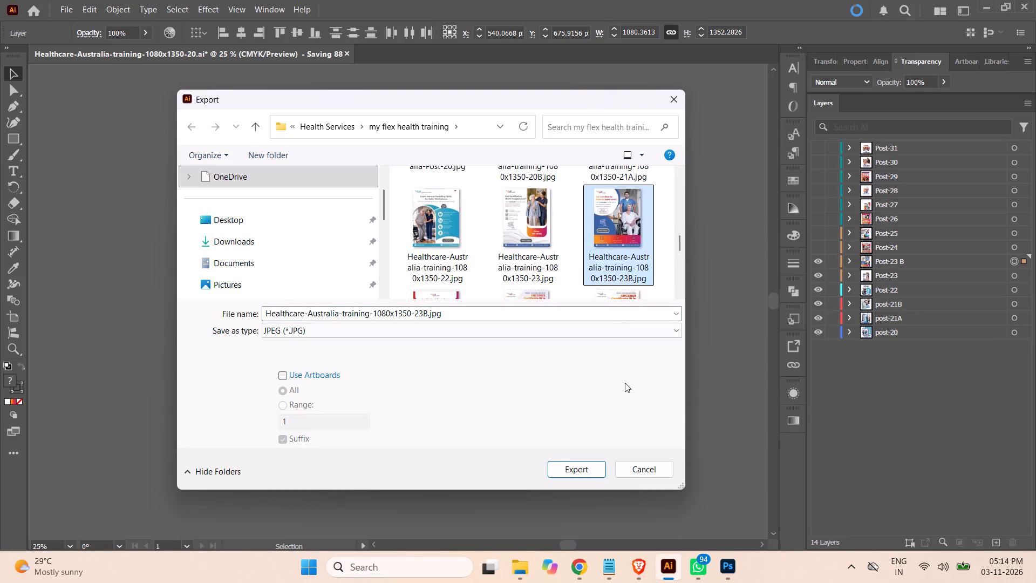
pyautogui.click(582, 468)
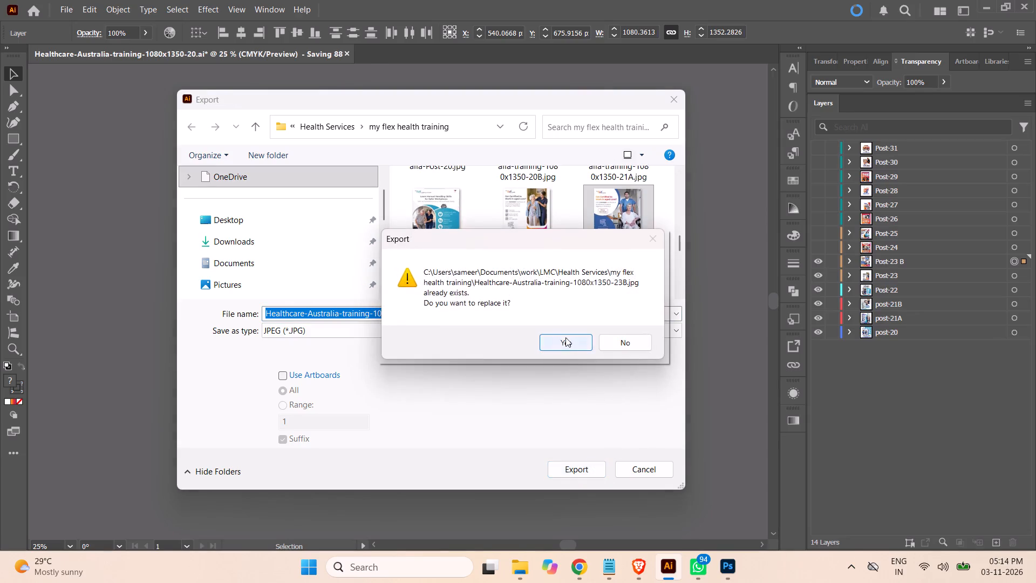
pyautogui.click(565, 337)
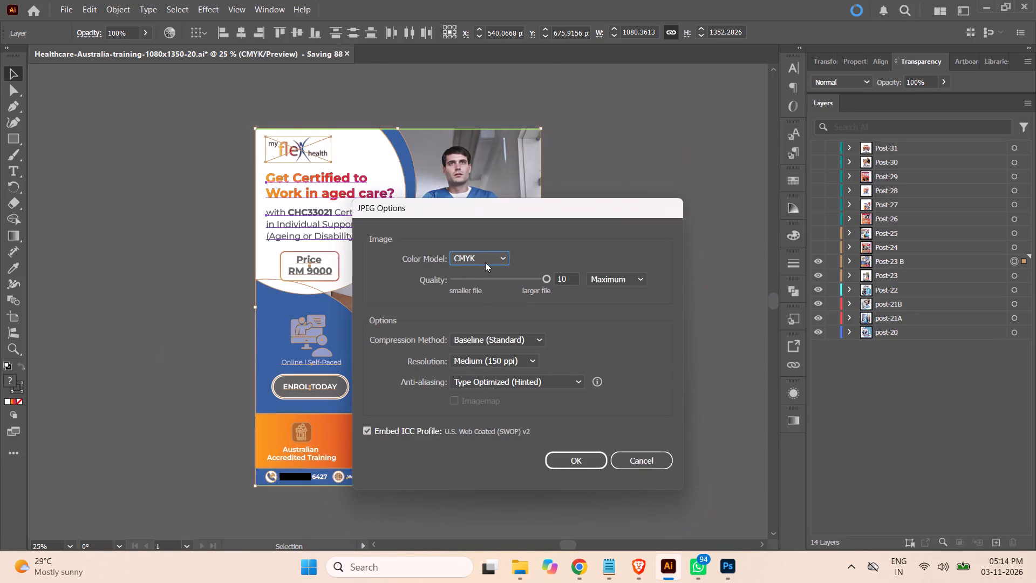
pyautogui.click(486, 262)
pyautogui.click(475, 273)
pyautogui.click(577, 463)
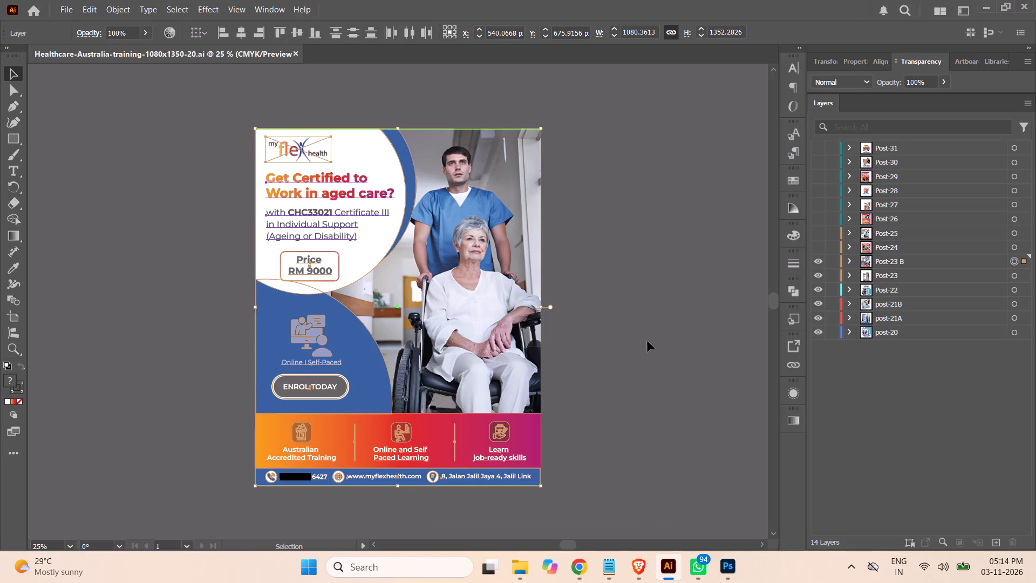
# Deselect the Post-23 B artwork and save the document.
pyautogui.click(647, 341)
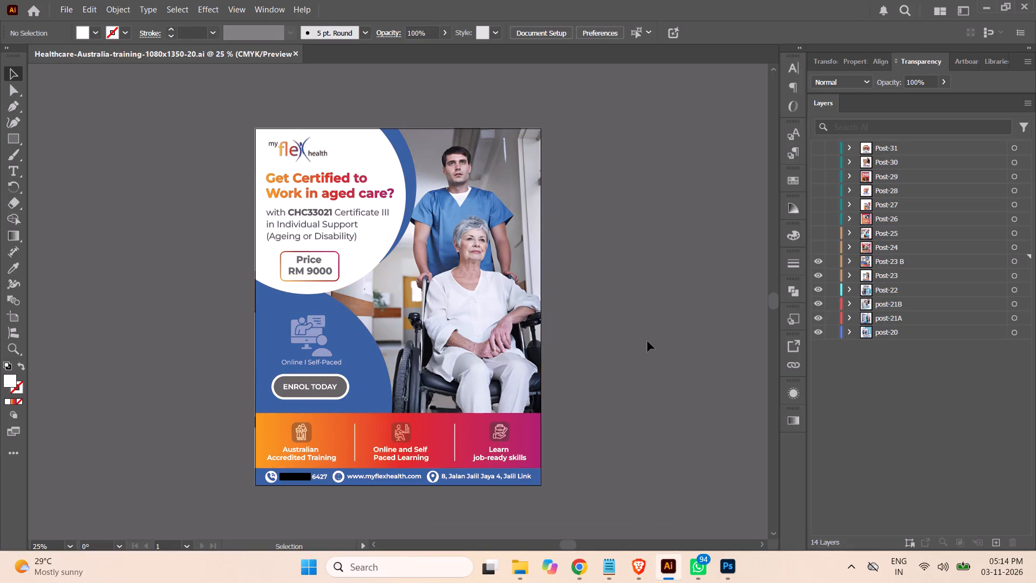
pyautogui.hotkey('ctrl', 's')
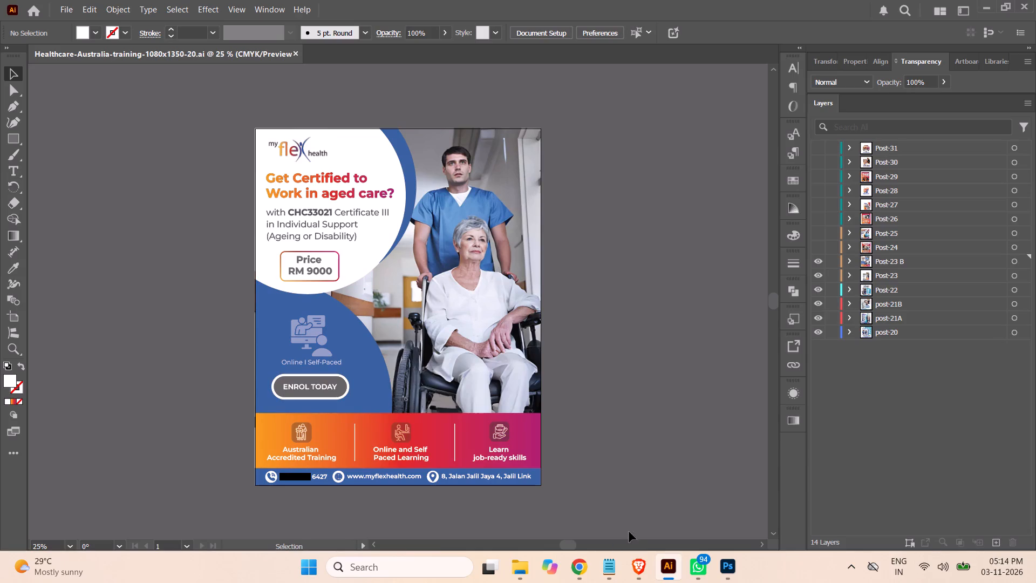
# Switch to File Explorer to check the exported 23B image in the my flex health training folder, returning to Illustrator when done.
pyautogui.click(525, 571)
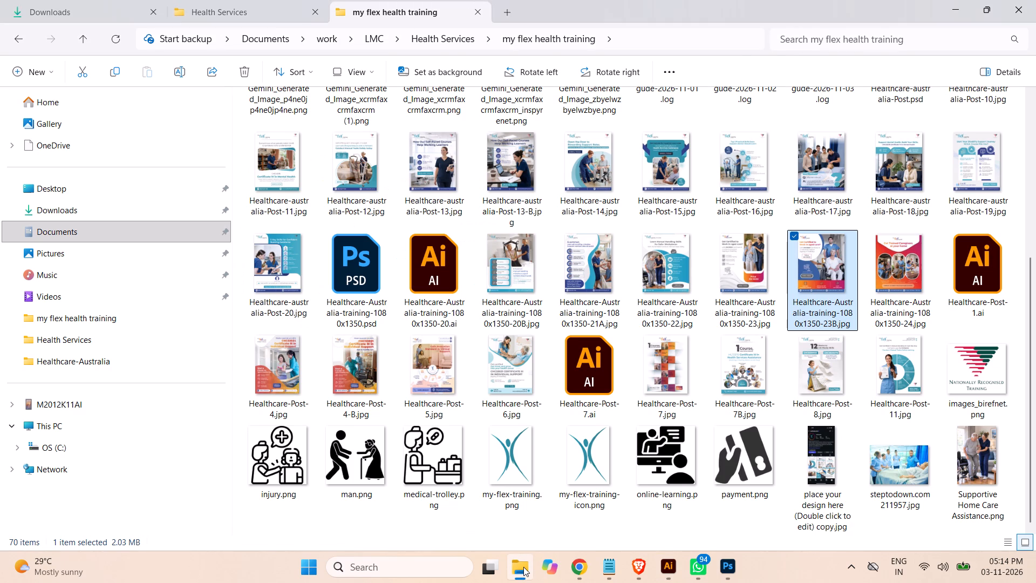
pyautogui.click(670, 569)
# Show the Post-24 layer and set the three captions in its Services group to SemiBold.
pyautogui.click(816, 249)
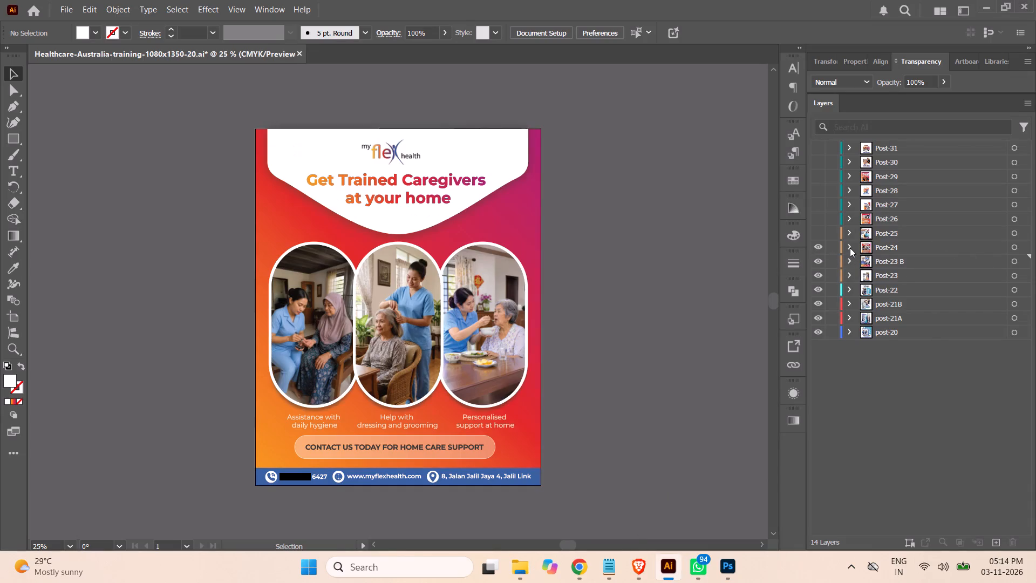
pyautogui.click(850, 248)
pyautogui.click(866, 288)
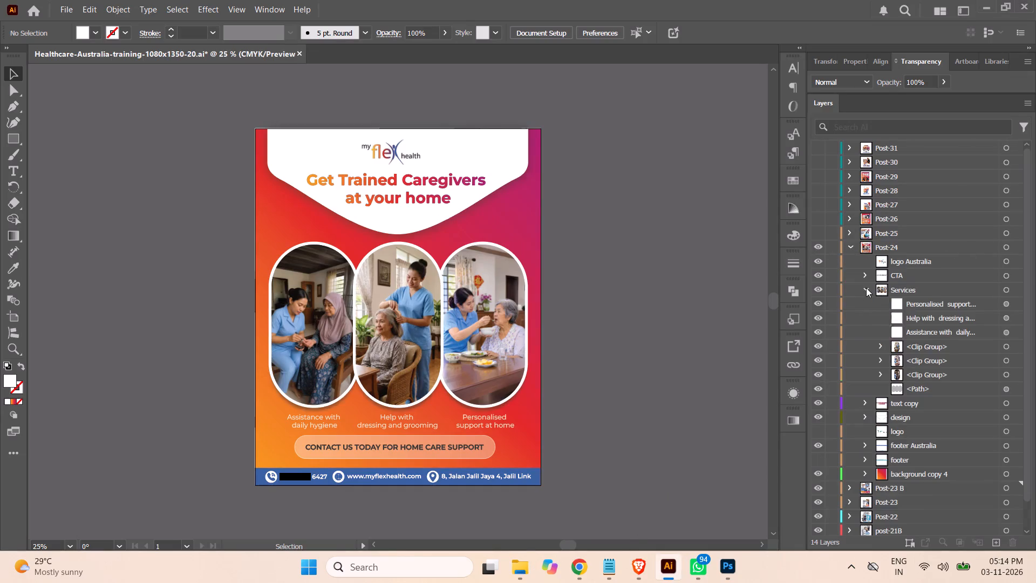
pyautogui.click(1006, 303)
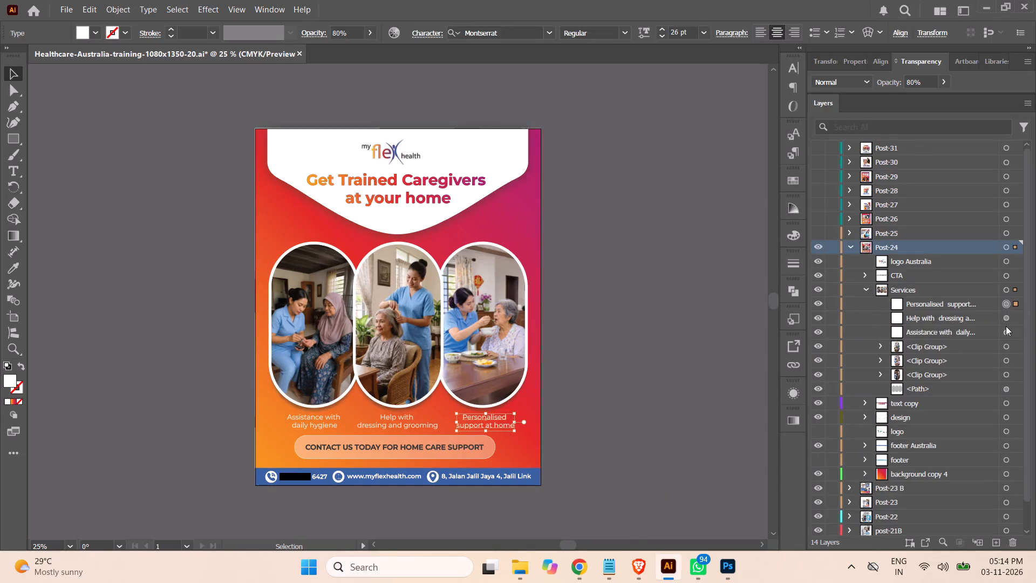
pyautogui.keyDown('shift'); pyautogui.click(1004, 317); pyautogui.keyUp('shift')
pyautogui.keyDown('shift'); pyautogui.click(1007, 330); pyautogui.keyUp('shift')
pyautogui.click(983, 302)
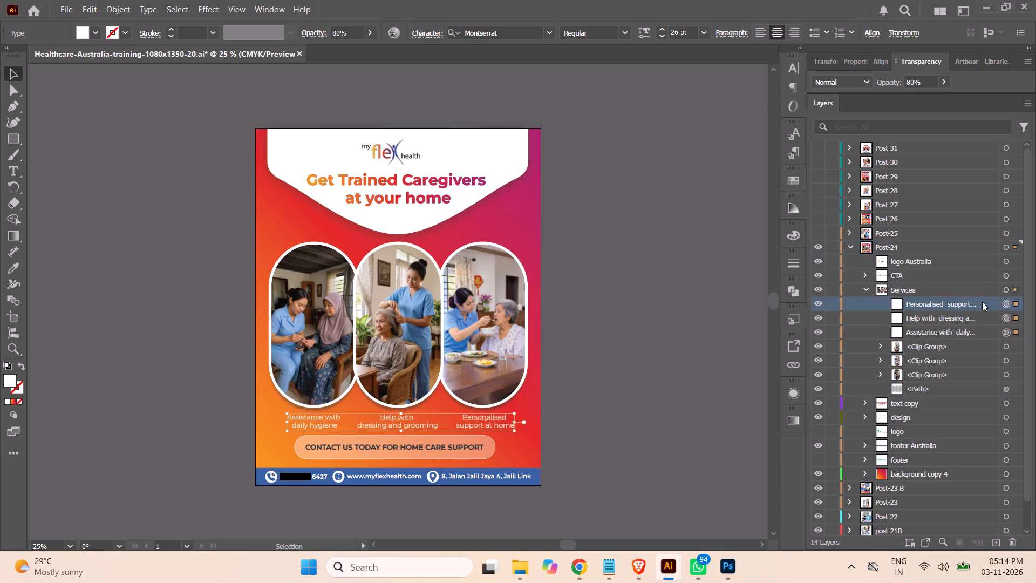
pyautogui.keyDown('shift'); pyautogui.click(980, 332); pyautogui.keyUp('shift')
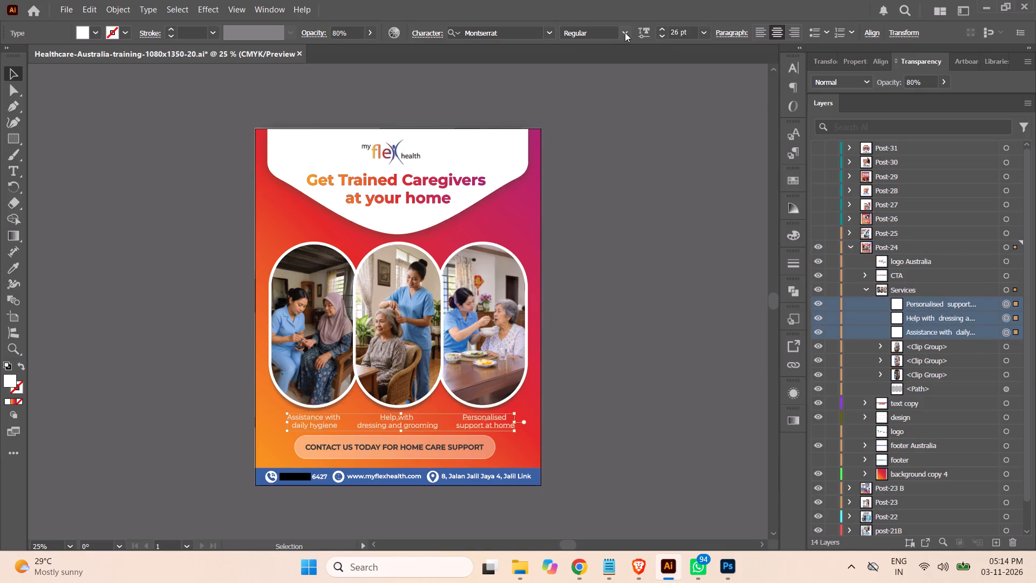
pyautogui.click(625, 32)
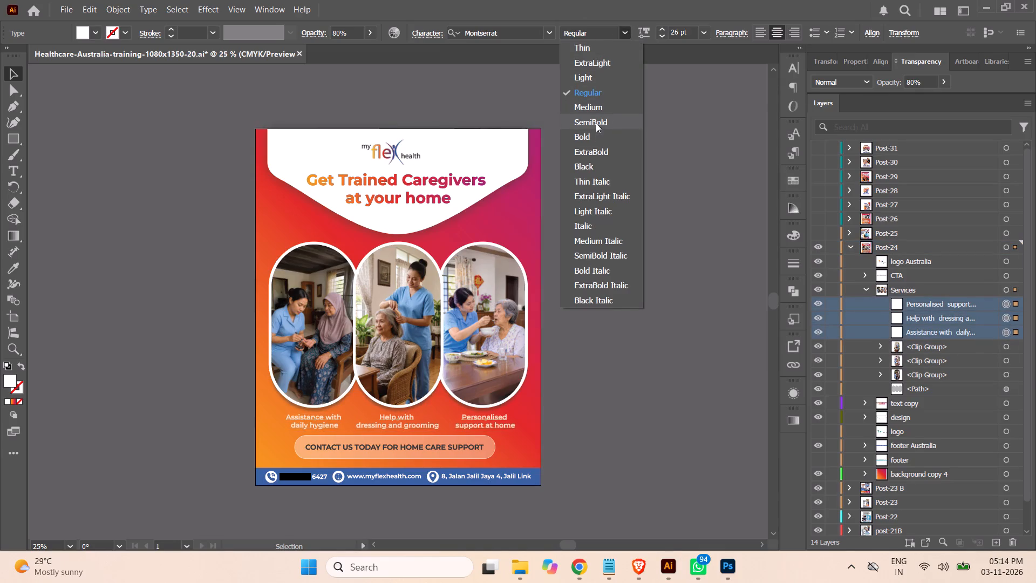
# Set the three captions beneath Post-24's photos to SemiBold with 100% opacity, and deselect them.
pyautogui.click(596, 123)
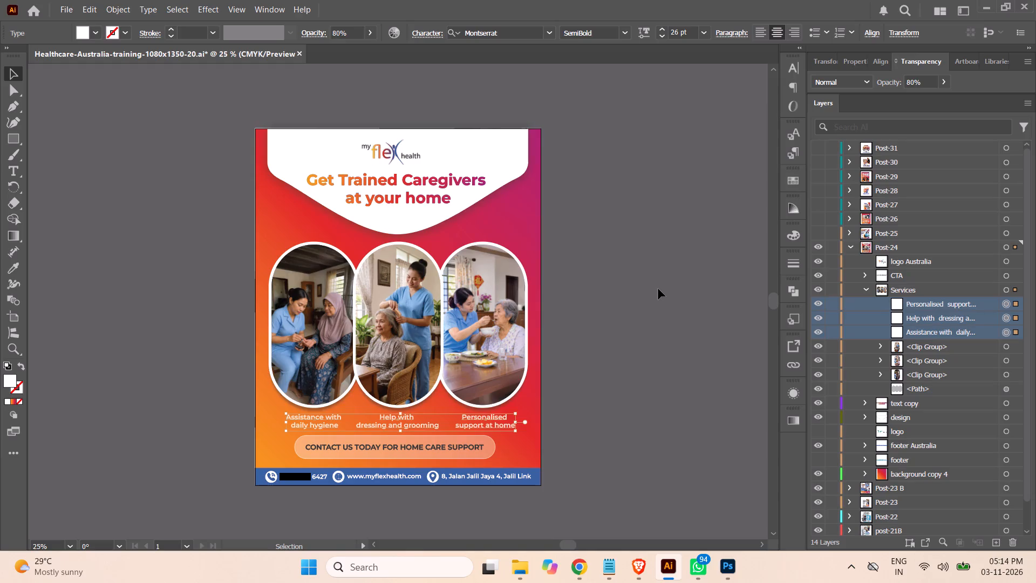
pyautogui.moveTo(355, 35); pyautogui.dragTo(290, 32)
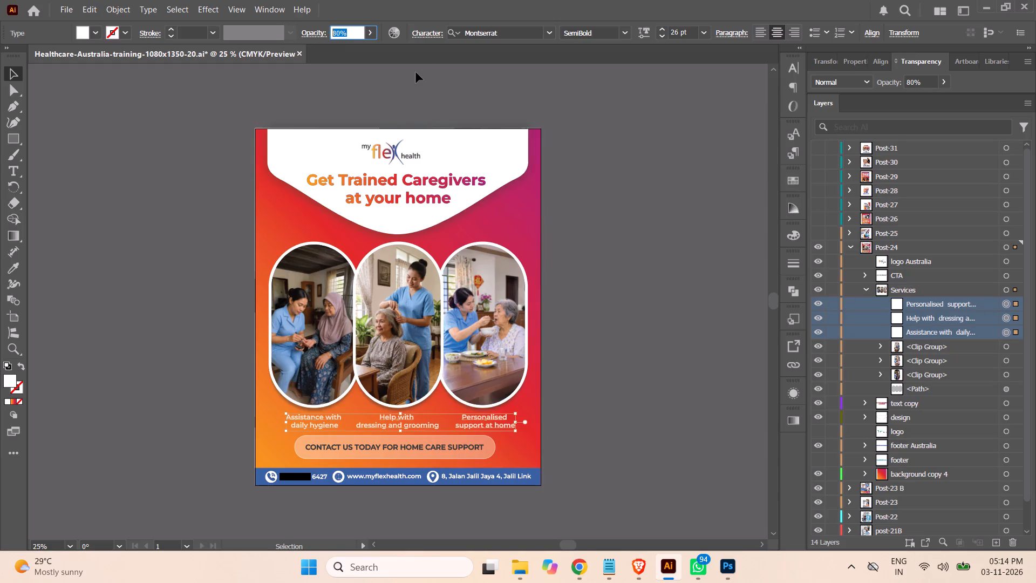
pyautogui.write('100')
pyautogui.press('Return')
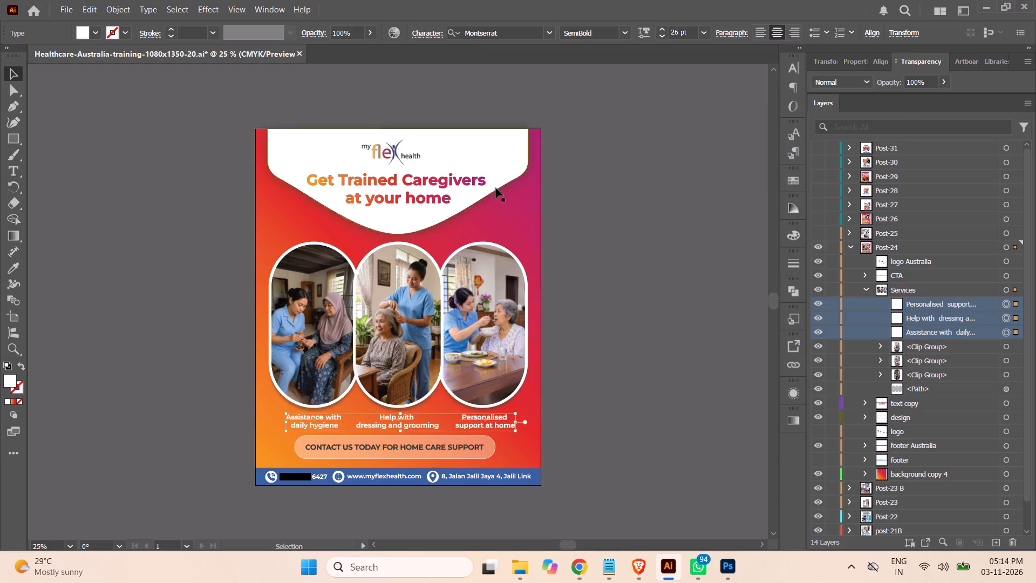
pyautogui.click(619, 280)
# Save the document and collapse the Services group and the Post-24 layer.
pyautogui.hotkey('ctrl', 's')
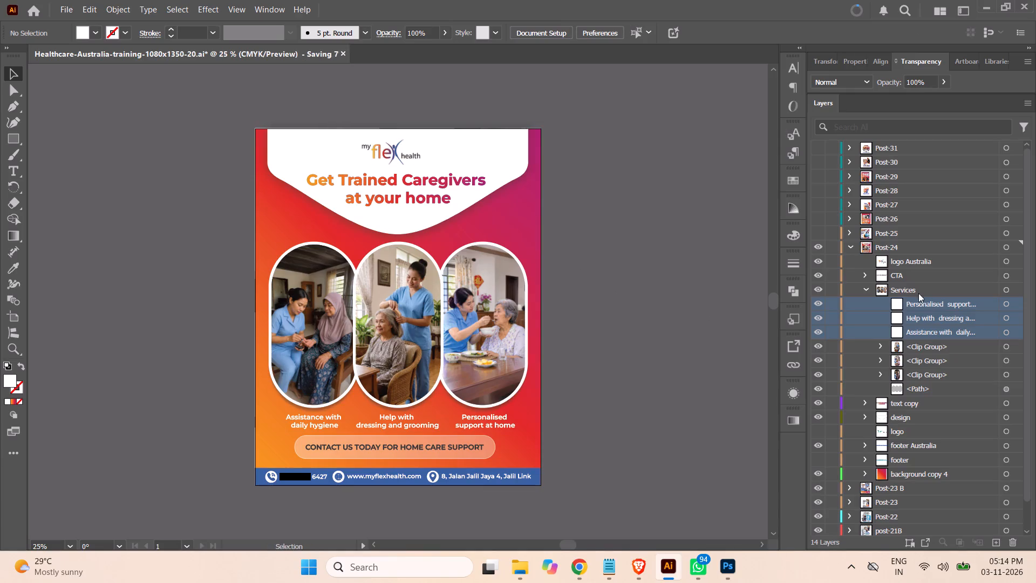
pyautogui.click(865, 290)
pyautogui.click(851, 245)
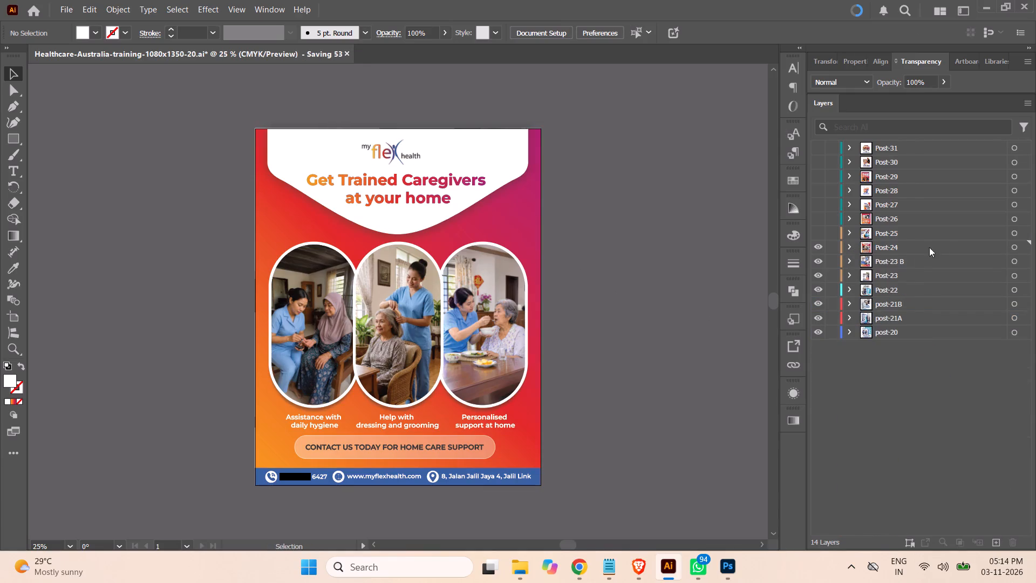
# Export the Post-24 layer's artwork as an RGB JPEG, replacing Healthcare-Australia-training-1080x1350-24.jpg, deselect it and save the document.
pyautogui.click(1017, 246)
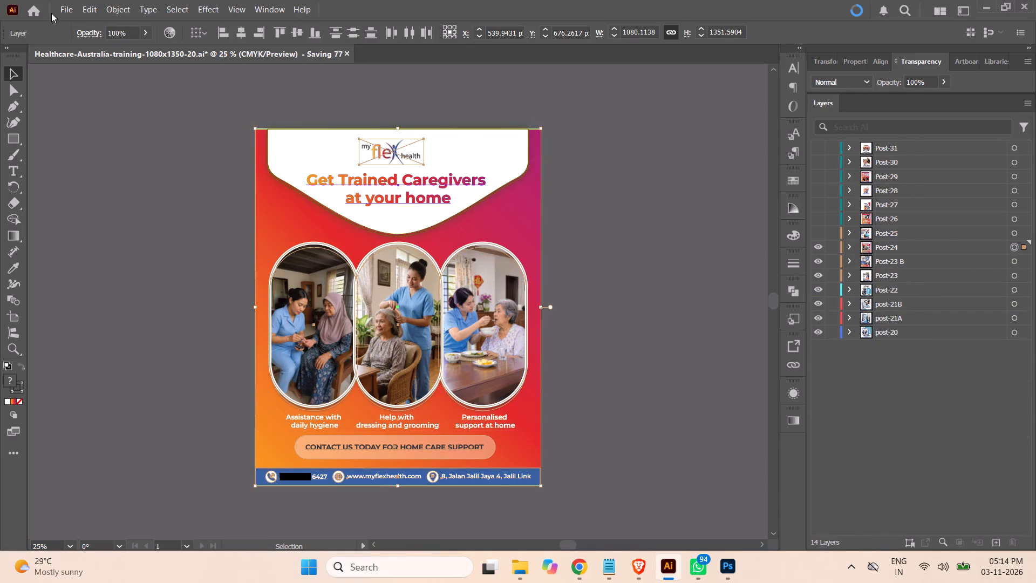
pyautogui.click(67, 9)
pyautogui.click(113, 305)
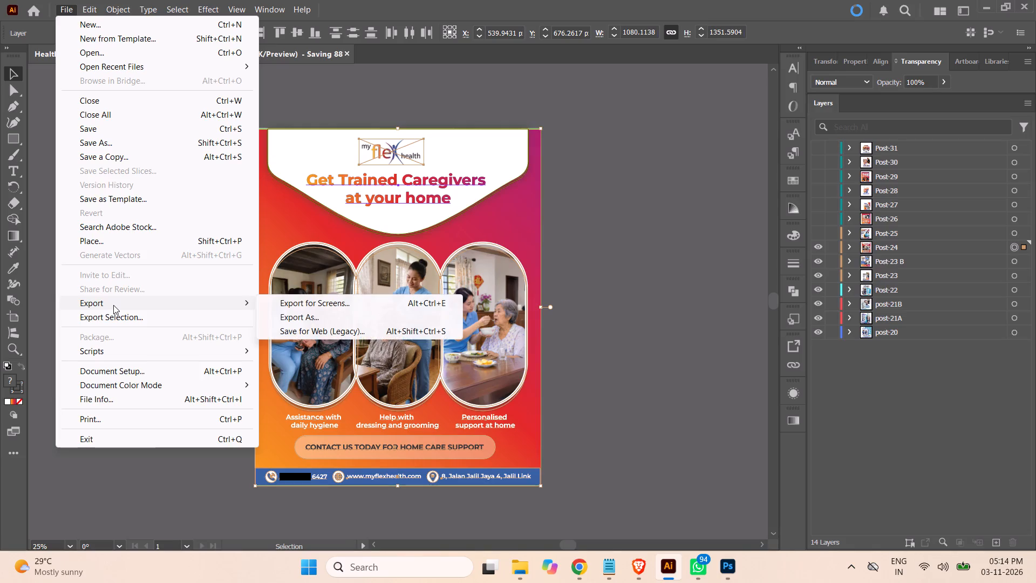
pyautogui.click(325, 318)
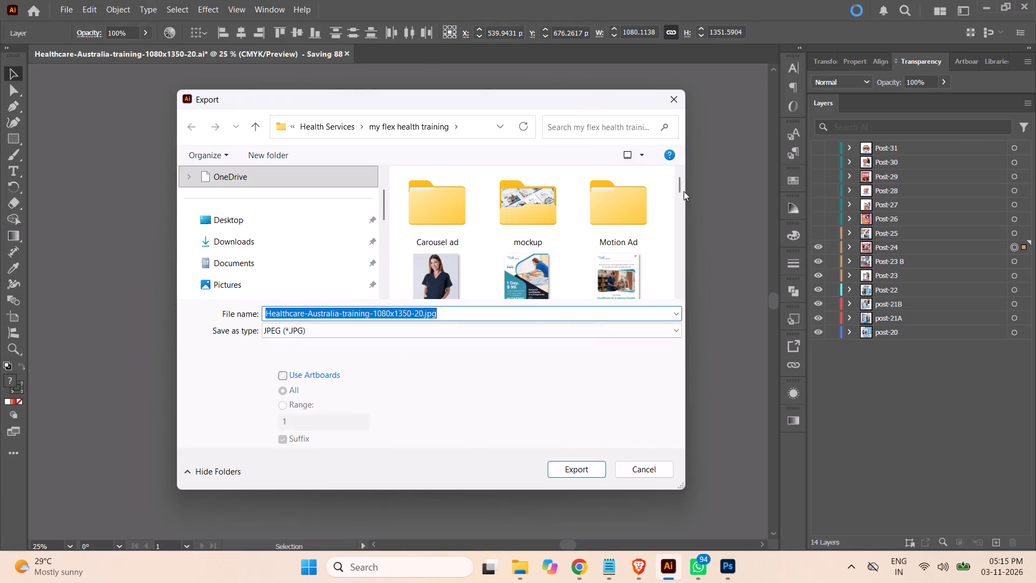
pyautogui.moveTo(680, 187); pyautogui.dragTo(679, 239)
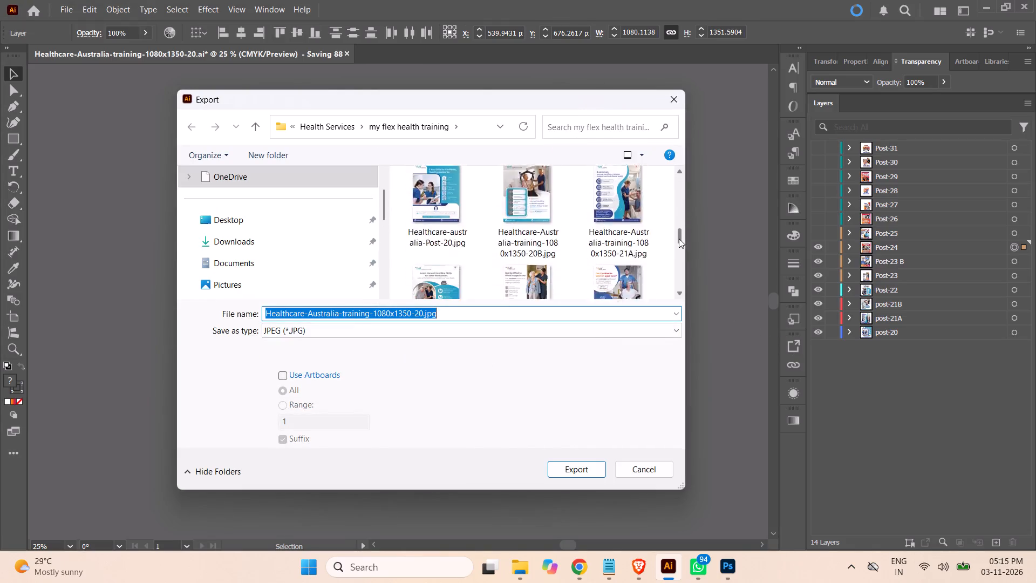
pyautogui.moveTo(679, 239); pyautogui.dragTo(678, 255)
pyautogui.click(436, 248)
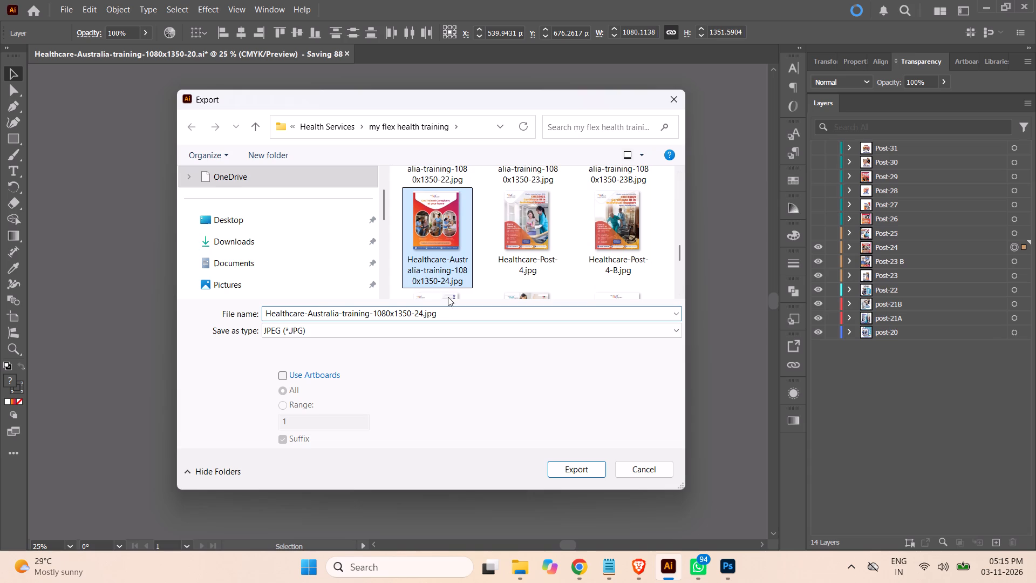
pyautogui.click(576, 467)
pyautogui.click(565, 335)
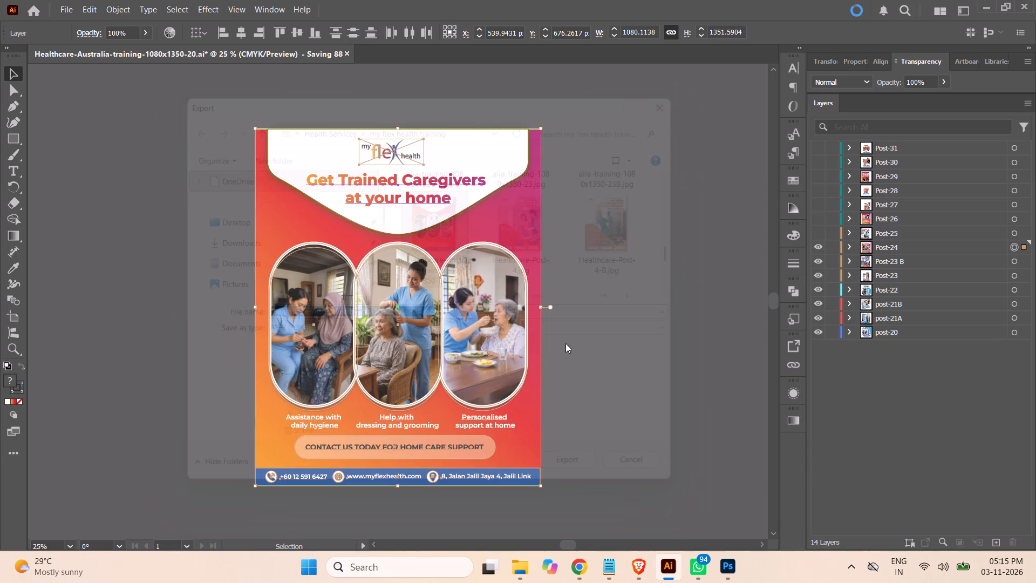
pyautogui.click(483, 259)
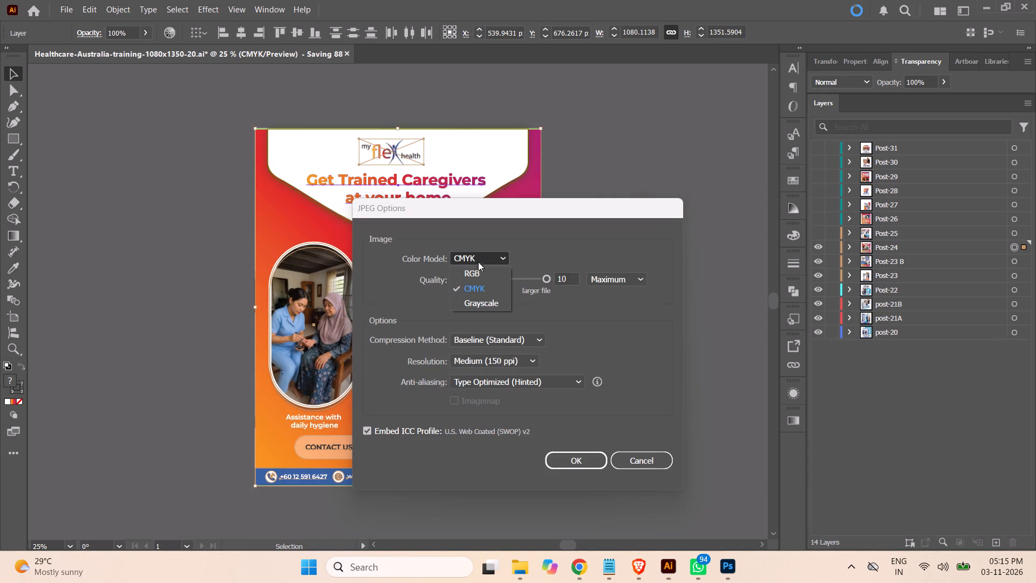
pyautogui.click(478, 275)
pyautogui.click(583, 461)
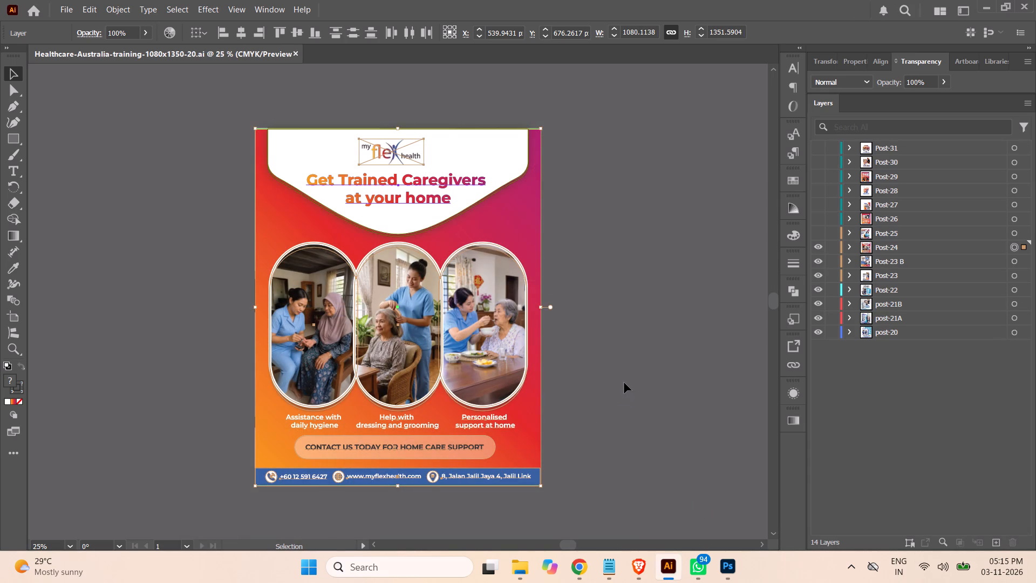
pyautogui.click(664, 291)
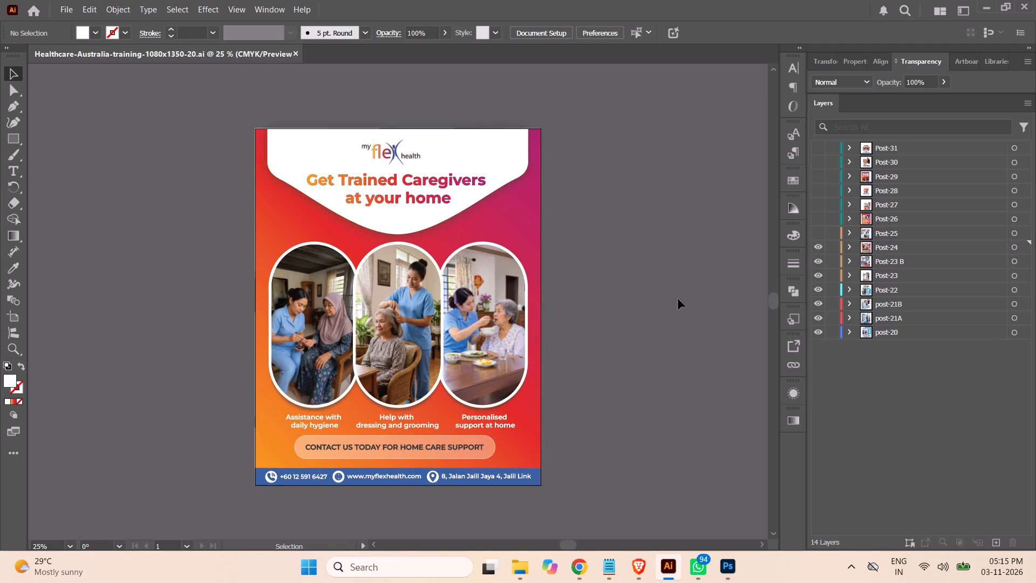
pyautogui.hotkey('ctrl', 's')
# In File Explorer, browse the Healthcare-Australia and My Flex Health Malaysia folders inside Health Services to examine their post files.
pyautogui.click(517, 571)
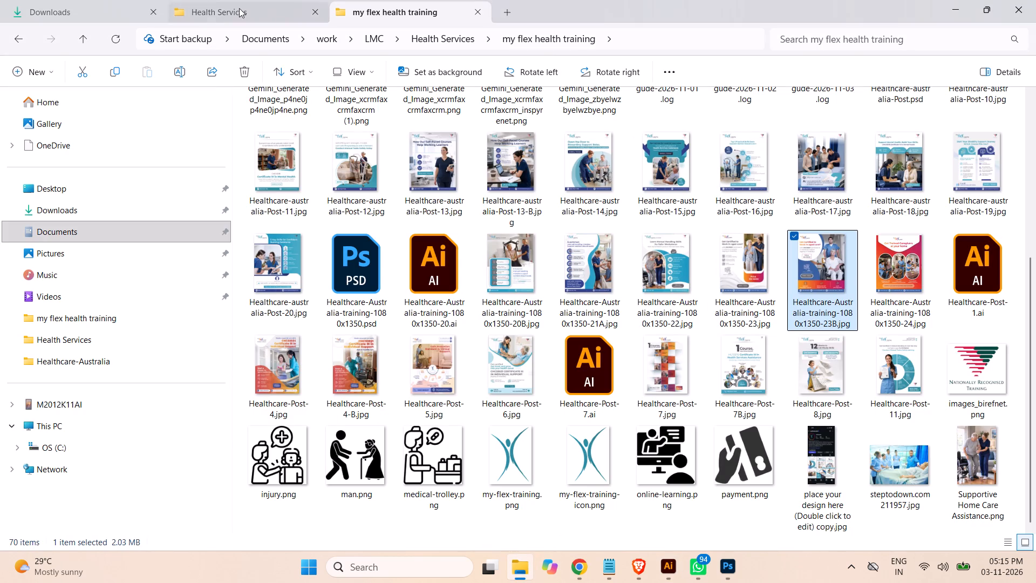
pyautogui.click(213, 12)
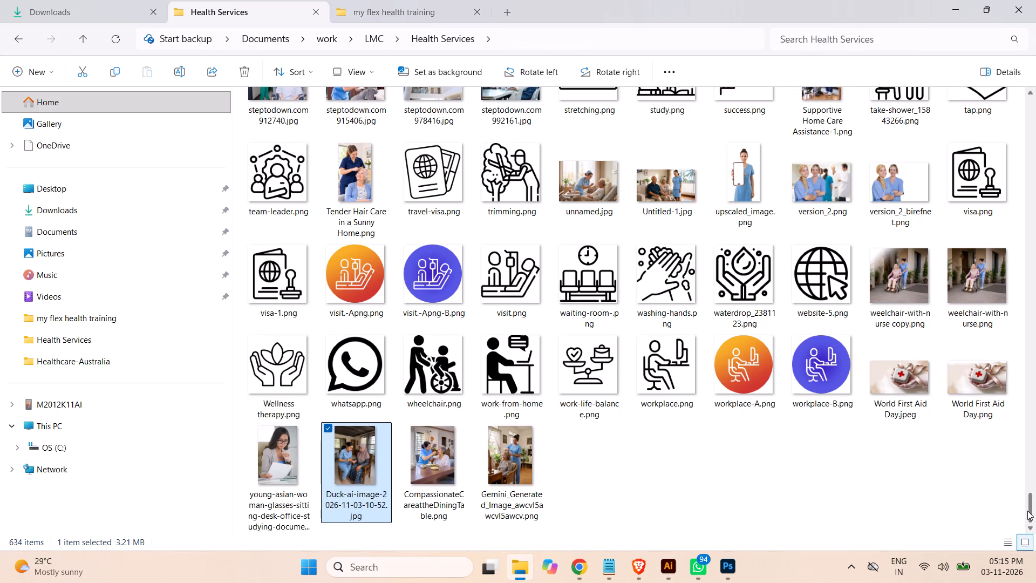
pyautogui.moveTo(1032, 505); pyautogui.dragTo(1009, 96)
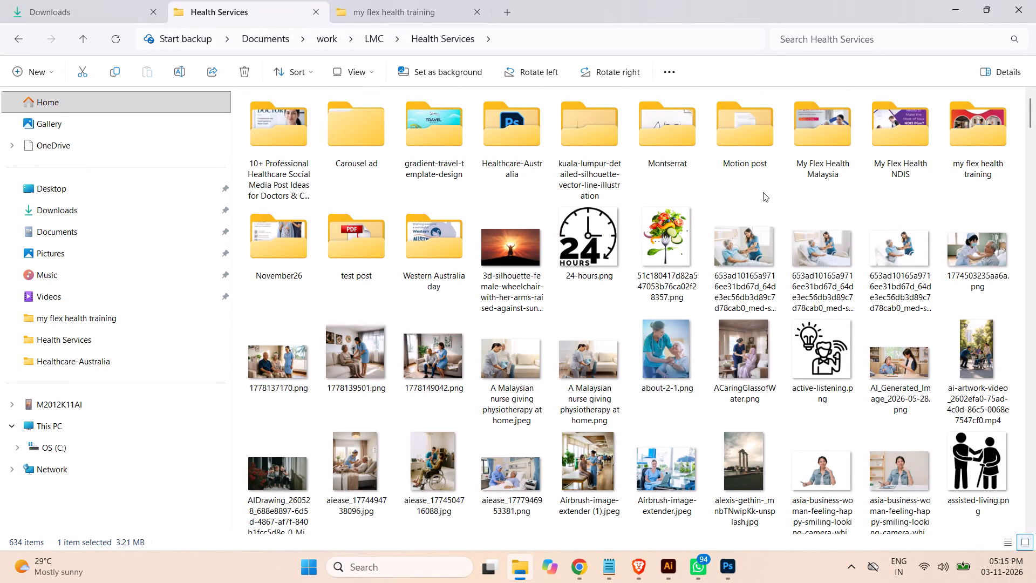
pyautogui.doubleClick(513, 143)
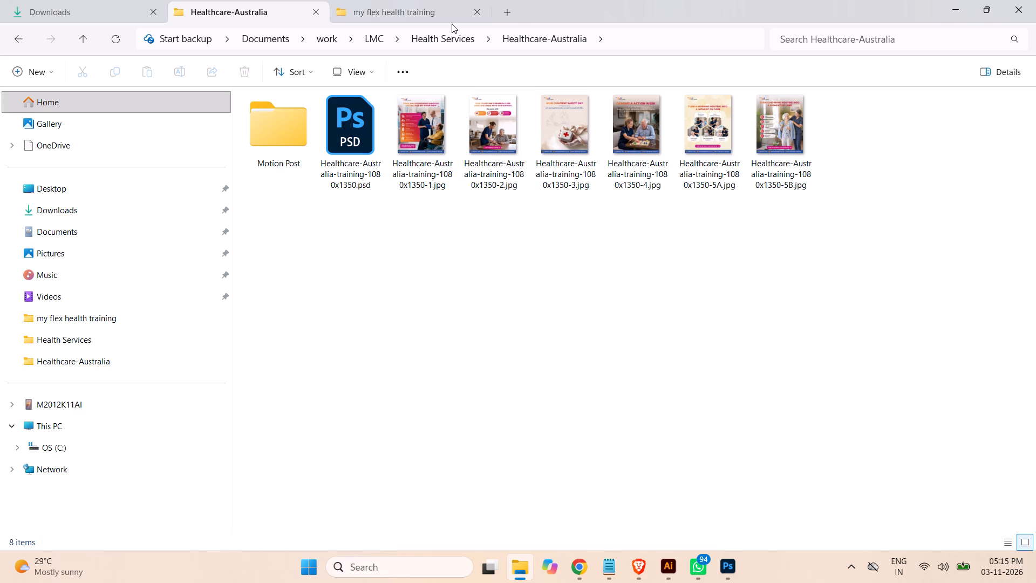
pyautogui.click(441, 38)
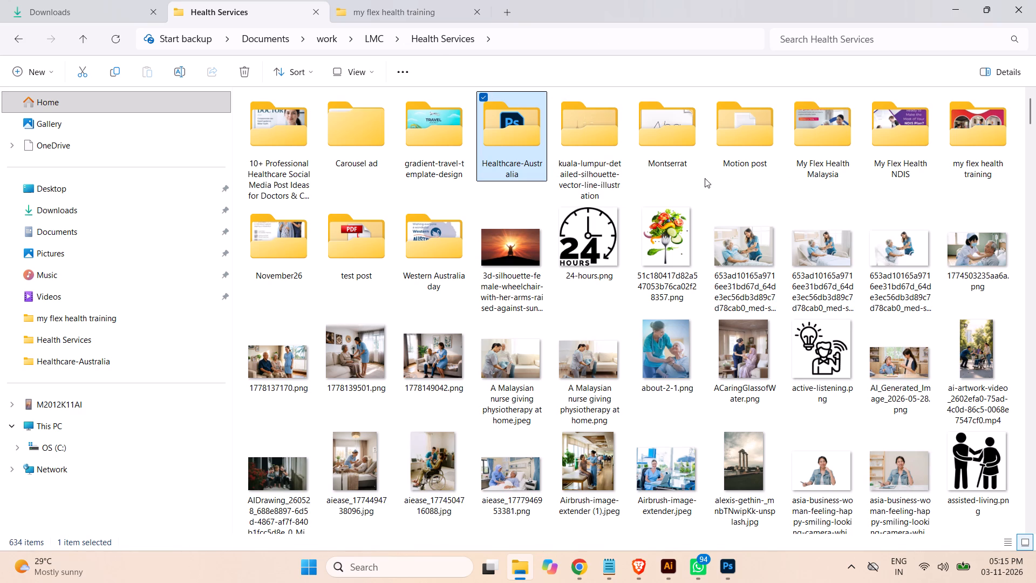
pyautogui.doubleClick(841, 147)
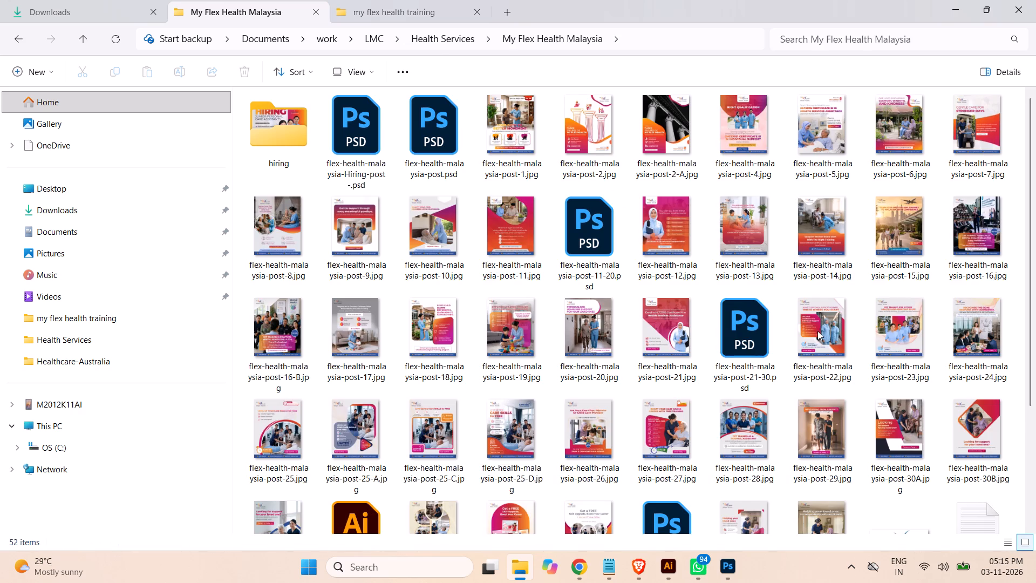
pyautogui.moveTo(1030, 341); pyautogui.dragTo(1028, 483)
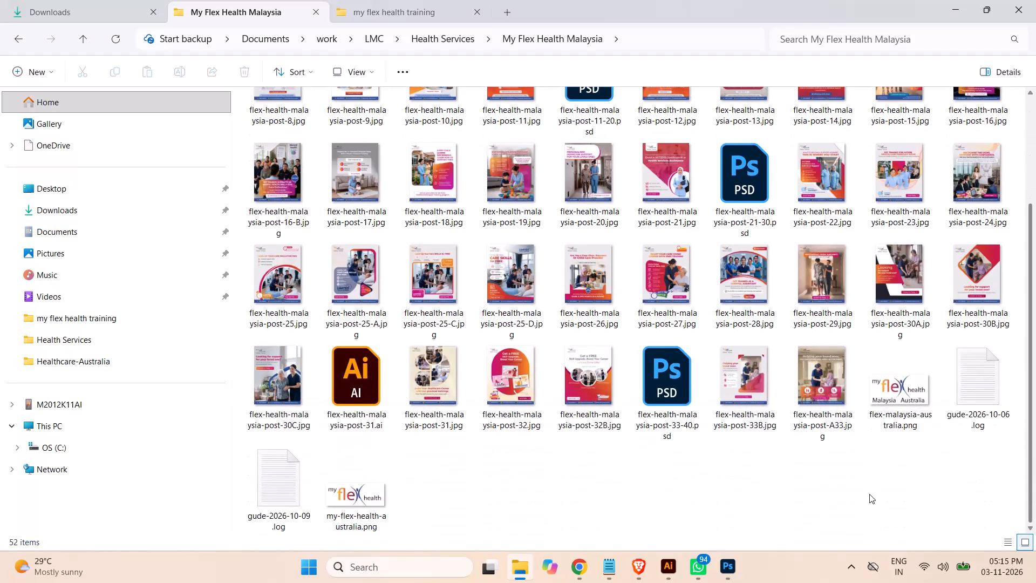
pyautogui.click(516, 574)
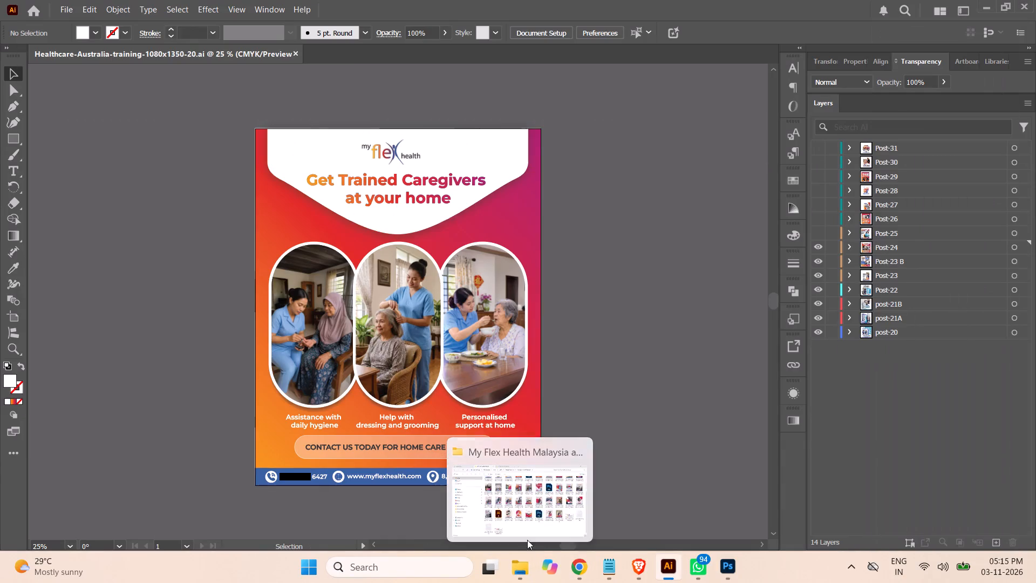
# Open Healthcare-Australia-training-1080x1350-23B.jpg and Healthcare-Australia-training-1080x1350-24.jpg from the my flex health training folder in Photoshop.
pyautogui.click(522, 564)
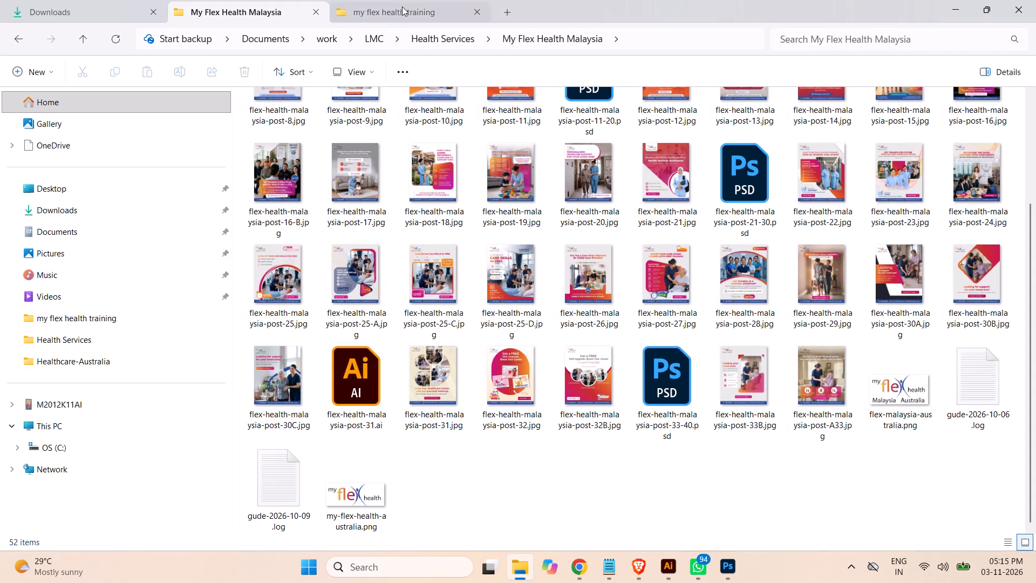
pyautogui.click(402, 6)
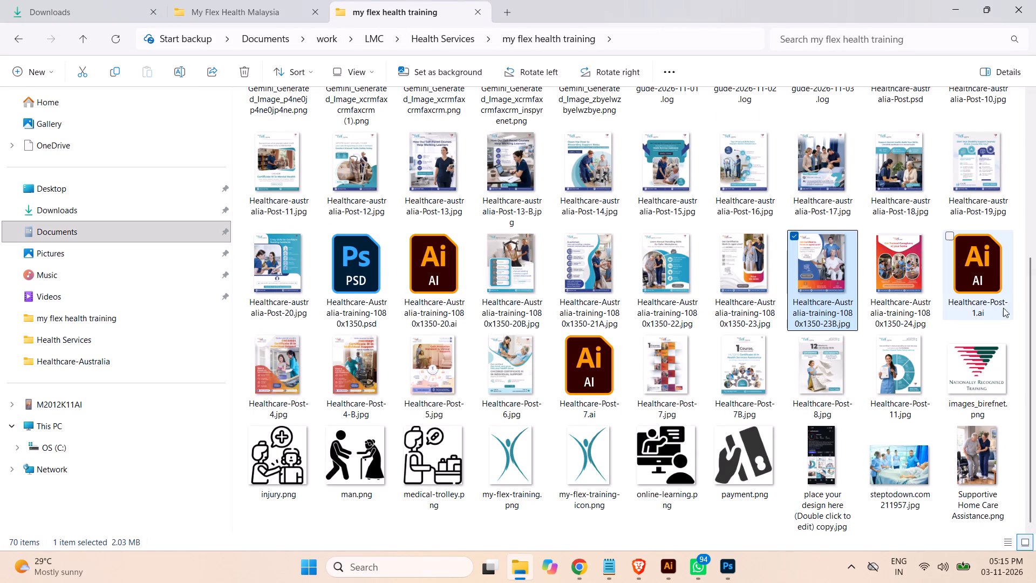
pyautogui.keyDown('ctrl'); pyautogui.click(897, 280); pyautogui.keyUp('ctrl')
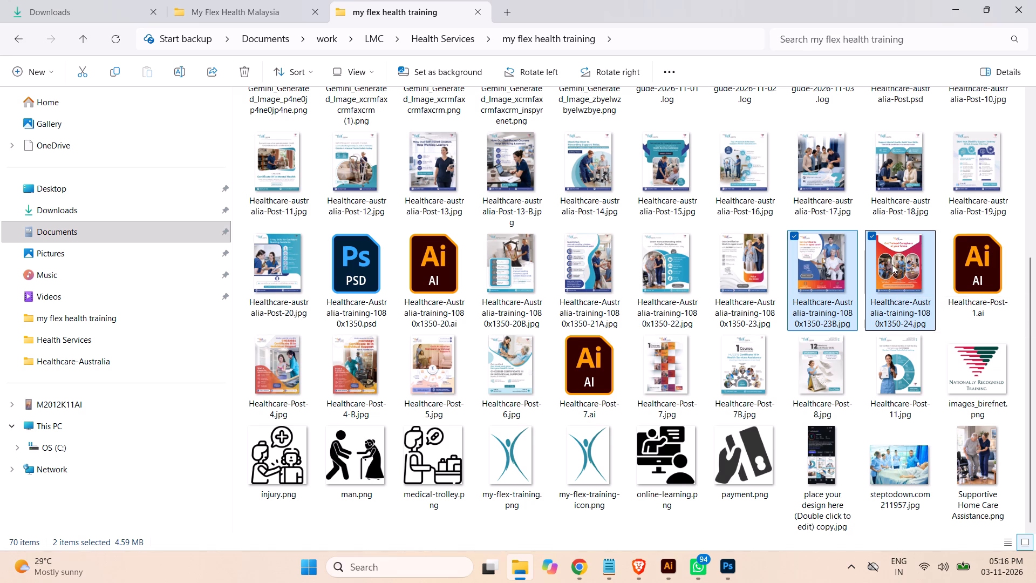
pyautogui.moveTo(833, 286); pyautogui.dragTo(645, 535)
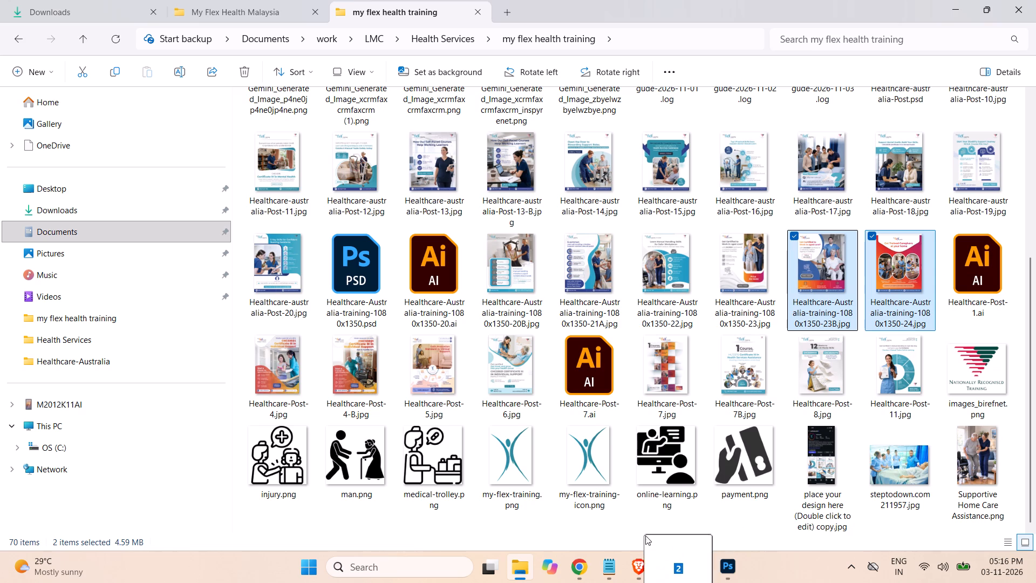
pyautogui.moveTo(645, 535); pyautogui.dragTo(425, 127)
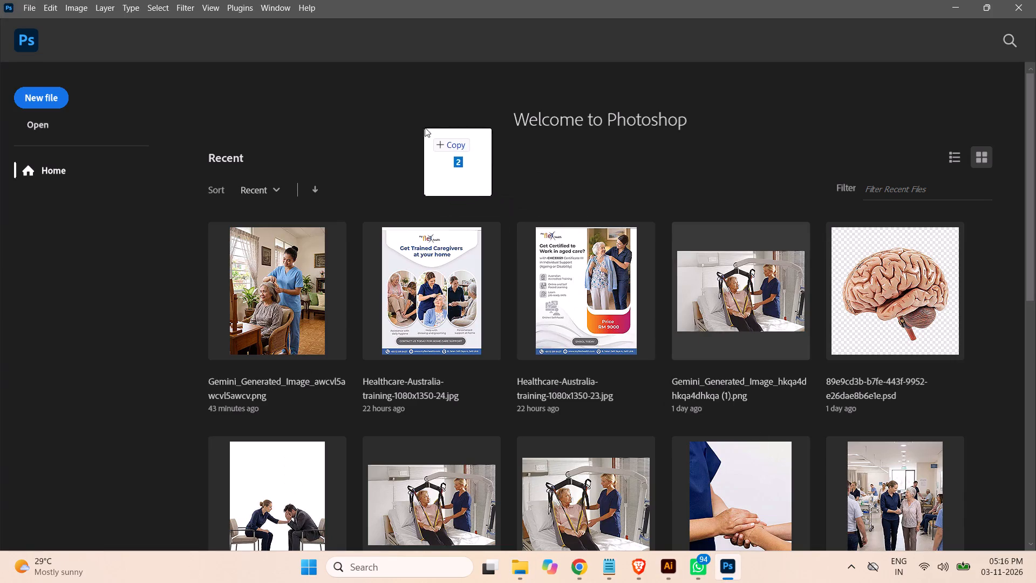
pyautogui.moveTo(425, 127); pyautogui.dragTo(415, 96)
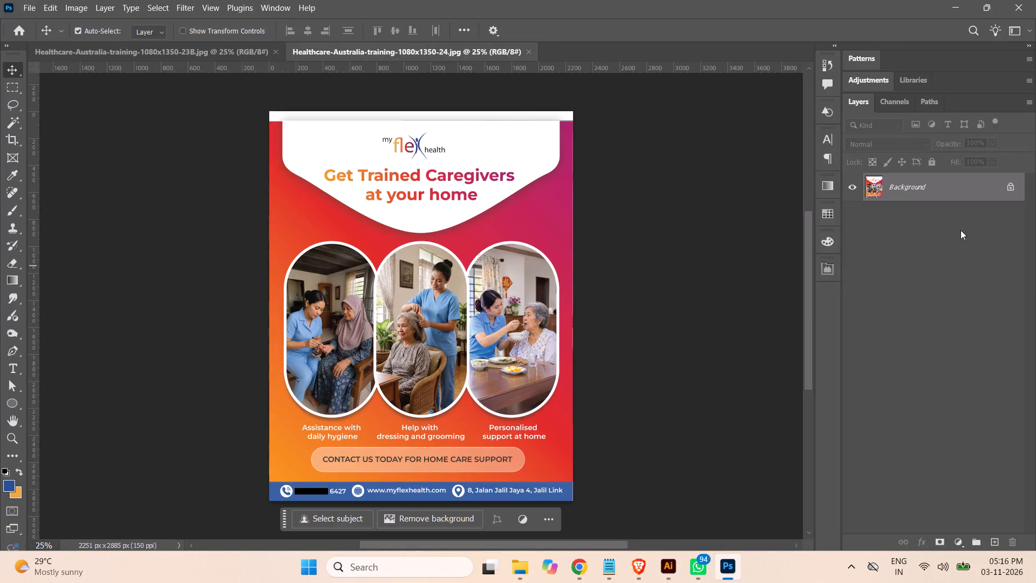
# Convert the locked Background of Healthcare-Australia-training-1080x1350-24.jpg into an editable layer named Layer 0.
pyautogui.doubleClick(954, 188)
pyautogui.click(626, 165)
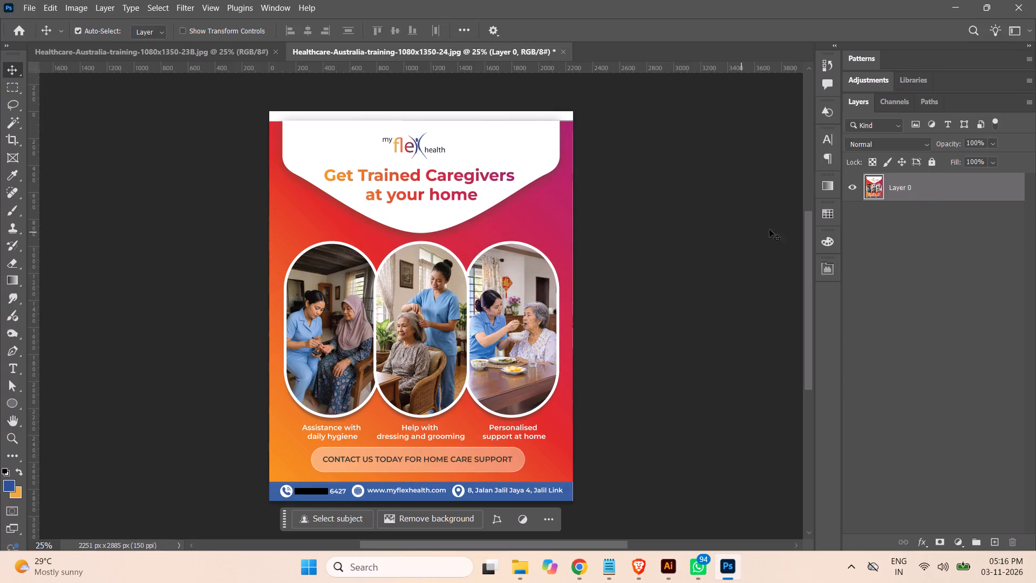
# Set the canvas size of Healthcare-Australia-training-1080x1350-24.jpg to 2250 x 2813 pixels with the centre anchor, accepting the clipping.
pyautogui.click(76, 11)
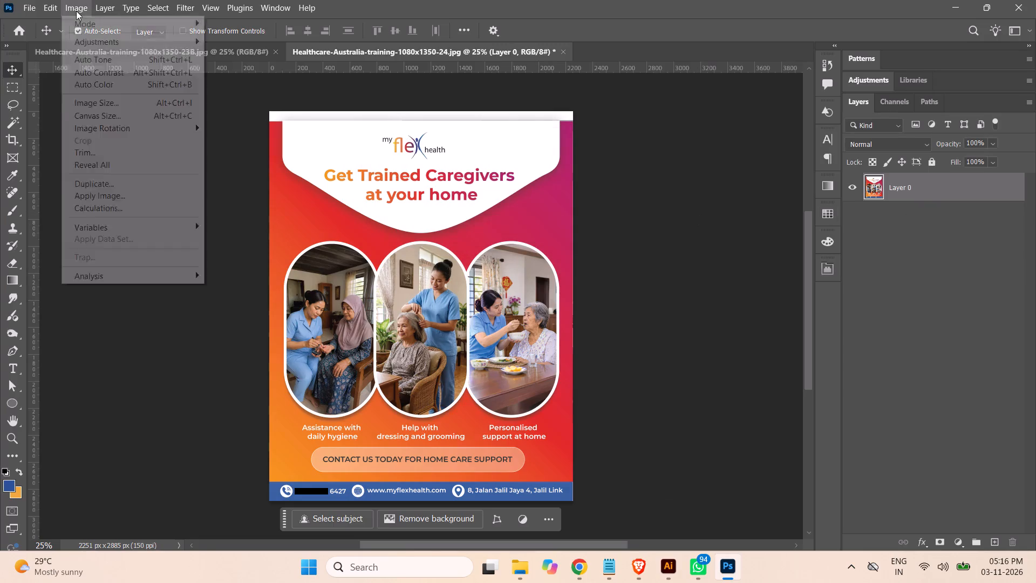
pyautogui.click(112, 116)
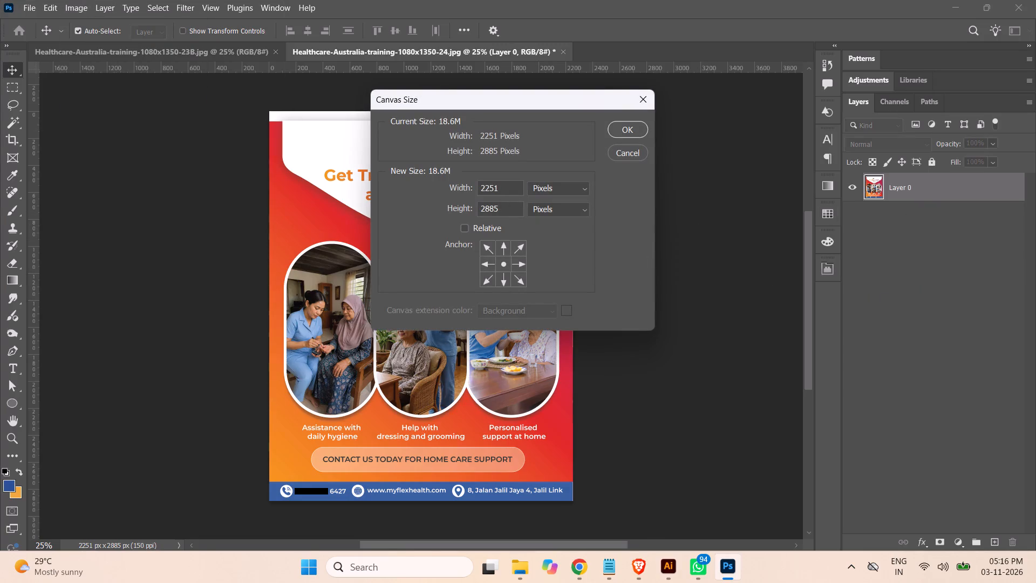
pyautogui.moveTo(495, 187); pyautogui.dragTo(499, 187)
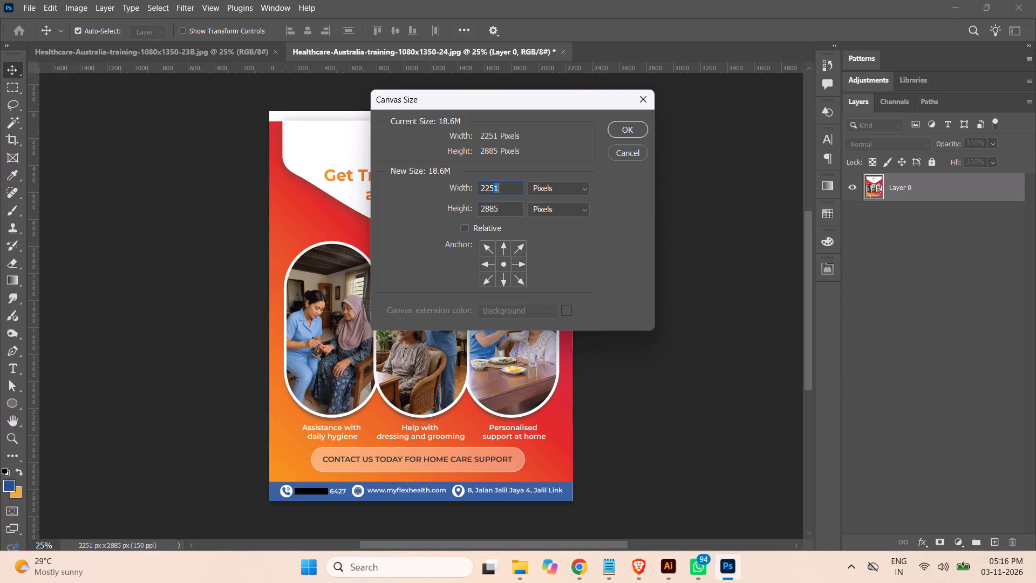
pyautogui.moveTo(499, 187); pyautogui.dragTo(500, 187)
pyautogui.press('0')
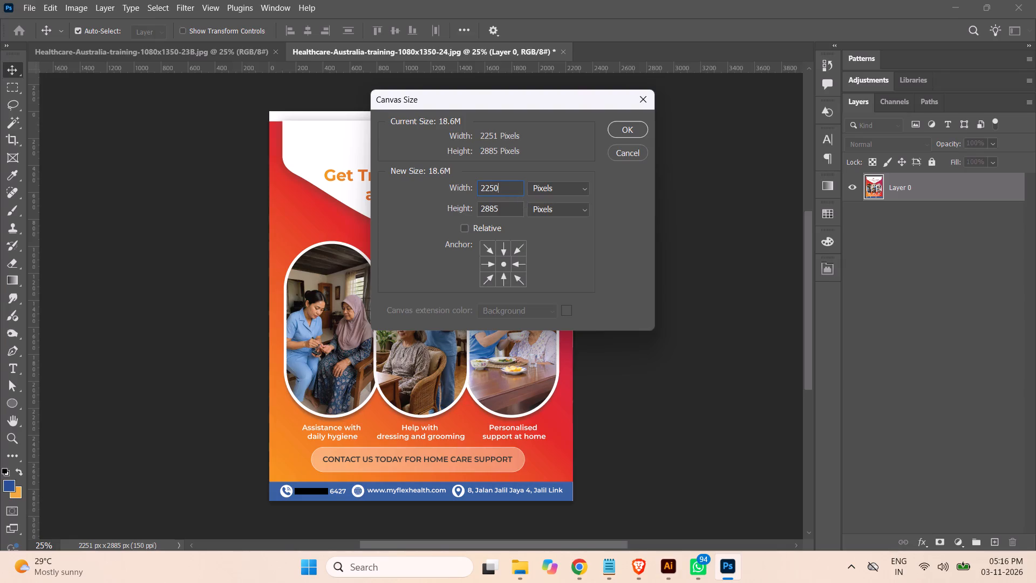
pyautogui.moveTo(489, 208); pyautogui.dragTo(529, 205)
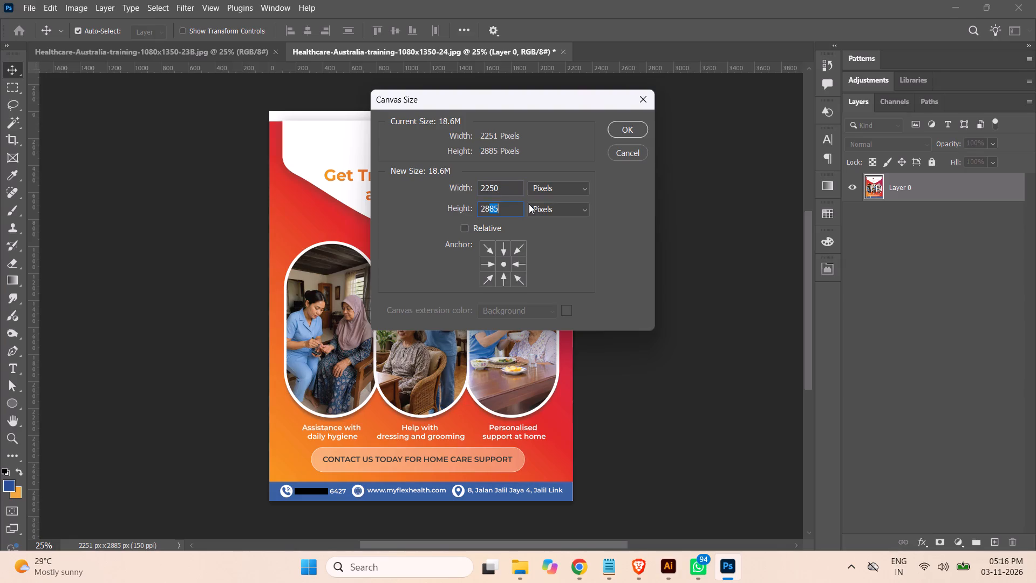
pyautogui.write('13')
pyautogui.press('Return')
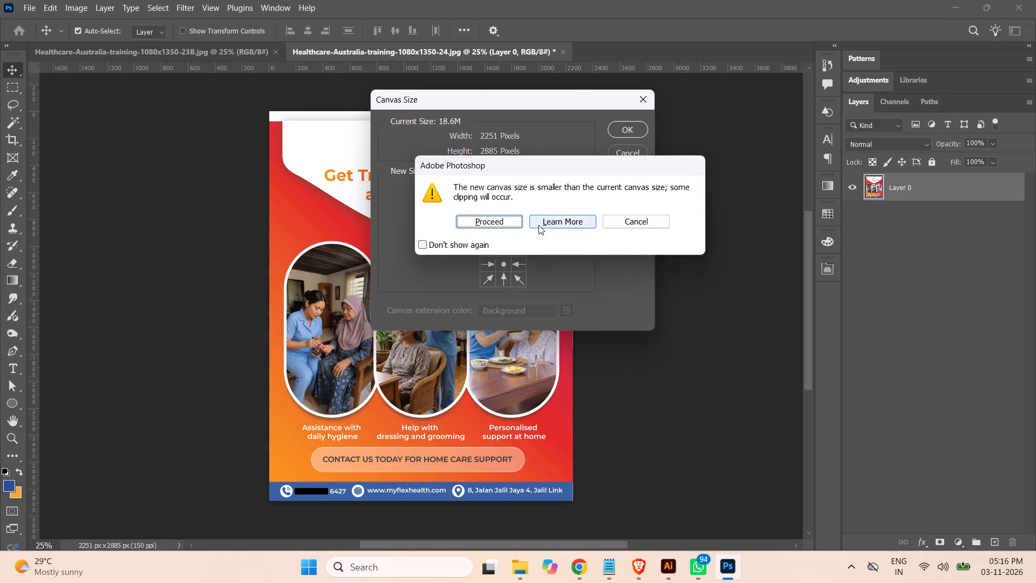
pyautogui.click(485, 221)
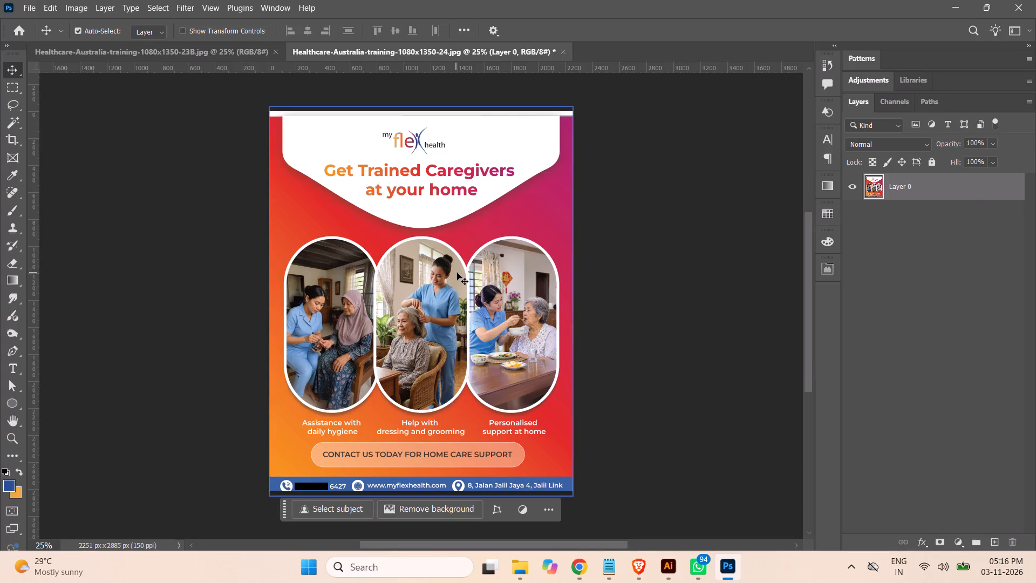
# Nudge Layer 0 upward until the white strip above the design leaves the canvas and the blue footer meets the bottom edge.
pyautogui.press('Up')
pyautogui.press('Up')
pyautogui.press('Up')
pyautogui.press('Up')
pyautogui.press('Up')
pyautogui.press('Up')
pyautogui.press('Up')
pyautogui.press('Up')
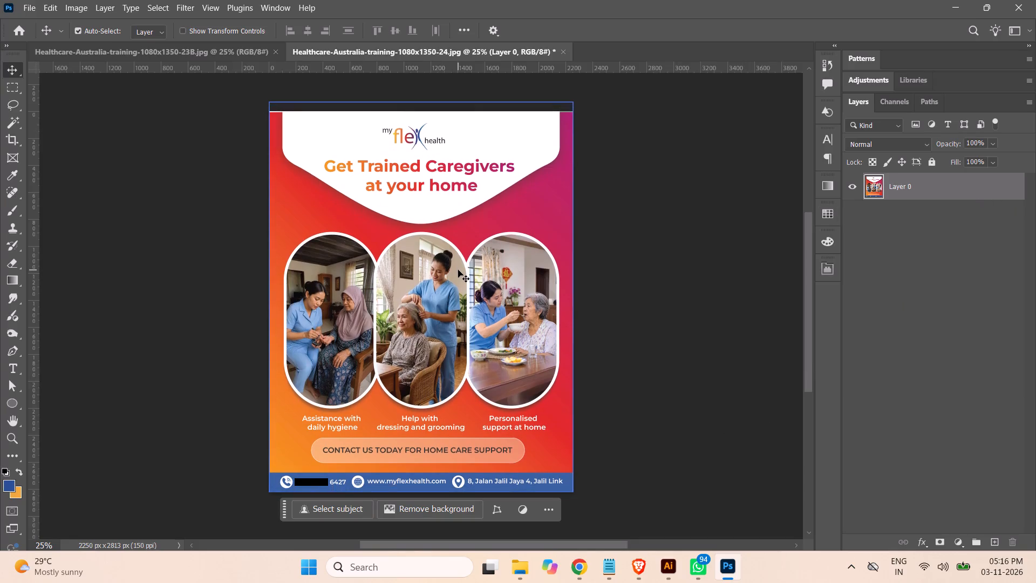
pyautogui.press('Up')
pyautogui.press('Up')
pyautogui.press('Up')
pyautogui.press('Up')
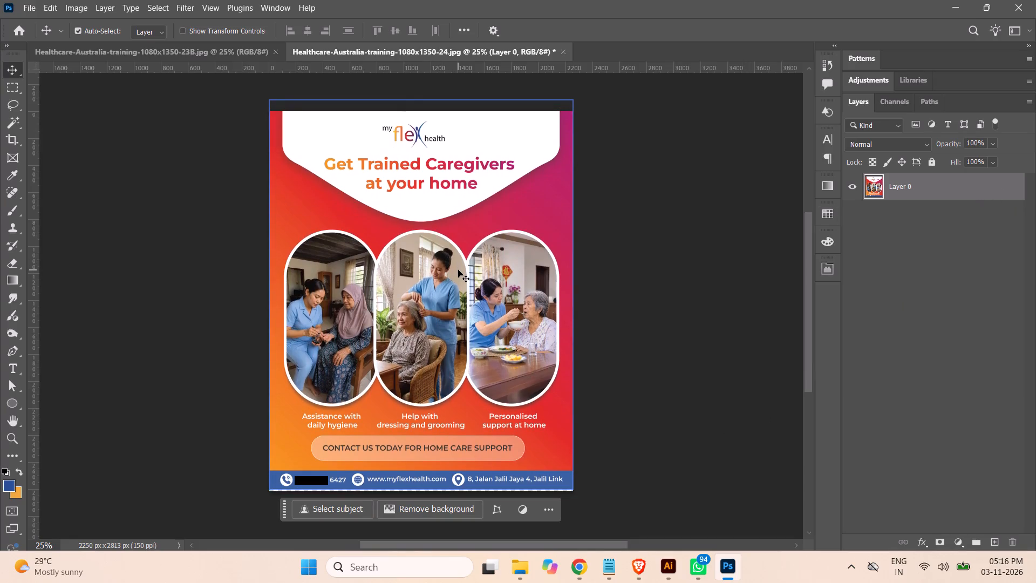
pyautogui.press('Down')
pyautogui.press('Down')
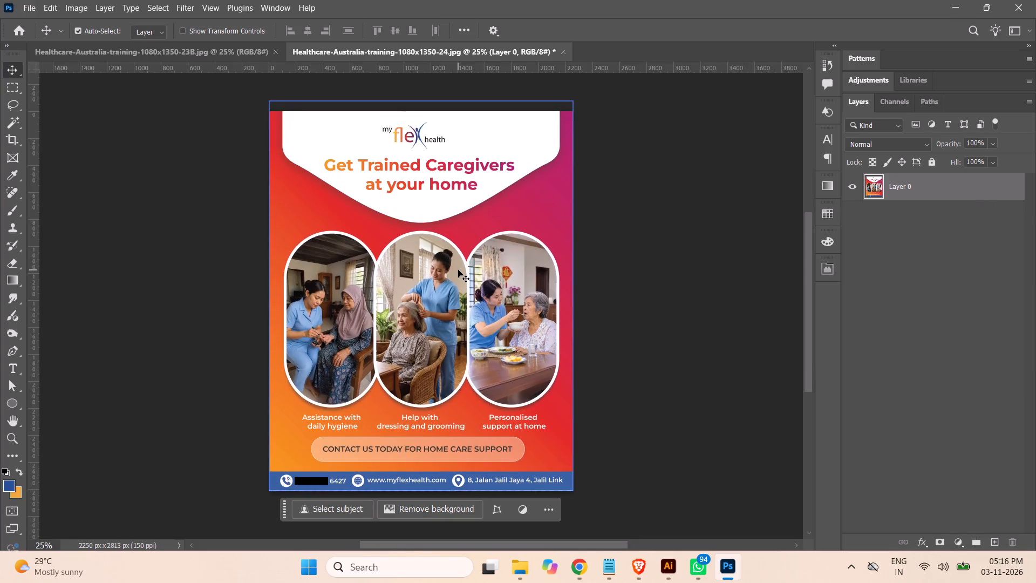
# Fine-tune Layer 0's vertical position and stretch its bottom edge to the canvas bottom with Free Transform, to 100.28% height.
pyautogui.press('Down')
pyautogui.press('Down')
pyautogui.press('Up')
pyautogui.press('Up')
pyautogui.press('Up')
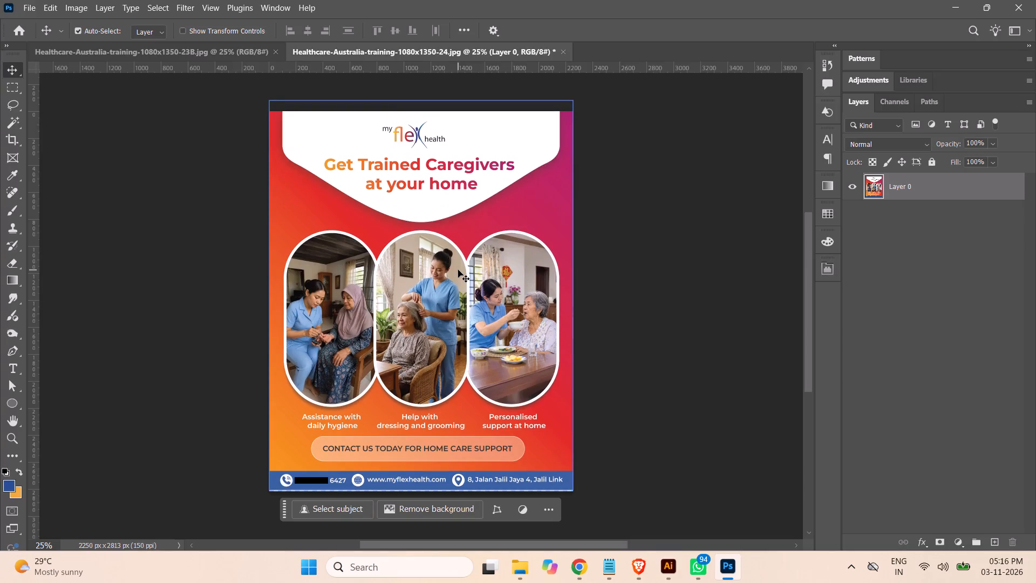
pyautogui.hotkey('ctrl', 't')
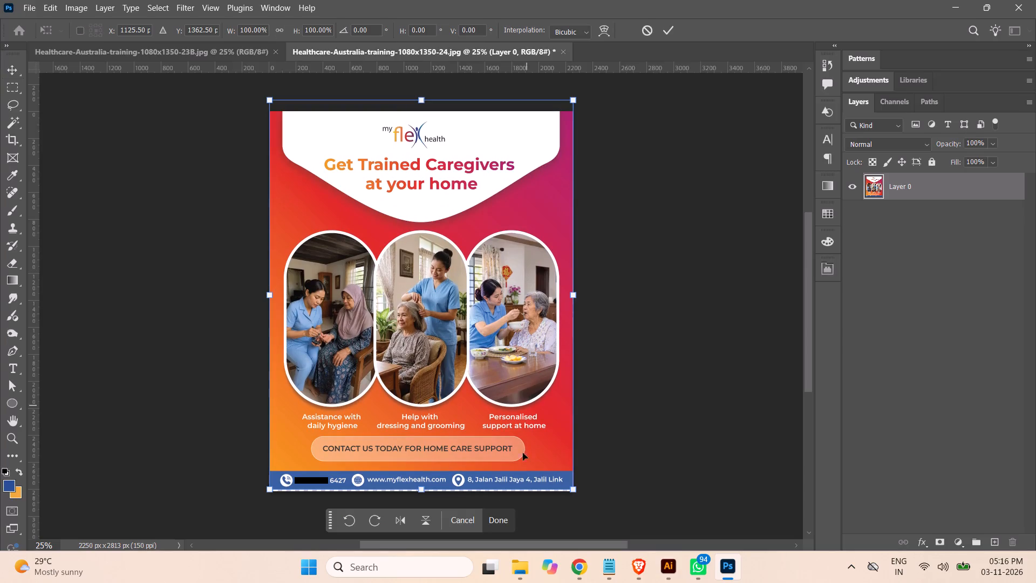
pyautogui.click(424, 491)
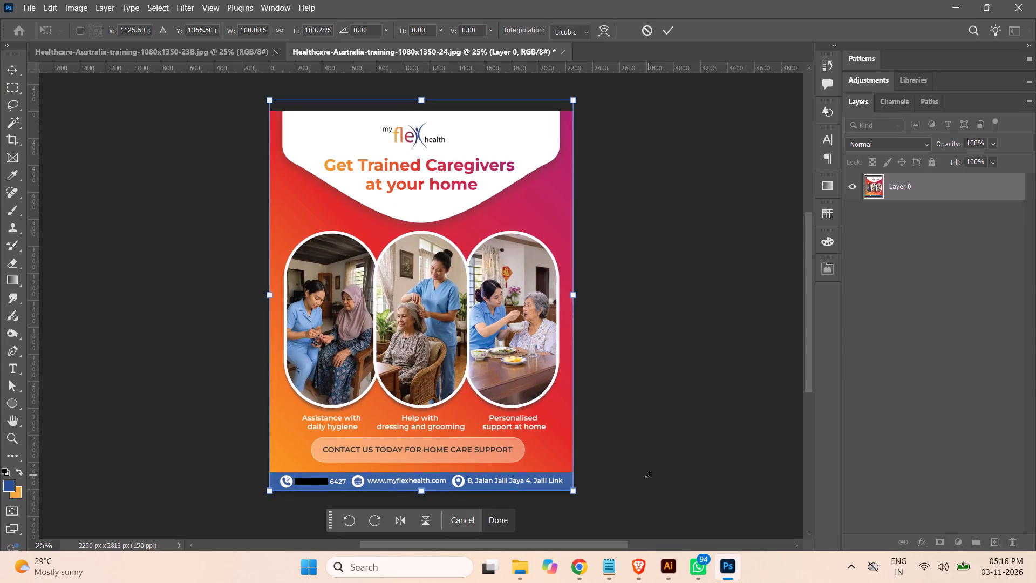
pyautogui.press('Return')
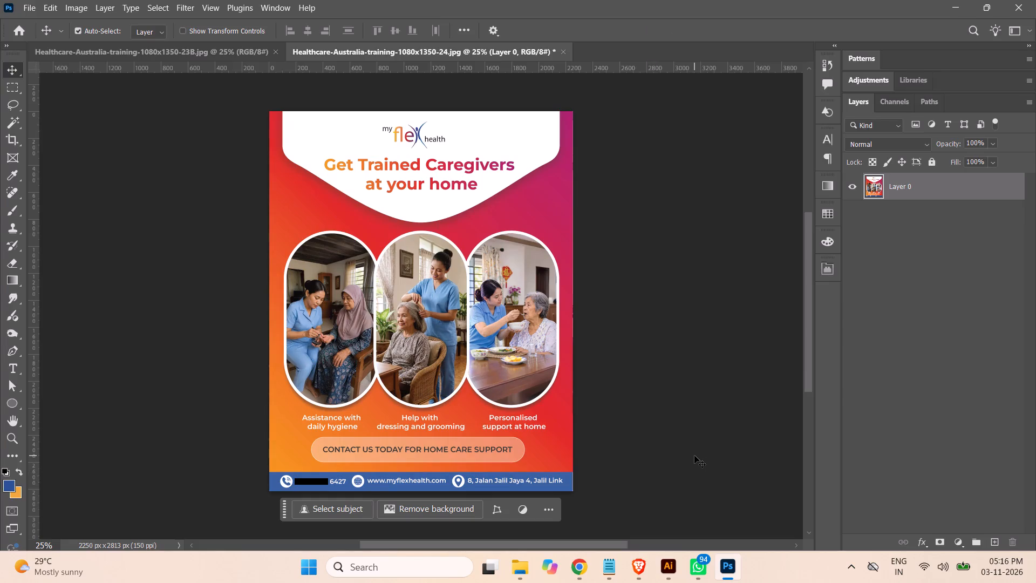
# Save a JPEG copy as Healthcare-Australia-training-1080x1350-24.jpg in the same folder, replacing the existing file and accepting the JPEG options.
pyautogui.hotkey('ctrl', 's')
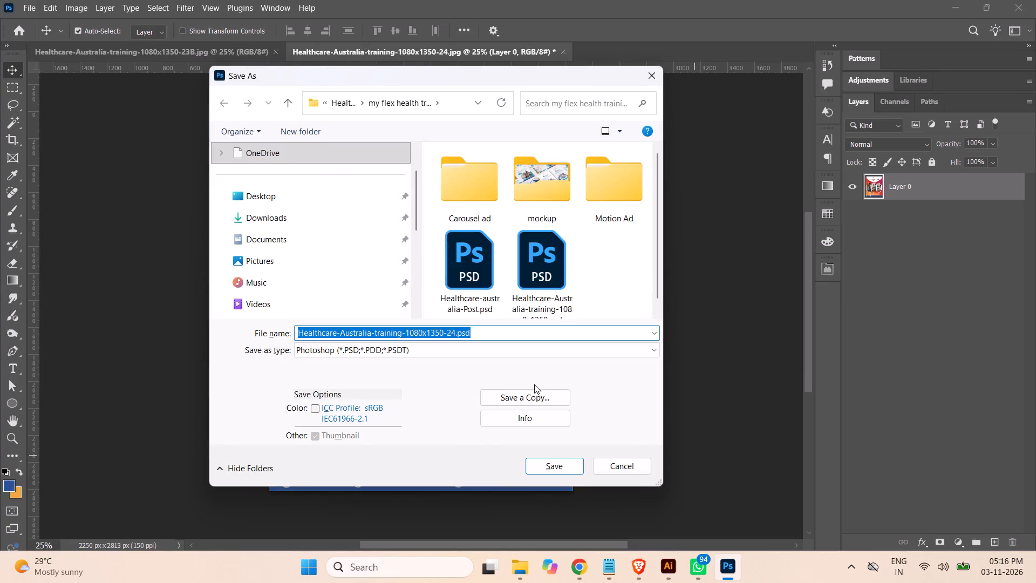
pyautogui.click(527, 396)
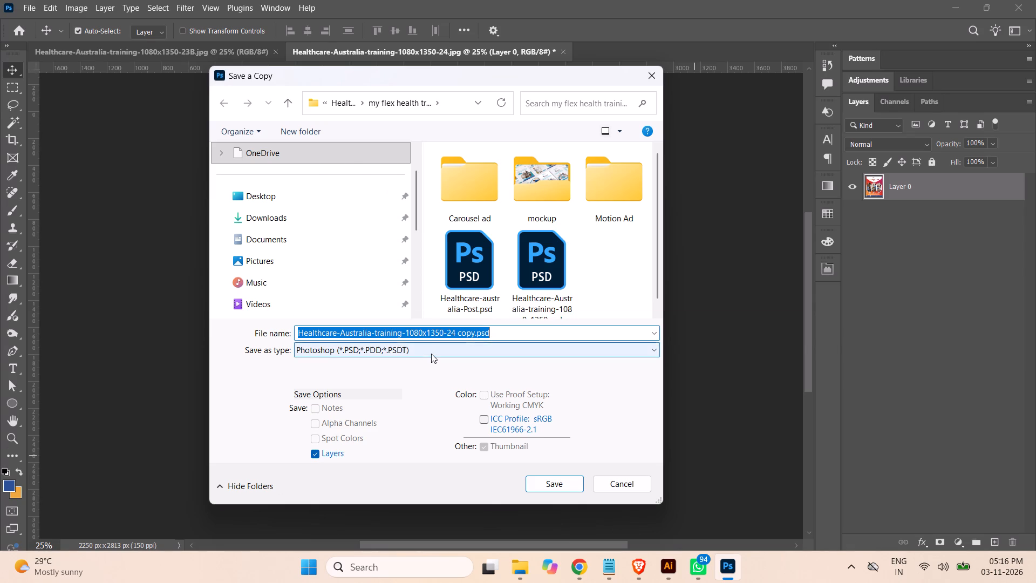
pyautogui.click(431, 354)
pyautogui.click(369, 188)
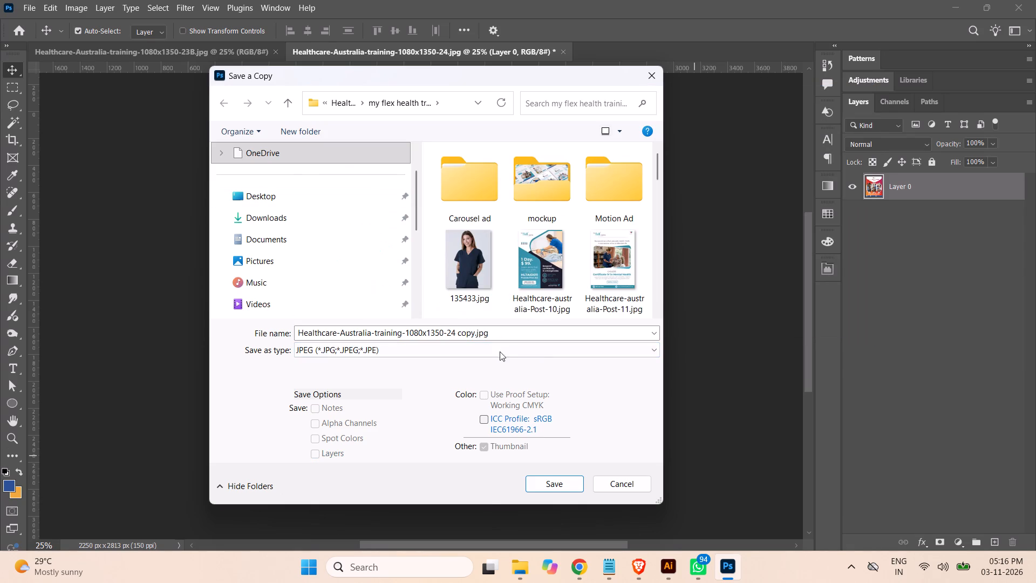
pyautogui.click(472, 333)
pyautogui.click(474, 332)
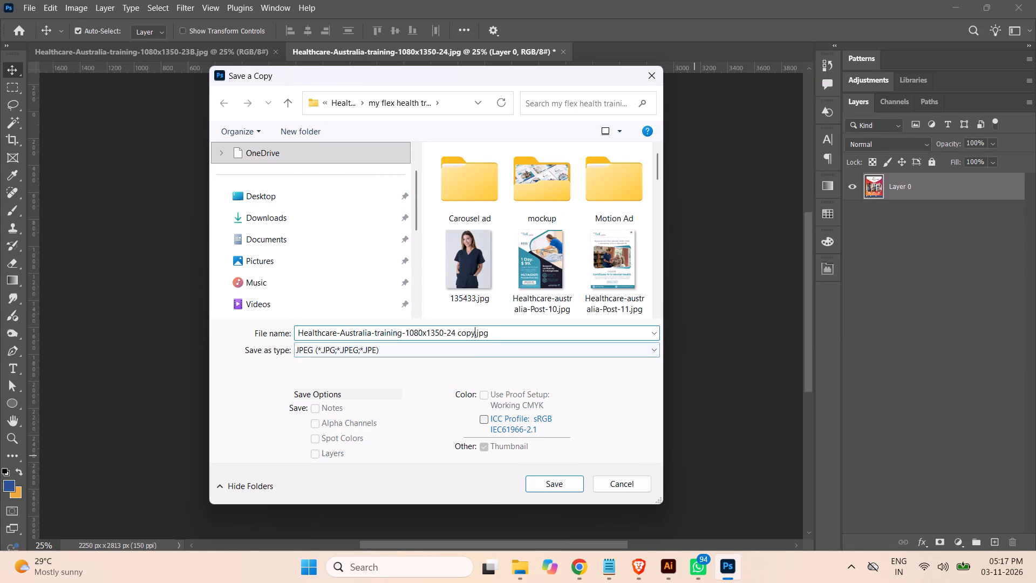
pyautogui.press('BackSpace')
pyautogui.press('BackSpace')
pyautogui.press('BackSpace')
pyautogui.press('BackSpace')
pyautogui.press('BackSpace')
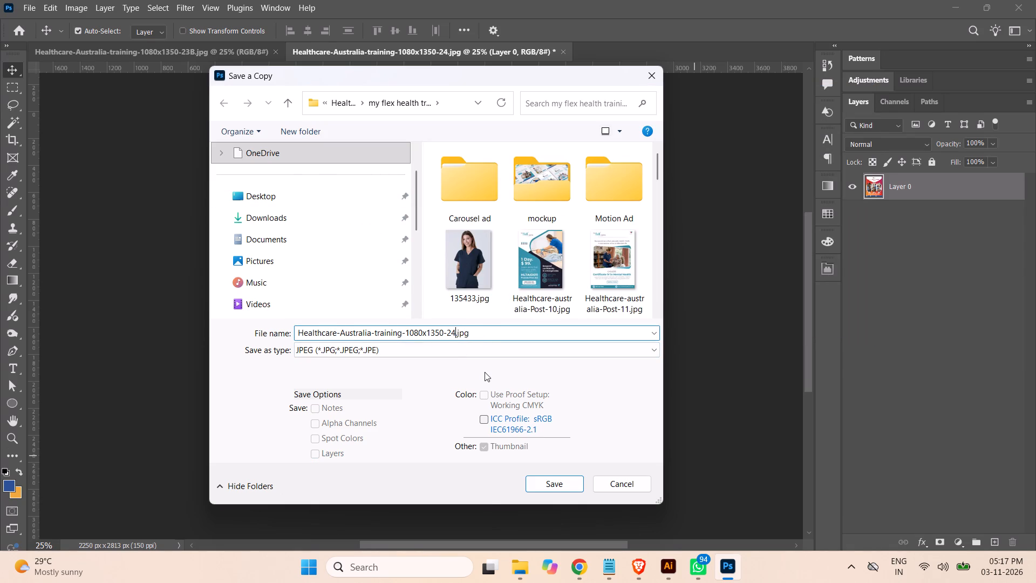
pyautogui.click(554, 487)
pyautogui.click(563, 283)
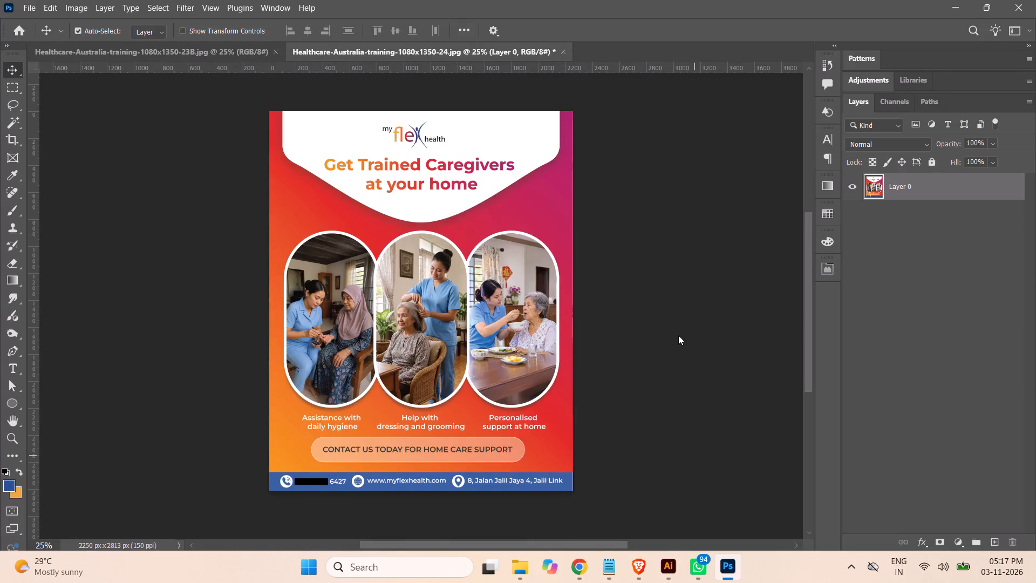
pyautogui.click(590, 131)
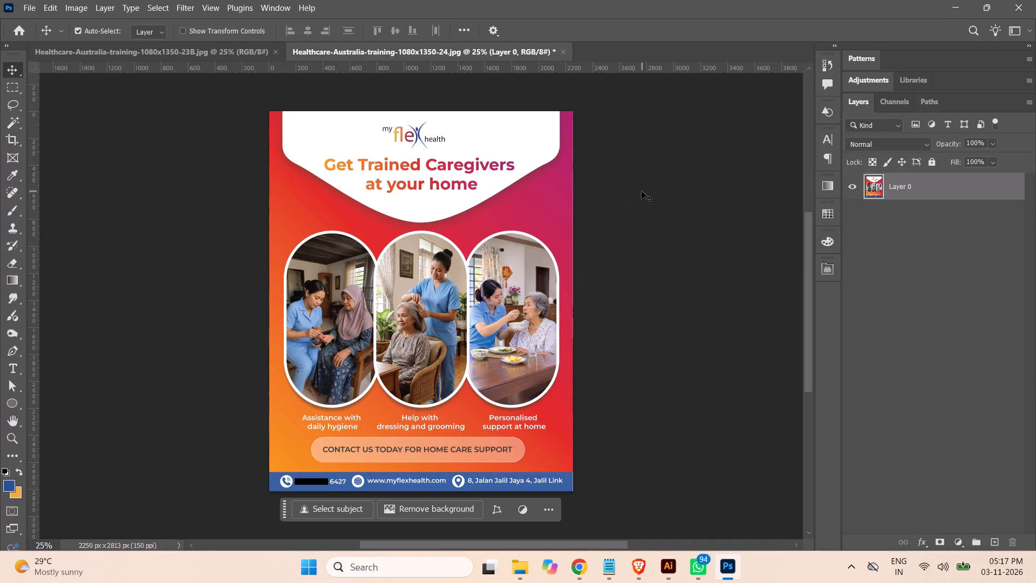
# Close the Healthcare-Australia-training-1080x1350-24.jpg document without saving its changes.
pyautogui.click(563, 51)
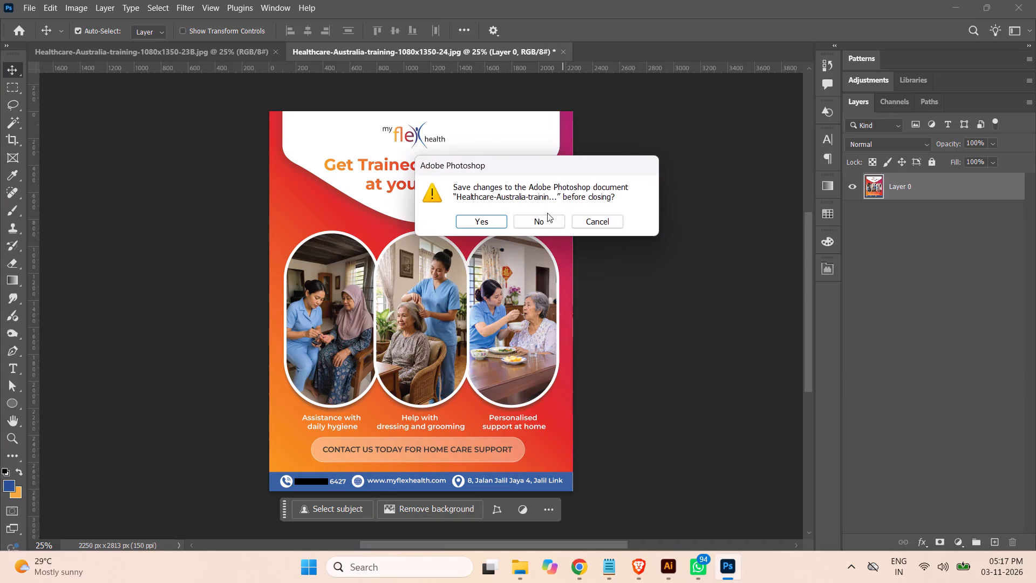
pyautogui.click(550, 218)
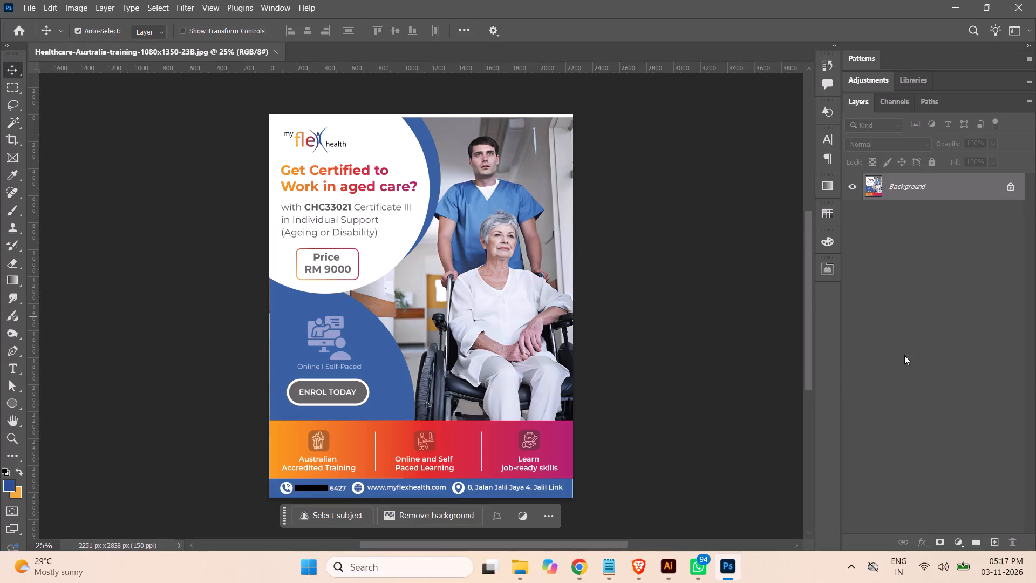
# Convert the locked Background of Healthcare-Australia-training-1080x1350-23B.jpg into an editable layer named Layer 0.
pyautogui.click(81, 8)
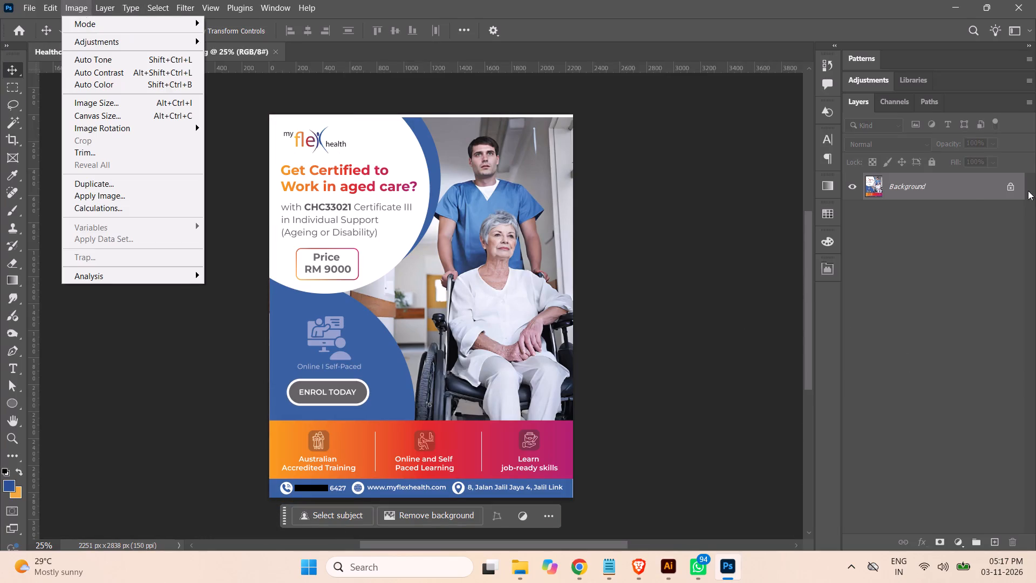
pyautogui.doubleClick(970, 195)
pyautogui.click(629, 161)
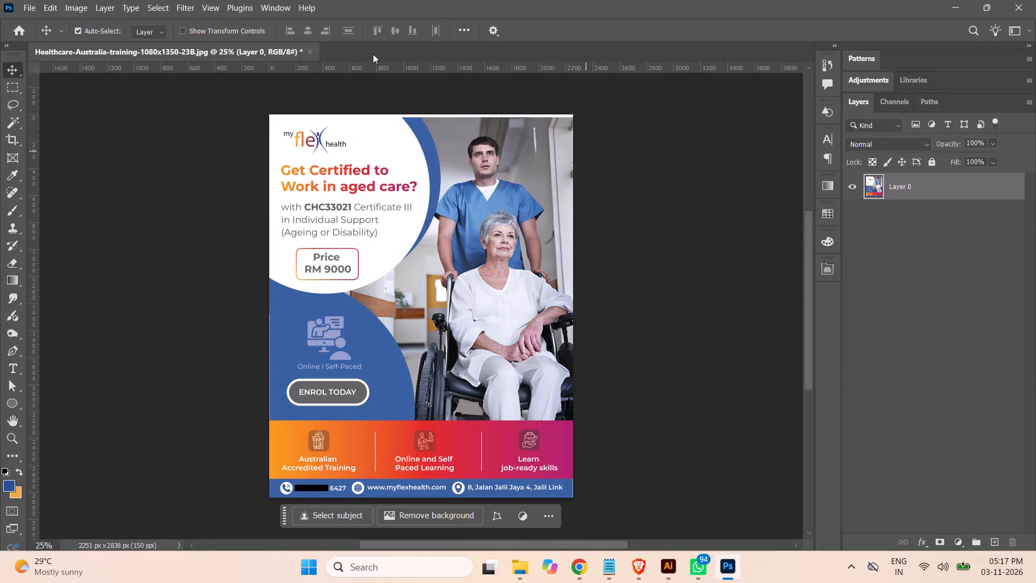
# Set the canvas size of Healthcare-Australia-training-1080x1350-23B.jpg to 2250 x 2813 pixels with the centre anchor, accepting the clipping.
pyautogui.click(78, 4)
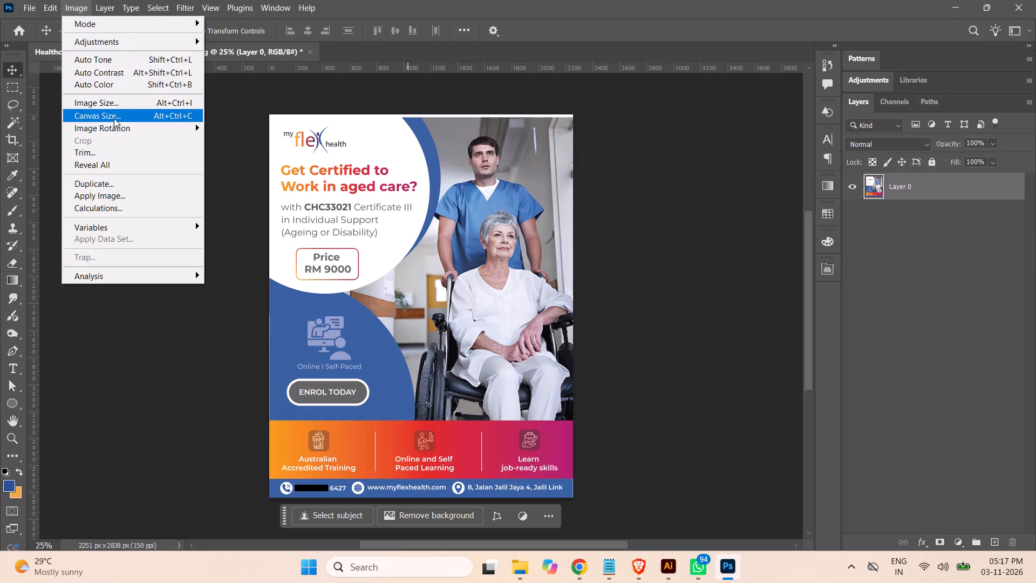
pyautogui.click(112, 118)
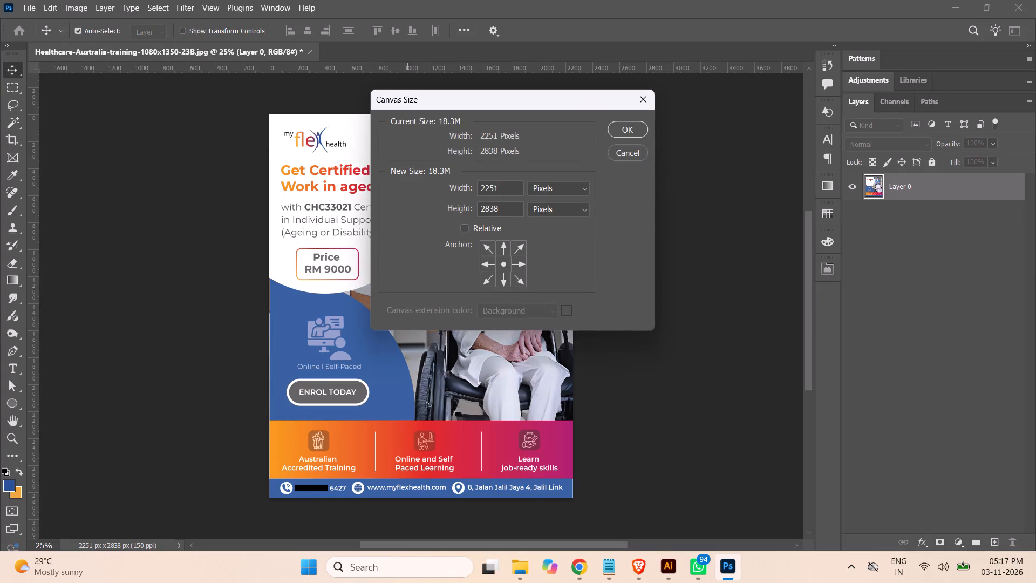
pyautogui.moveTo(494, 186); pyautogui.dragTo(504, 189)
pyautogui.press('0')
pyautogui.moveTo(490, 207); pyautogui.dragTo(512, 209)
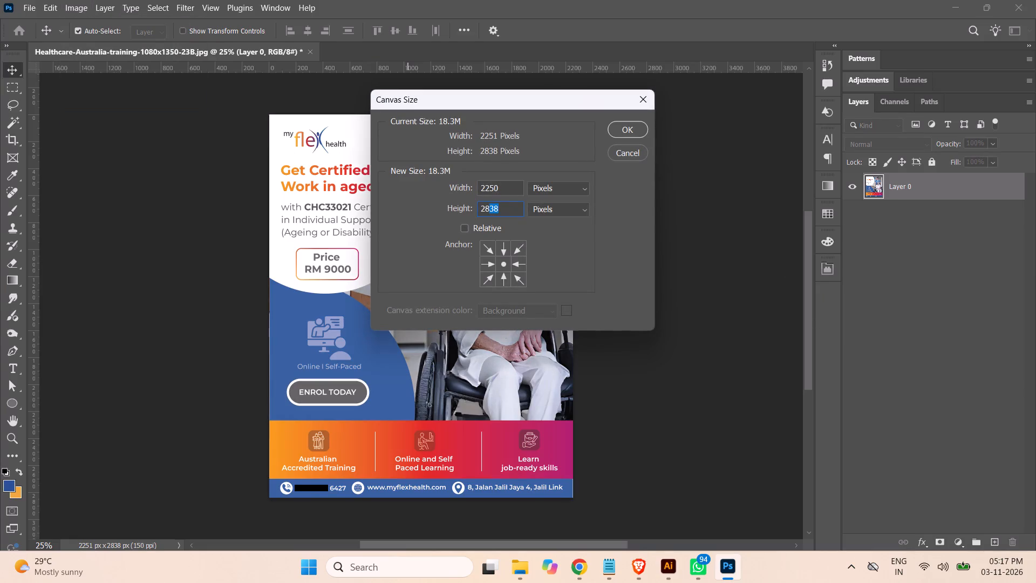
pyautogui.press('1')
pyautogui.press('3')
pyautogui.press('Return')
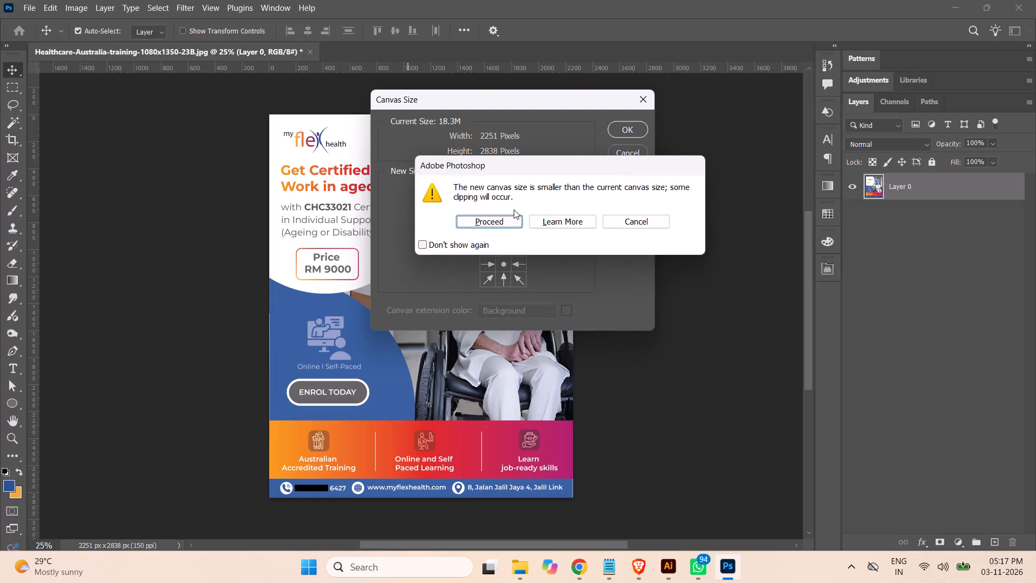
pyautogui.click(500, 221)
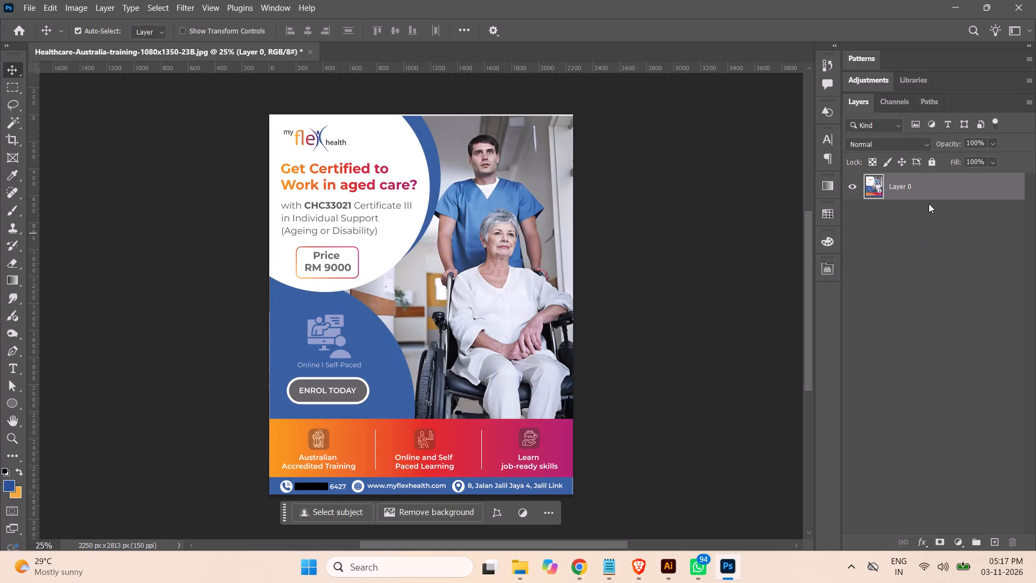
# Nudge Layer 0 upward to move the white strip off the canvas top, and fit its bottom edge to the canvas with Free Transform.
pyautogui.press('Up')
pyautogui.press('Up')
pyautogui.press('Up')
pyautogui.press('Up')
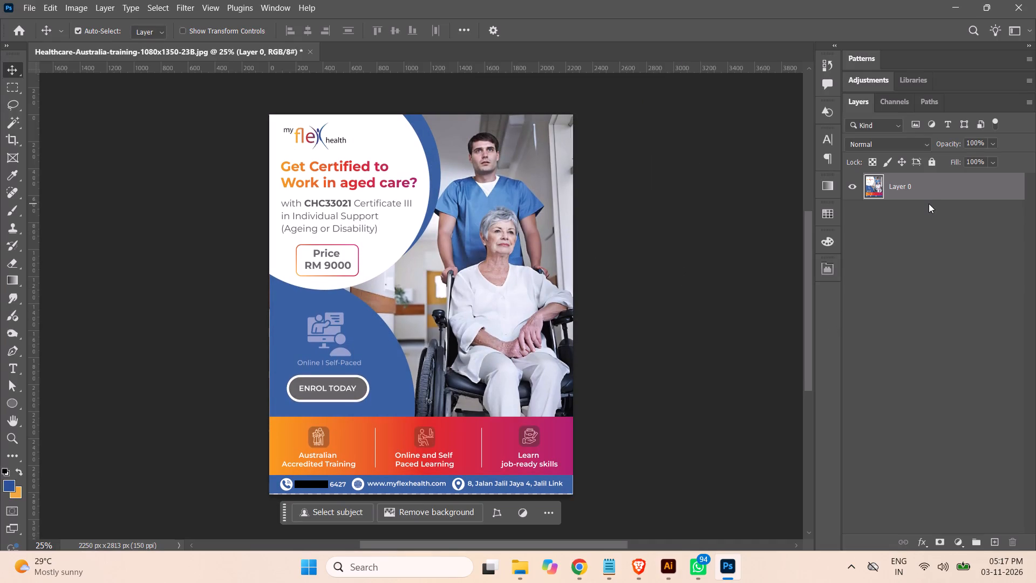
pyautogui.press('Down')
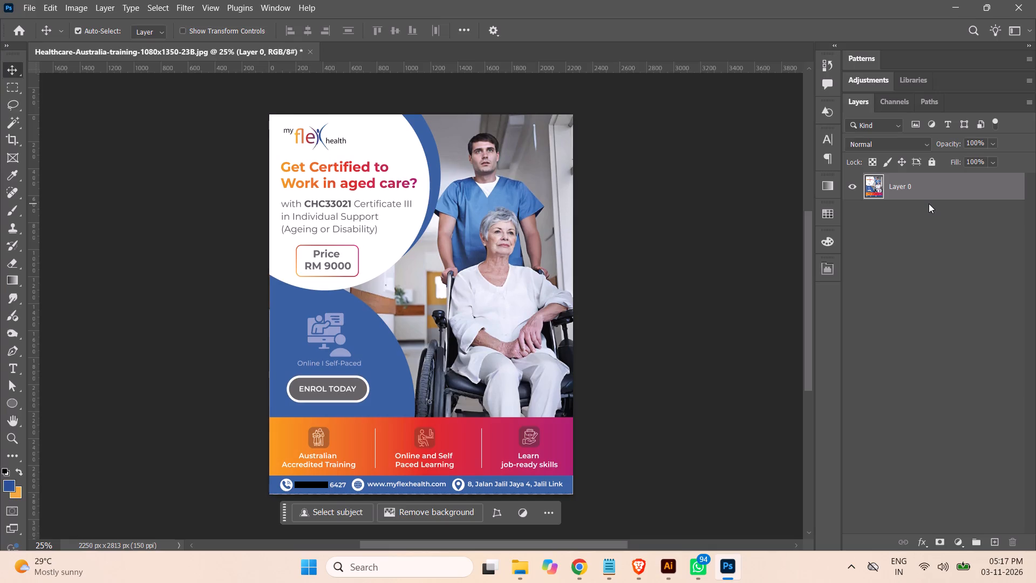
pyautogui.press('Down')
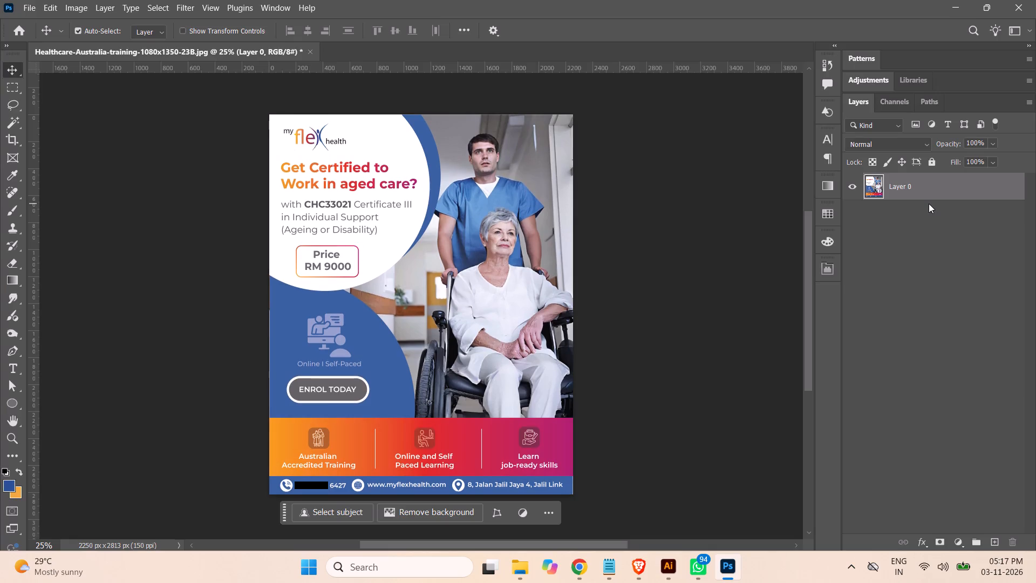
pyautogui.press('Up')
pyautogui.hotkey('ctrl', 't')
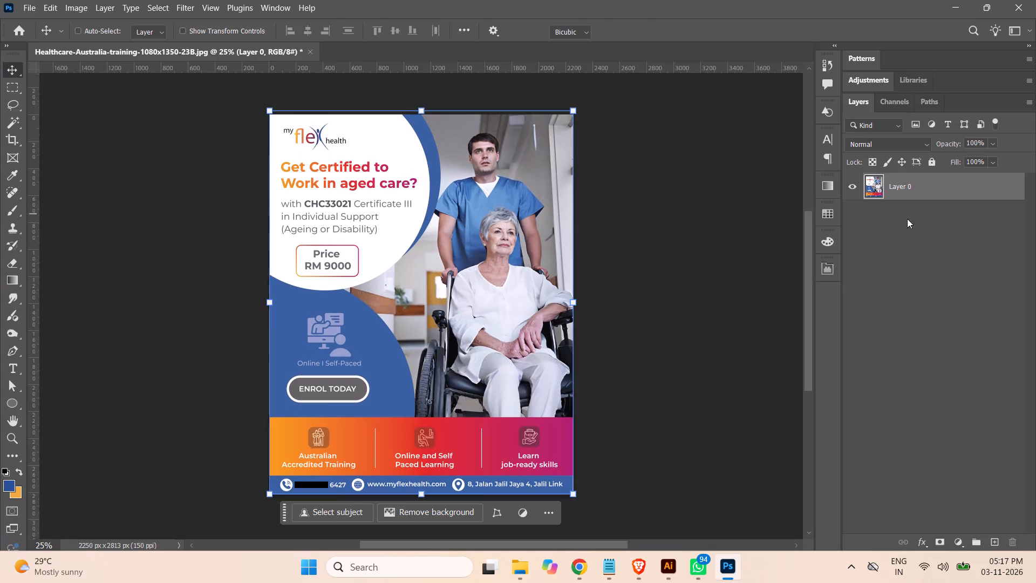
pyautogui.click(421, 496)
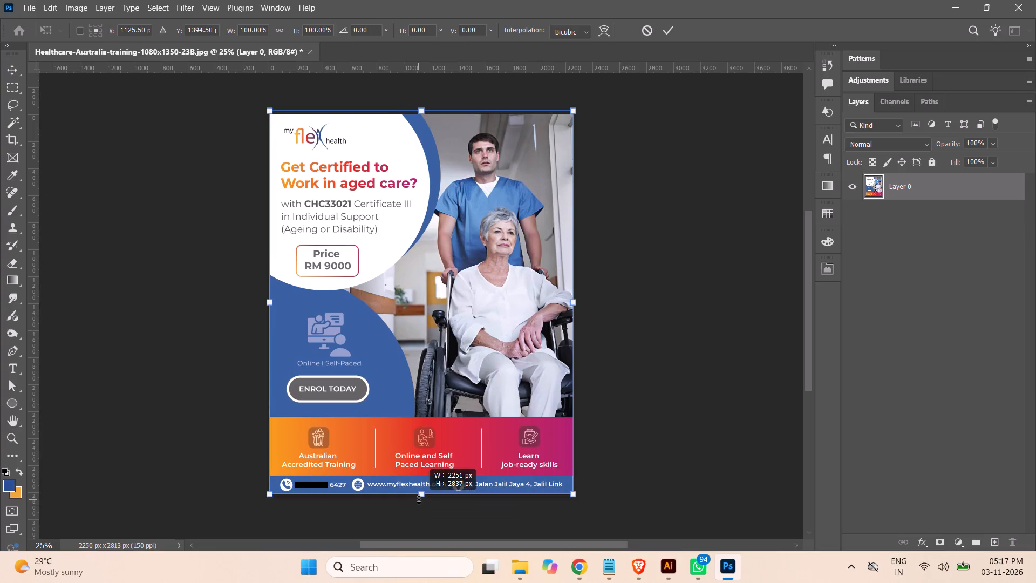
pyautogui.press('Return')
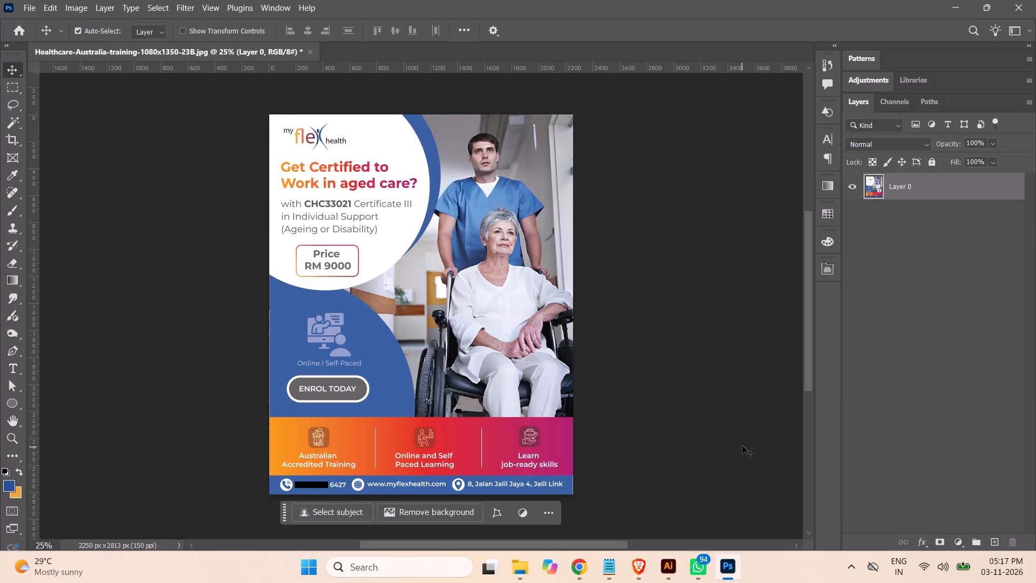
# Save a JPEG copy as Healthcare-Australia-training-1080x1350-23B.jpg in the same folder, replacing the existing file and accepting the JPEG options.
pyautogui.hotkey('ctrl', 's')
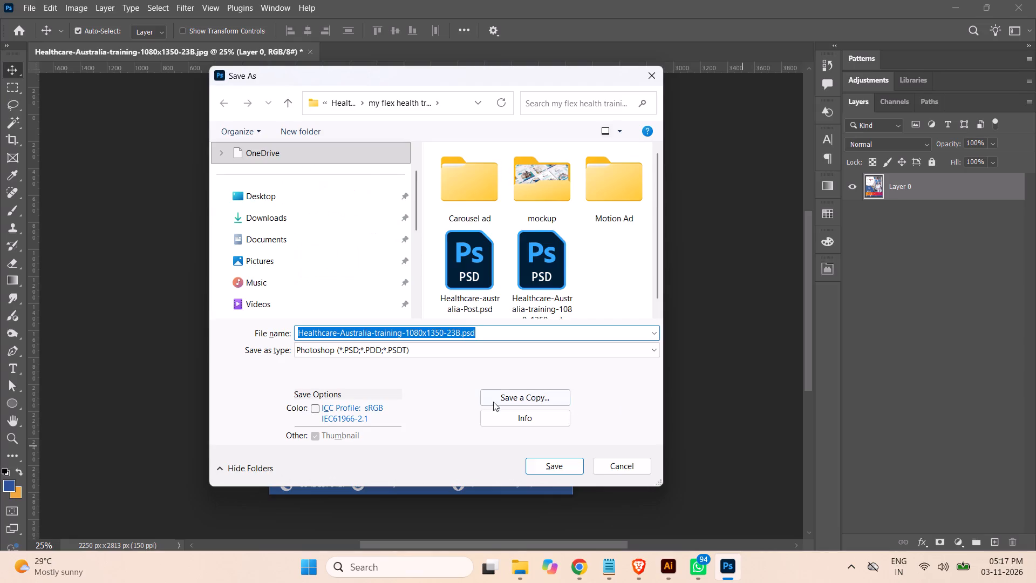
pyautogui.click(539, 396)
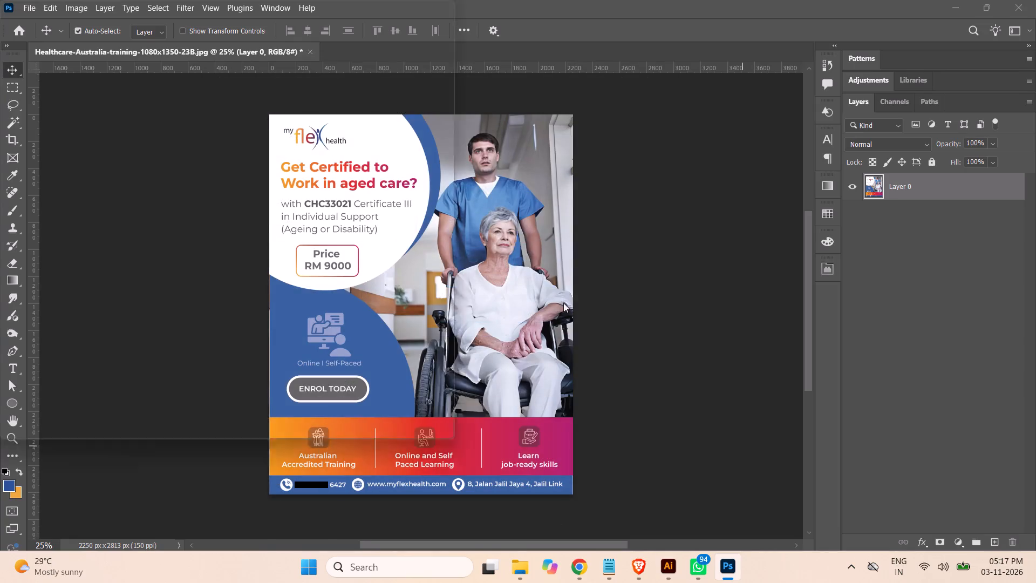
pyautogui.click(445, 351)
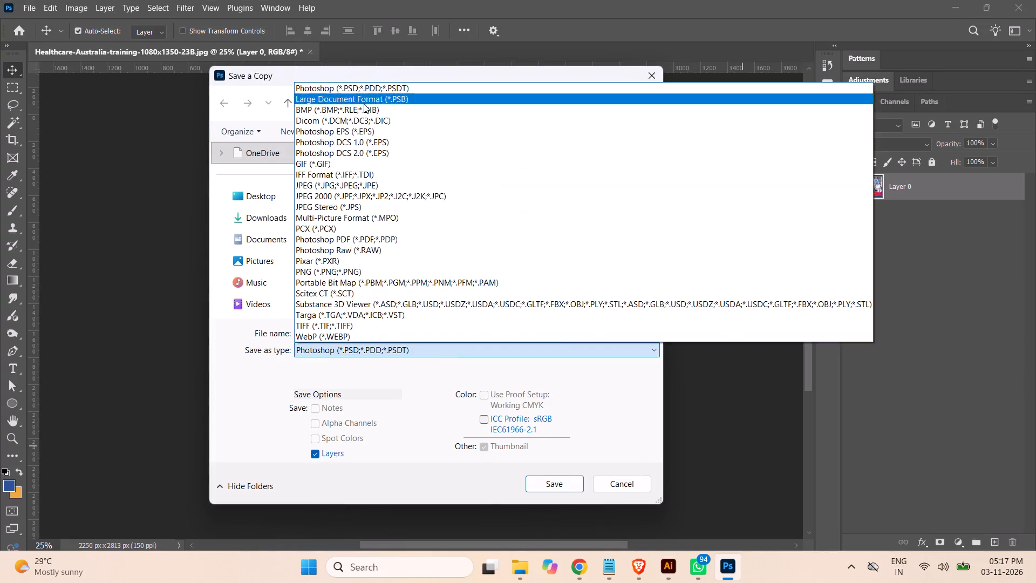
pyautogui.click(348, 184)
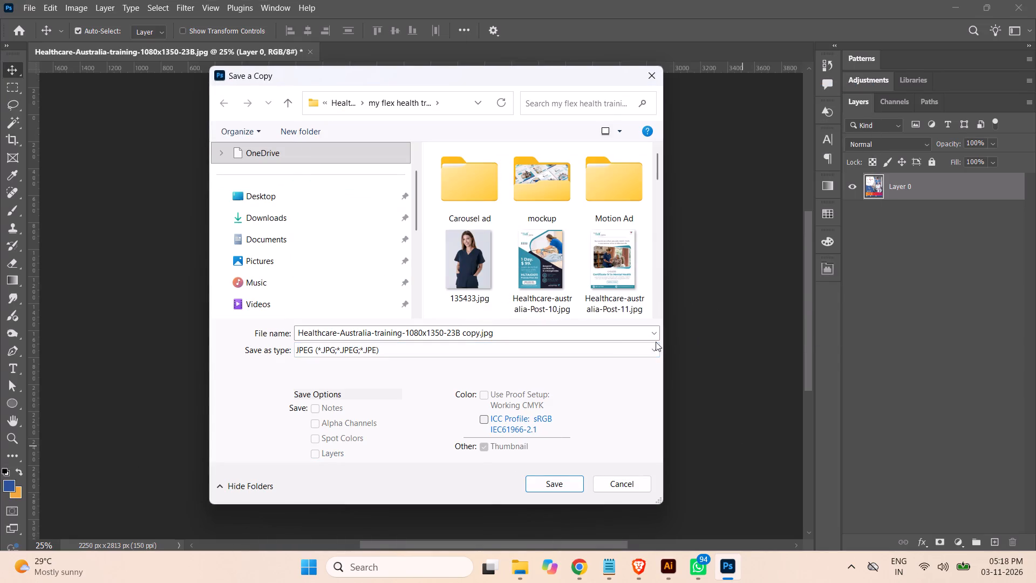
pyautogui.click(479, 333)
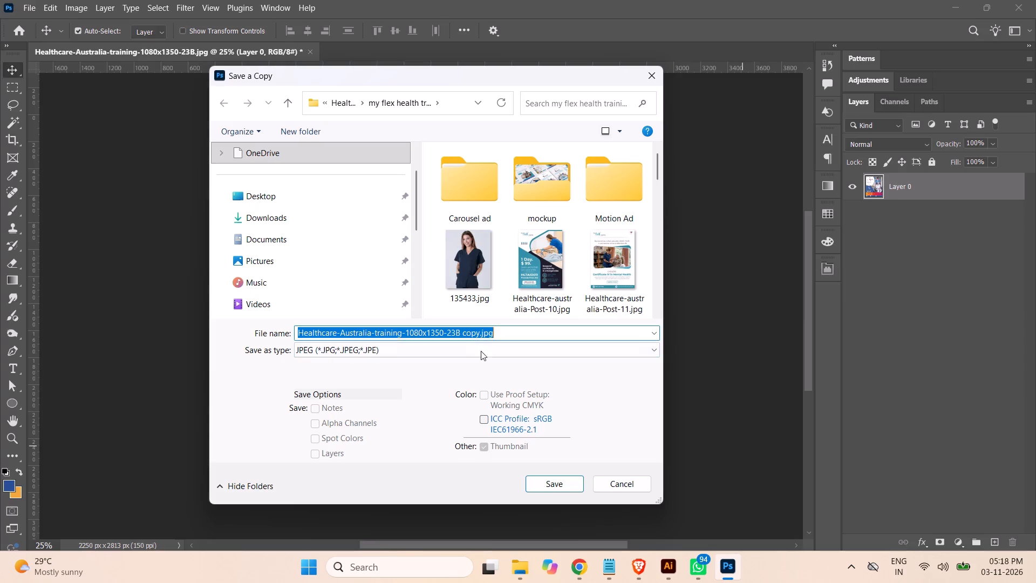
pyautogui.click(480, 334)
pyautogui.press('BackSpace')
pyautogui.press('BackSpace')
pyautogui.press('BackSpace')
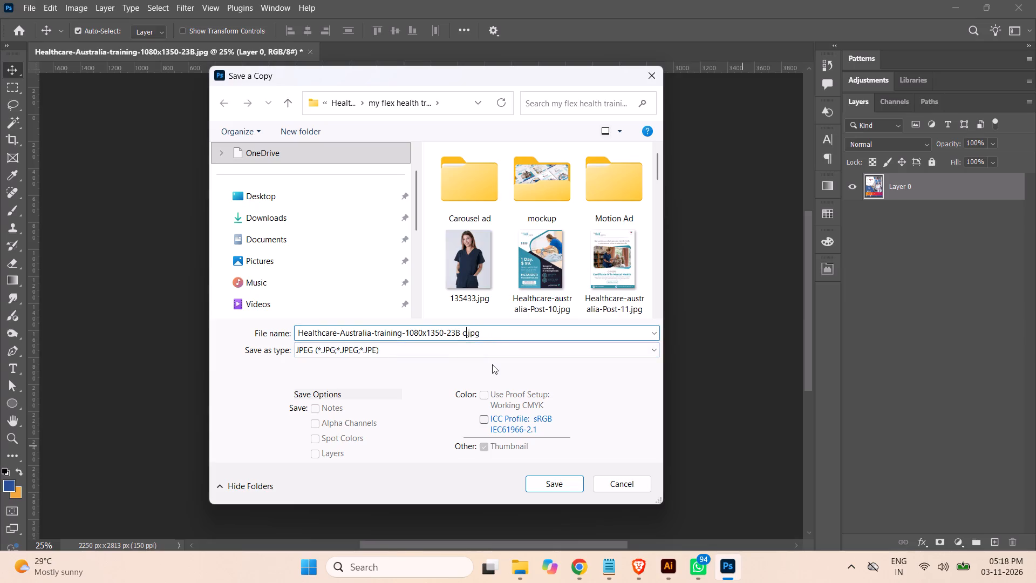
pyautogui.press('BackSpace')
pyautogui.press('BackSpace')
pyautogui.click(556, 484)
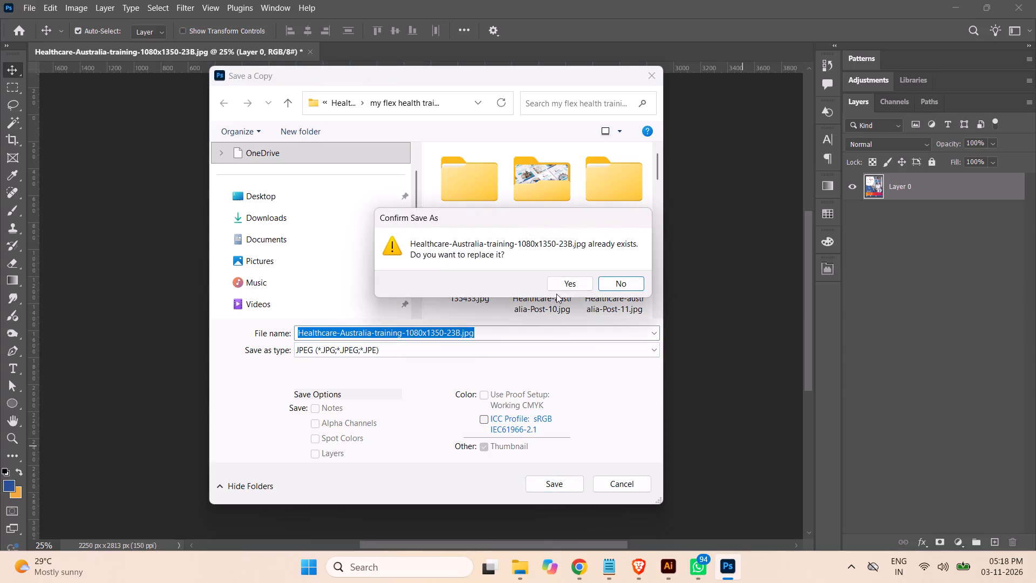
pyautogui.click(578, 284)
pyautogui.click(596, 133)
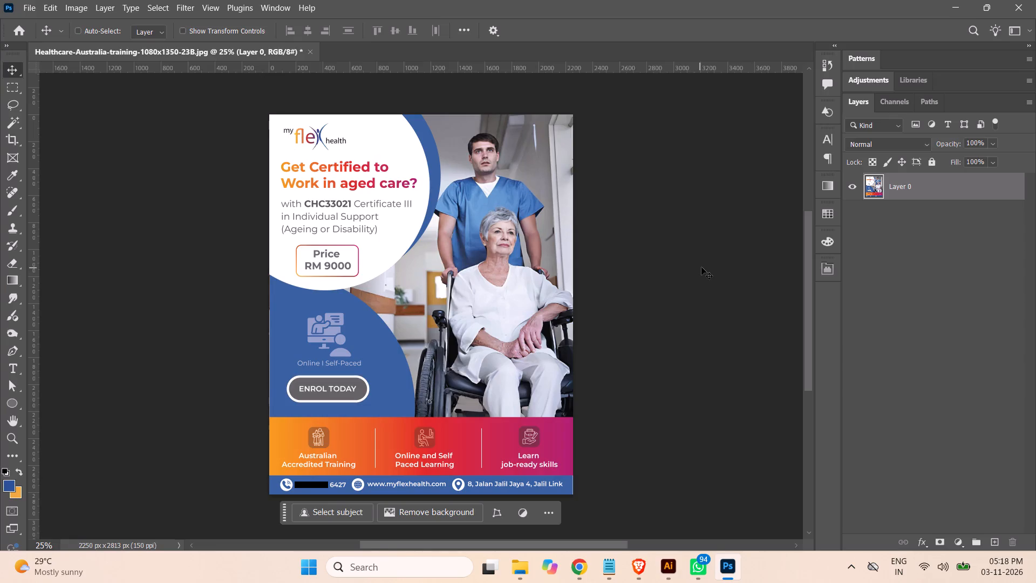
# Close Healthcare-Australia-training-1080x1350-23B.jpg without saving changes to the open document.
pyautogui.click(310, 52)
pyautogui.click(539, 222)
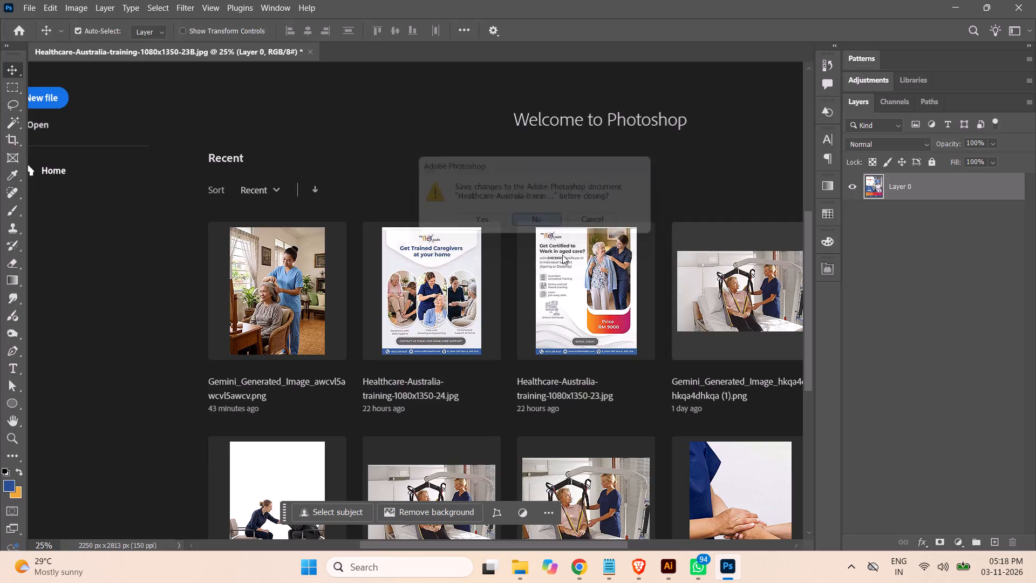
# Open flex-health-malaysia-post-21-30.psd from the My Flex Health Malaysia folder in Photoshop.
pyautogui.click(526, 565)
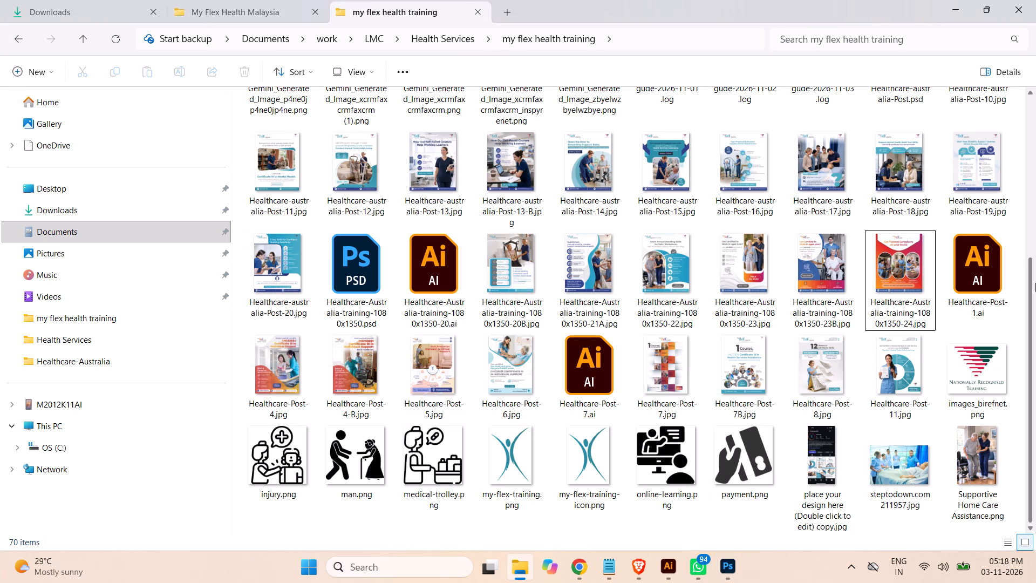
pyautogui.click(258, 8)
pyautogui.click(728, 493)
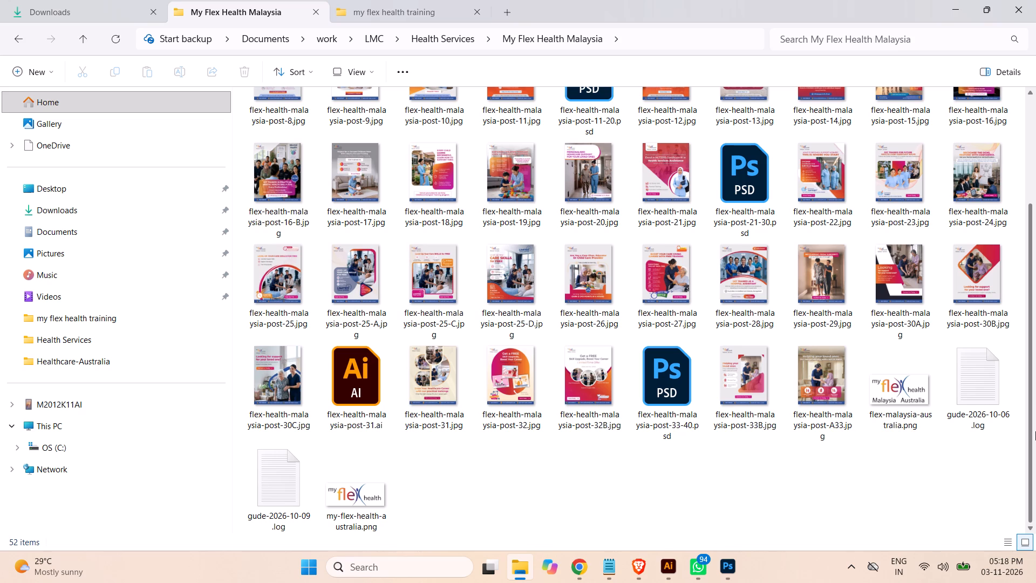
pyautogui.moveTo(1030, 470); pyautogui.dragTo(1031, 494)
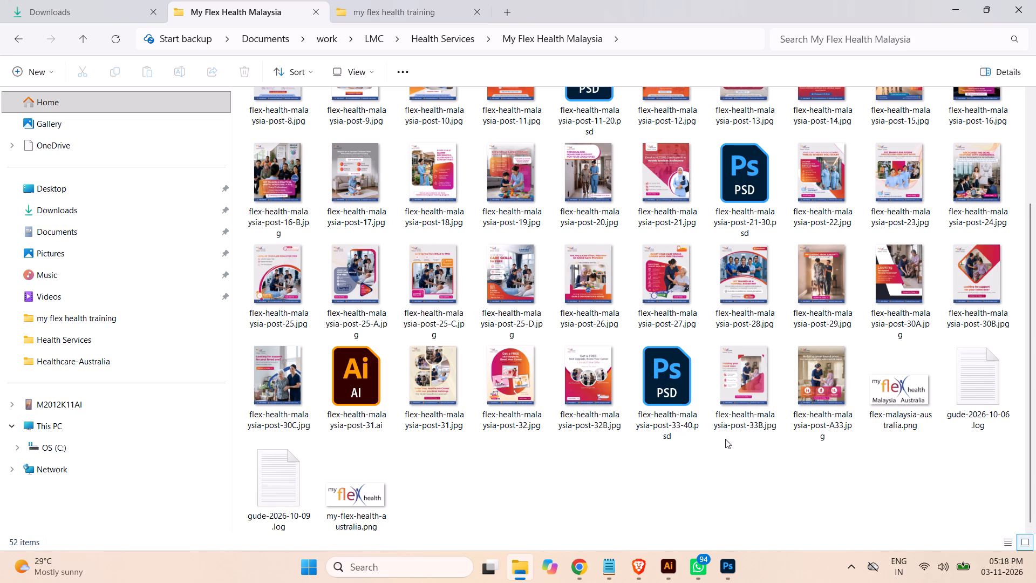
pyautogui.doubleClick(755, 196)
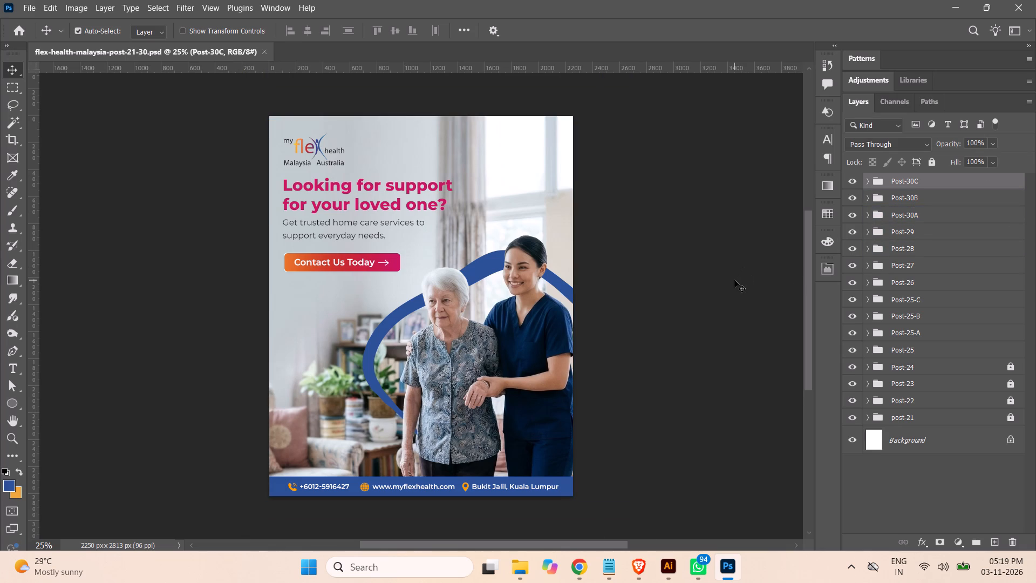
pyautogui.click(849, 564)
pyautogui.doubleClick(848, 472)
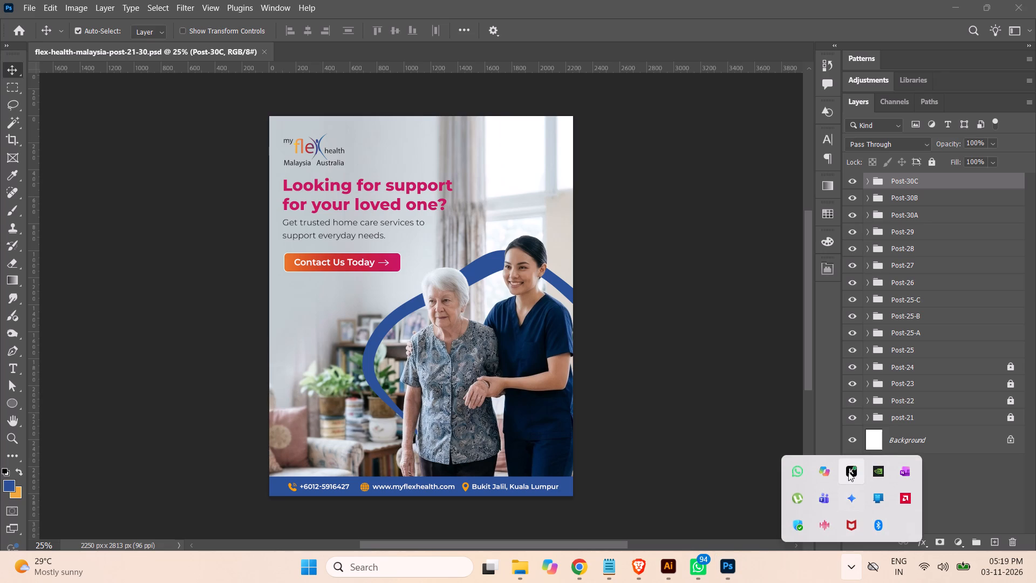